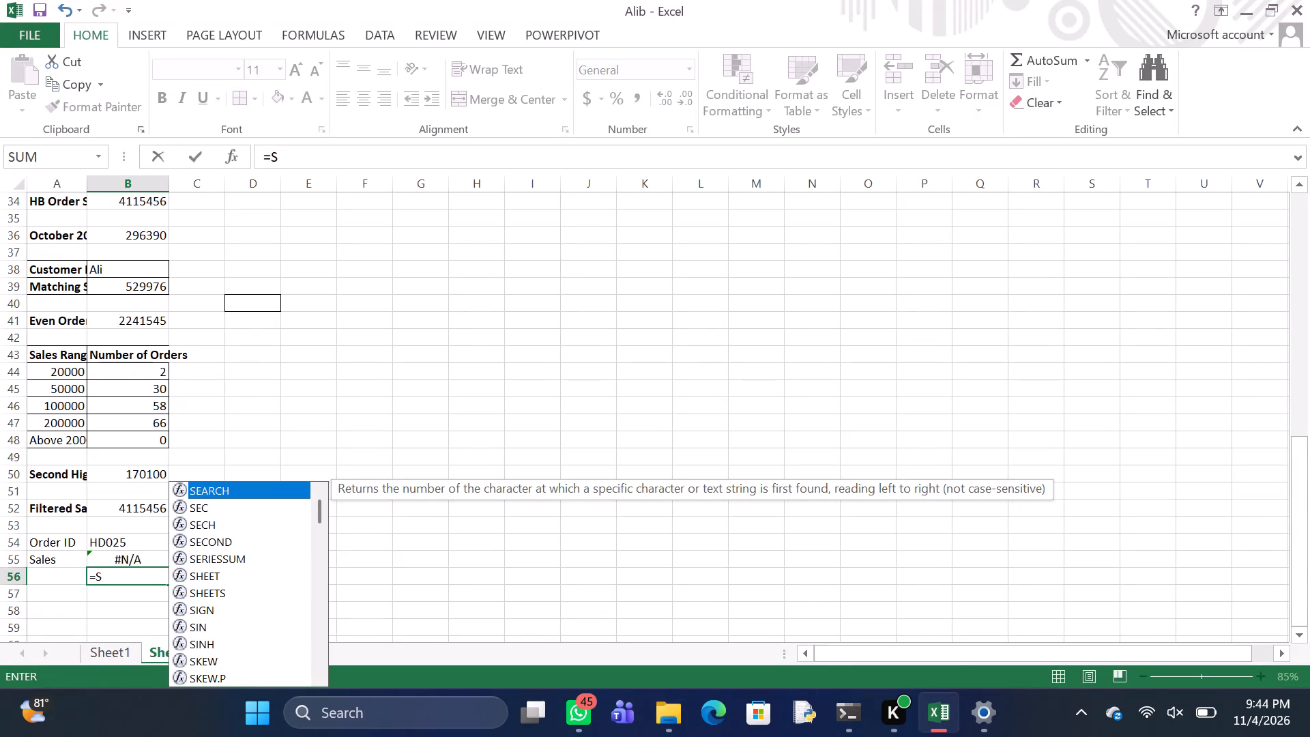
Enter the formula =Sheet1!A26 in cell B56 to pull the order ID from Sheet1.
{"action": "type", "text": "heet1"}
{"action": "key", "text": "shift+exclam"}
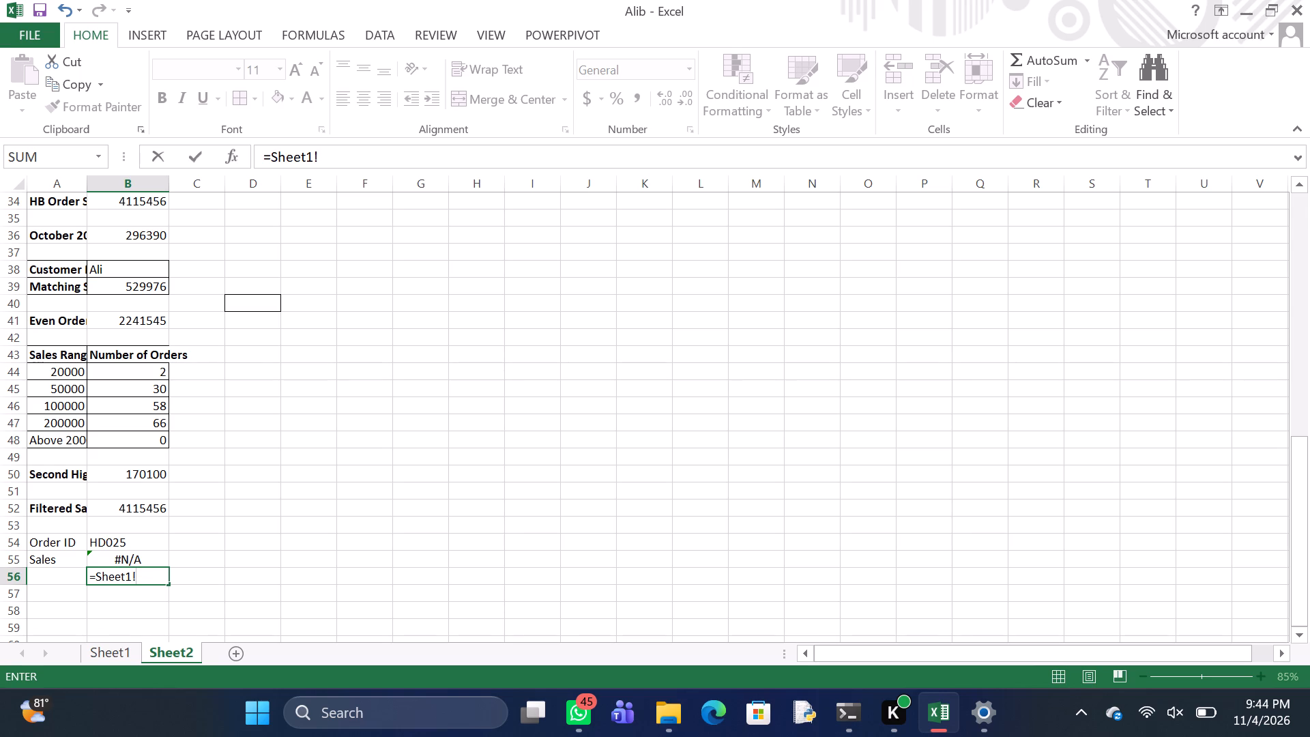
{"action": "key", "text": "a"}
{"action": "key", "text": "2"}
{"action": "key", "text": "6"}
{"action": "key", "text": "Return"}
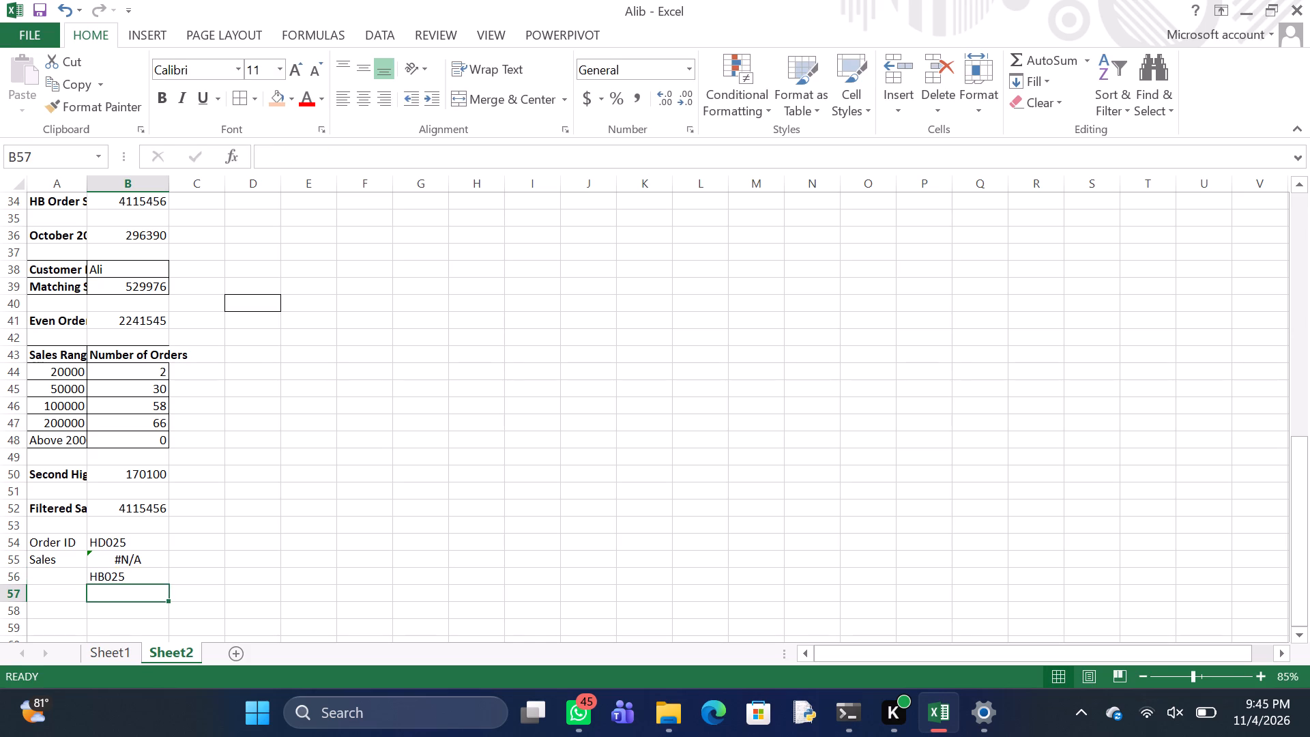
Select the Sales result in cell B55 to inspect its MATCH formula.
{"action": "left_click", "coordinate": [130, 562]}
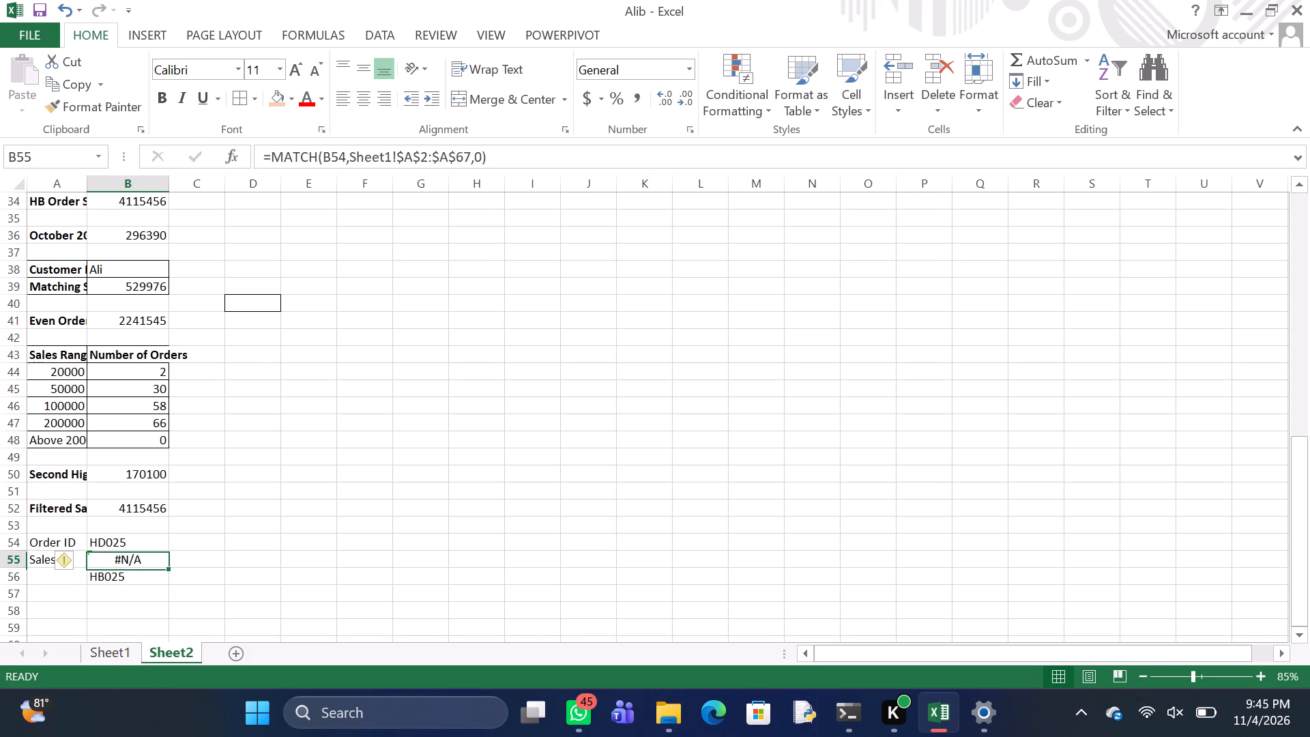
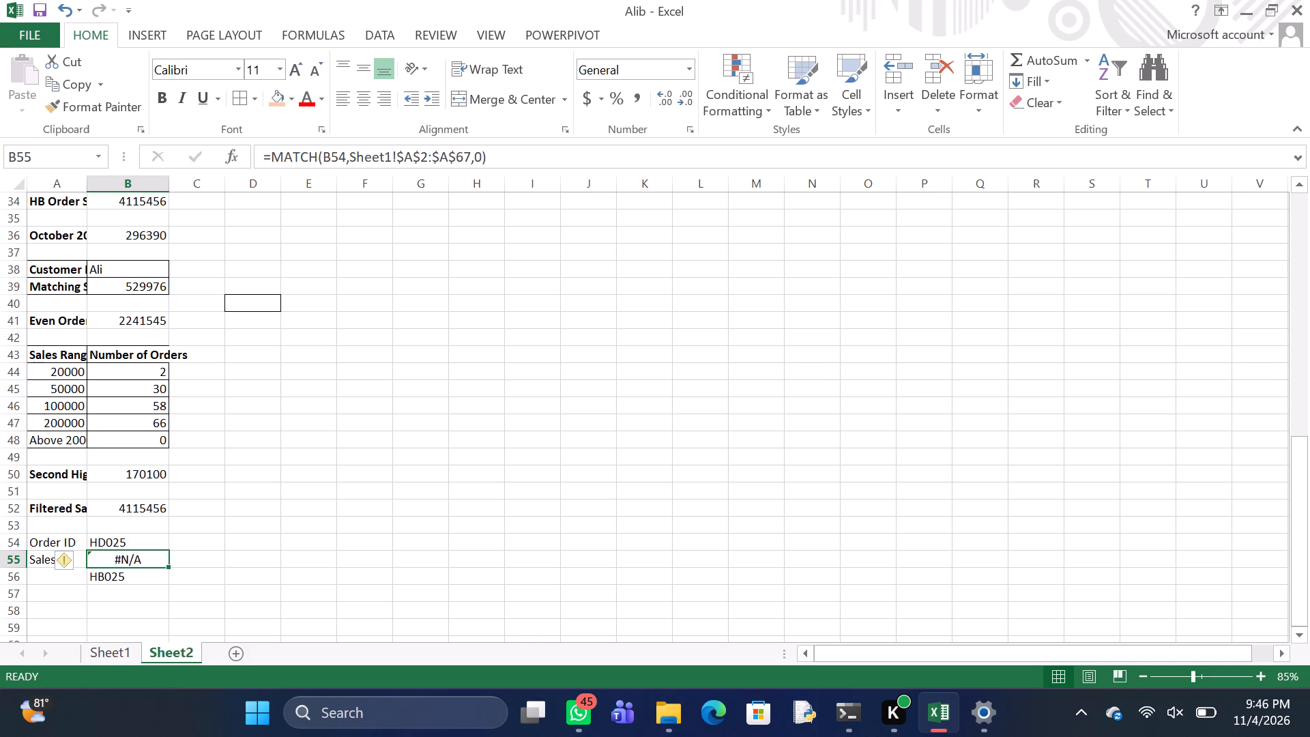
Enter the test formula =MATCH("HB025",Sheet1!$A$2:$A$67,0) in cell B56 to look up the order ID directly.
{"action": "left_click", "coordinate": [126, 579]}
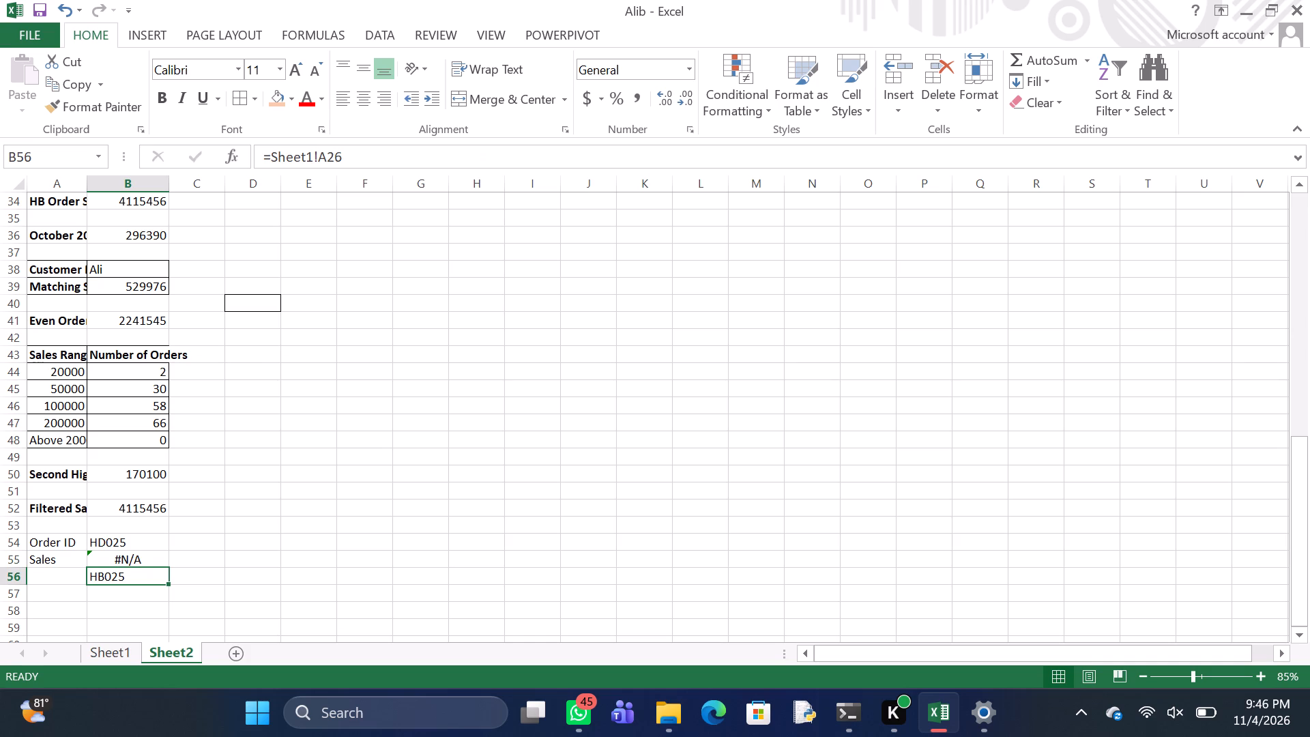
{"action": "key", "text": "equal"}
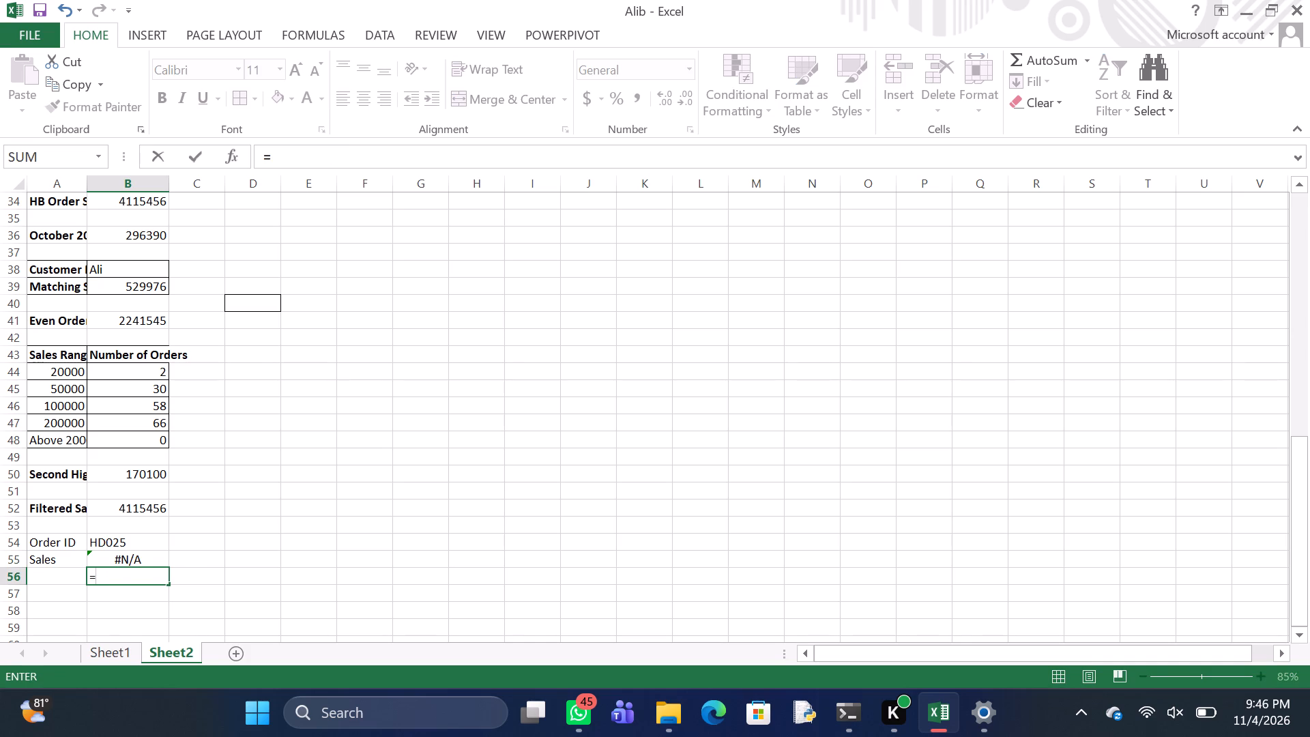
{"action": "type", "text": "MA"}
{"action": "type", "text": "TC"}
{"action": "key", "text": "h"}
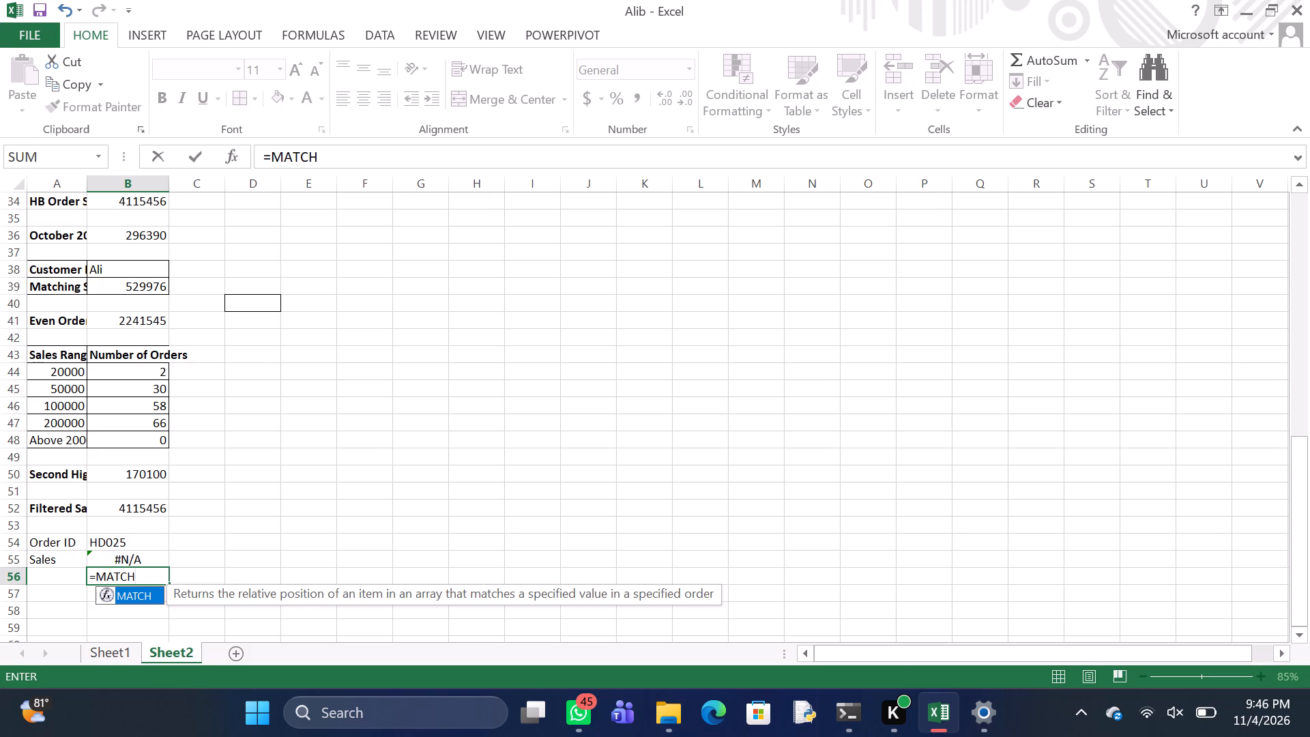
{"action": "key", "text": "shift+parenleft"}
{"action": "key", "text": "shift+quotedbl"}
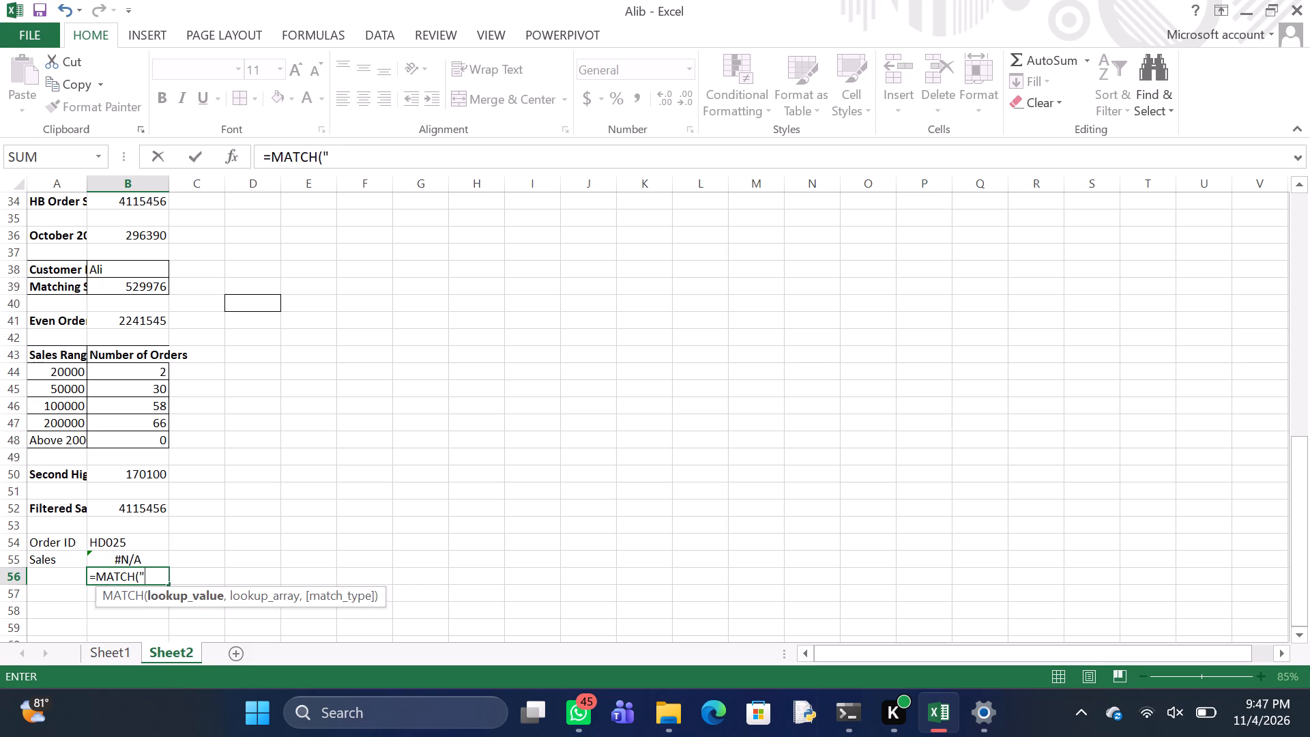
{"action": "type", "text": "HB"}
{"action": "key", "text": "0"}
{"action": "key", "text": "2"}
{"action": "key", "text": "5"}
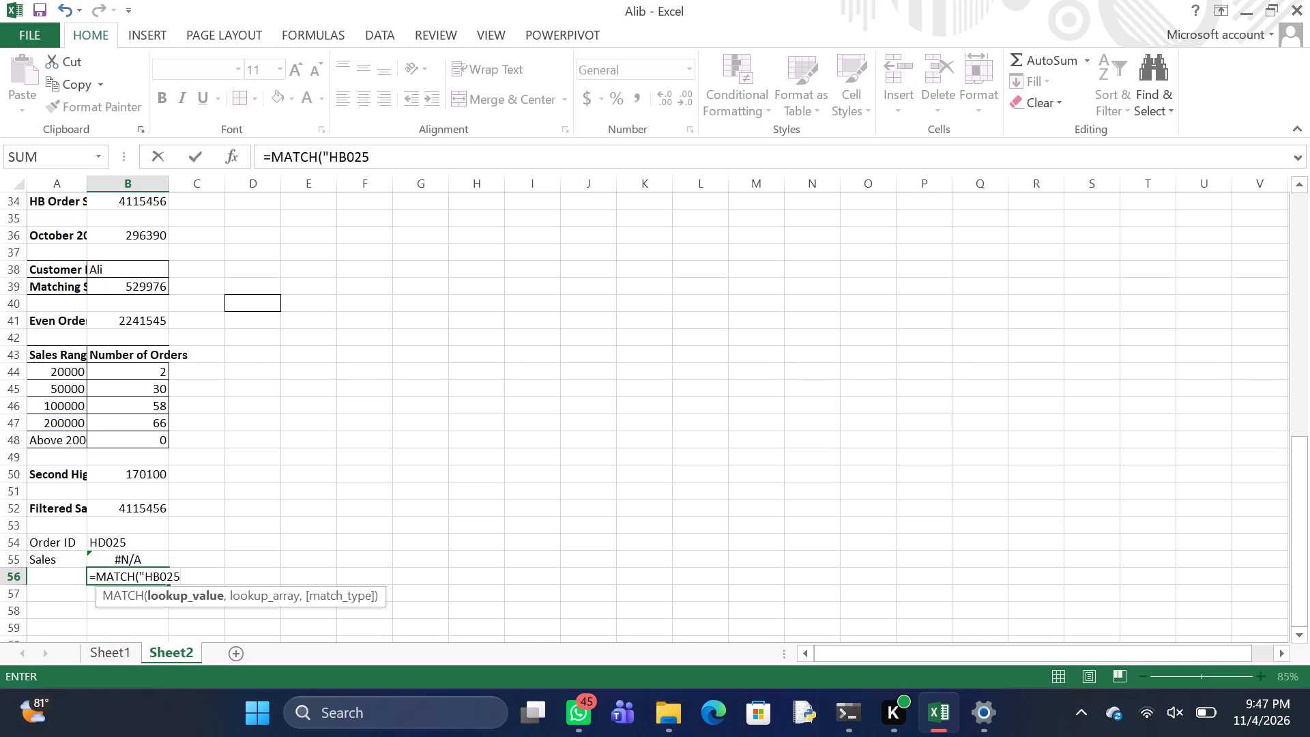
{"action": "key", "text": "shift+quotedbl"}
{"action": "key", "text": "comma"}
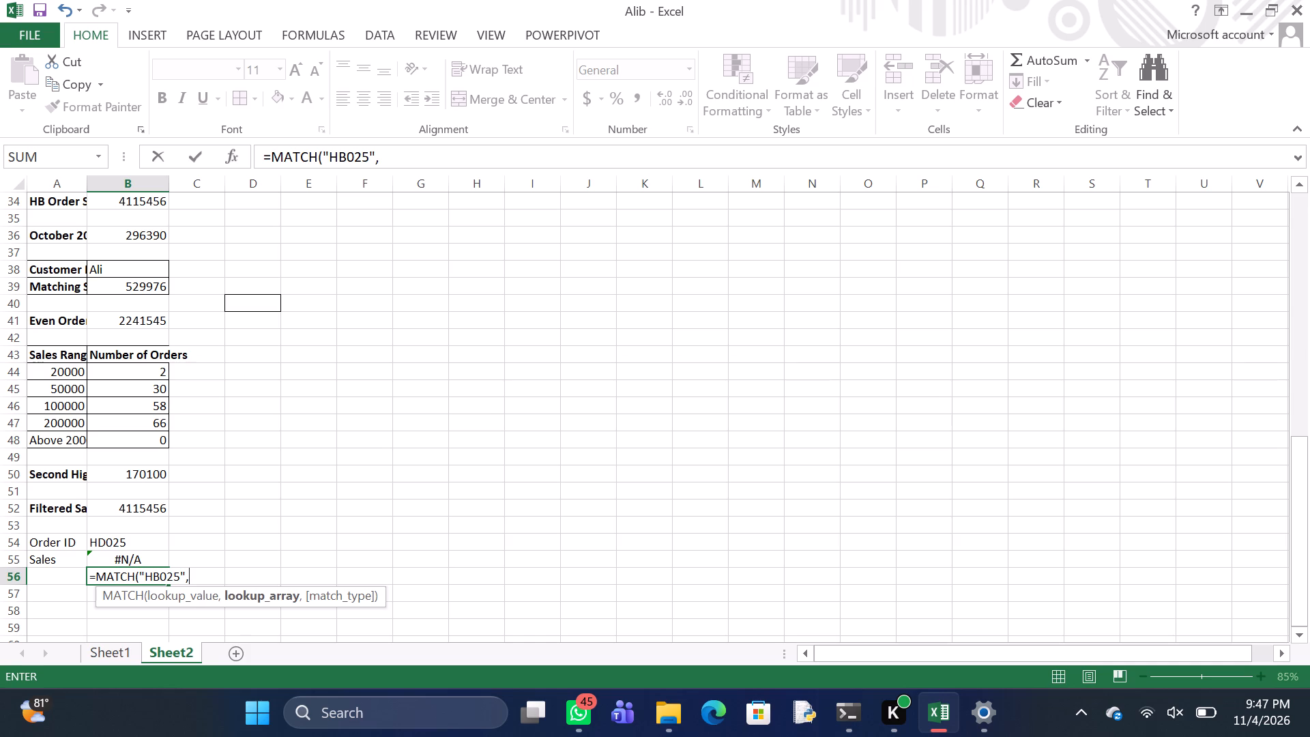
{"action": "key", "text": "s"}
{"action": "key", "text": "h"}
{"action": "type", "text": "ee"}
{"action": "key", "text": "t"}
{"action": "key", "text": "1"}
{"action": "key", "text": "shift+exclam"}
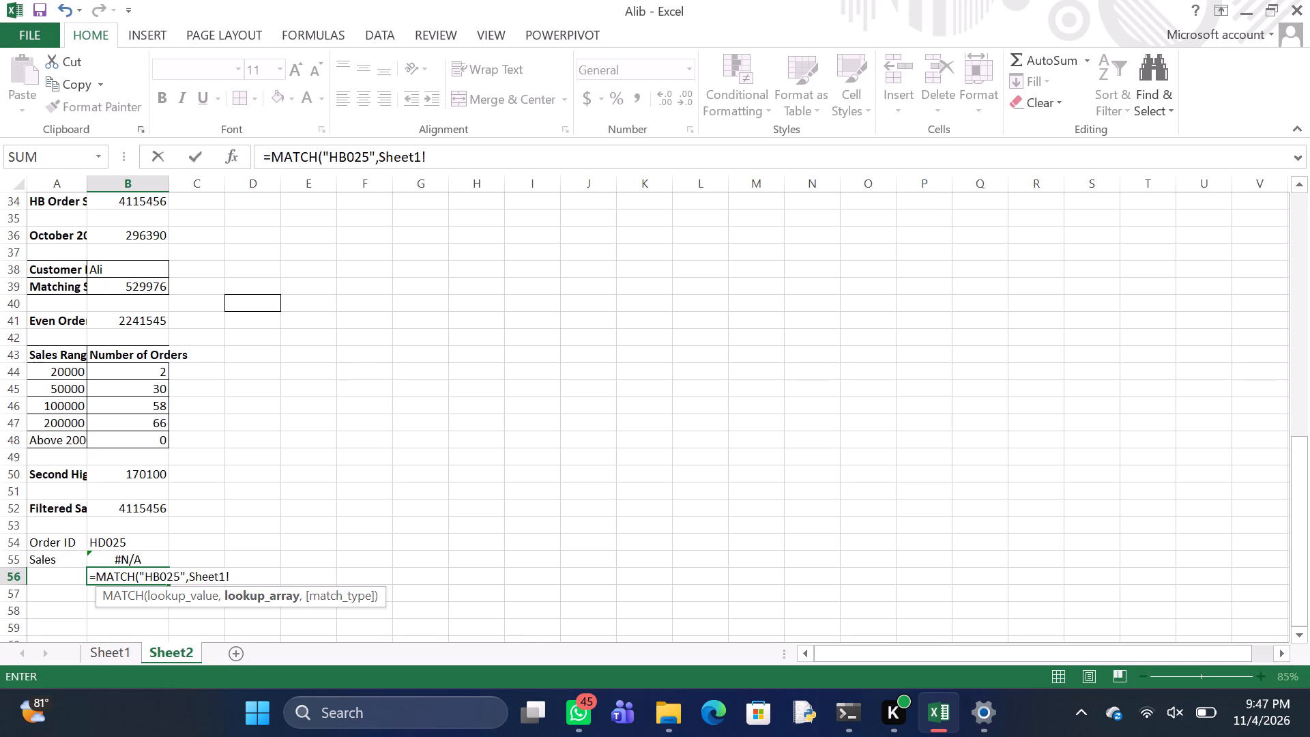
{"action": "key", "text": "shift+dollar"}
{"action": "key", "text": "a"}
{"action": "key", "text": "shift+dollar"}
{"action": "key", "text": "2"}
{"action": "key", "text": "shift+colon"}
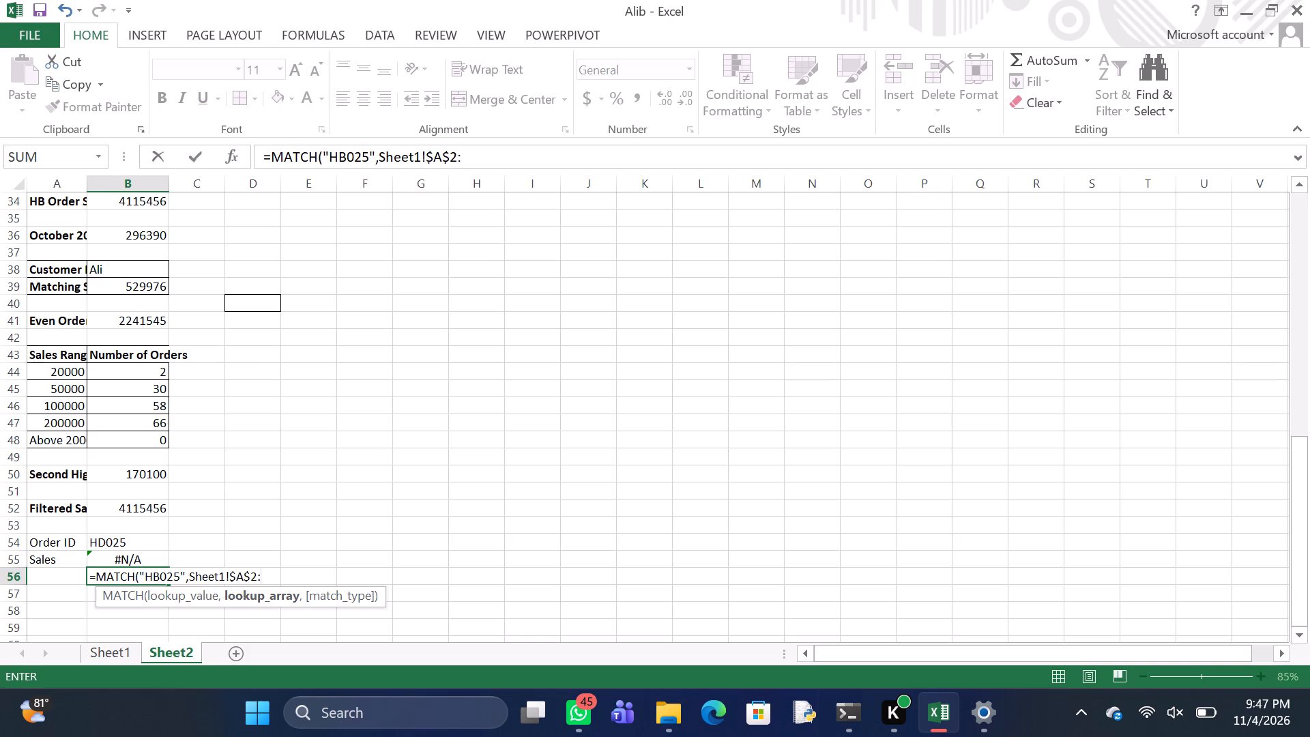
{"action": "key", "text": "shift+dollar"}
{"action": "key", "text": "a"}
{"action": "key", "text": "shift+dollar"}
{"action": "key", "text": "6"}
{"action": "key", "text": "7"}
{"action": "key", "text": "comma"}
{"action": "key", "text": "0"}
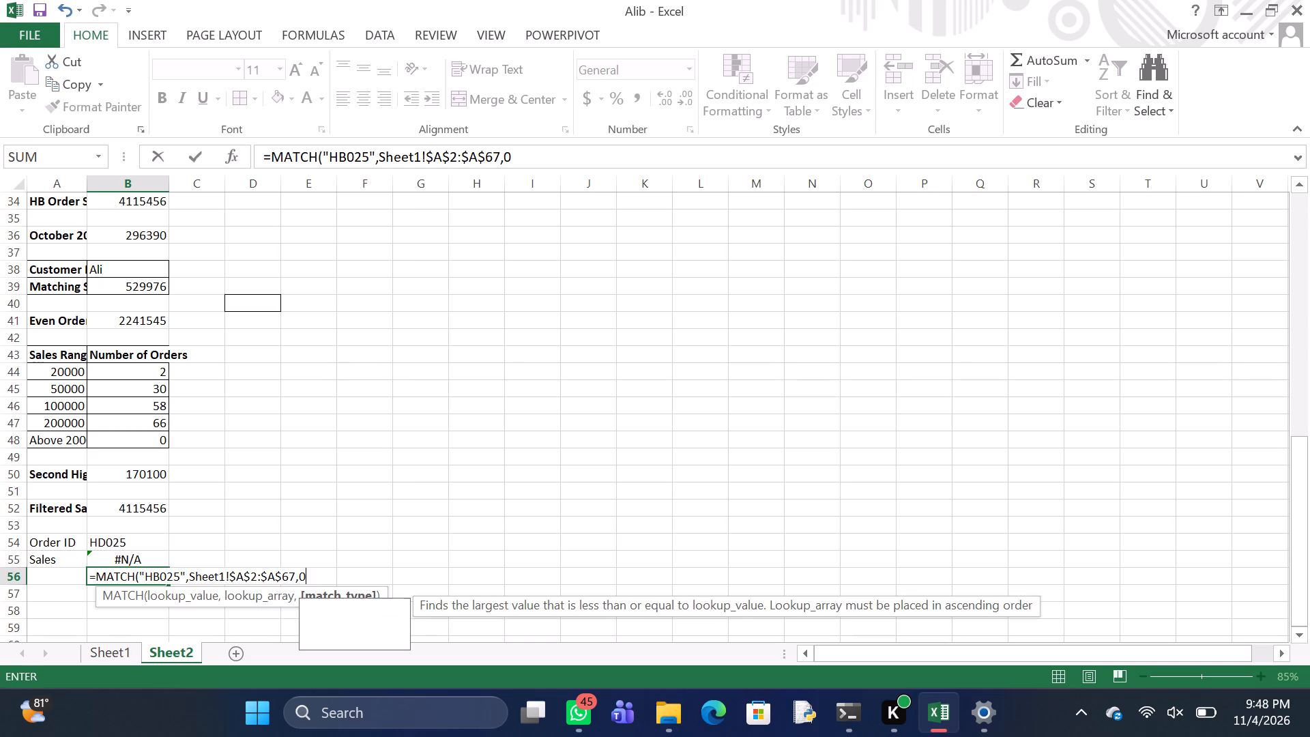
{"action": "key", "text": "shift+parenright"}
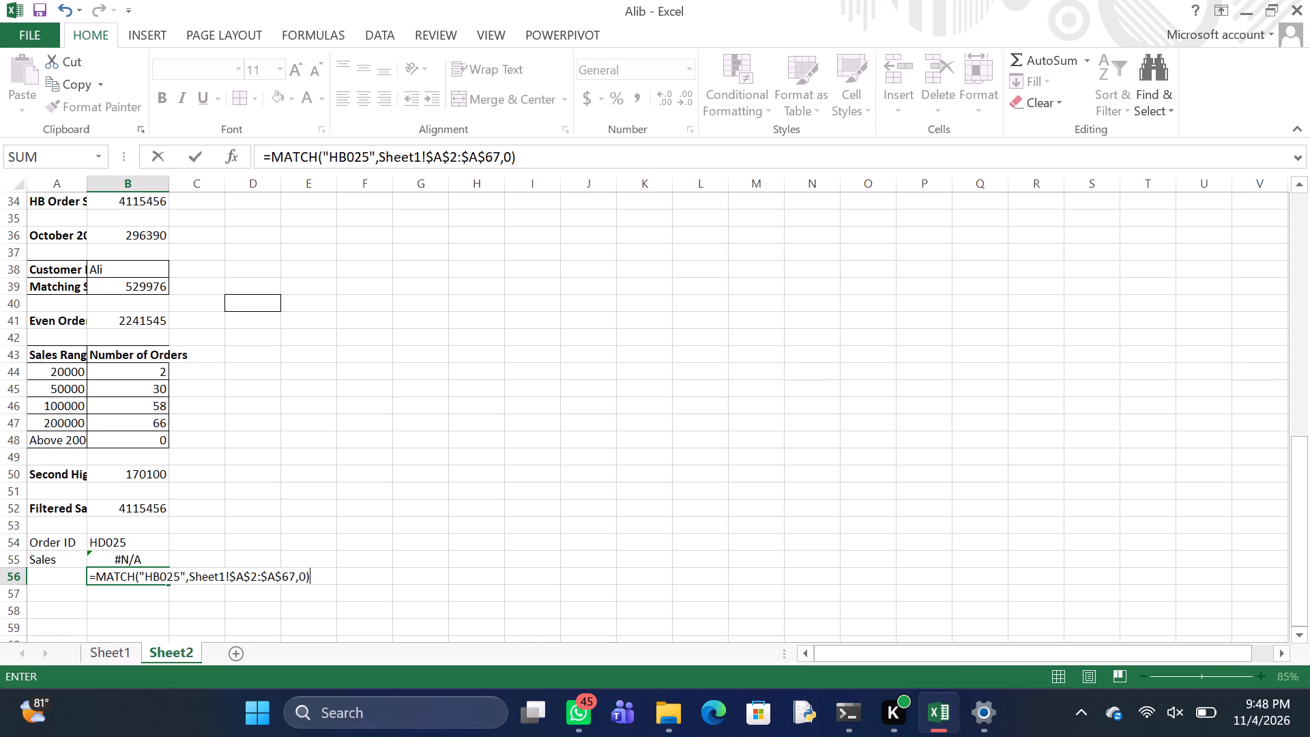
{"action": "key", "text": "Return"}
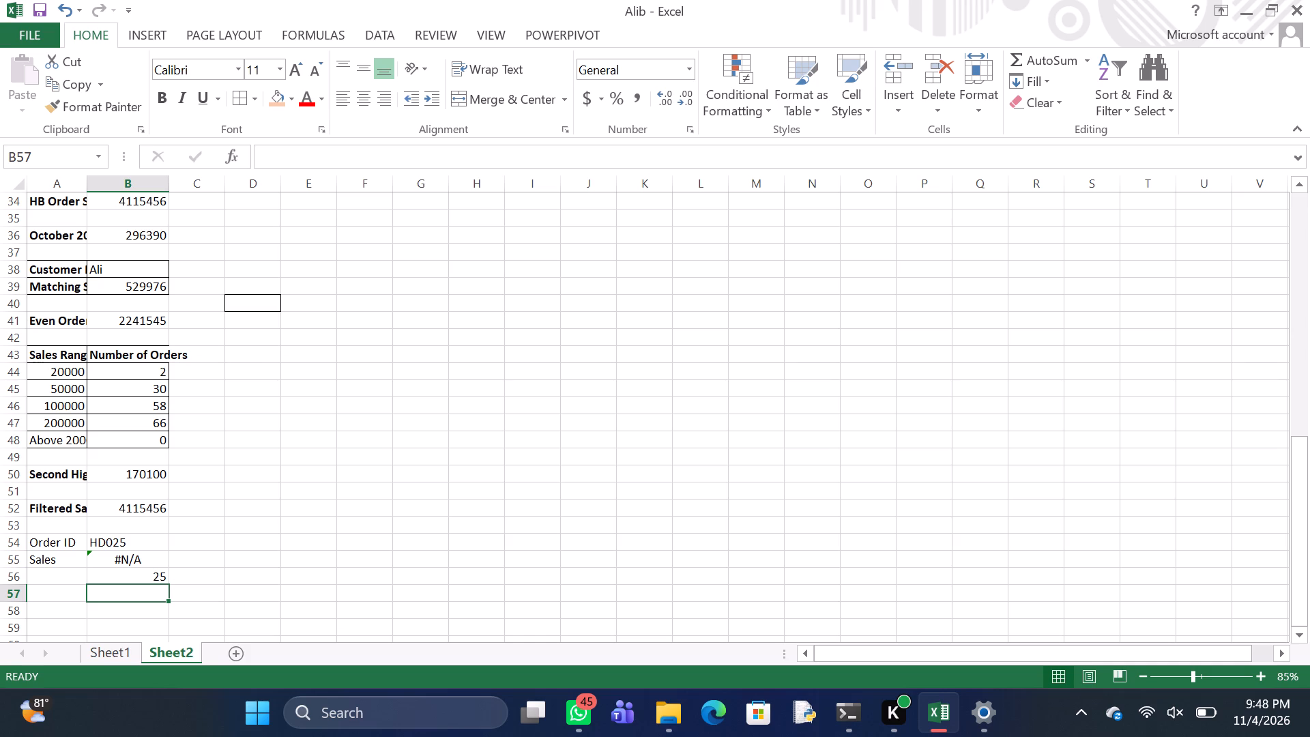
Clear the contents of the test cell B56.
{"action": "left_click", "coordinate": [126, 579]}
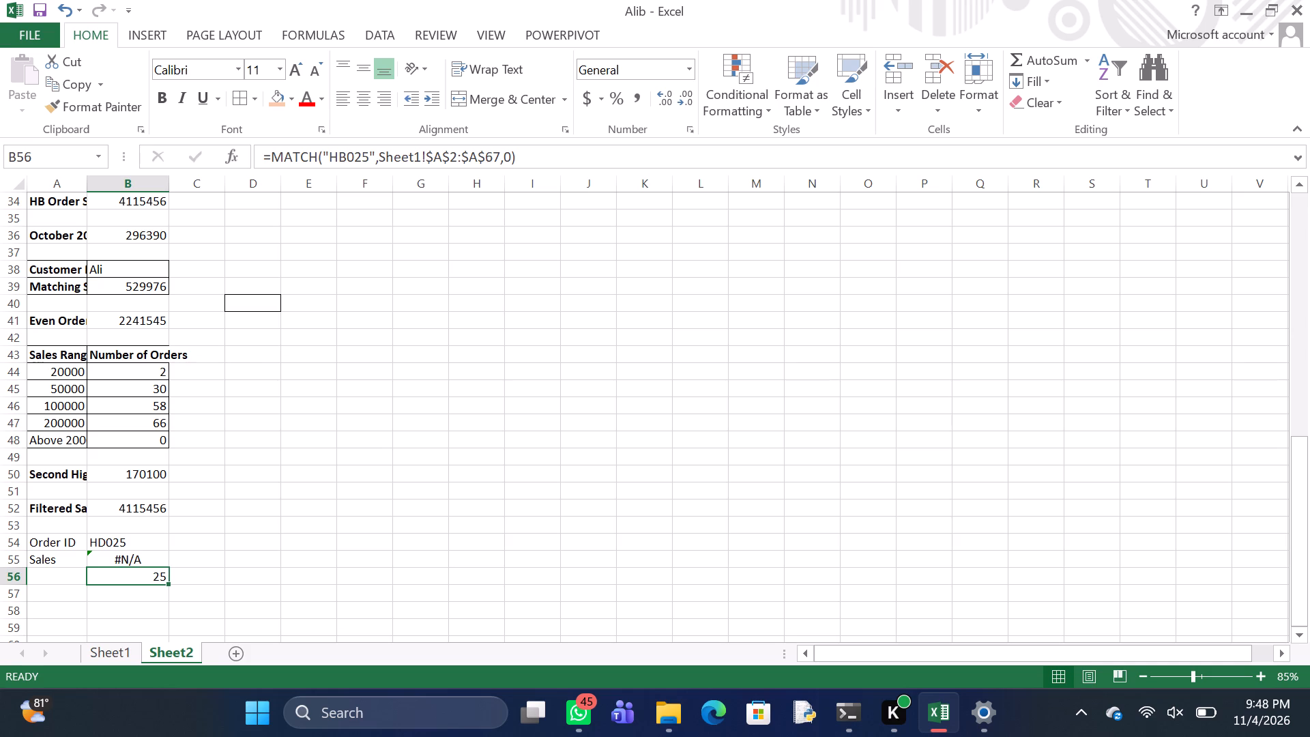
{"action": "key", "text": "Delete"}
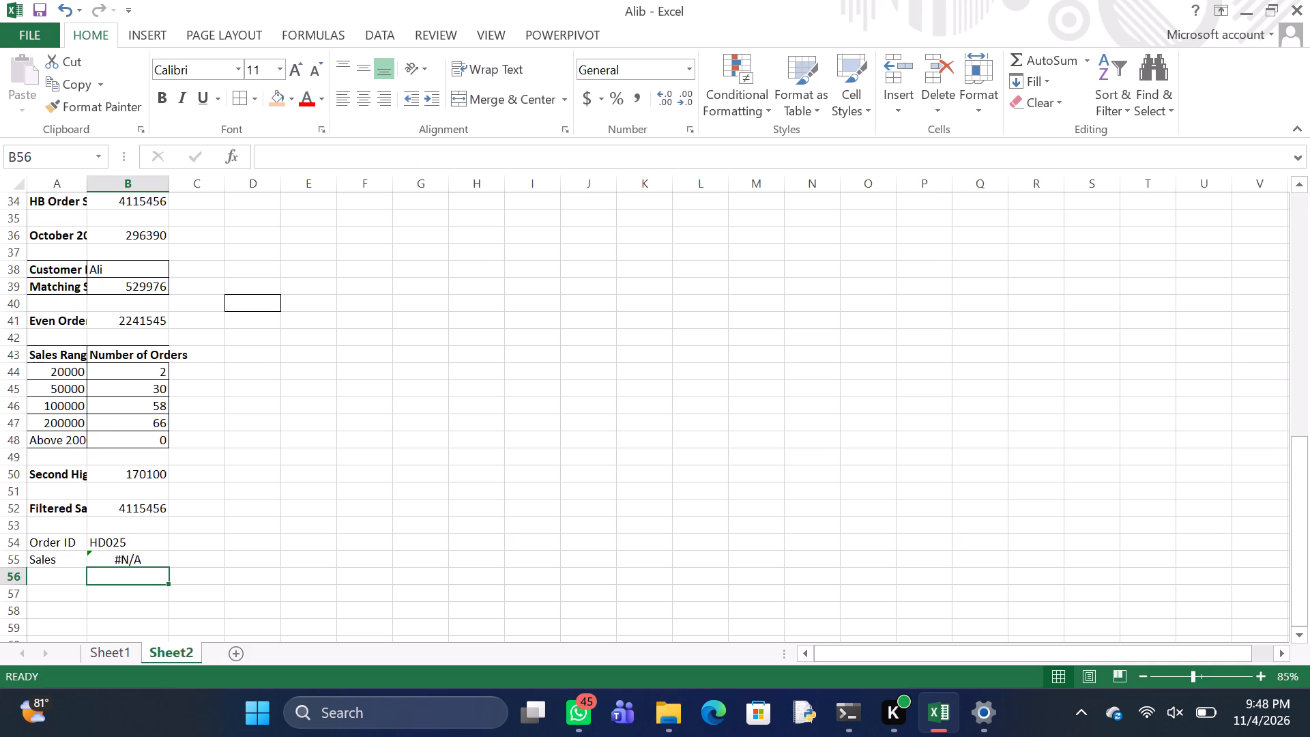
Replace the MATCH formula in the Sales cell B55 with =OFFSET(Sheet1!$K1,25,0).
{"action": "left_click", "coordinate": [126, 562]}
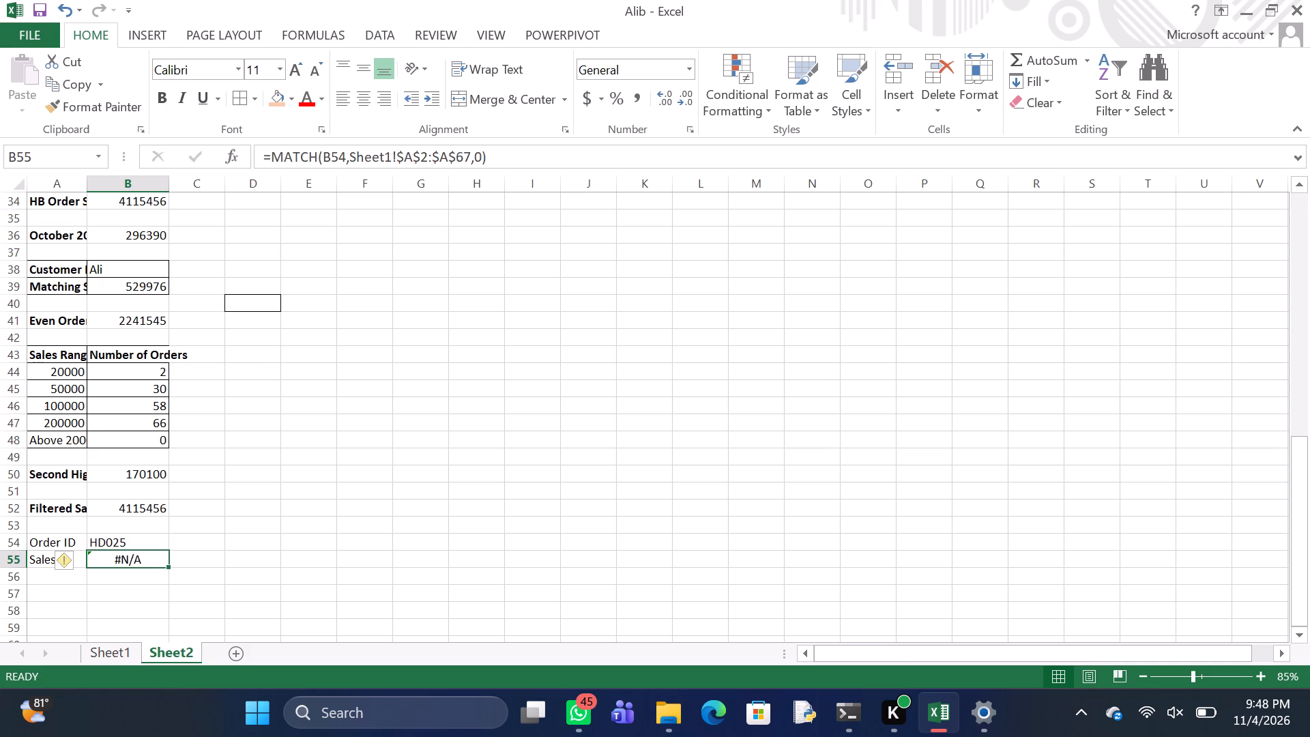
{"action": "left_click", "coordinate": [499, 161]}
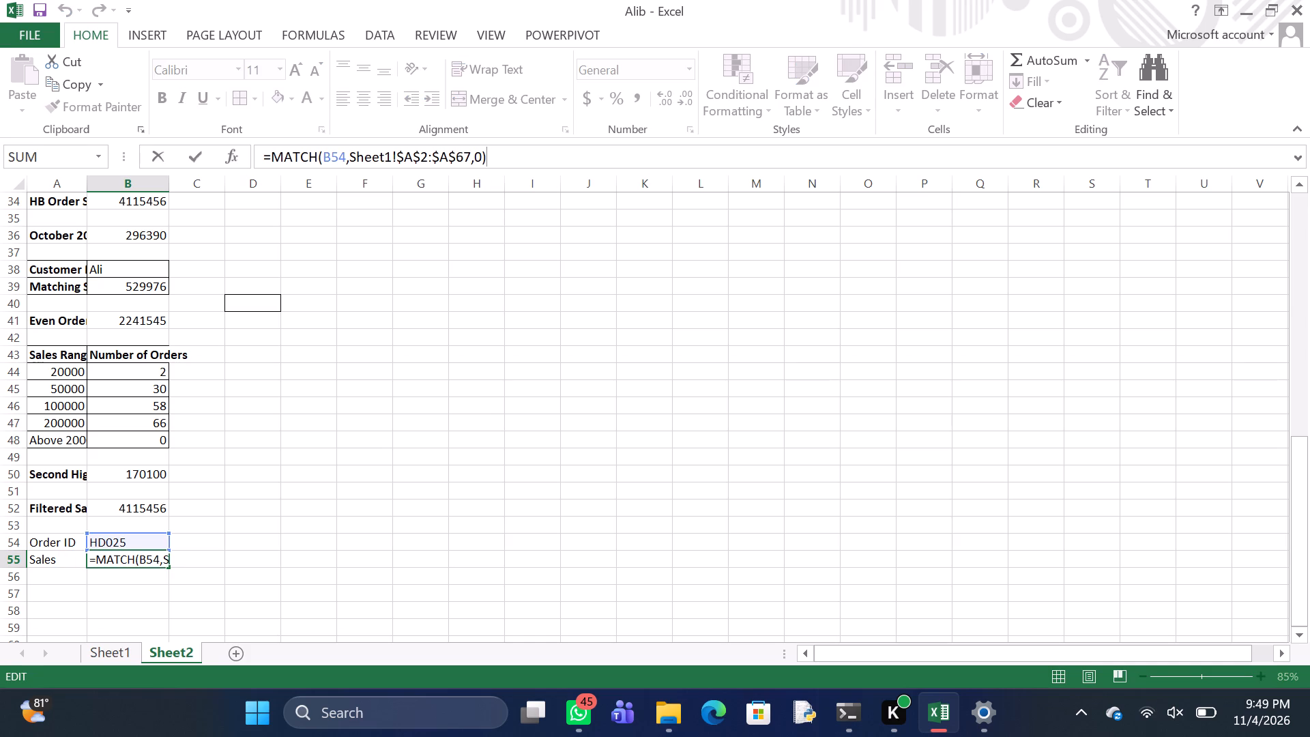
{"action": "key", "text": "BackSpace"}
{"action": "key", "text": "BackSpace"}
{"action": "key", "text": "BackSpace"}
{"action": "key", "text": "BackSpace"}
{"action": "key", "text": "BackSpace"}
{"action": "key", "text": "BackSpace"}
{"action": "key", "text": "BackSpace"}
{"action": "key", "text": "BackSpace"}
{"action": "key", "text": "BackSpace"}
{"action": "key", "text": "BackSpace"}
{"action": "key", "text": "BackSpace"}
{"action": "key", "text": "BackSpace"}
{"action": "key", "text": "BackSpace"}
{"action": "key", "text": "BackSpace"}
{"action": "key", "text": "BackSpace"}
{"action": "key", "text": "BackSpace"}
{"action": "key", "text": "BackSpace"}
{"action": "key", "text": "BackSpace"}
{"action": "key", "text": "BackSpace"}
{"action": "key", "text": "BackSpace"}
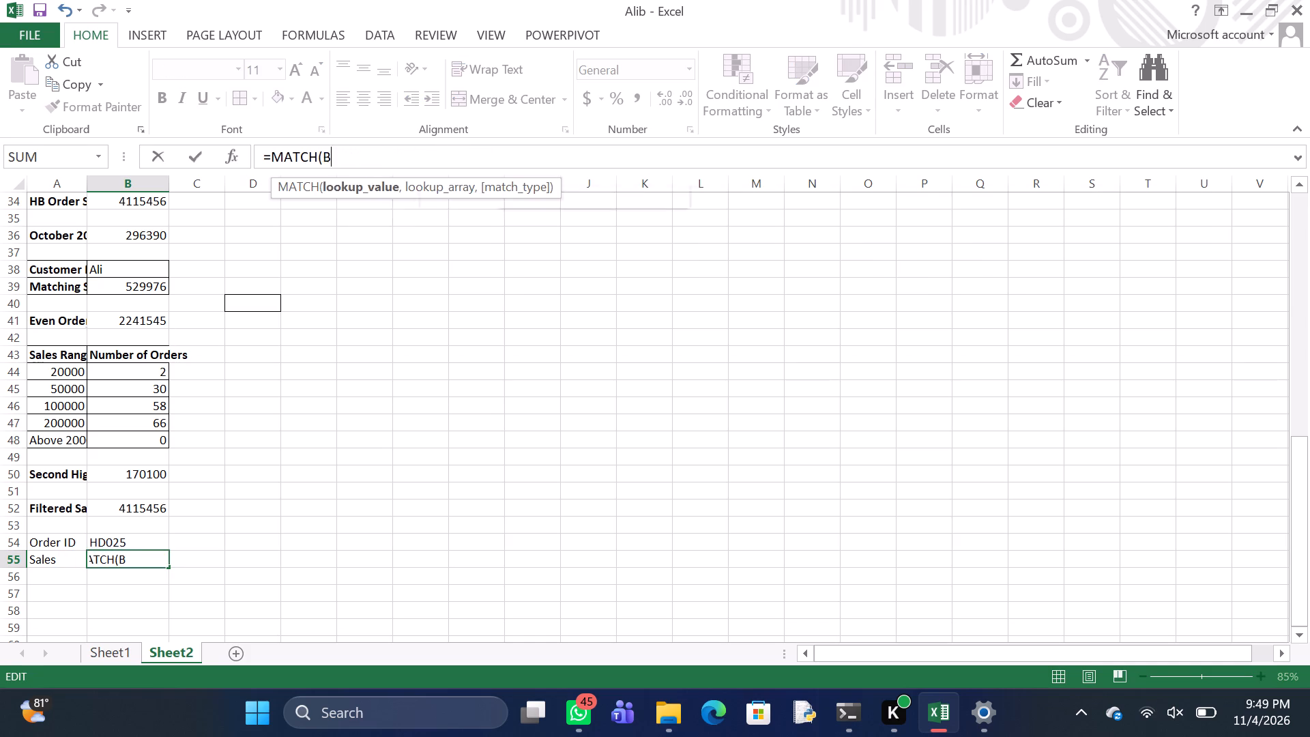
{"action": "key", "text": "equal"}
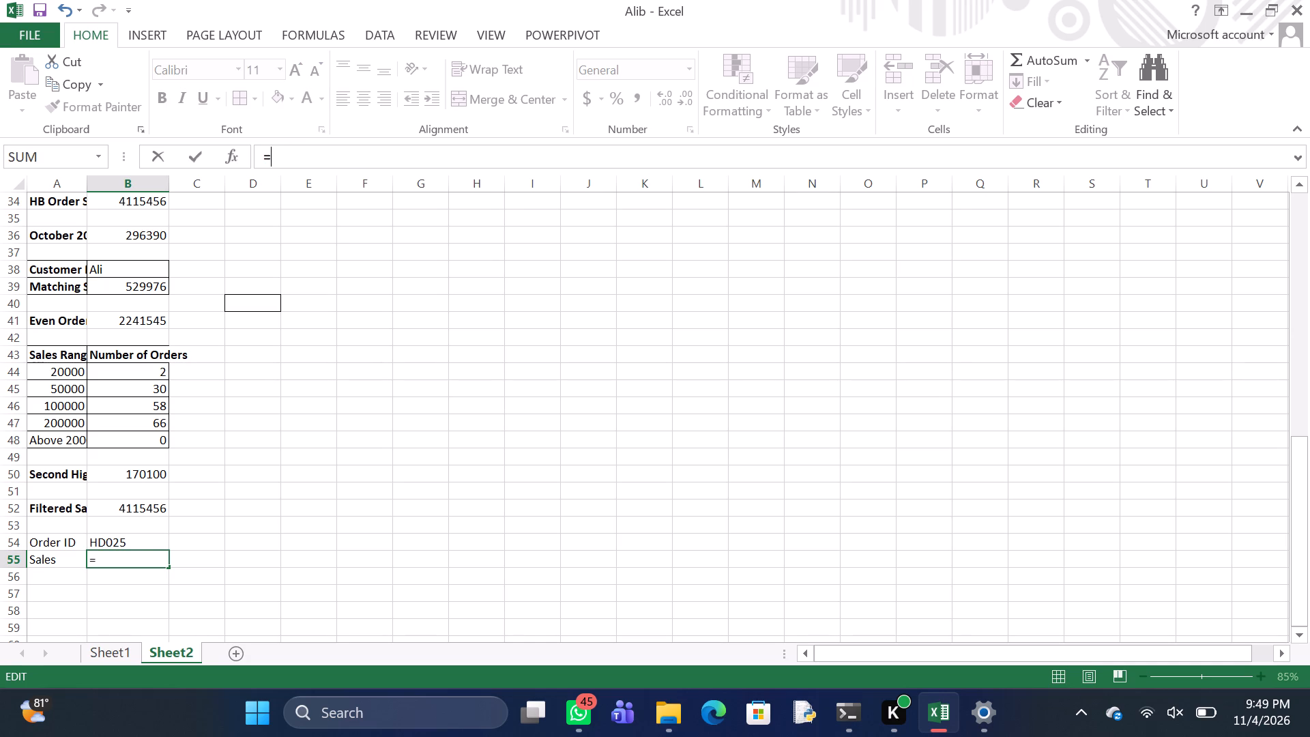
{"action": "key", "text": "o"}
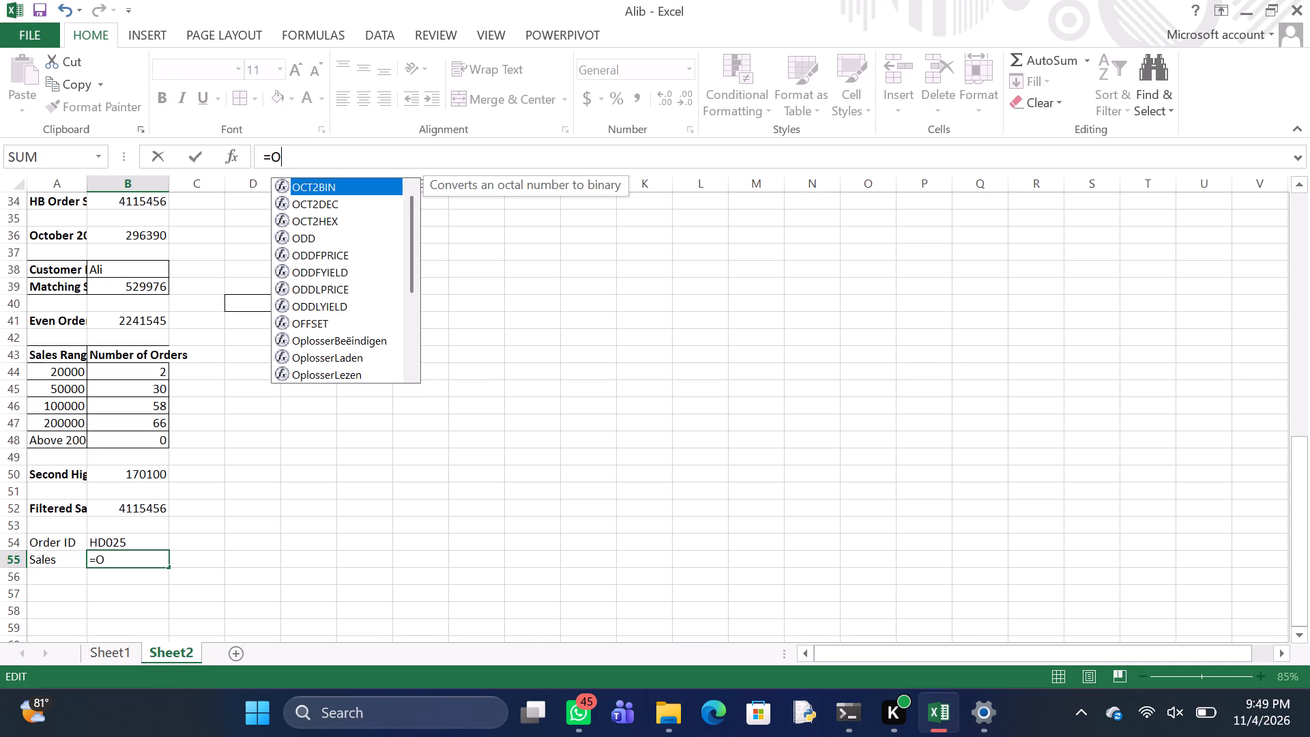
{"action": "type", "text": "FFSE"}
{"action": "key", "text": "t"}
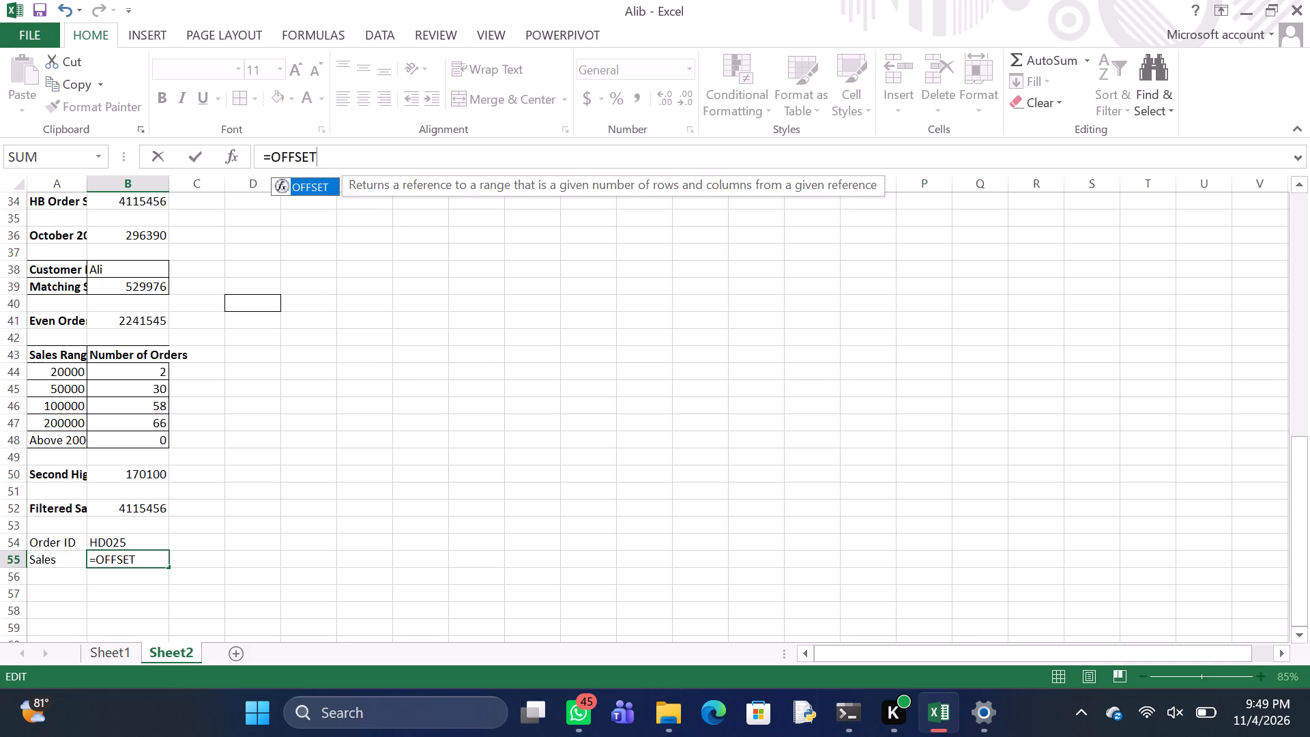
{"action": "key", "text": "shift+parenleft"}
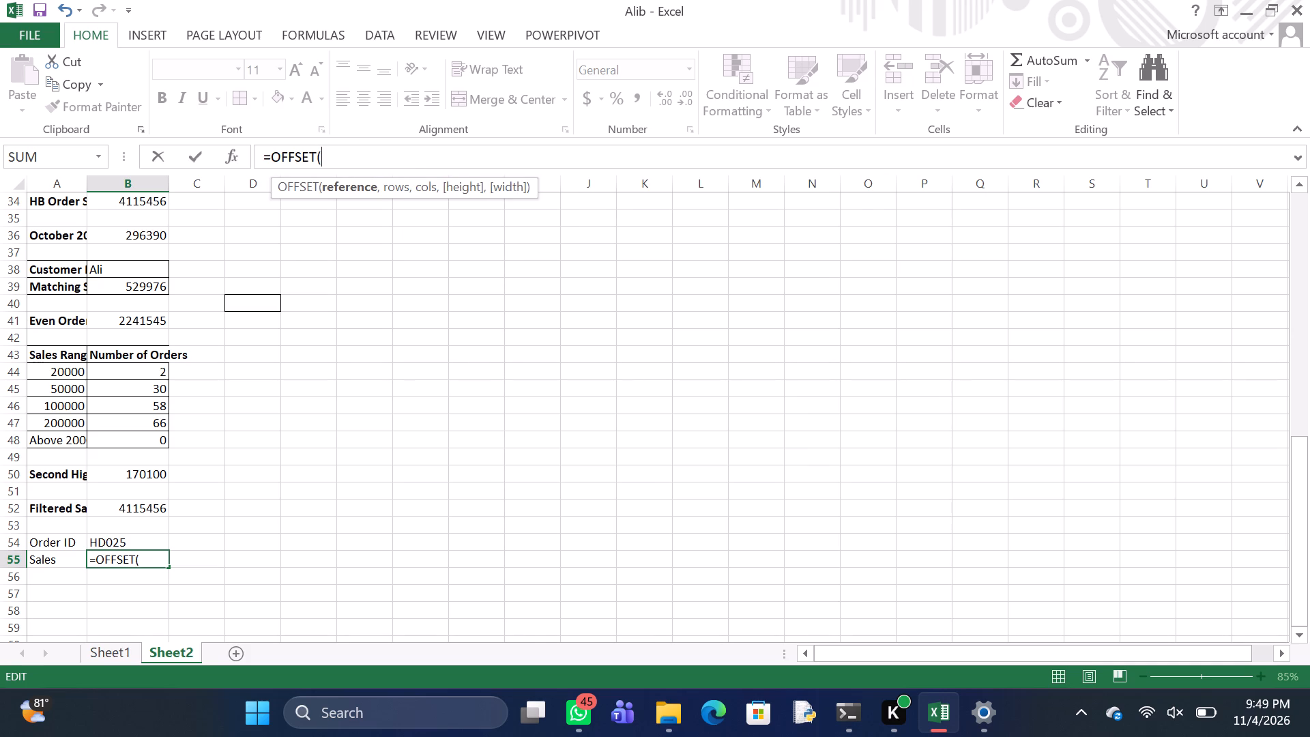
{"action": "key", "text": "s"}
{"action": "type", "text": "heet"}
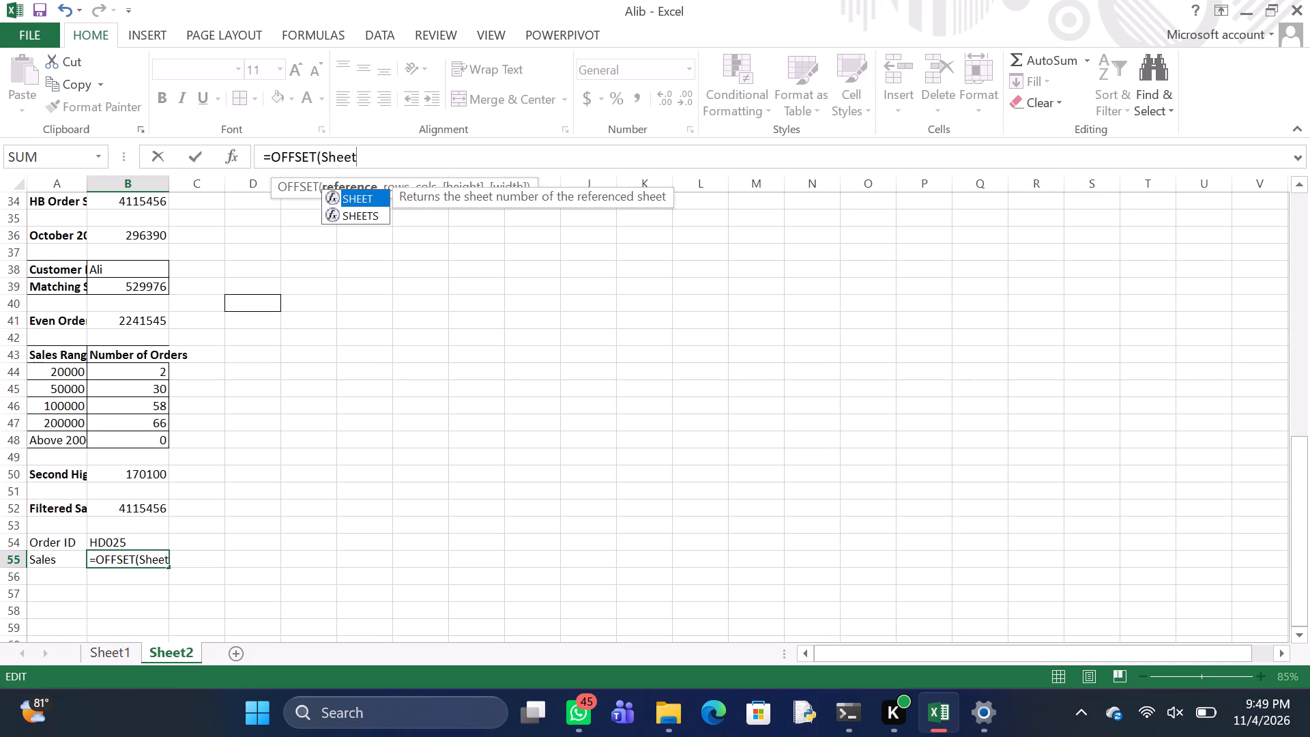
{"action": "key", "text": "1"}
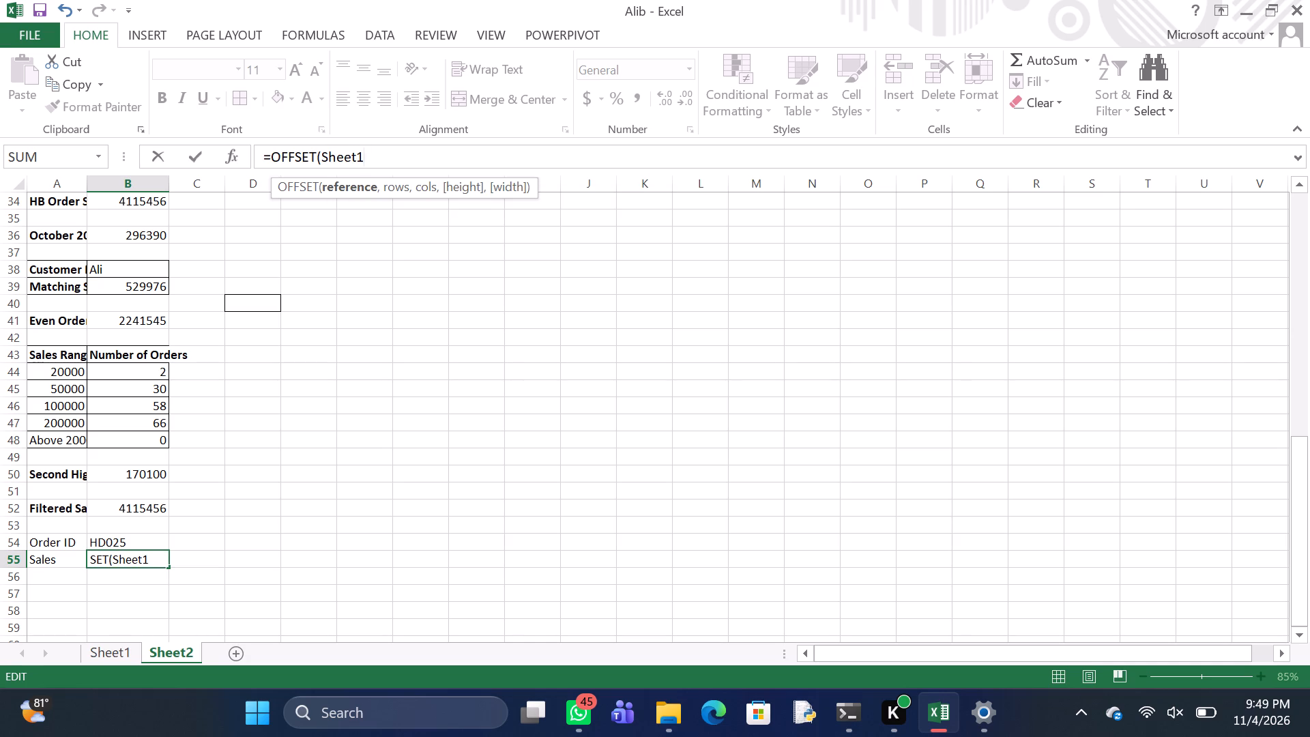
{"action": "key", "text": "shift+exclam"}
{"action": "key", "text": "shift+dollar"}
{"action": "key", "text": "k"}
{"action": "key", "text": "1"}
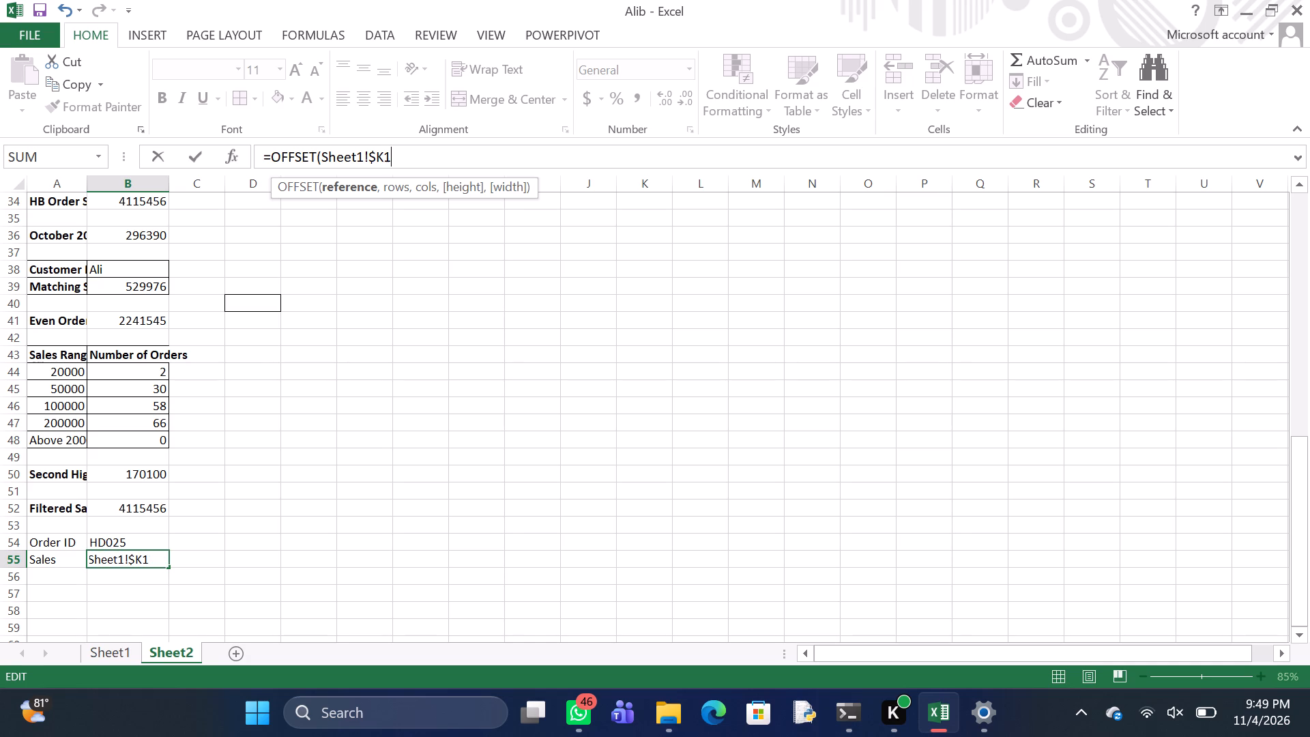
{"action": "type", "text": ",25"}
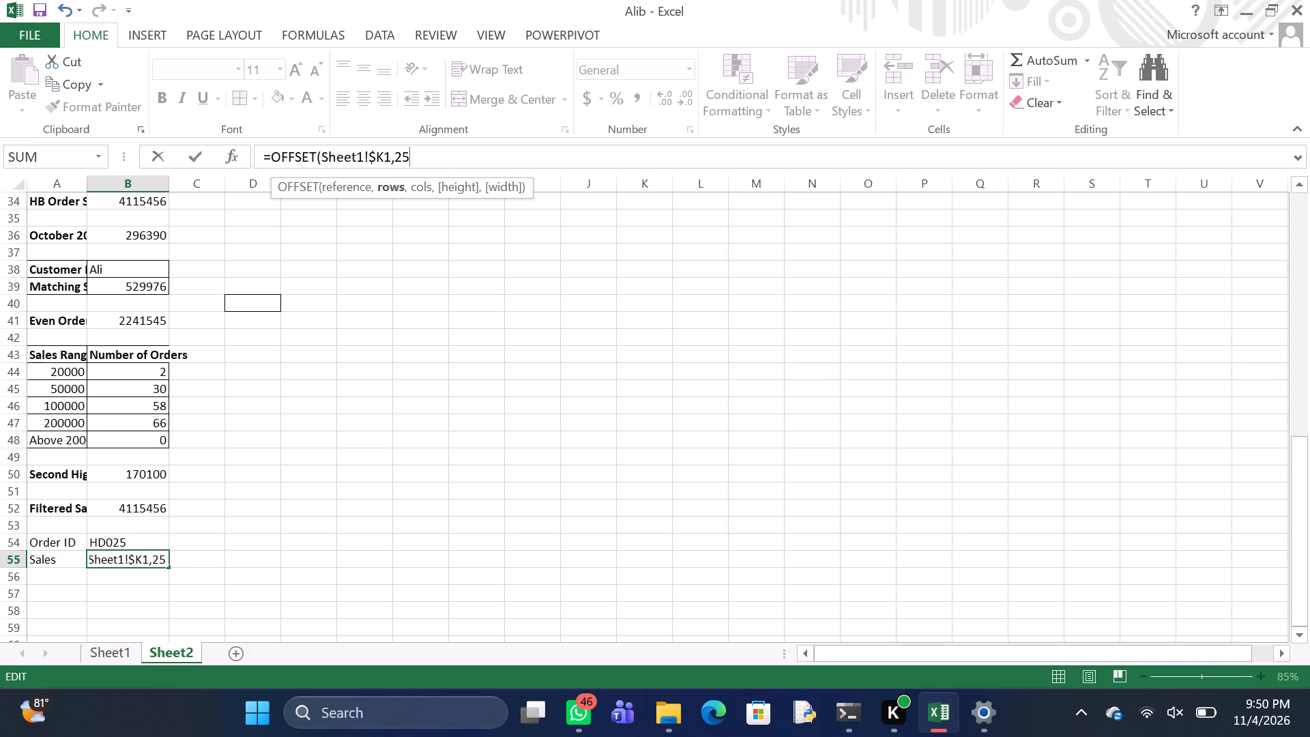
{"action": "type", "text": ",0"}
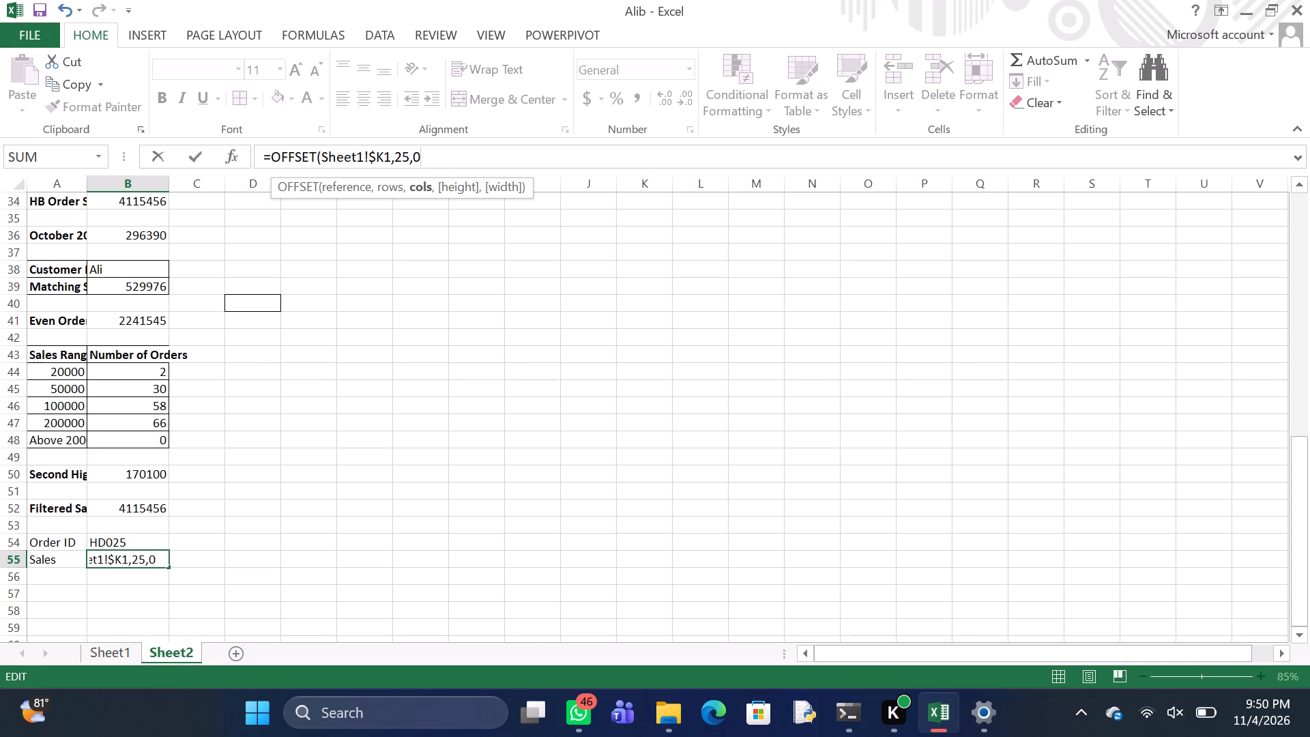
{"action": "key", "text": "shift+parenright"}
{"action": "key", "text": "Return"}
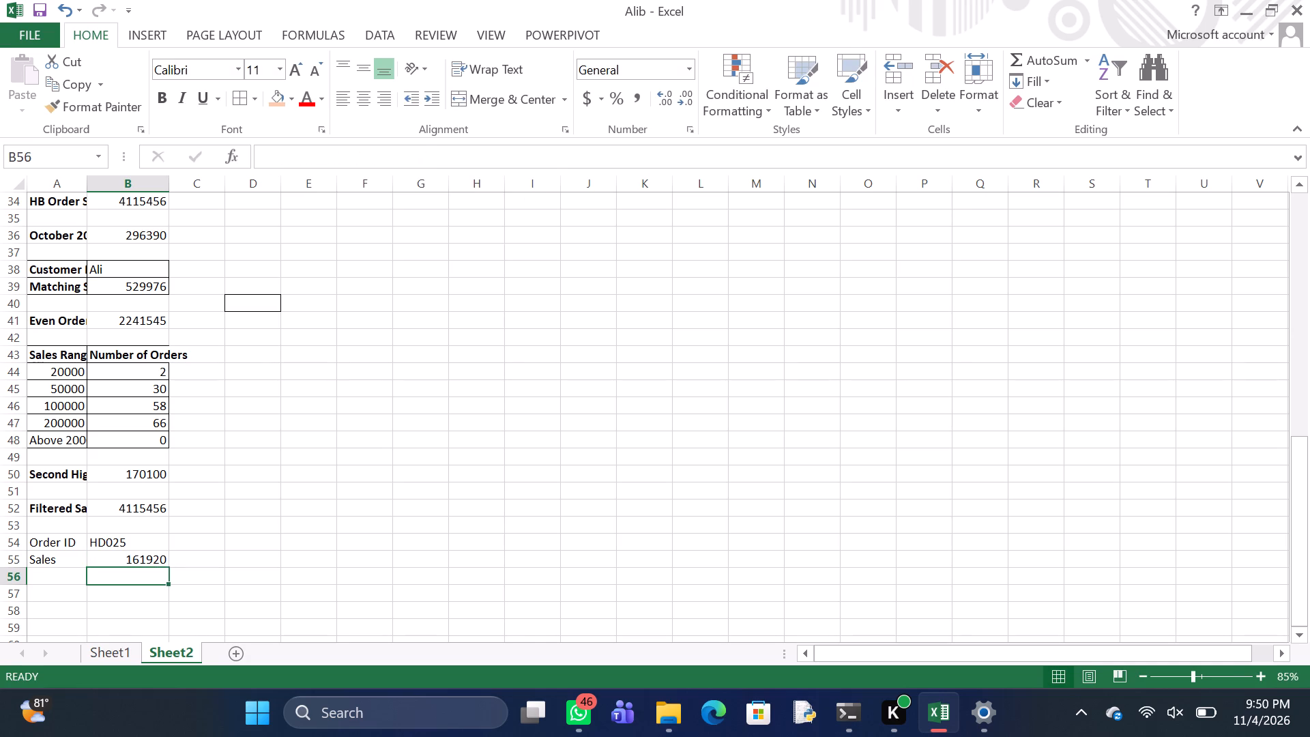
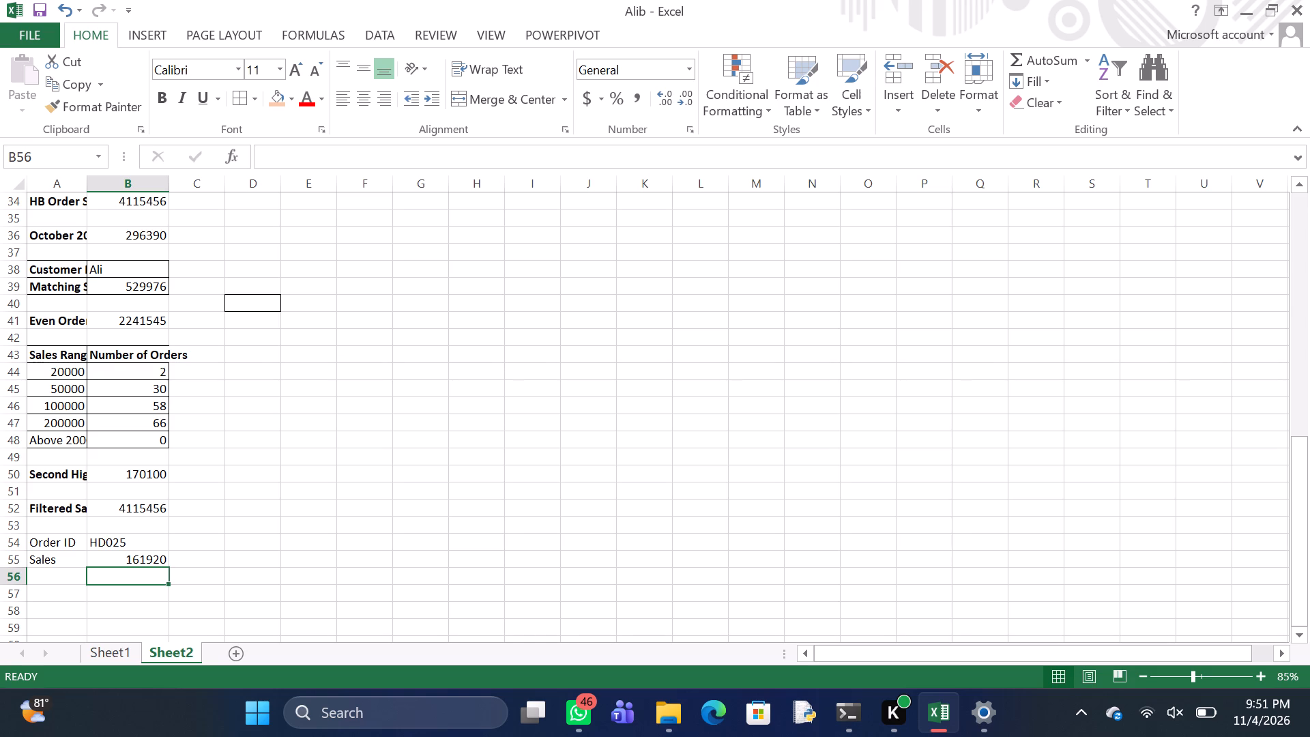
Make the Order ID and Sales labels in A54:A55 bold.
{"action": "left_click_drag", "start_coordinate": [61, 548], "coordinate": [61, 558]}
{"action": "left_click", "coordinate": [162, 102]}
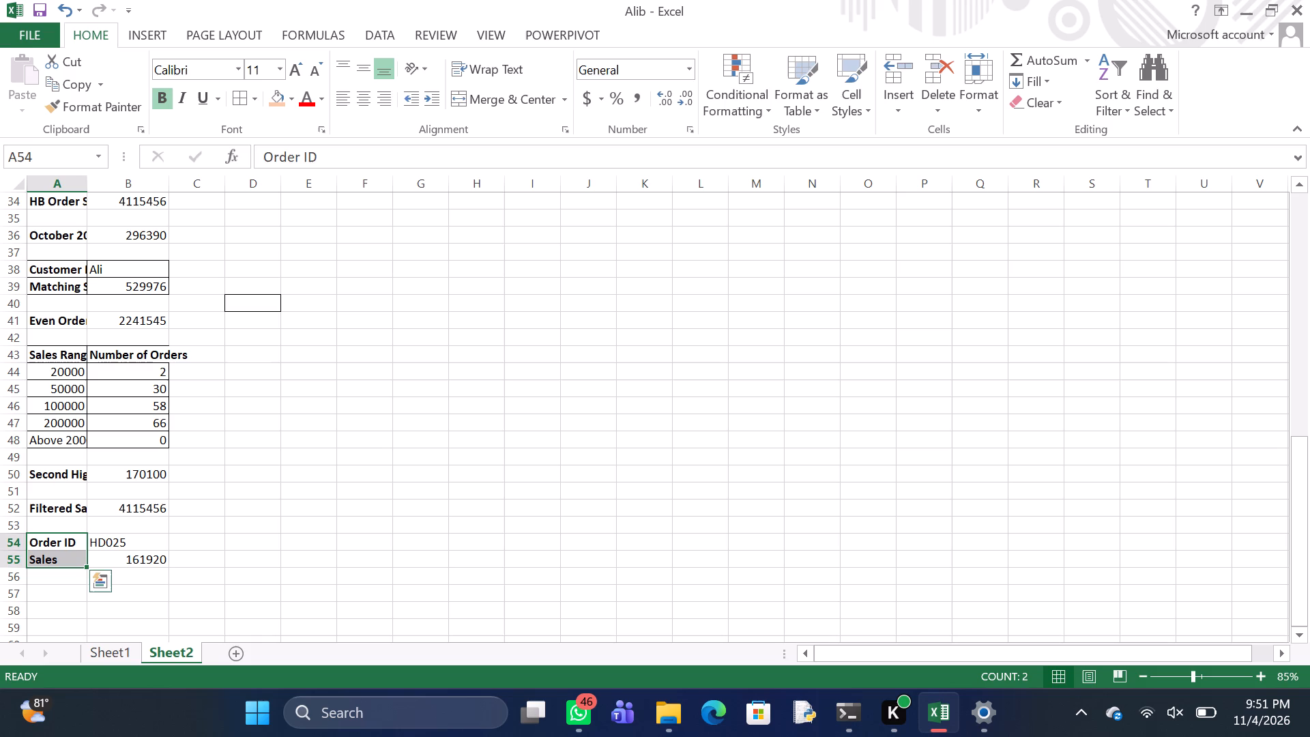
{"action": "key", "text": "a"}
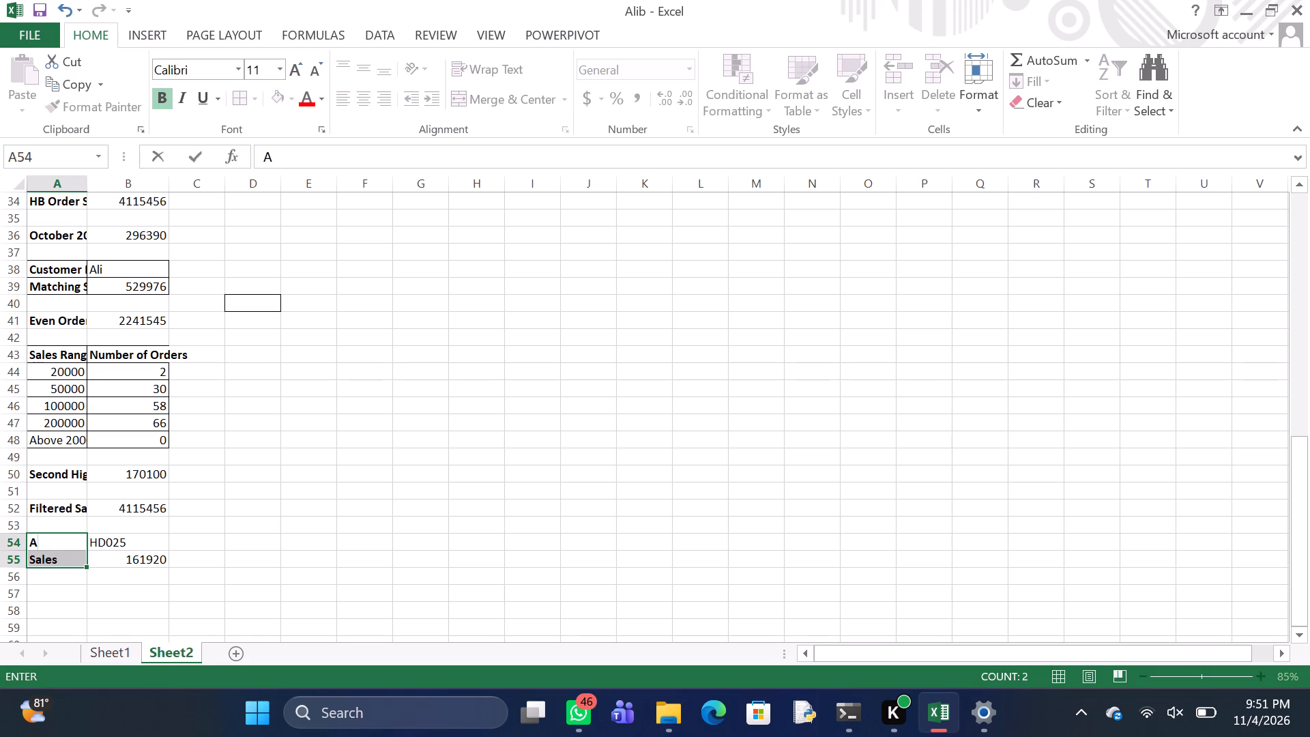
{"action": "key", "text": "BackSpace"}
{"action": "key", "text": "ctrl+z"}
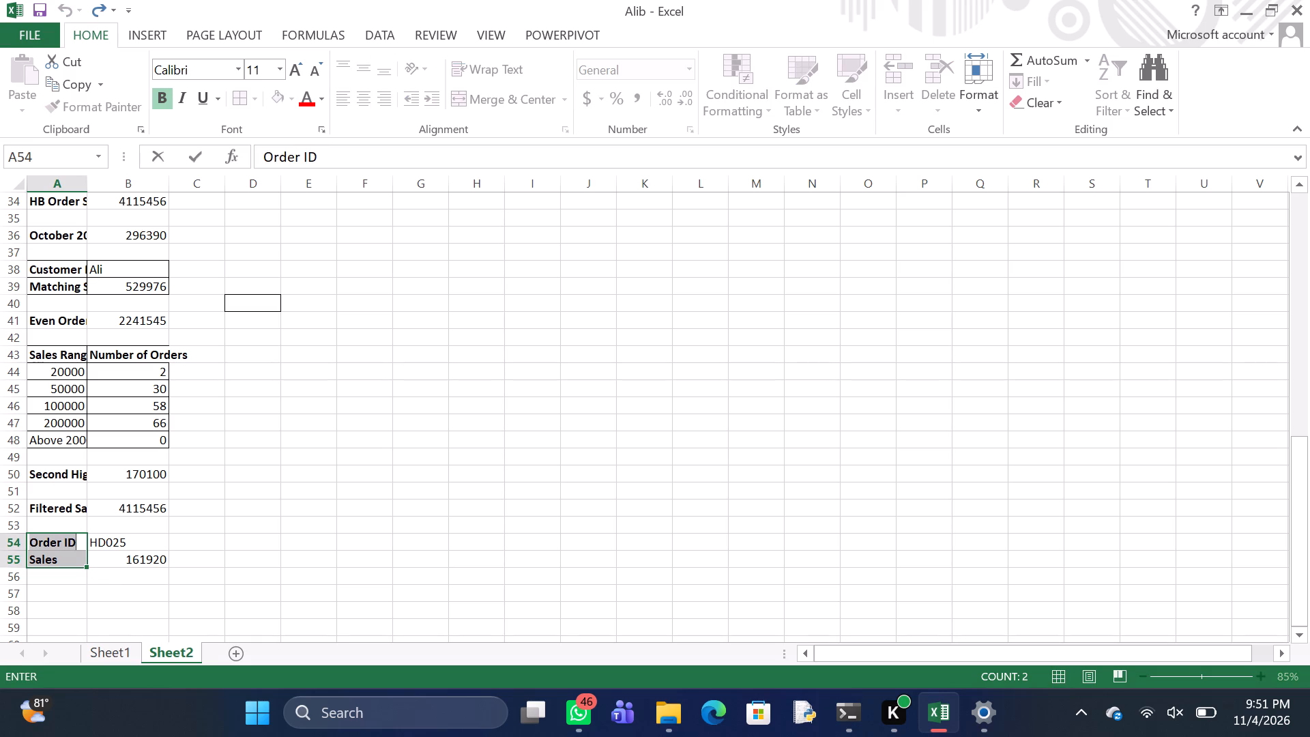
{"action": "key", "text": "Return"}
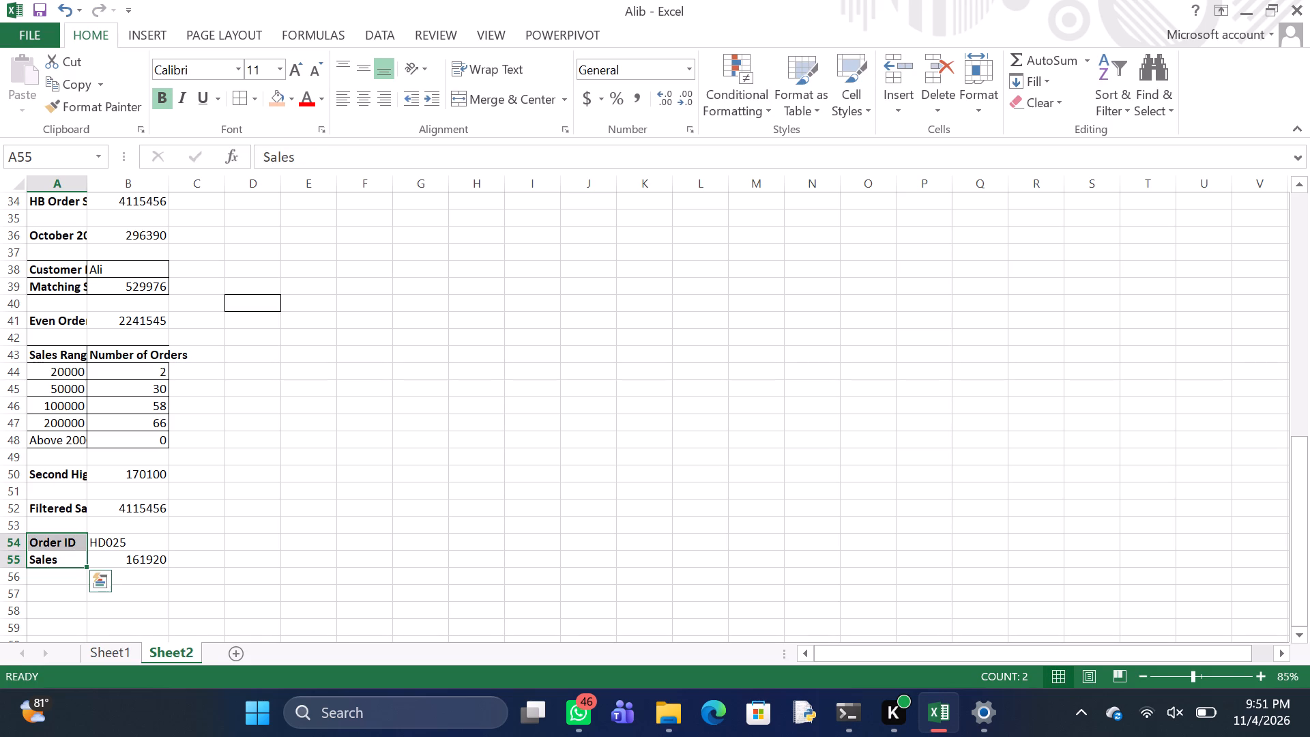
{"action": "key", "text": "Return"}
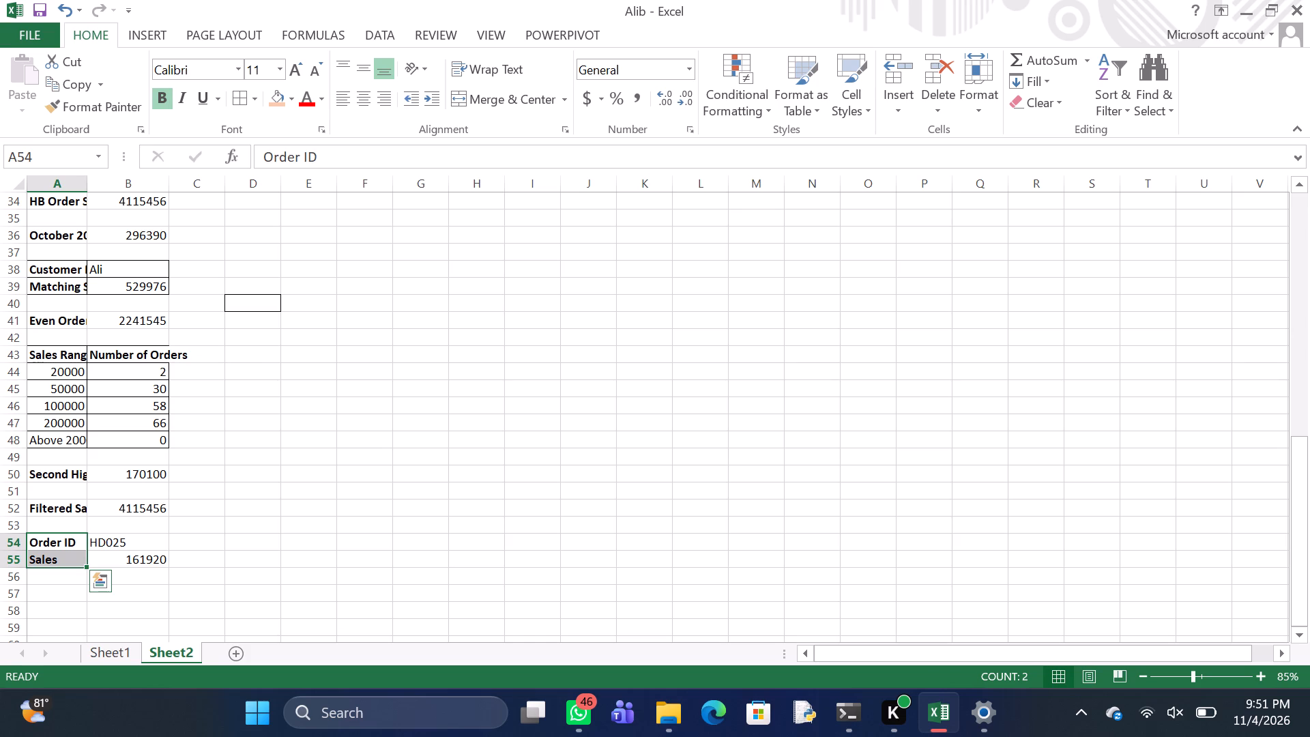
Apply all borders to the Order ID and Sales block in A54:B55.
{"action": "key", "text": "ctrl+a"}
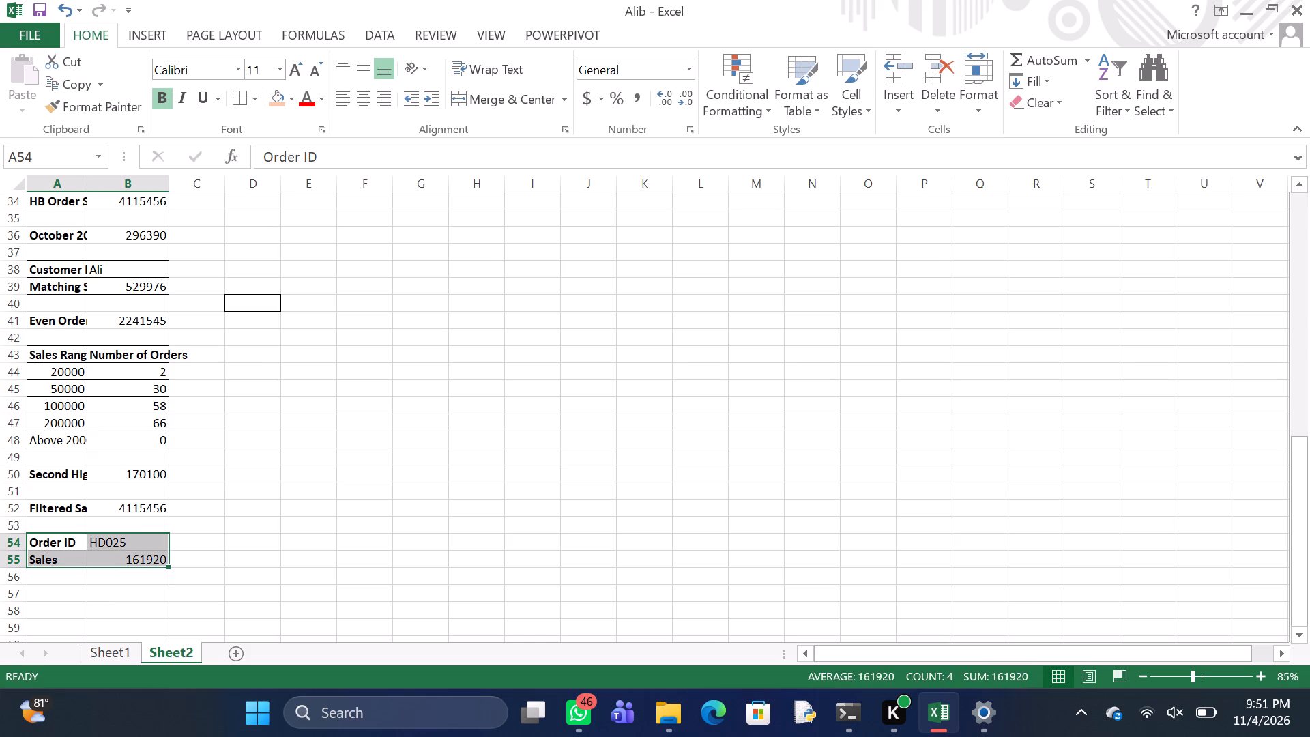
{"action": "left_click", "coordinate": [242, 95]}
Enter the label Order ID in cell A58, below the bordered Sales lookup block.
{"action": "scroll", "coordinate": [330, 239], "scroll_direction": "up", "scroll_amount": 3}
{"action": "scroll", "coordinate": [196, 290], "scroll_direction": "down", "scroll_amount": 3}
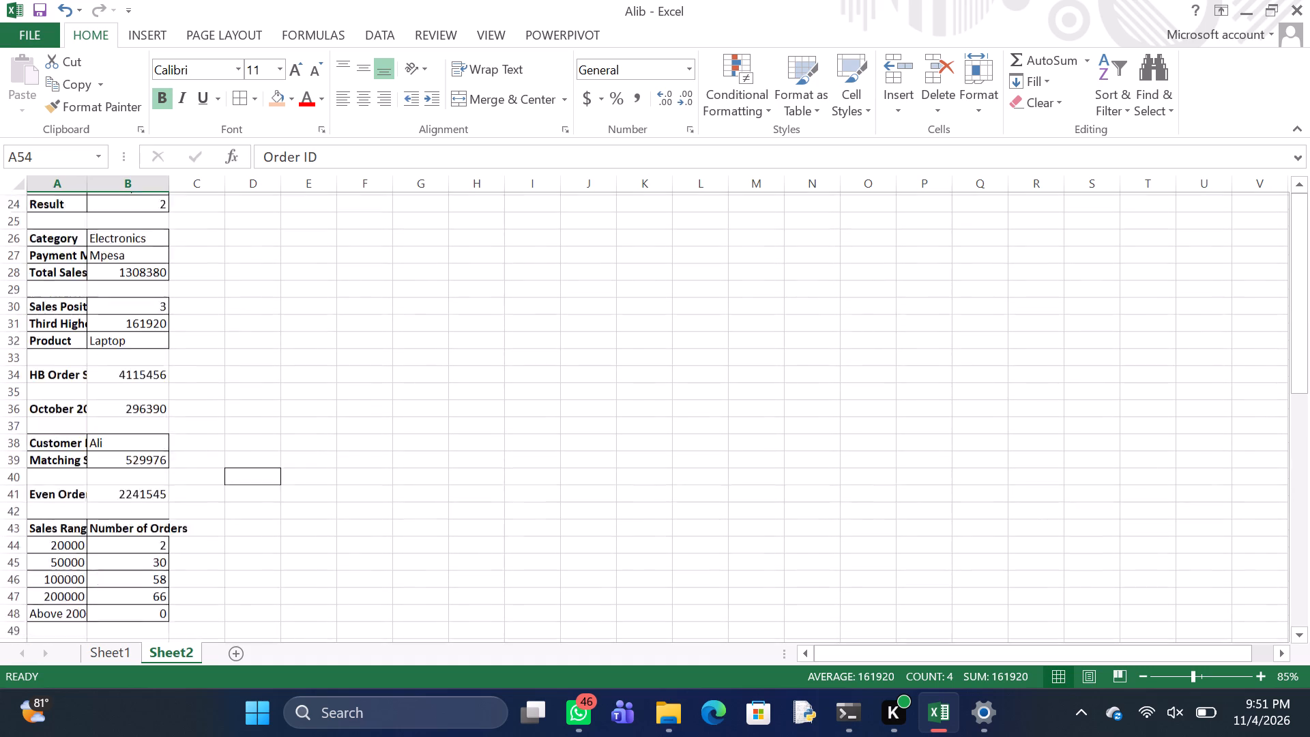
{"action": "scroll", "coordinate": [196, 290], "scroll_direction": "down", "scroll_amount": 2}
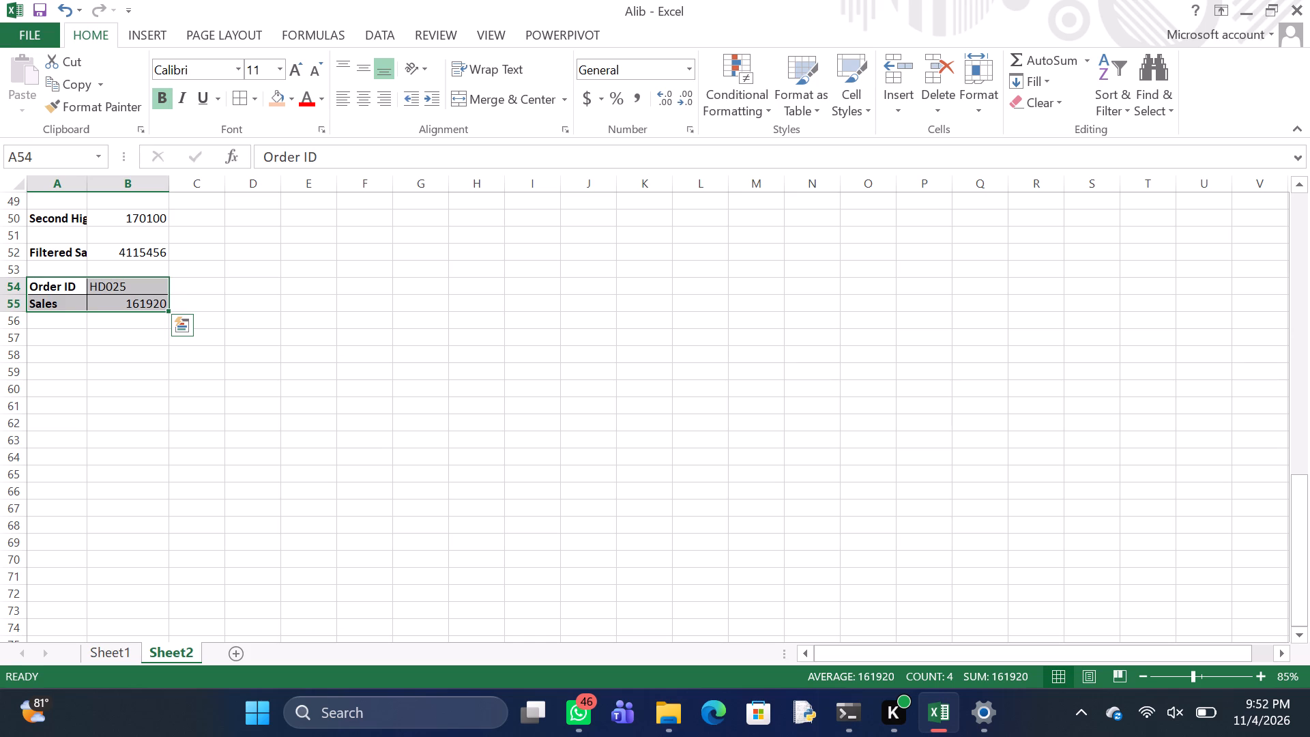
{"action": "left_click", "coordinate": [64, 332]}
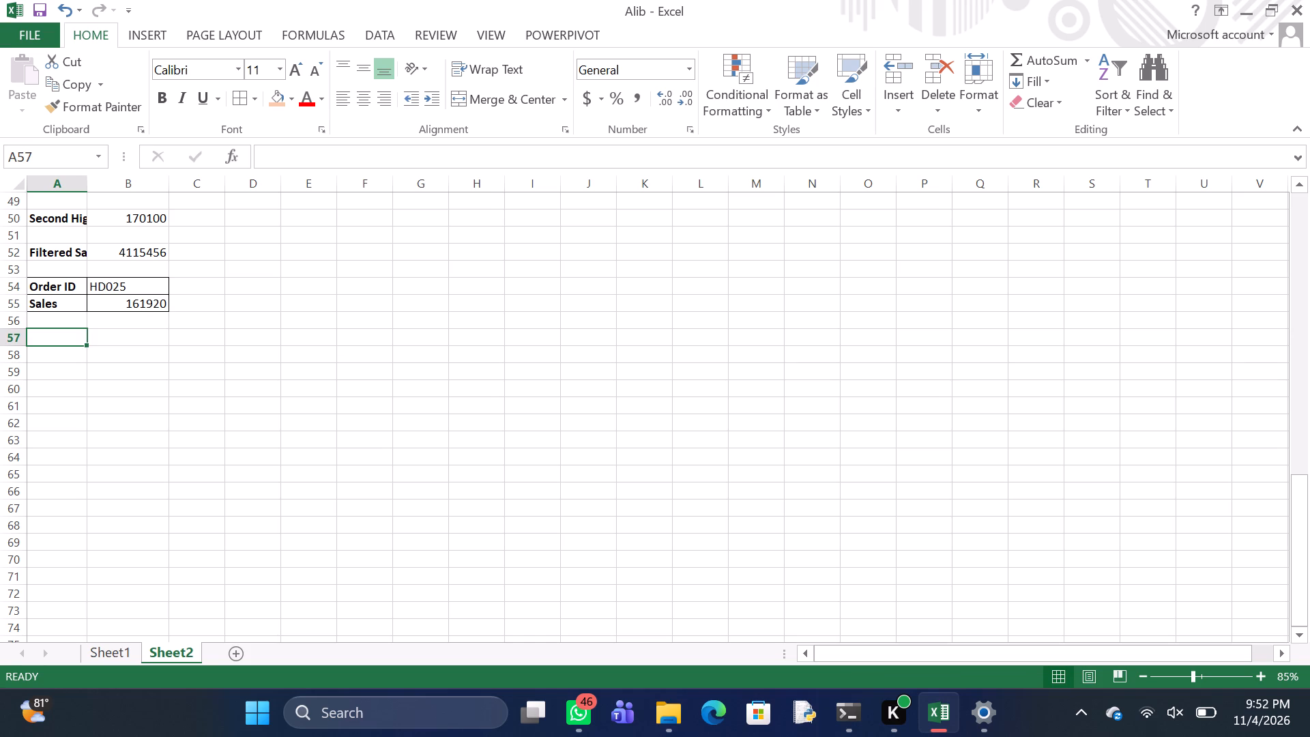
{"action": "left_click", "coordinate": [46, 355]}
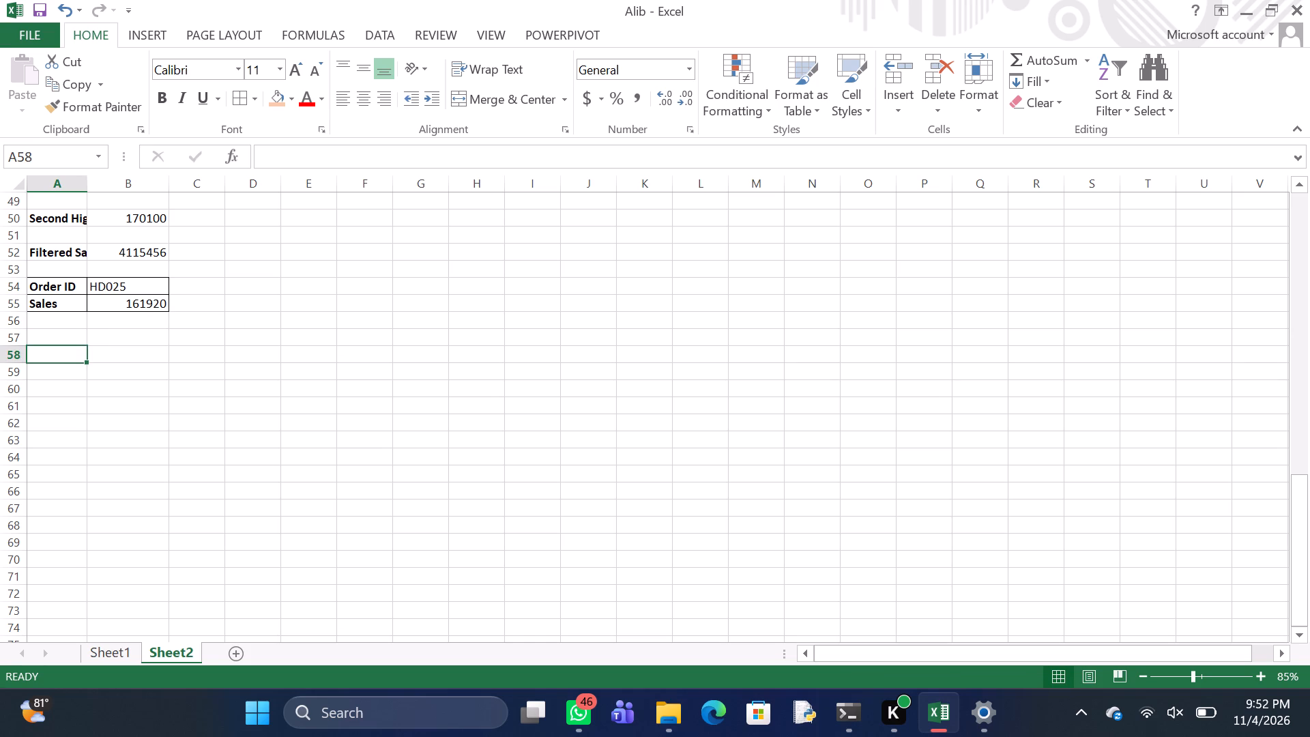
{"action": "key", "text": "o"}
{"action": "type", "text": "rder"}
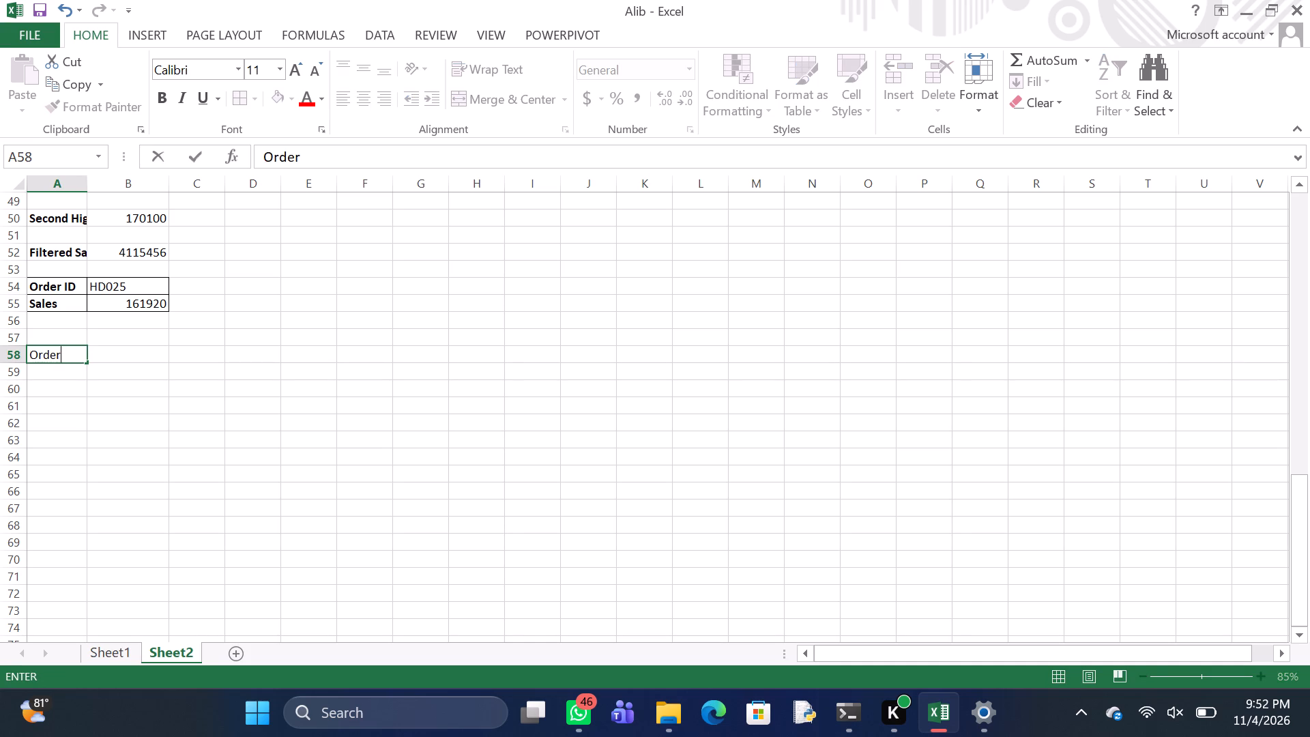
{"action": "key", "text": "space"}
{"action": "type", "text": "ID"}
{"action": "key", "text": "Return"}
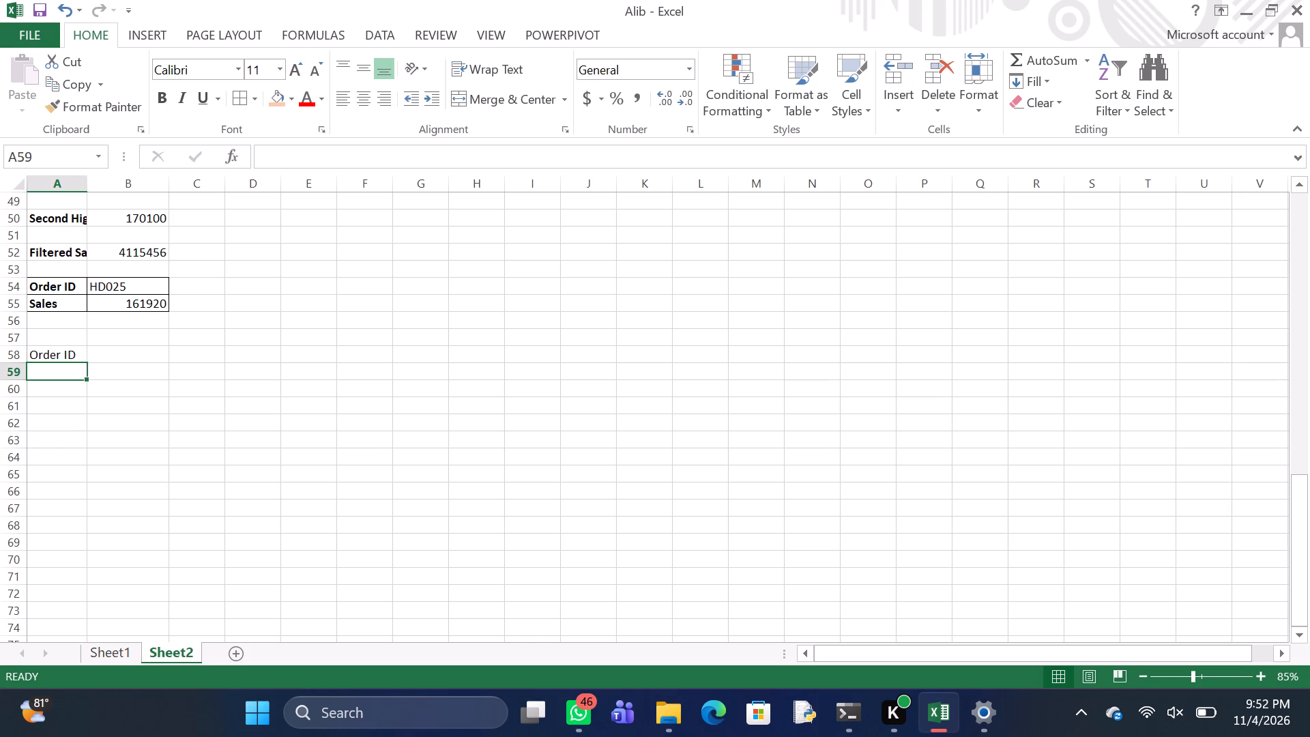
Enter the order ID HB025 in cell B58, beside the new Order ID label.
{"action": "left_click", "coordinate": [121, 357]}
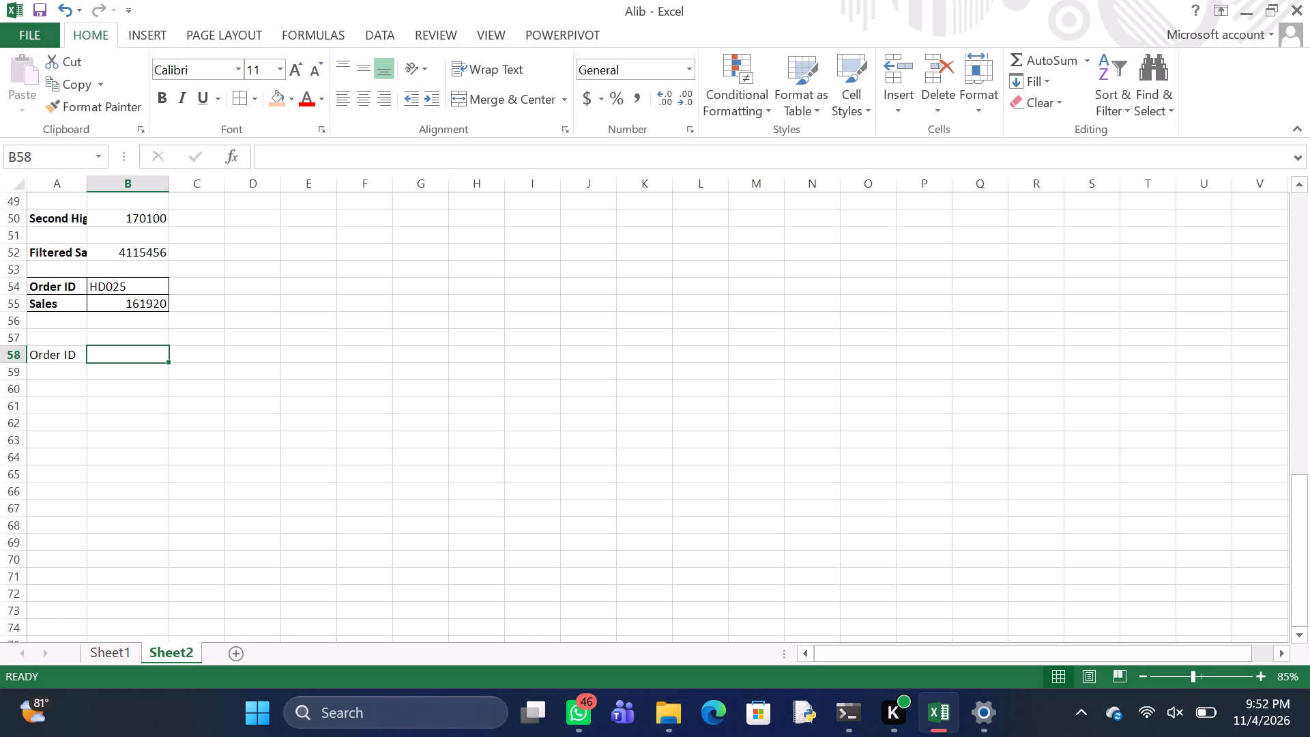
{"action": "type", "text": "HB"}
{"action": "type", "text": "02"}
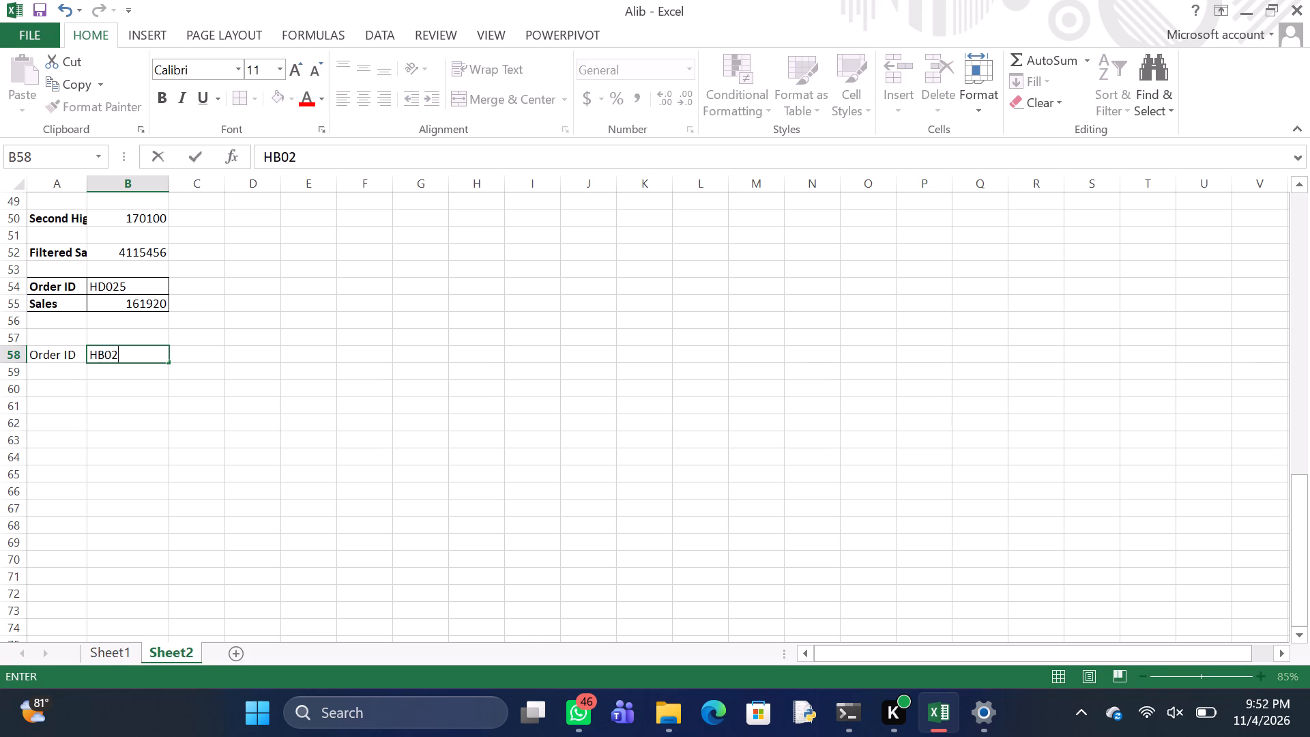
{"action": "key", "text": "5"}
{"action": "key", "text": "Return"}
Enter Net Sales in cell B59, directly below the order ID HB025.
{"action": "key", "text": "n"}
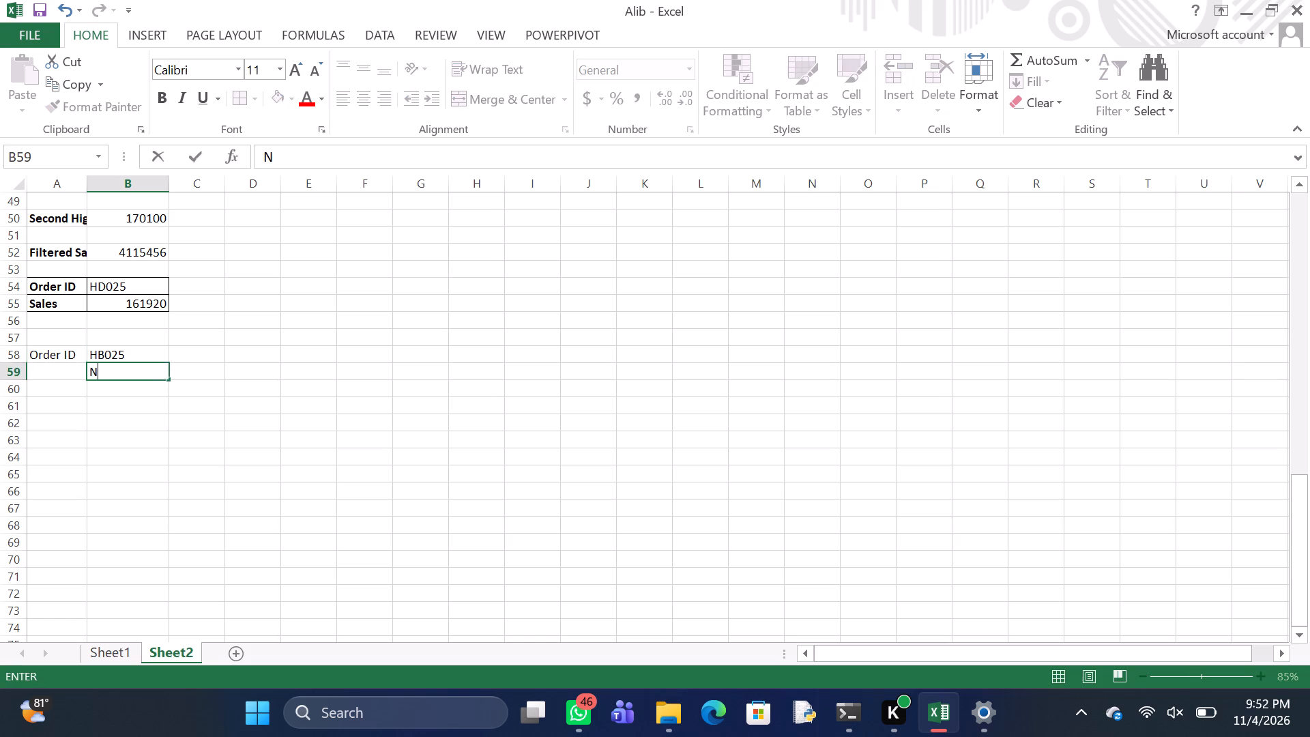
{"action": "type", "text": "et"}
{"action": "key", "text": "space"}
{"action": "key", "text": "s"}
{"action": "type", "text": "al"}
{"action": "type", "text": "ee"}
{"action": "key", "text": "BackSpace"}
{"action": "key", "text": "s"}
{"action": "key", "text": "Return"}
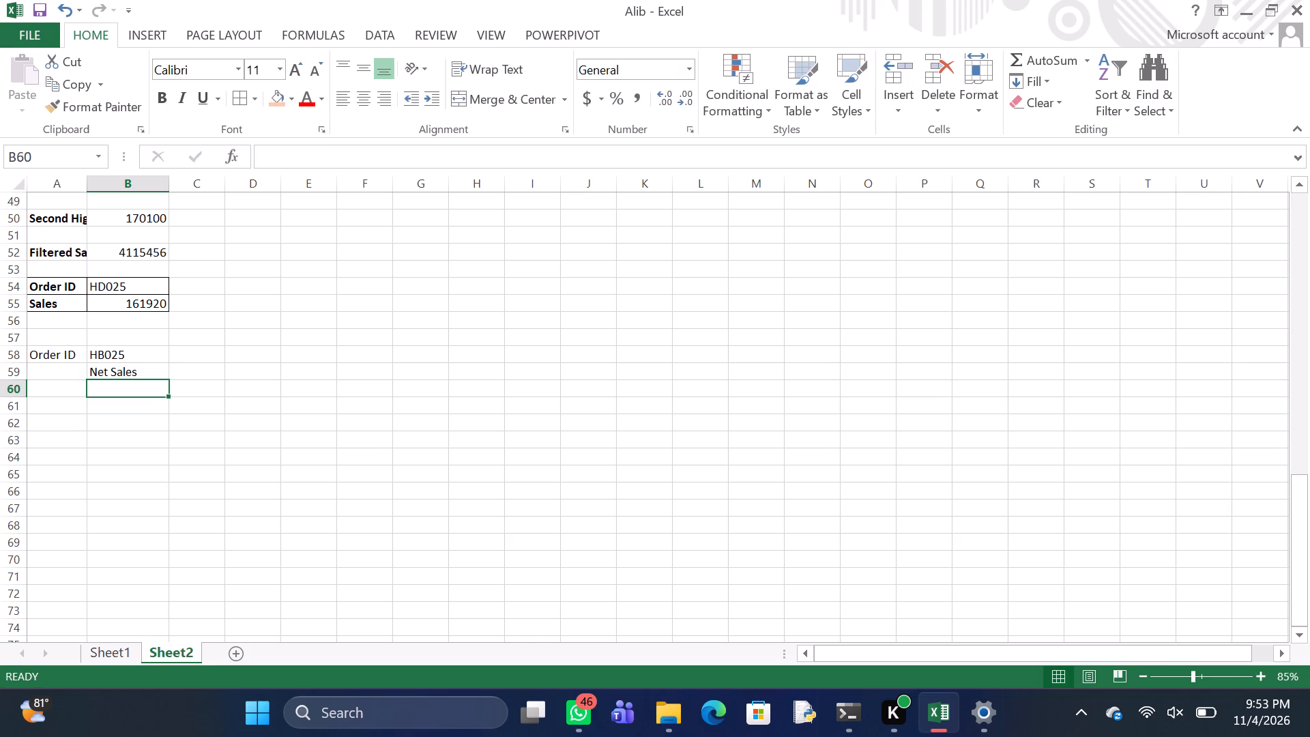
Enter the label Information in cell A59, beside Net Sales.
{"action": "left_click", "coordinate": [49, 368]}
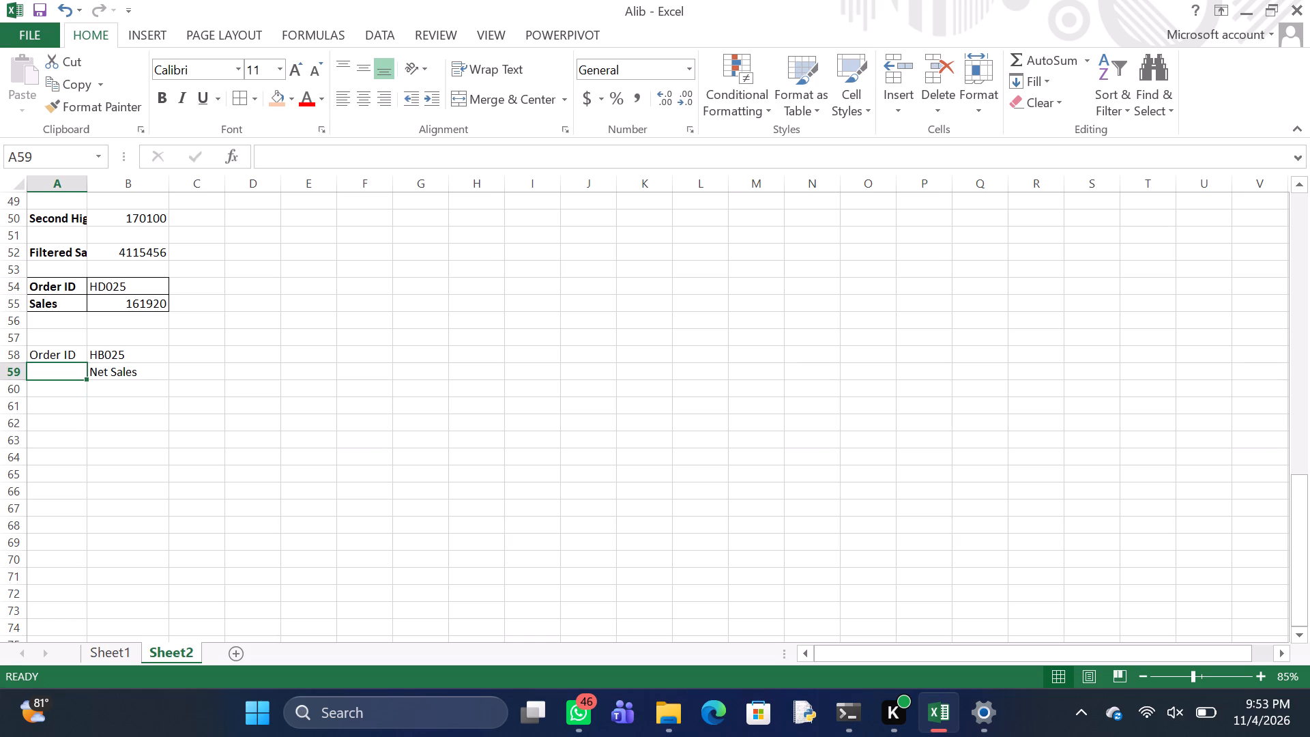
{"action": "key", "text": "i"}
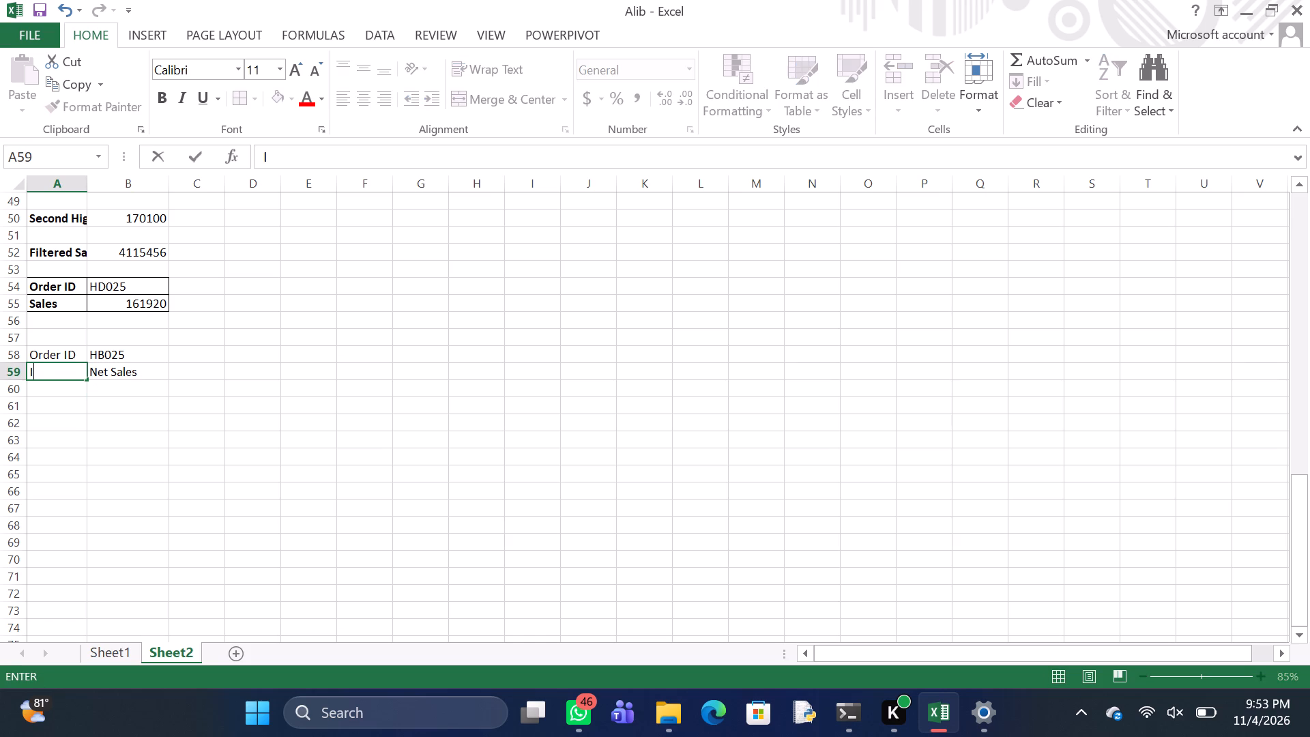
{"action": "key", "text": "n"}
{"action": "type", "text": "for"}
{"action": "type", "text": "mation"}
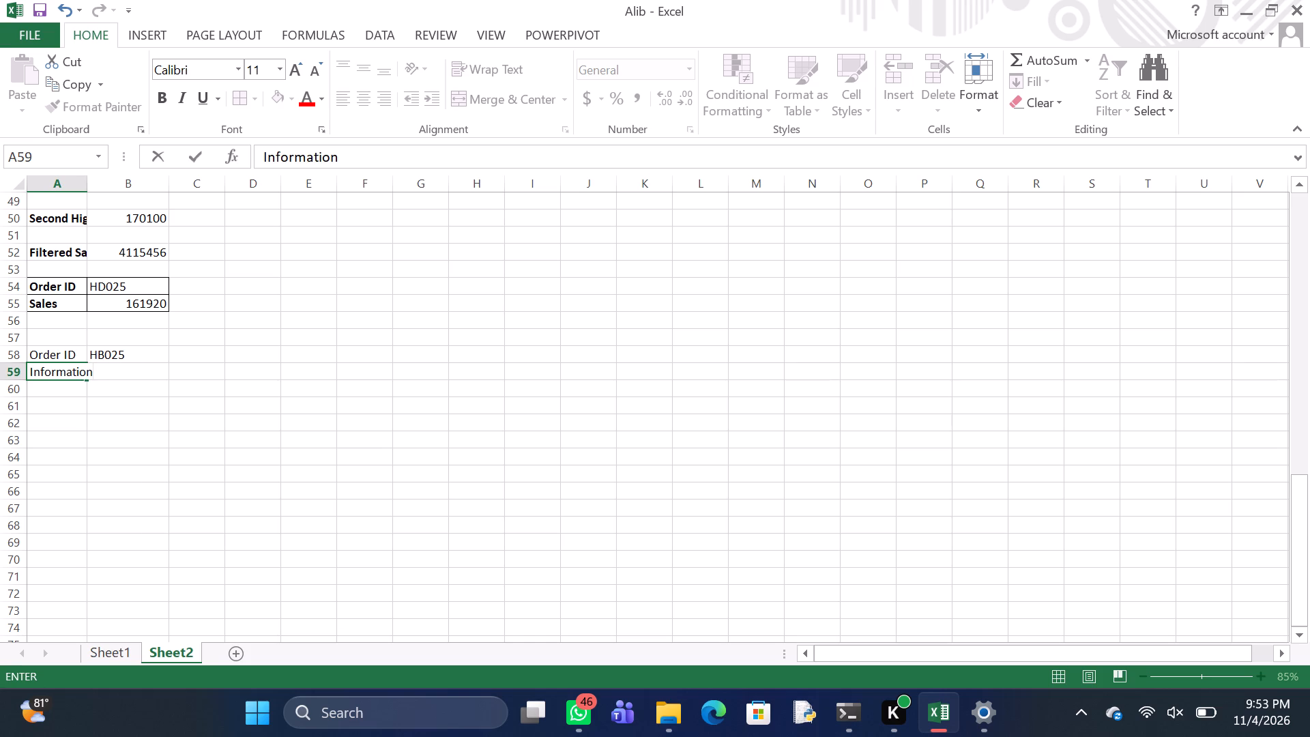
{"action": "key", "text": "Return"}
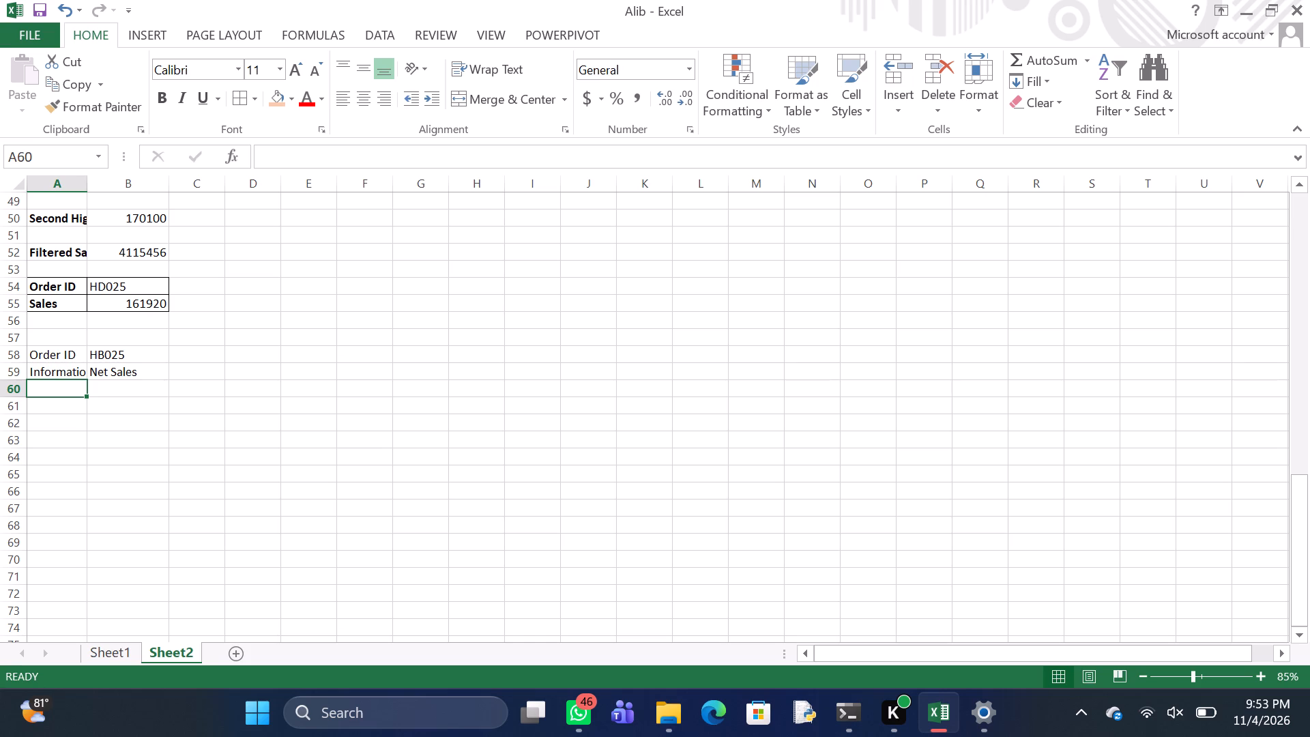
Start a CHOOSE formula in cell B60 whose index number is a MATCH looking up B59.
{"action": "left_click", "coordinate": [103, 390]}
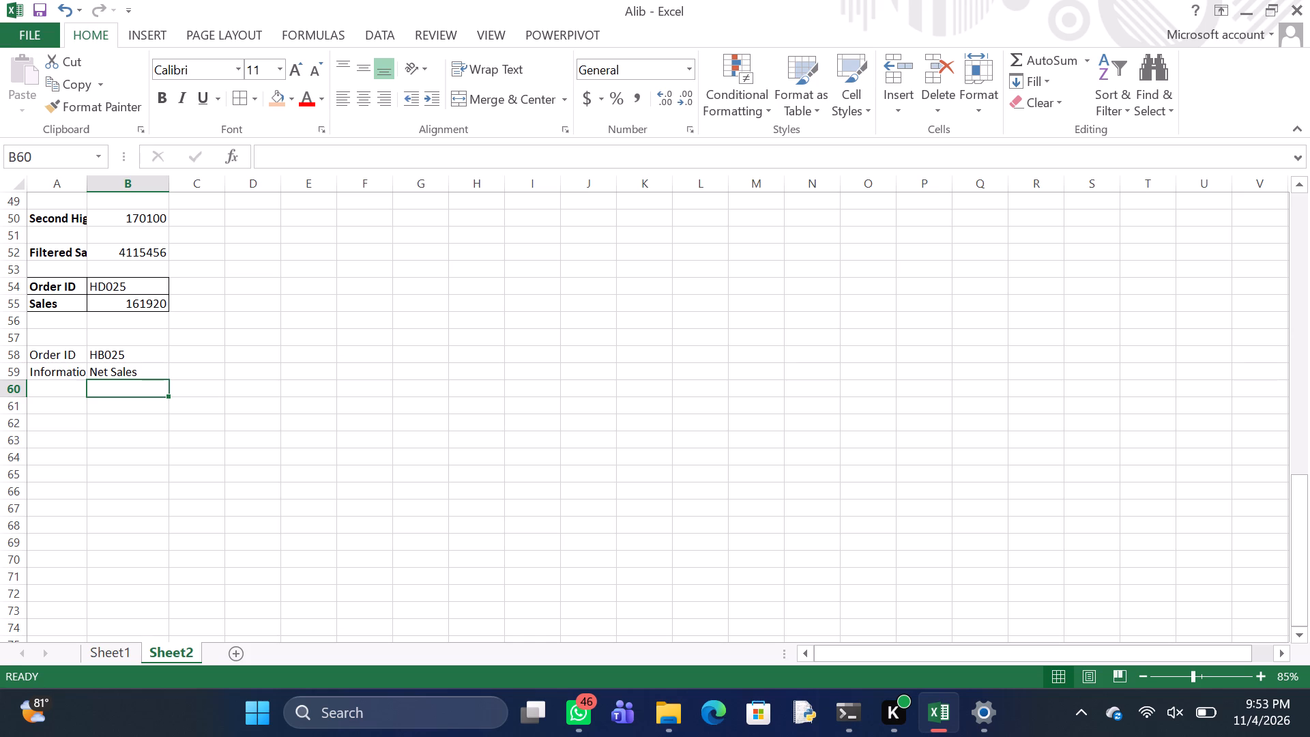
{"action": "key", "text": "equal"}
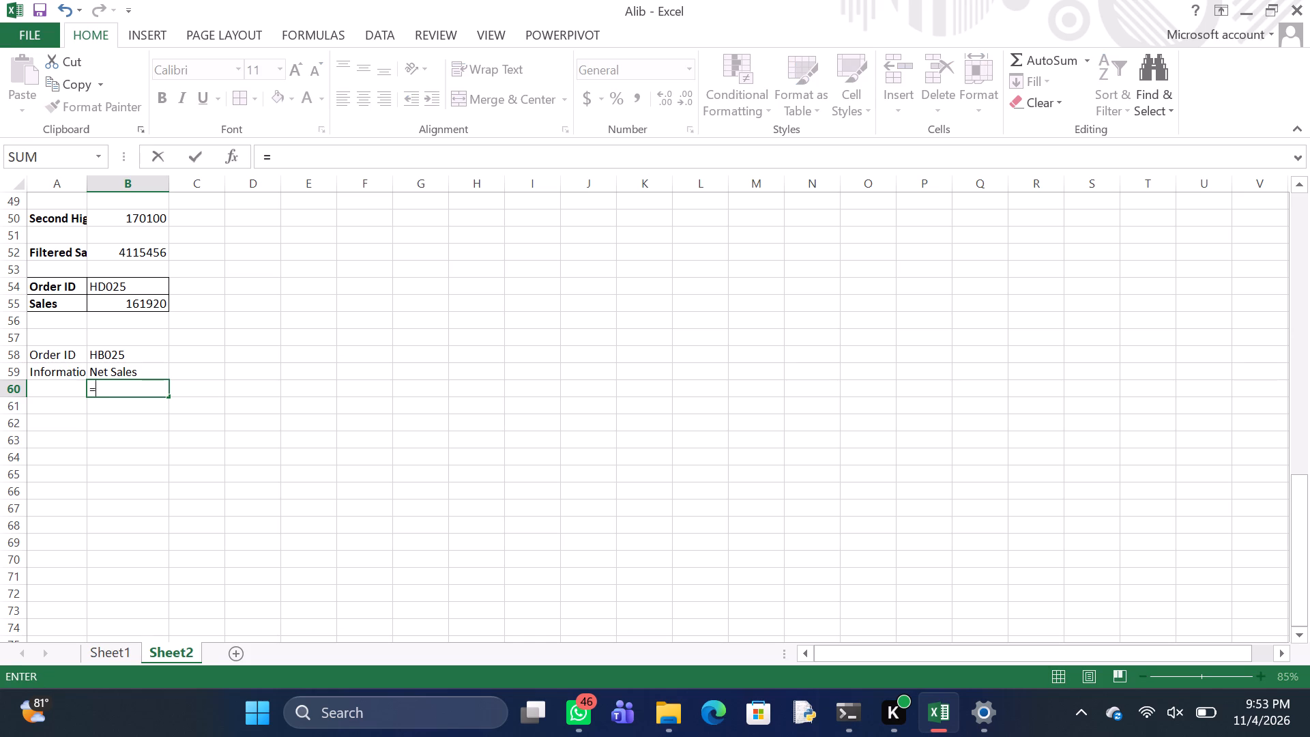
{"action": "type", "text": "CHOOSE"}
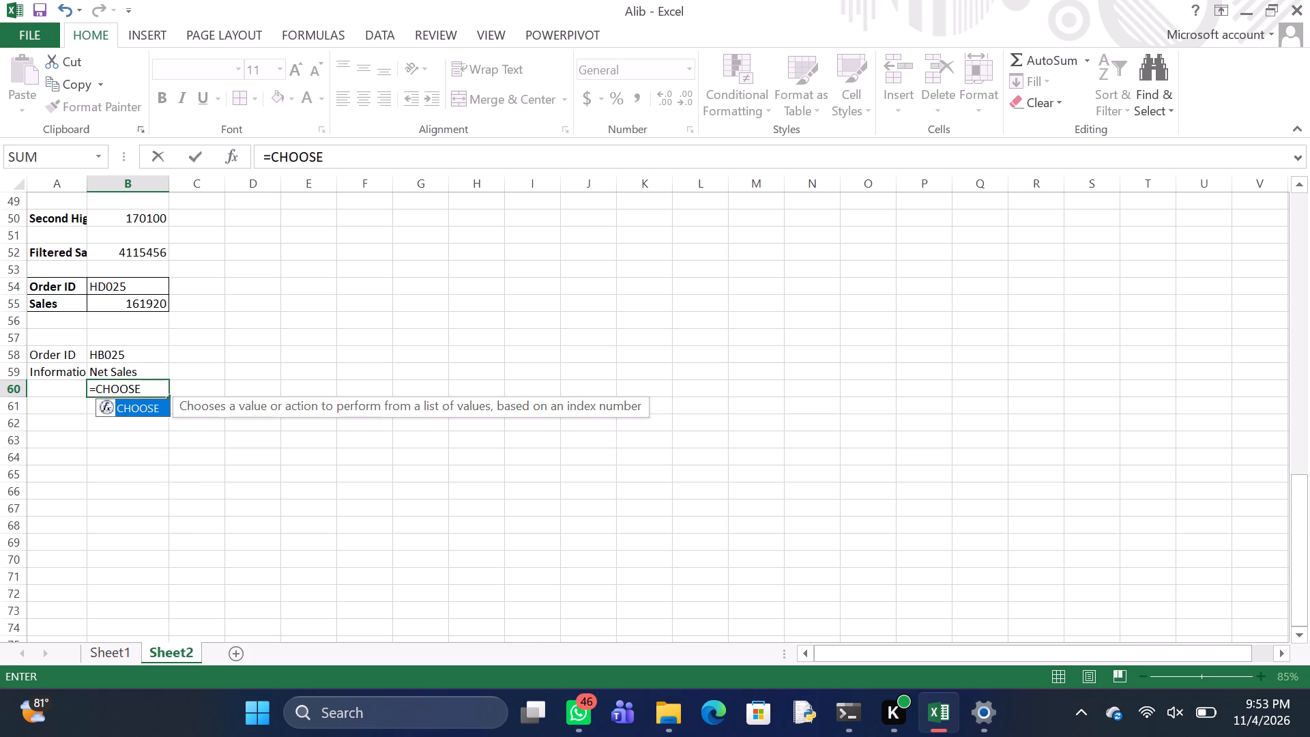
{"action": "key", "text": "space"}
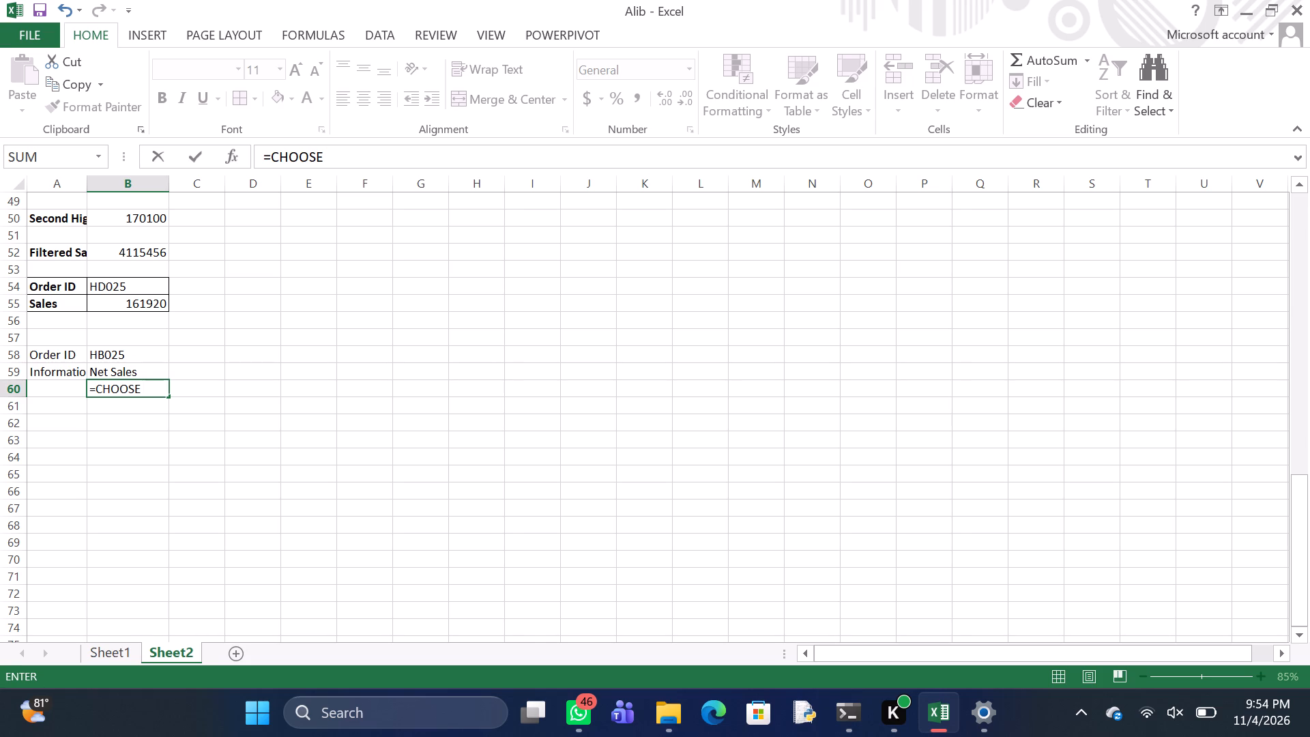
{"action": "key", "text": "BackSpace"}
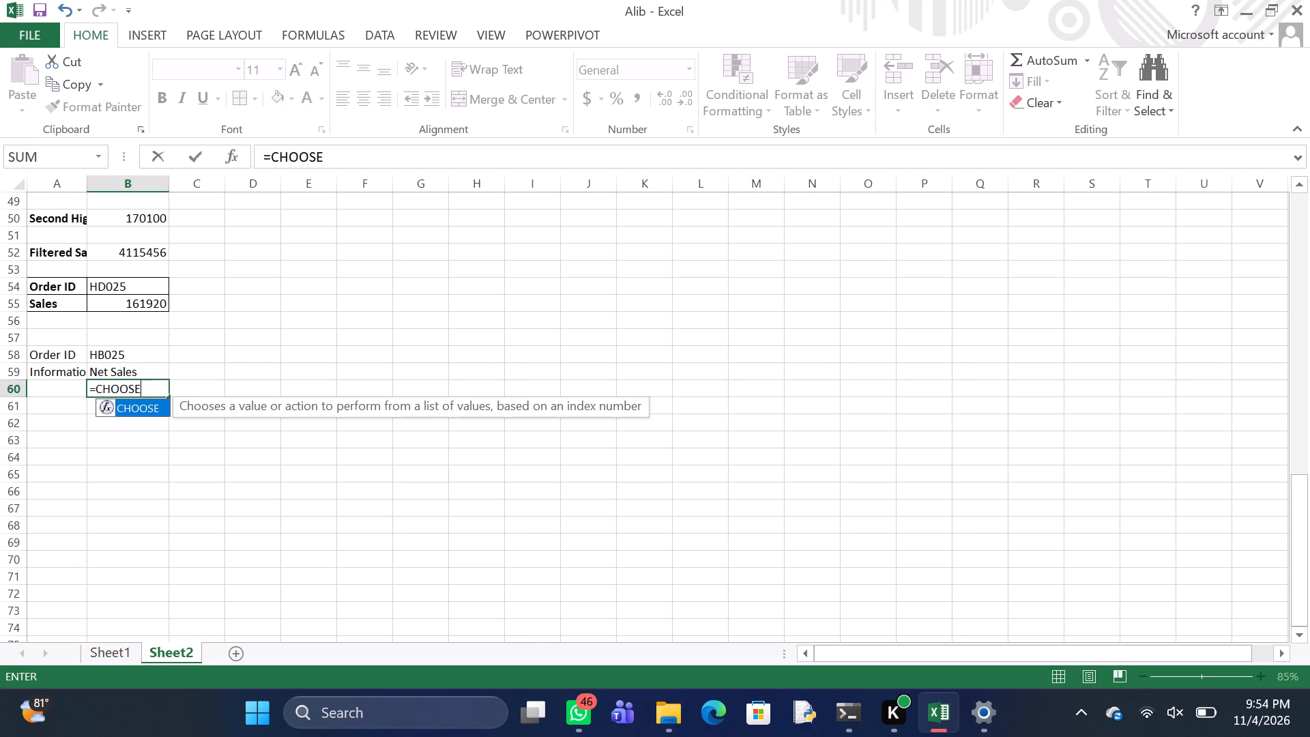
{"action": "key", "text": "shift+parenleft"}
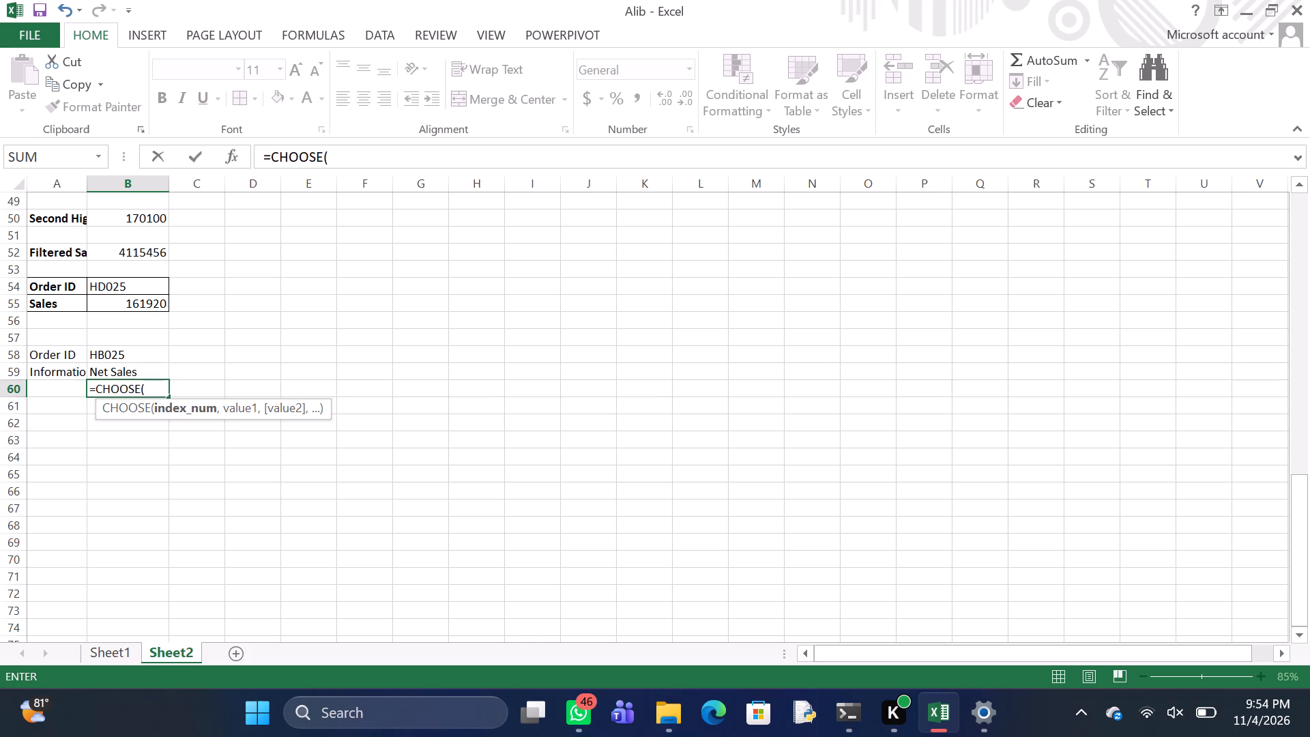
{"action": "type", "text": "MATCH"}
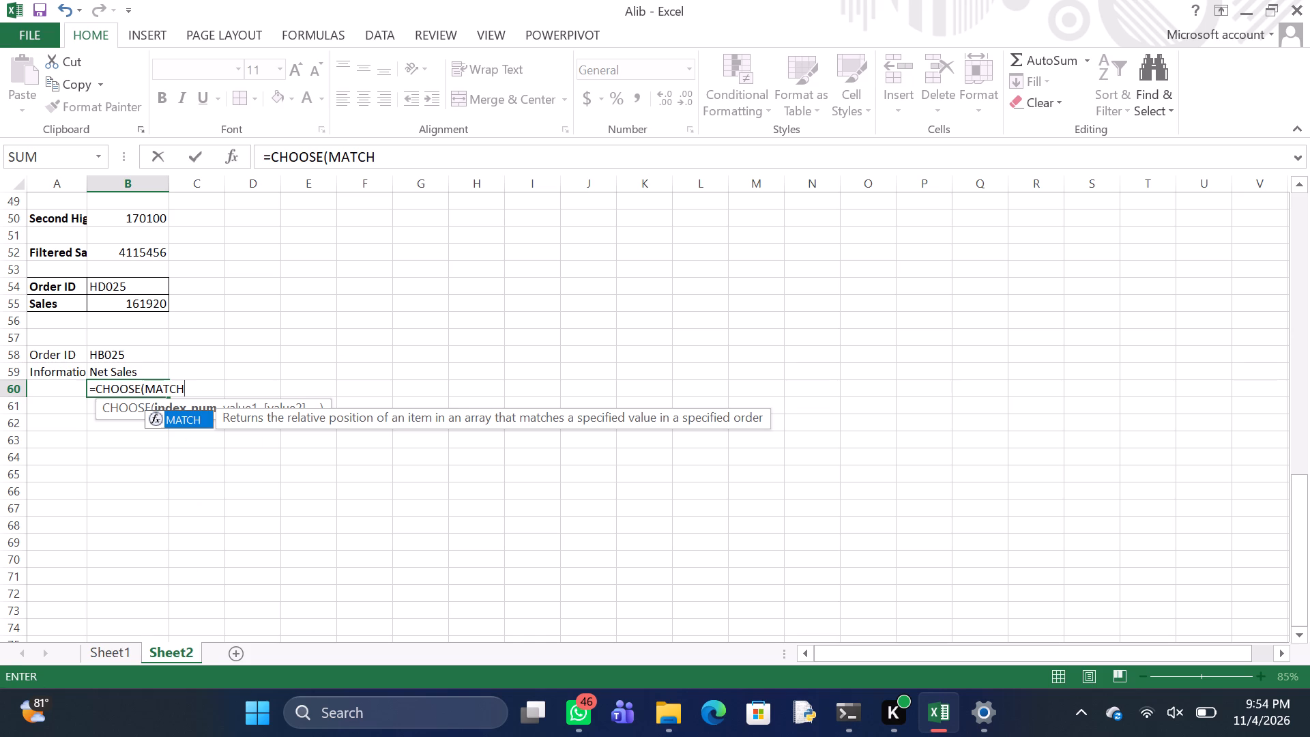
{"action": "key", "text": "shift+parenleft"}
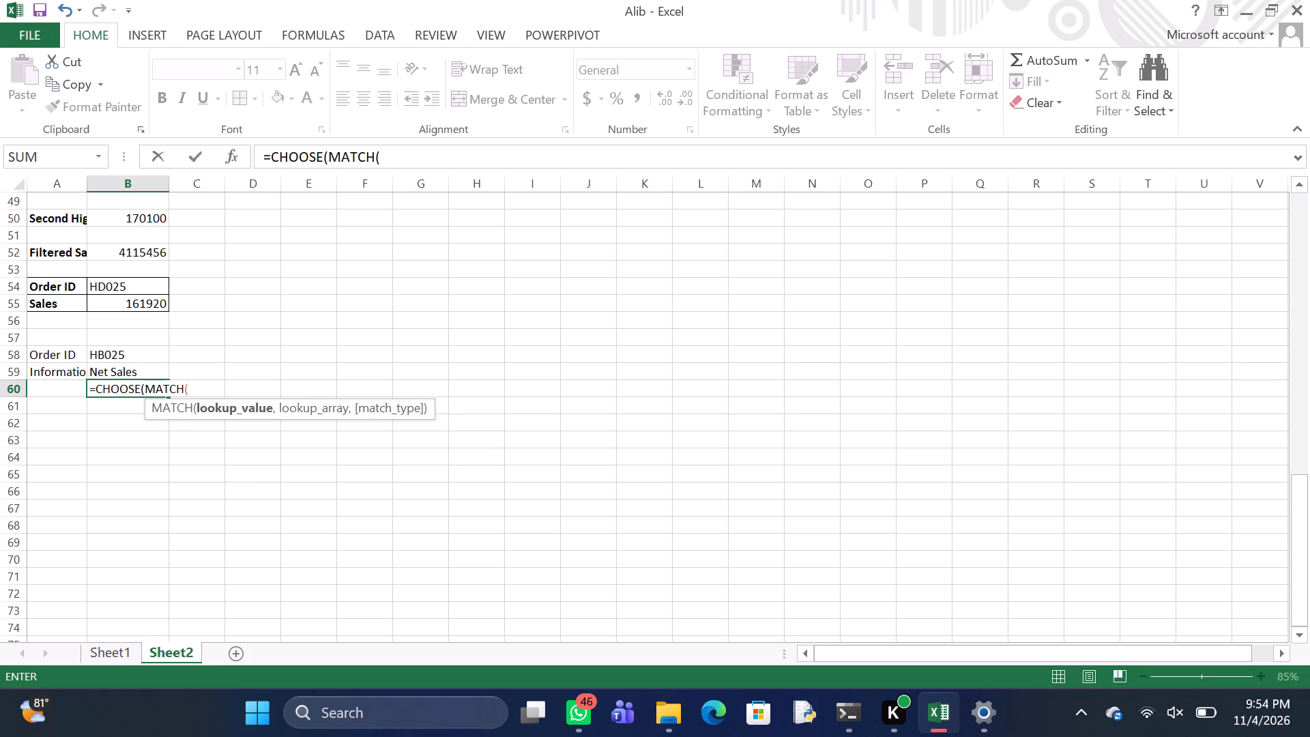
{"action": "key", "text": "b"}
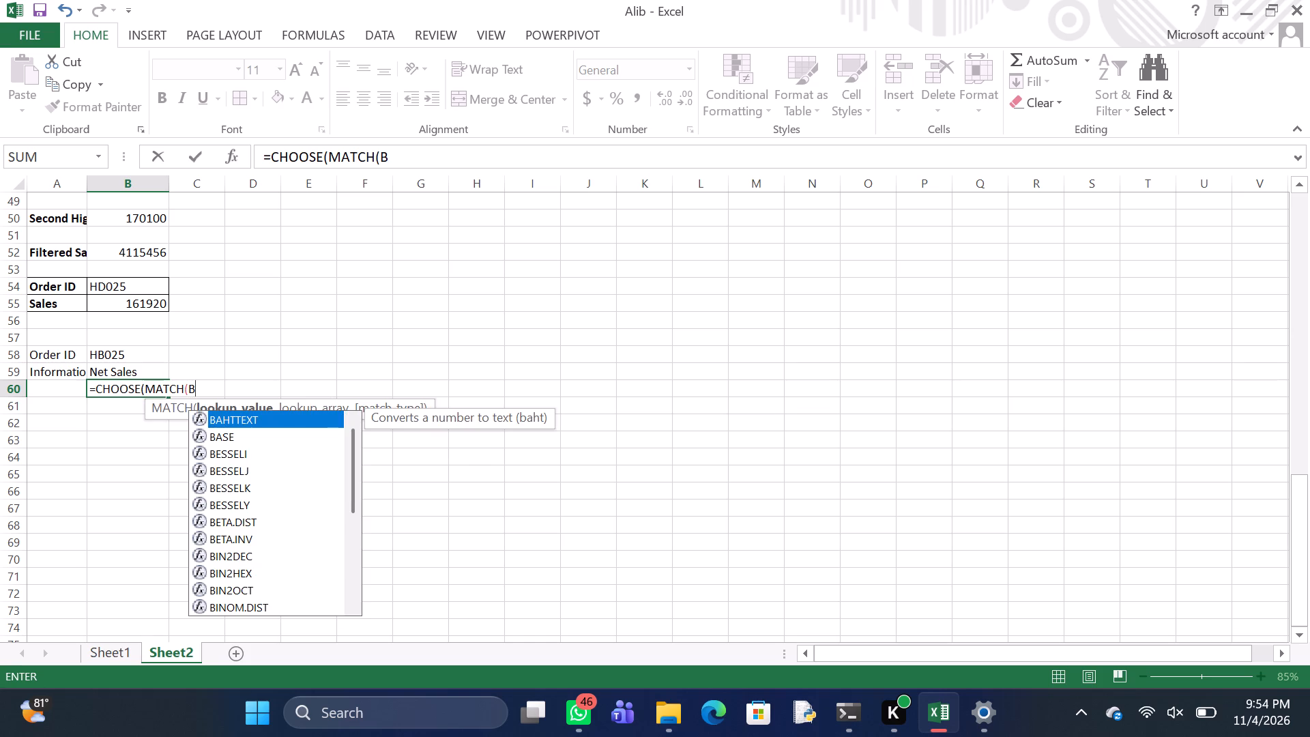
{"action": "key", "text": "5"}
{"action": "key", "text": "9"}
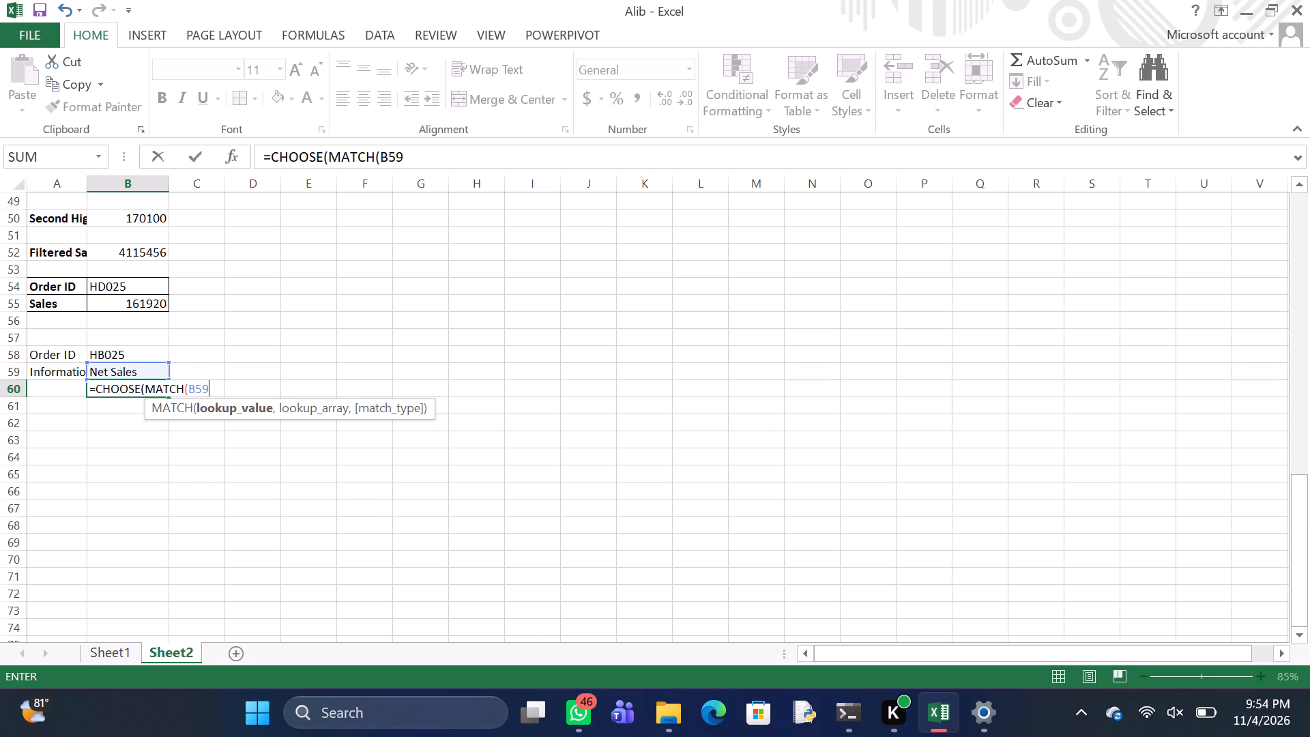
{"action": "key", "text": "comma"}
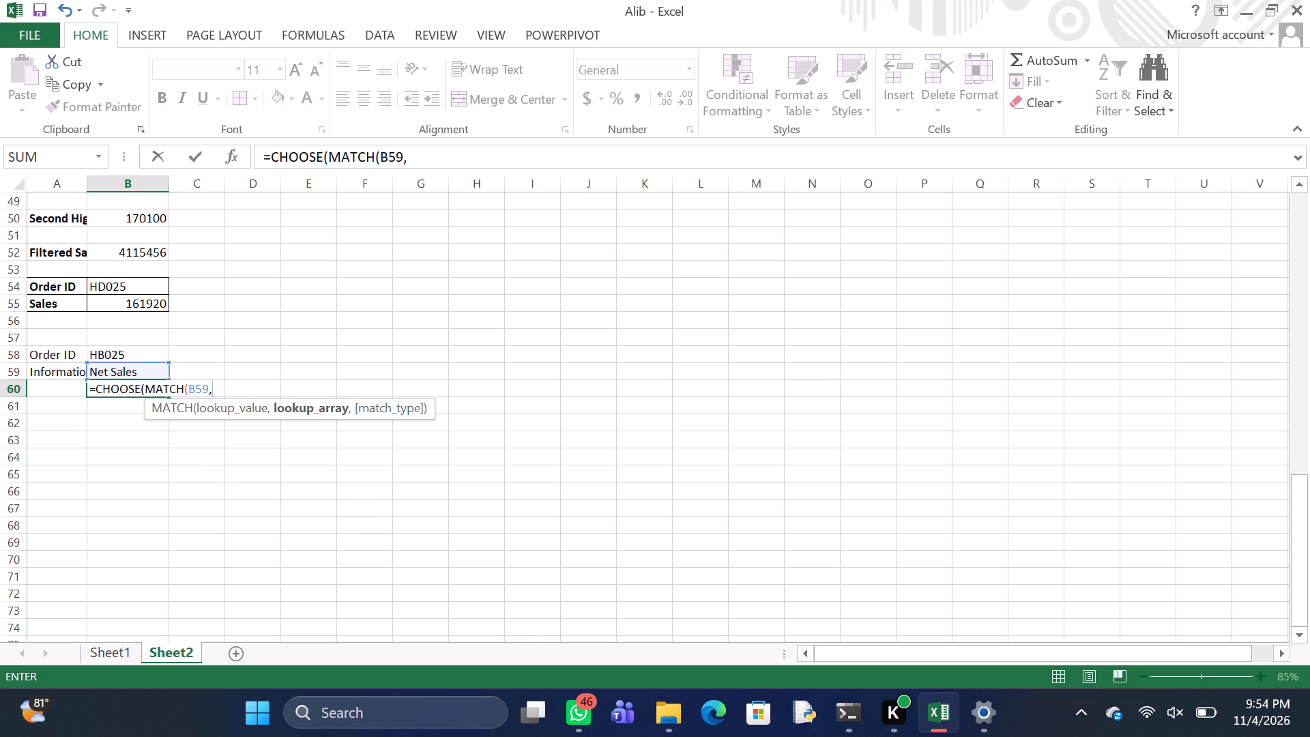
Open an array constant as MATCH's lookup array, with "Net Sales" as its first item.
{"action": "key", "text": "shift+braceleft"}
{"action": "key", "text": "shift+quotedbl"}
{"action": "key", "text": "n"}
{"action": "type", "text": "et"}
{"action": "key", "text": "space"}
{"action": "key", "text": "s"}
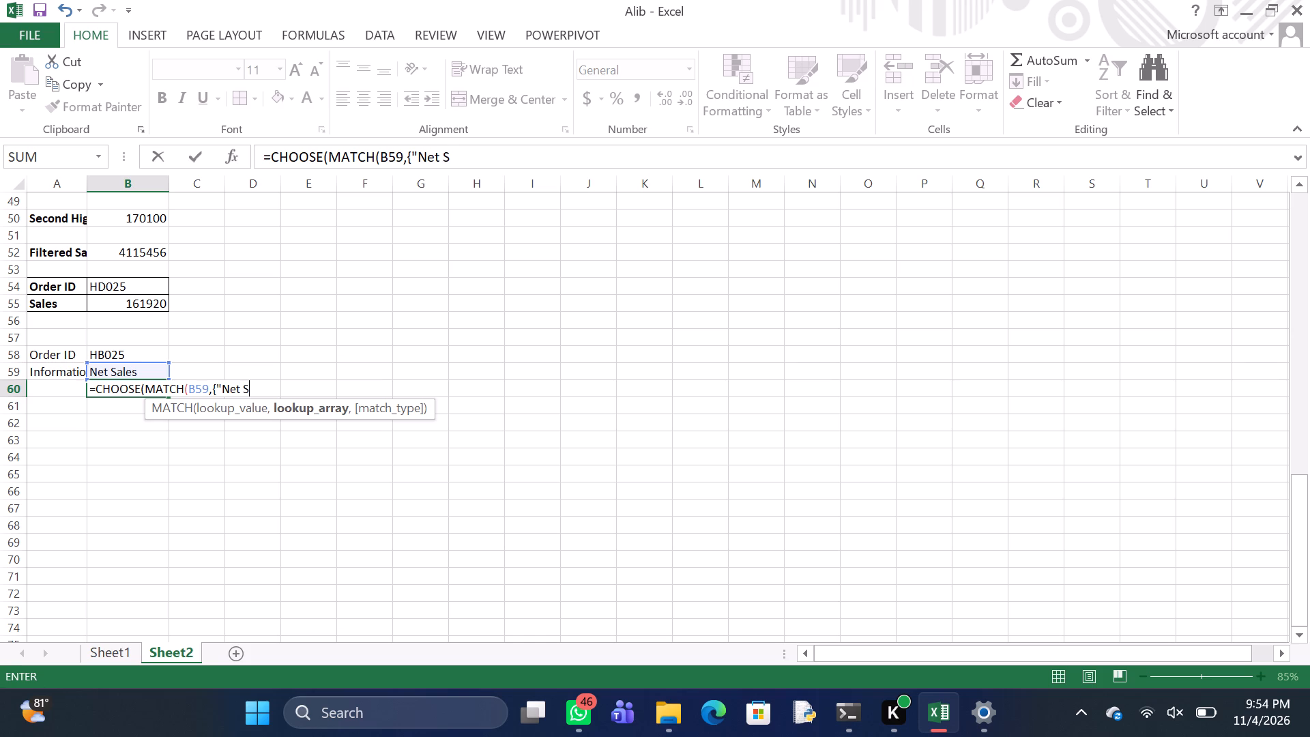
{"action": "type", "text": "ale"}
{"action": "key", "text": "s"}
{"action": "key", "text": "shift+quotedbl"}
Add "Gross Profit" as the second item of the MATCH lookup array.
{"action": "key", "text": "comma"}
{"action": "key", "text": "shift+quotedbl"}
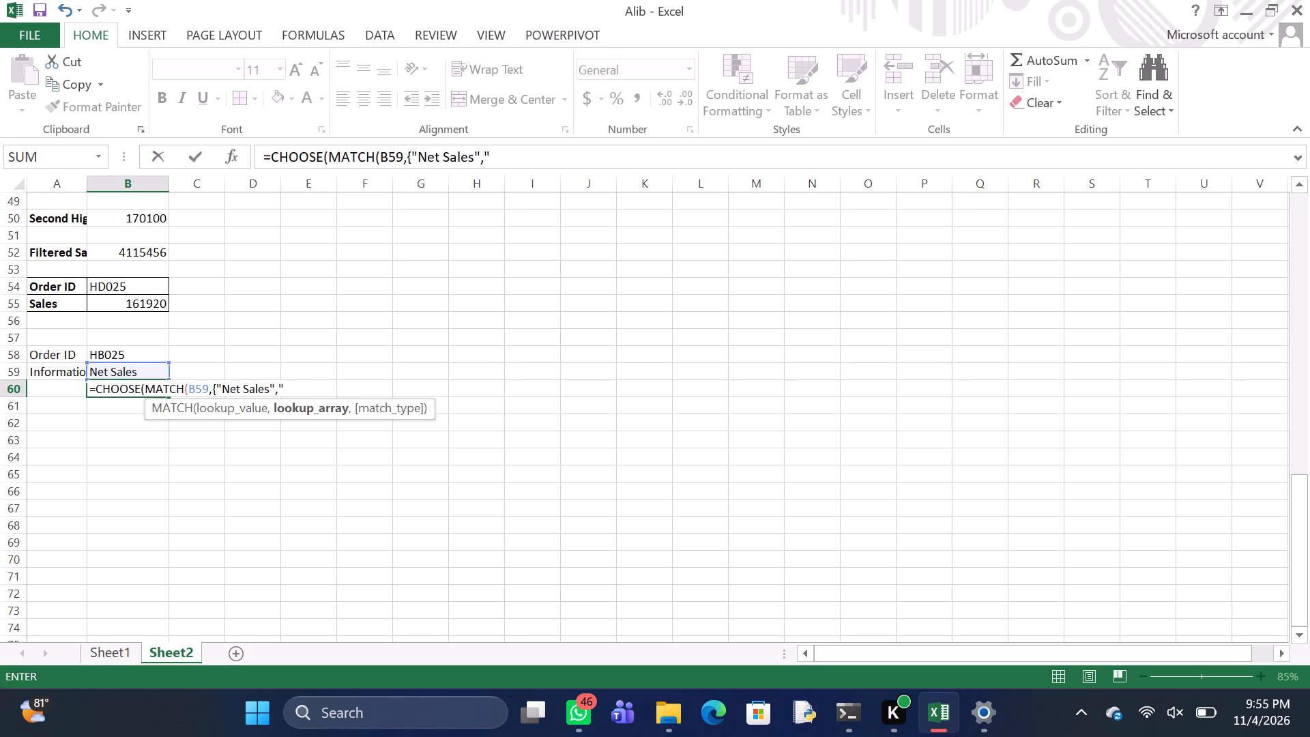
{"action": "key", "text": "g"}
{"action": "key", "text": "r"}
{"action": "type", "text": "oss"}
{"action": "key", "text": "space"}
{"action": "key", "text": "p"}
{"action": "type", "text": "ro"}
{"action": "type", "text": "fi"}
{"action": "key", "text": "t"}
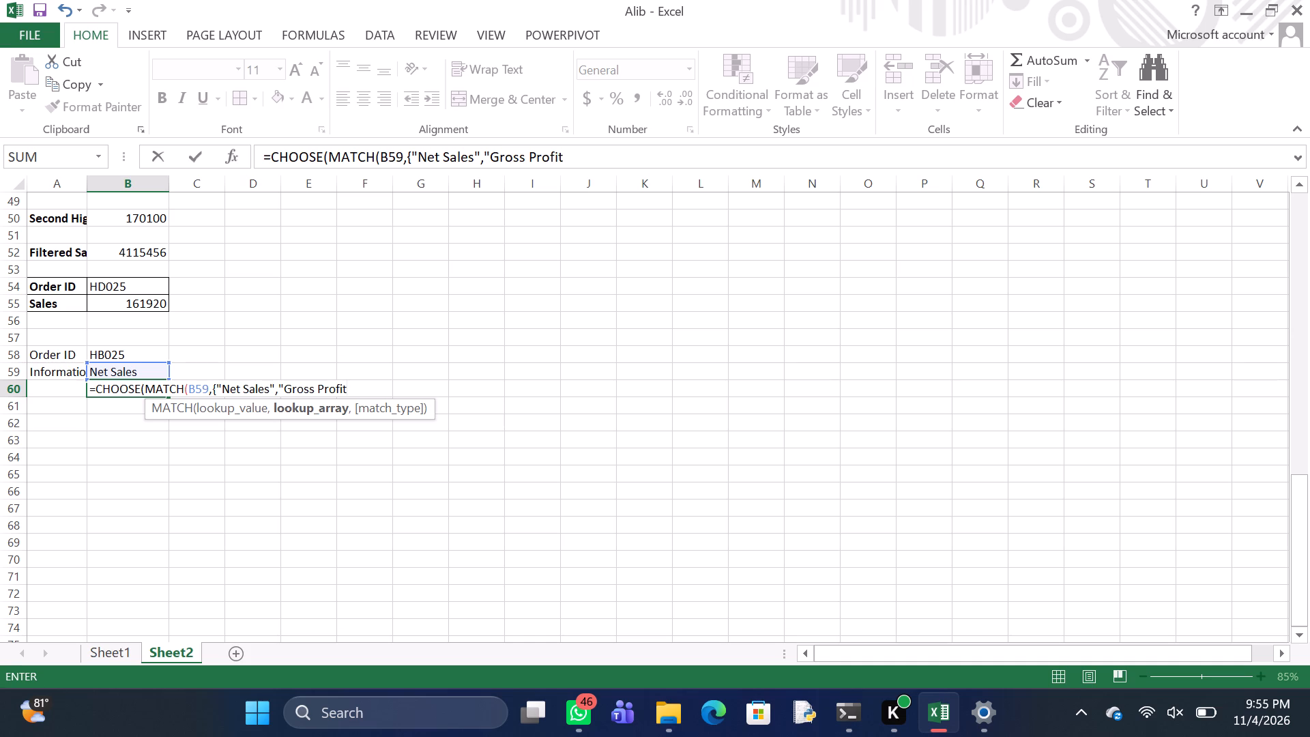
{"action": "key", "text": "shift+quotedbl"}
Add "Total Cost" as the third item of the MATCH lookup array.
{"action": "key", "text": "comma"}
{"action": "key", "text": "shift+quotedbl"}
{"action": "key", "text": "t"}
{"action": "type", "text": "ota"}
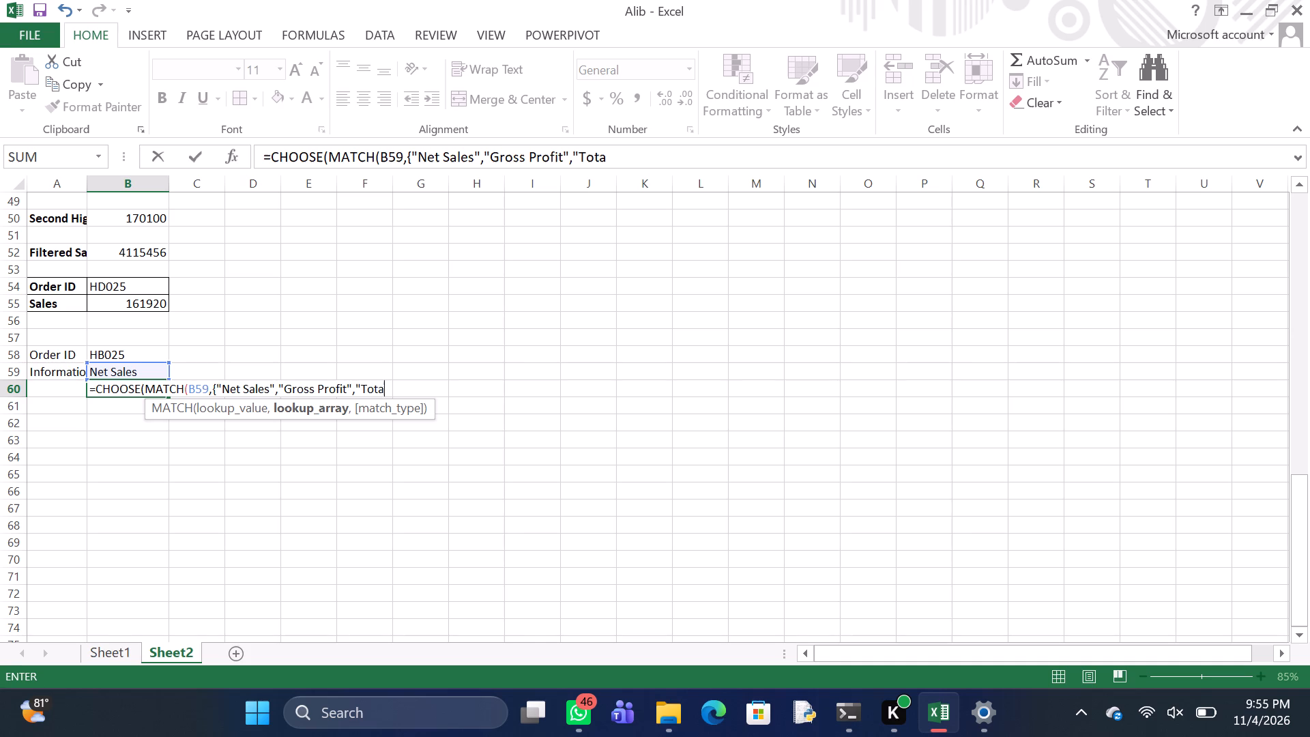
{"action": "type", "text": "l"}
{"action": "key", "text": "space"}
{"action": "key", "text": "c"}
{"action": "type", "text": "ost"}
{"action": "key", "text": "shift+quotedbl"}
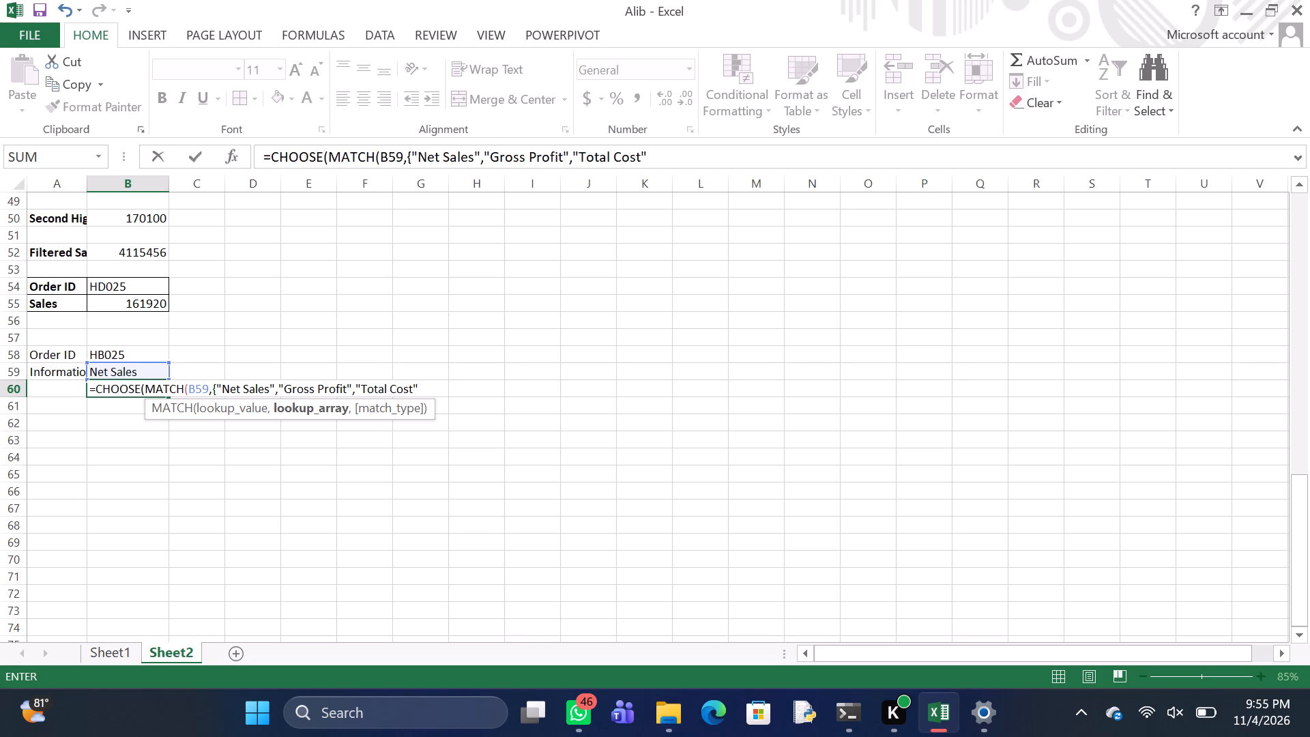
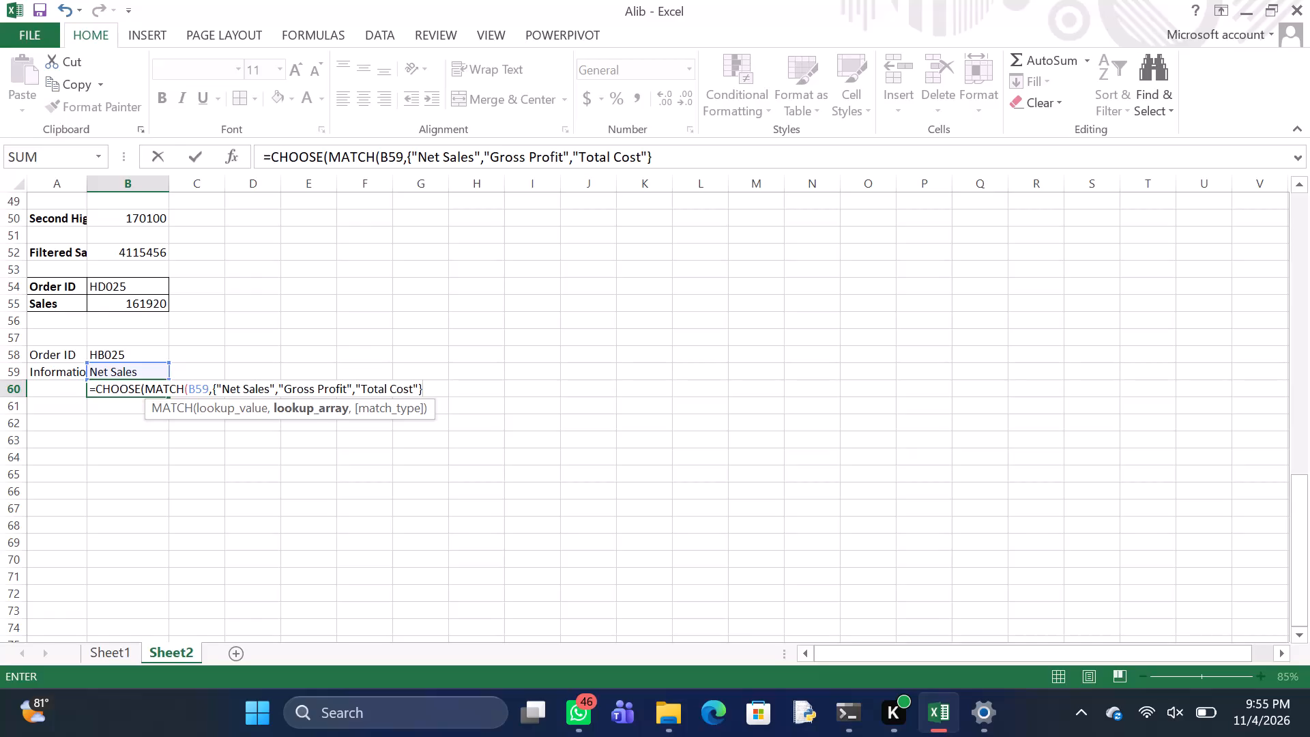
Set the MATCH type to 0 for an exact match and close the MATCH function.
{"action": "key", "text": "comma"}
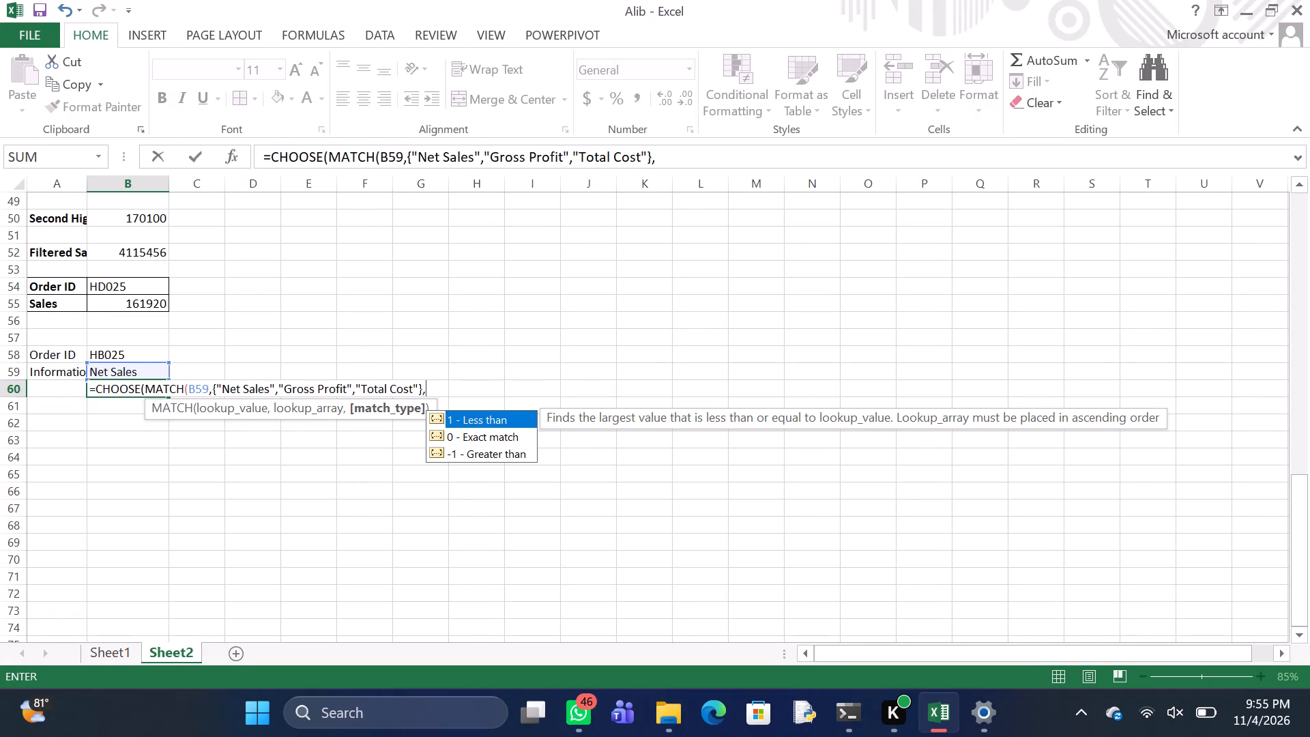
{"action": "key", "text": "0"}
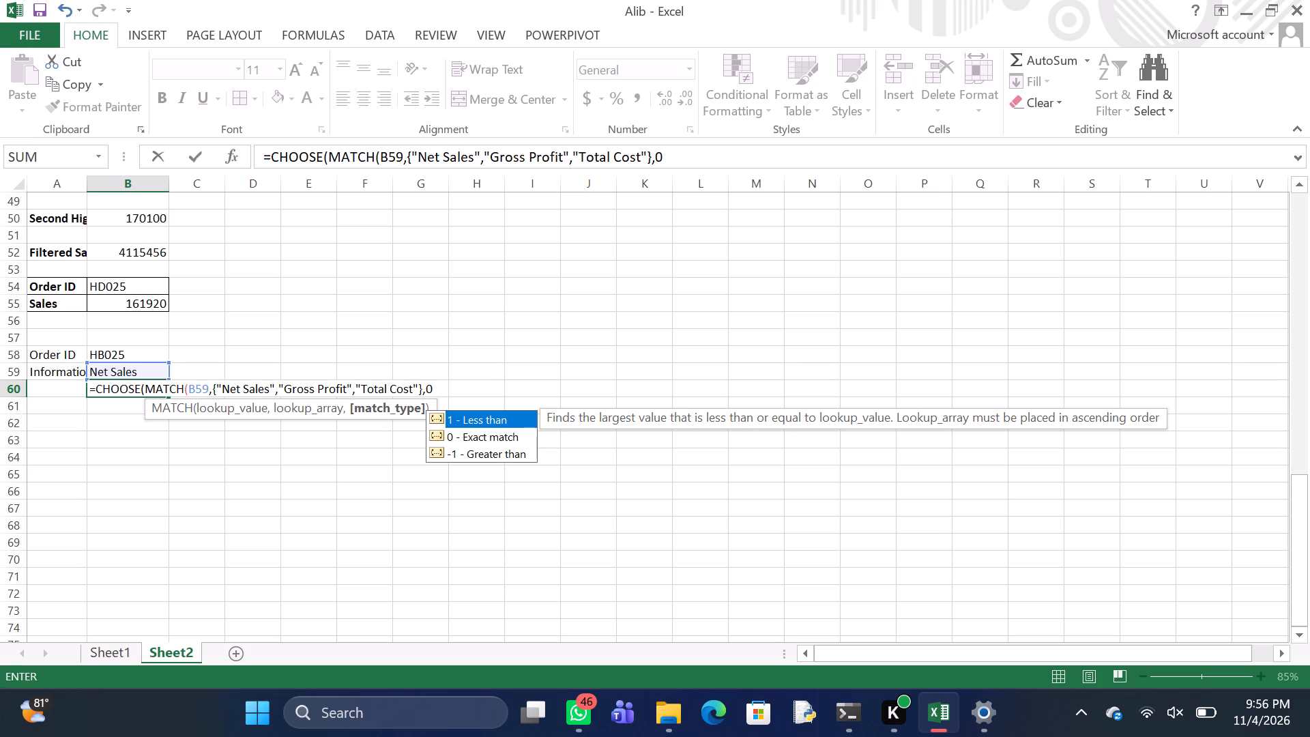
{"action": "key", "text": "shift+parenright"}
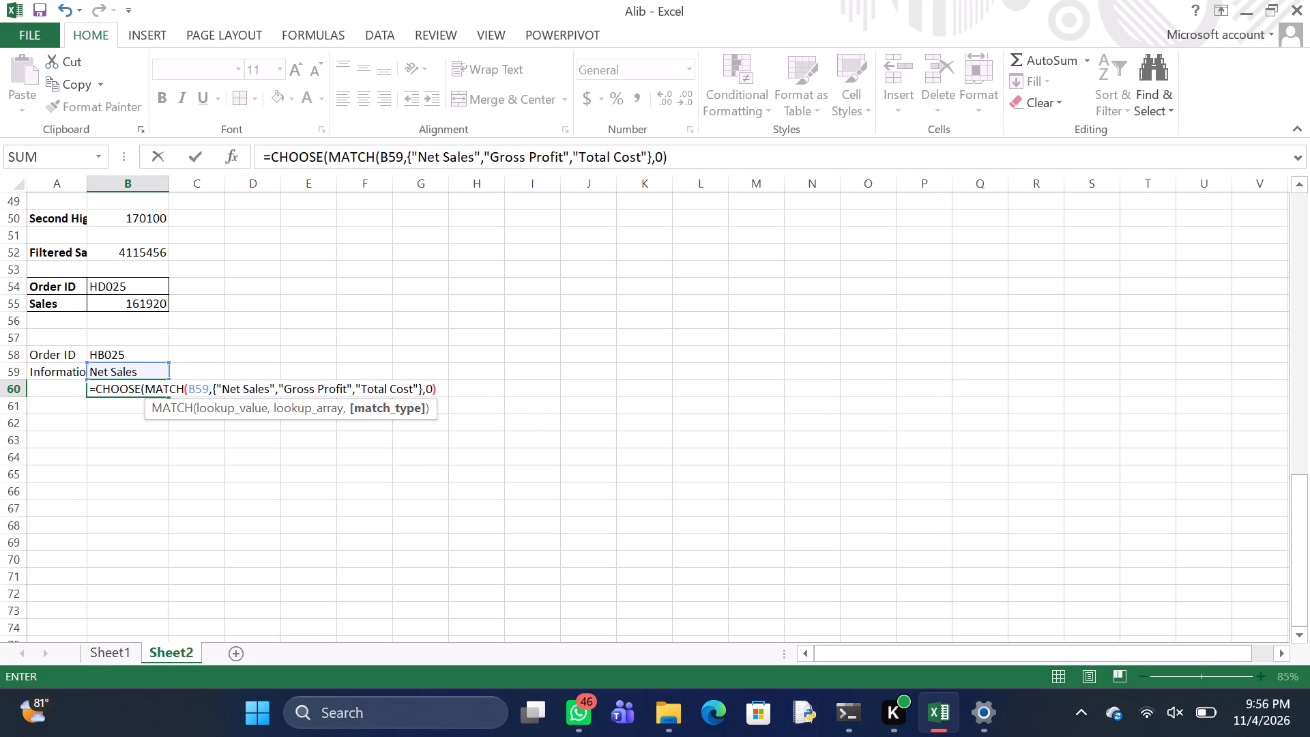
Begin CHOOSE's first value as an INDEX function with Sheet1!K2:K67 as its array.
{"action": "key", "text": "comma"}
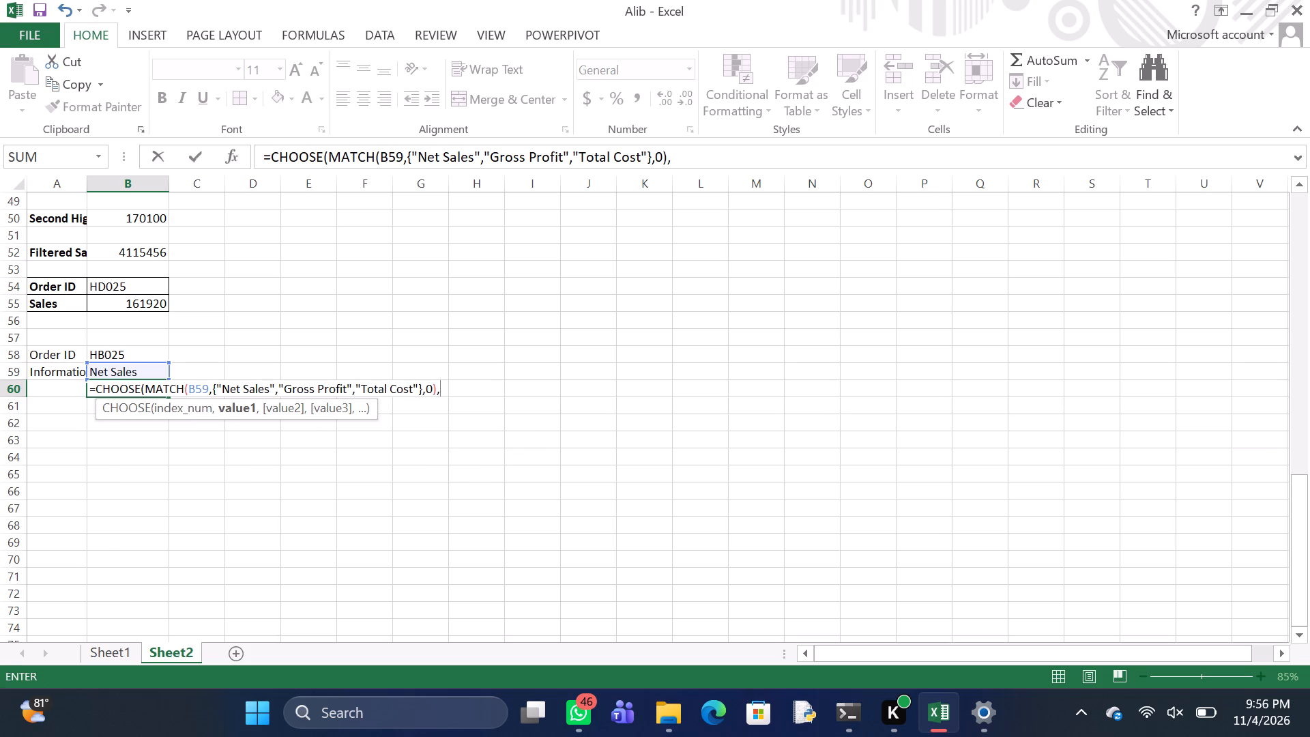
{"action": "type", "text": "IN"}
{"action": "type", "text": "DEX"}
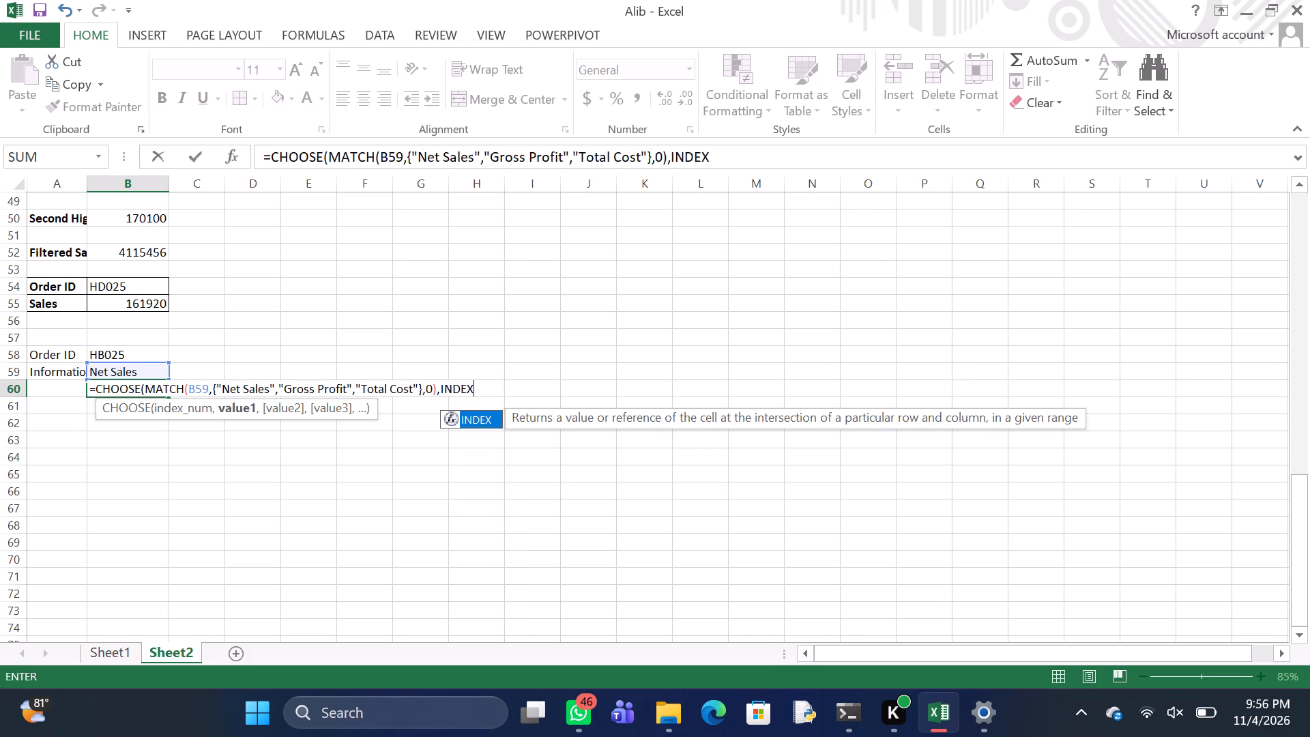
{"action": "key", "text": "shift+parenleft"}
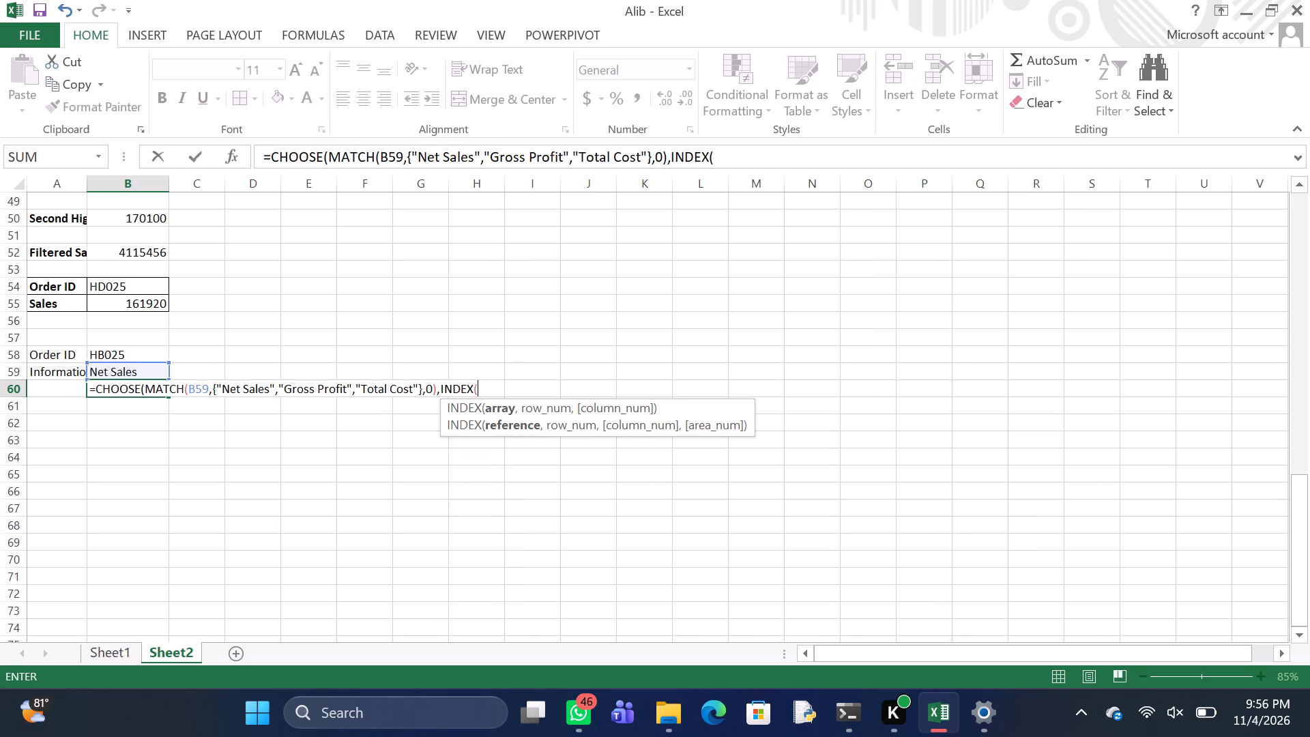
{"action": "key", "text": "s"}
{"action": "key", "text": "h"}
{"action": "type", "text": "eet"}
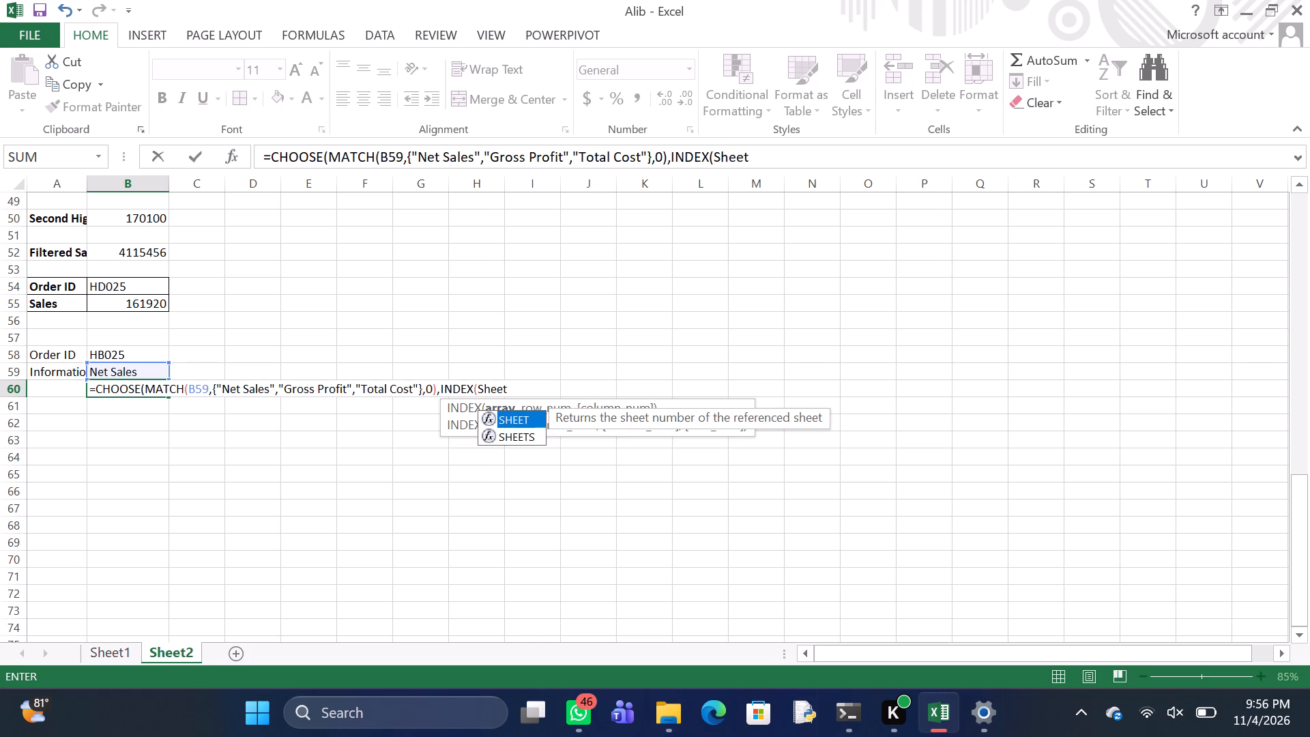
{"action": "key", "text": "1"}
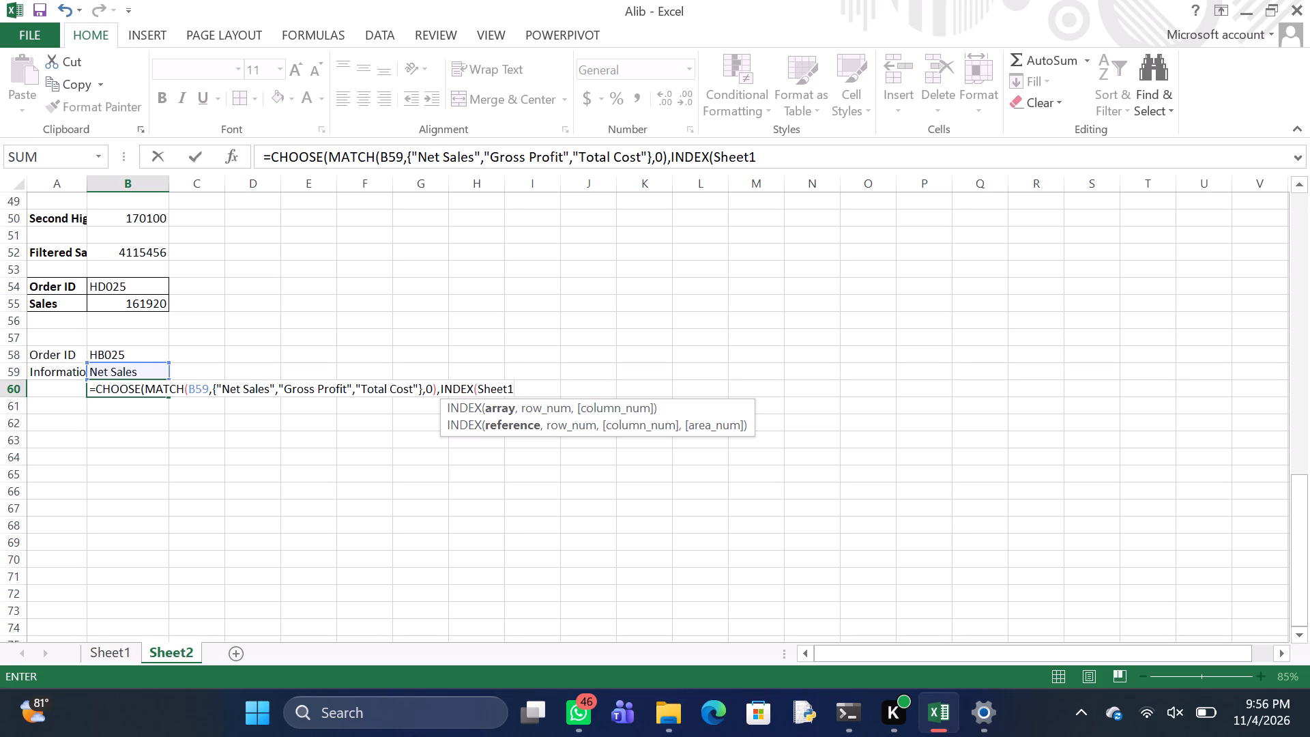
{"action": "key", "text": "shift+exclam"}
{"action": "type", "text": "K2"}
{"action": "key", "text": "shift+colon"}
{"action": "key", "text": "k"}
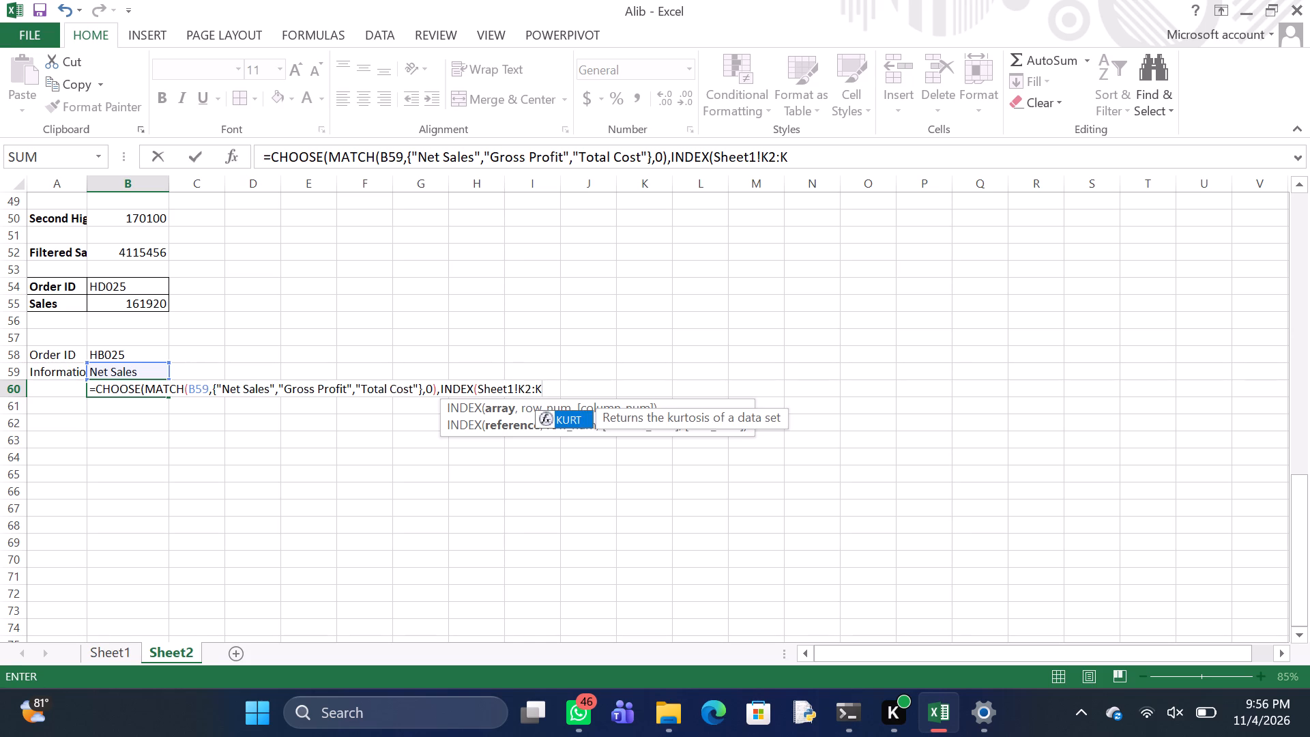
{"action": "type", "text": "67"}
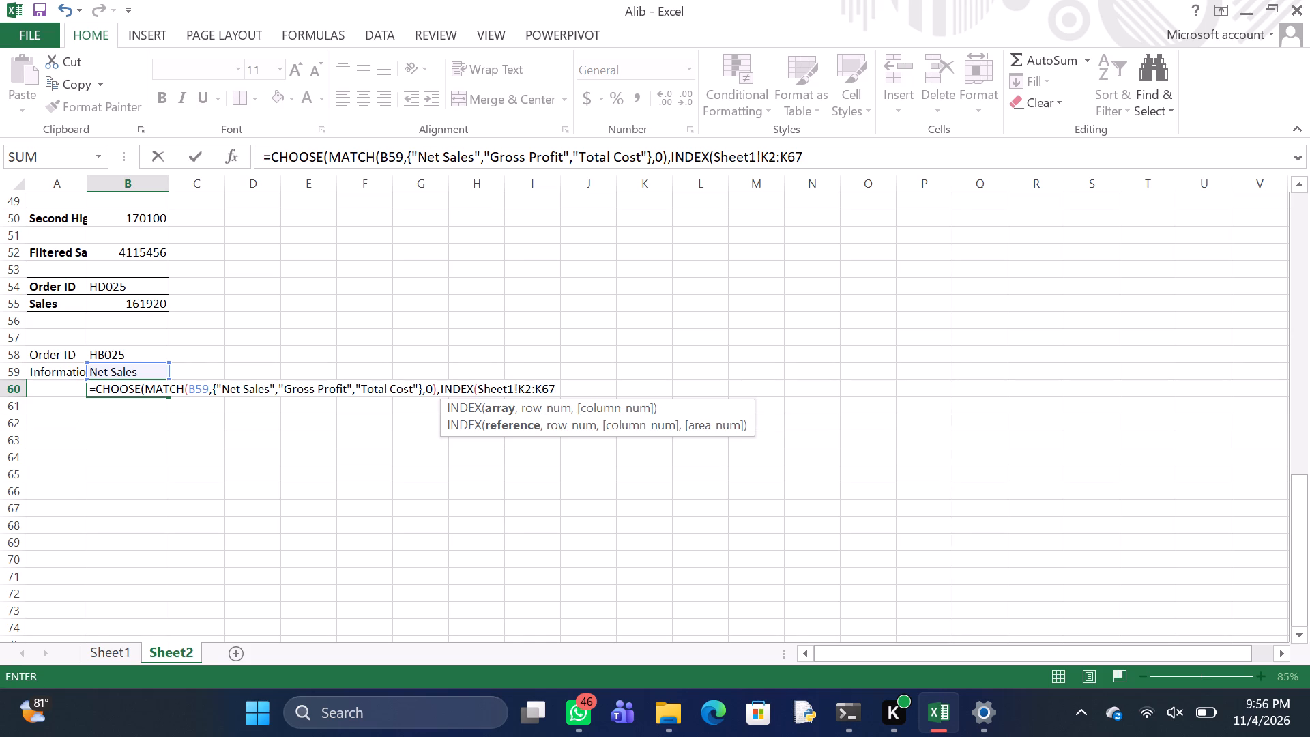
Nest a MATCH as the INDEX row number, with B58 as its lookup value.
{"action": "key", "text": "comma"}
{"action": "key", "text": "m"}
{"action": "type", "text": "ATCH"}
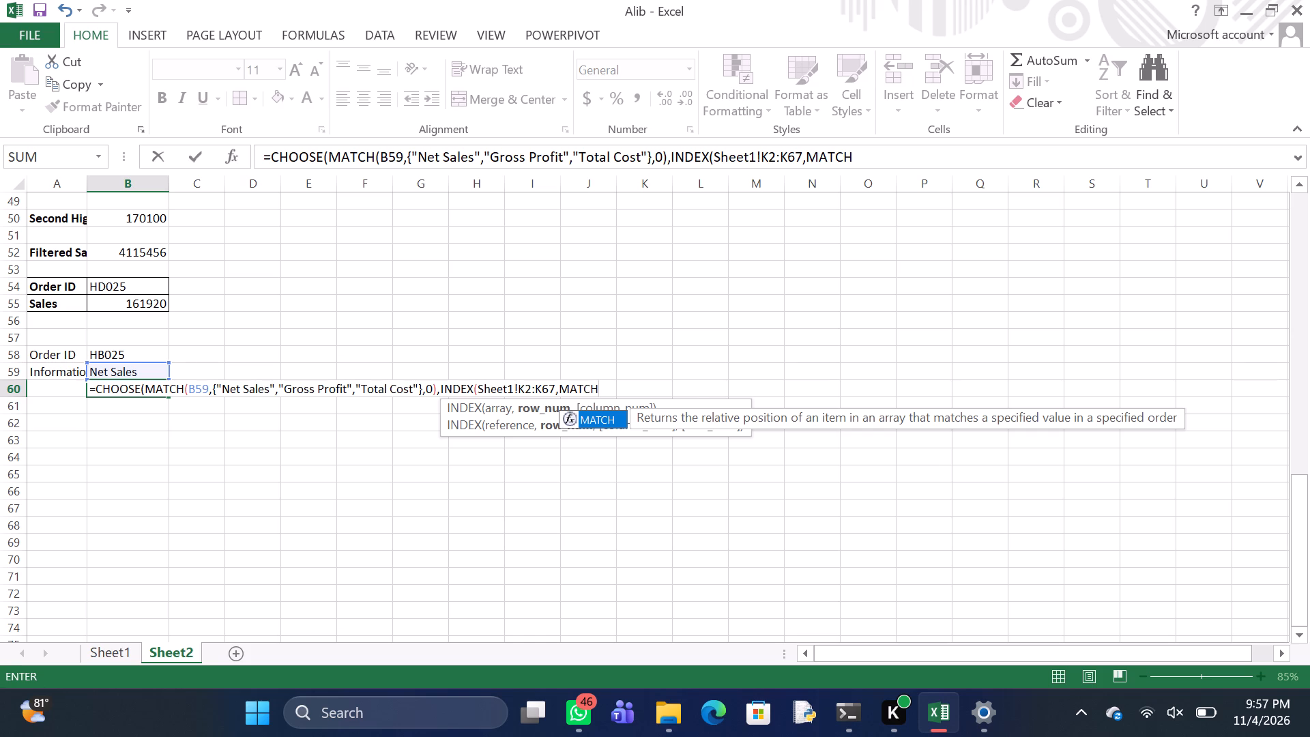
{"action": "key", "text": "shift+parenleft"}
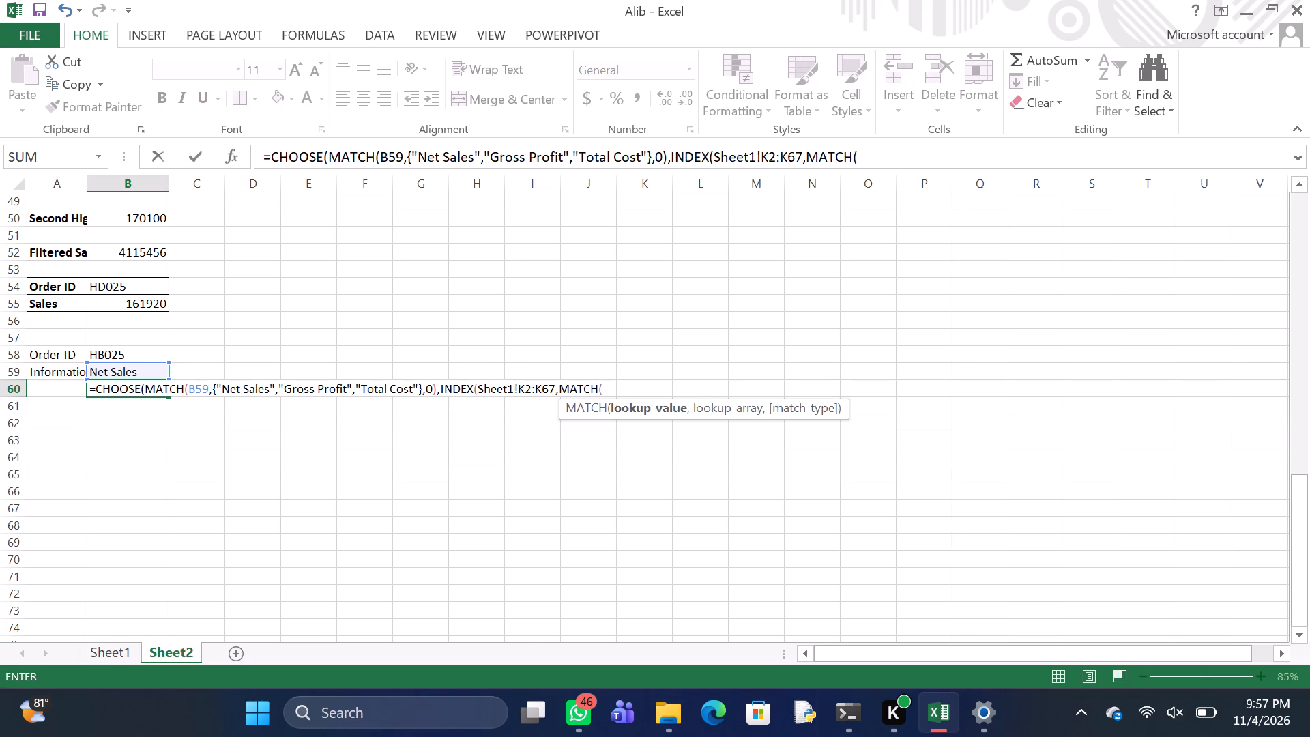
{"action": "key", "text": "b"}
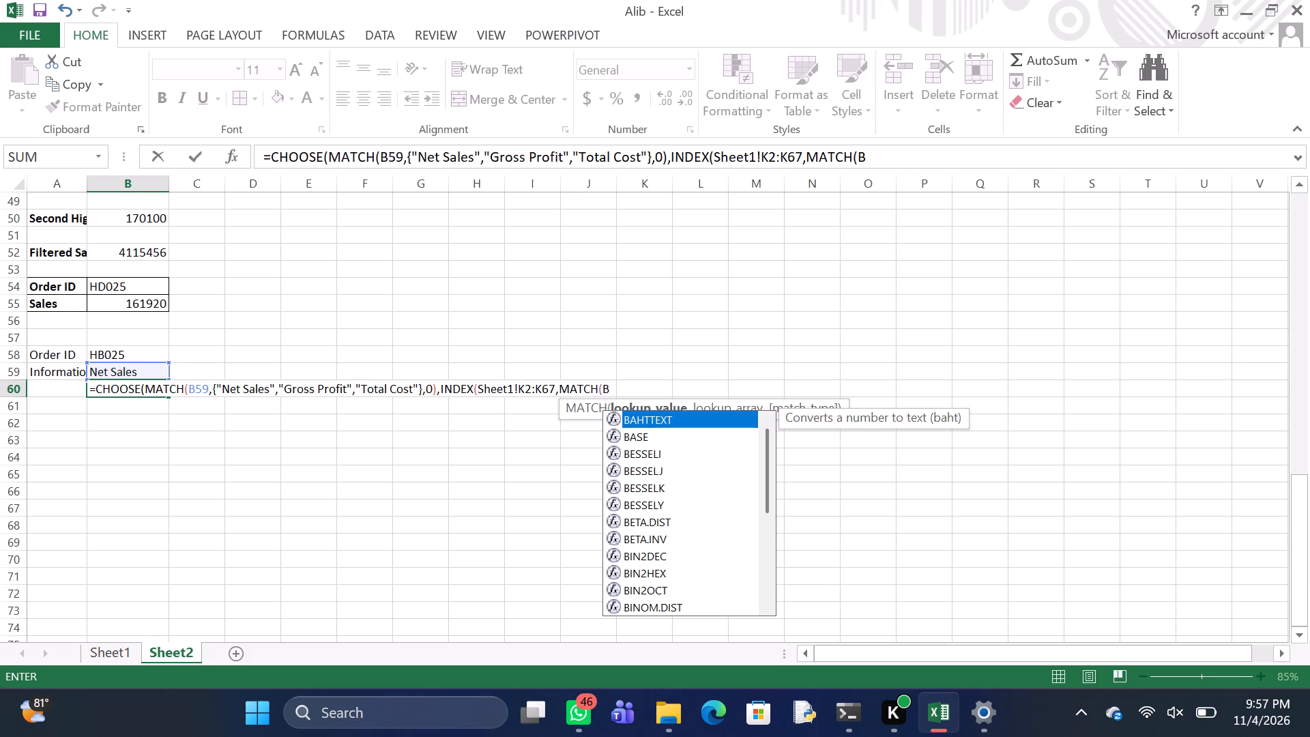
{"action": "type", "text": "58"}
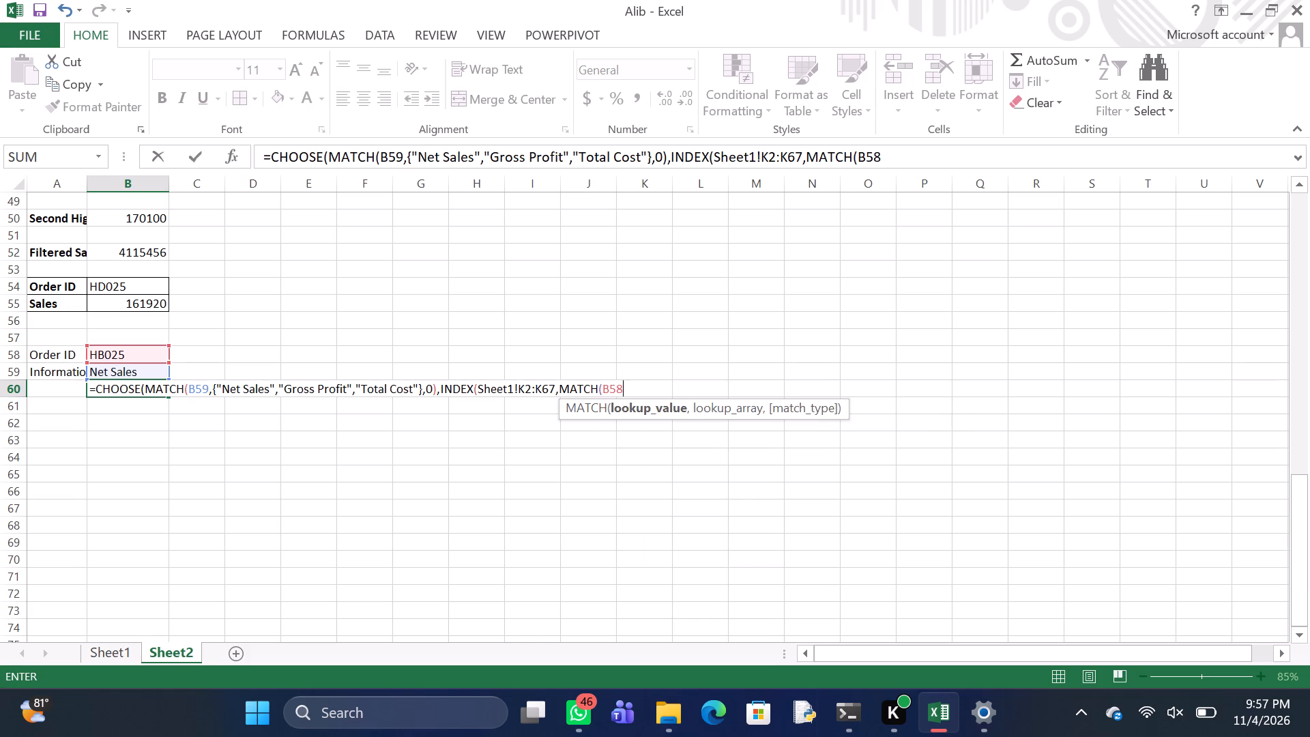
Give the nested MATCH the lookup array Sheet1!A2:A67 and match type 0, and close both MATCH and INDEX.
{"action": "key", "text": "comma"}
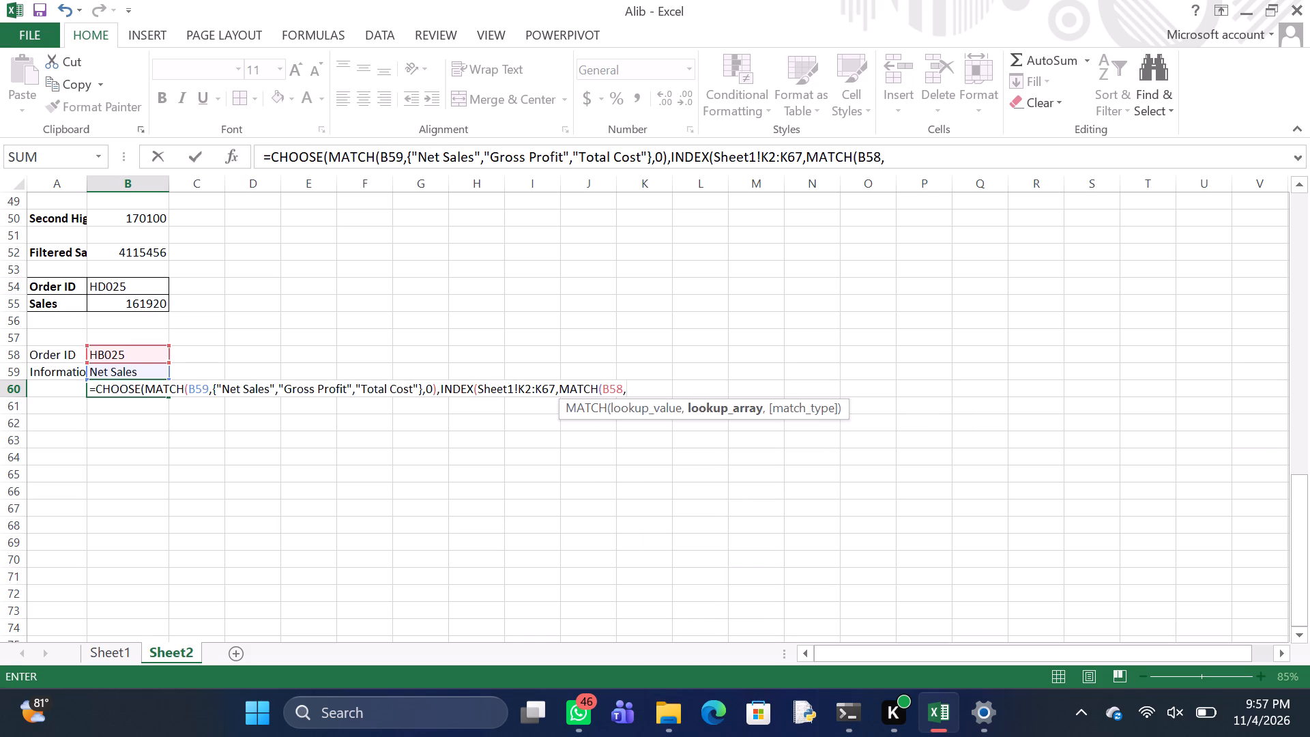
{"action": "key", "text": "s"}
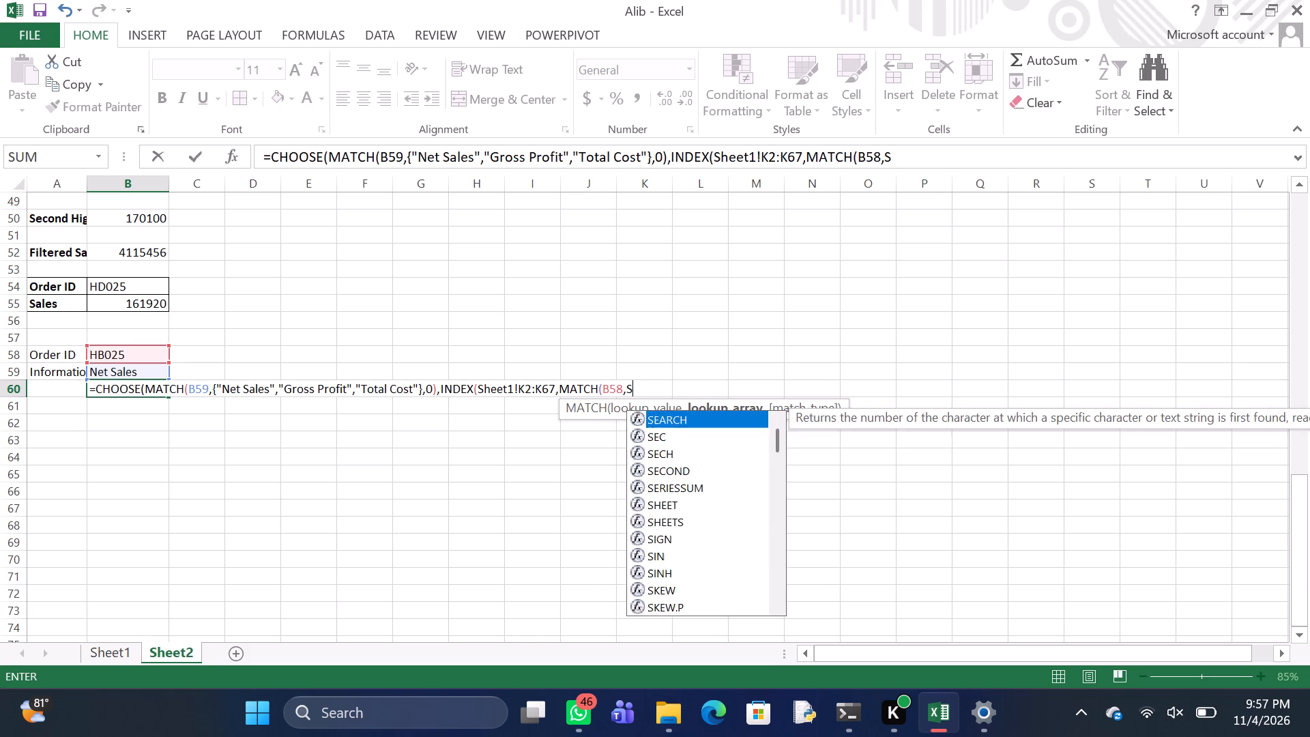
{"action": "type", "text": "heet"}
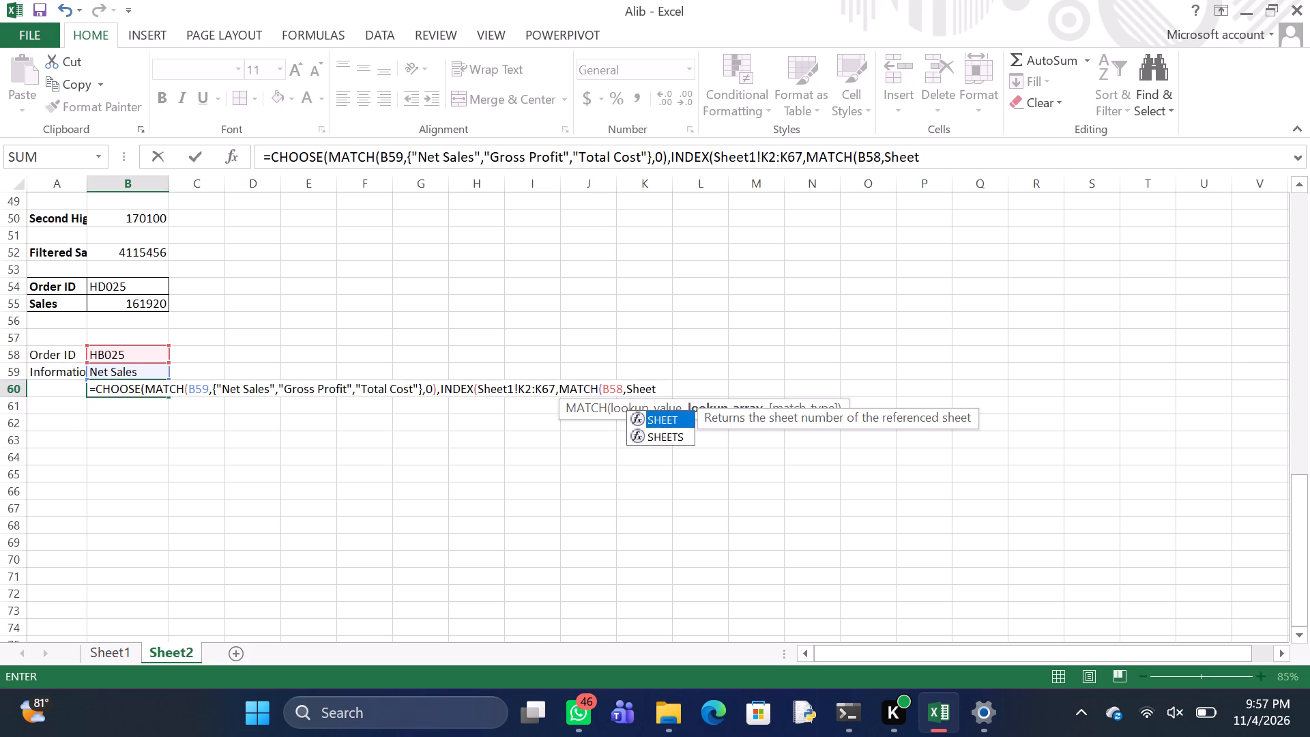
{"action": "key", "text": "1"}
{"action": "key", "text": "shift+exclam"}
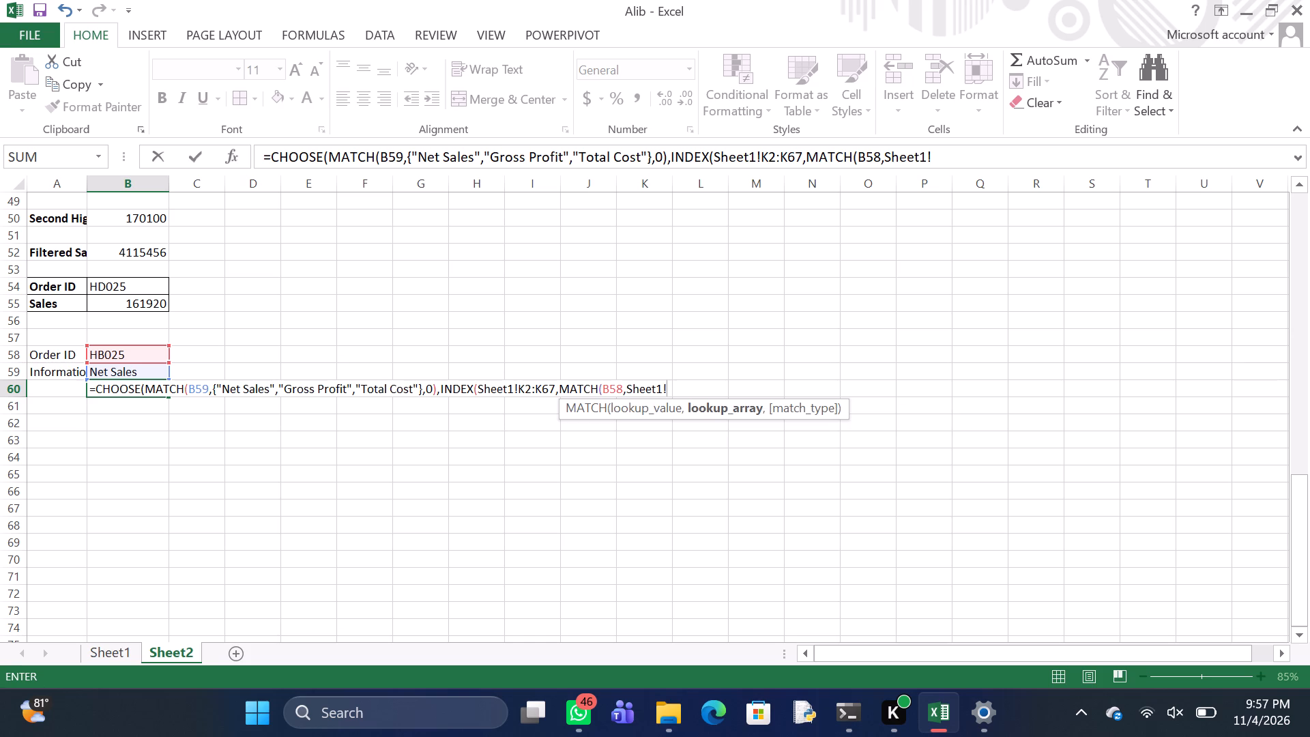
{"action": "key", "text": "a"}
{"action": "key", "text": "2"}
{"action": "key", "text": "shift+colon"}
{"action": "type", "text": "A6"}
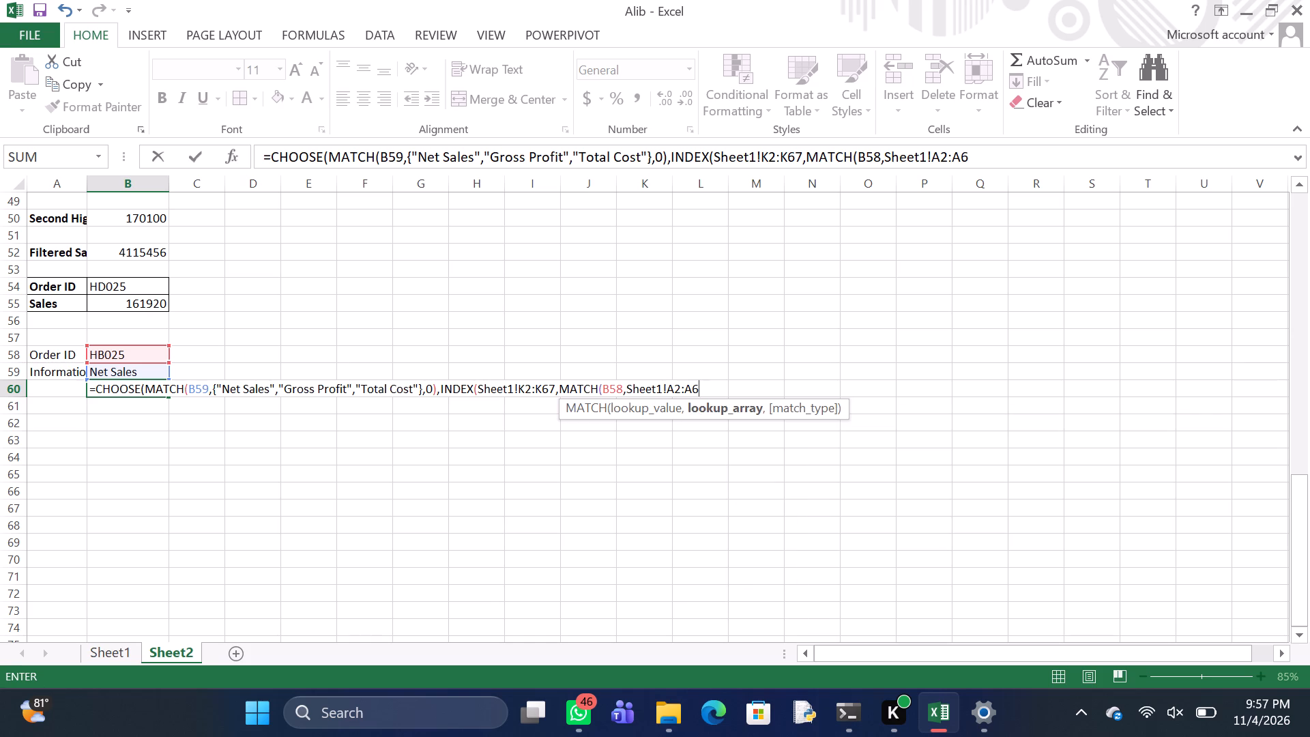
{"action": "key", "text": "7"}
{"action": "type", "text": ",0"}
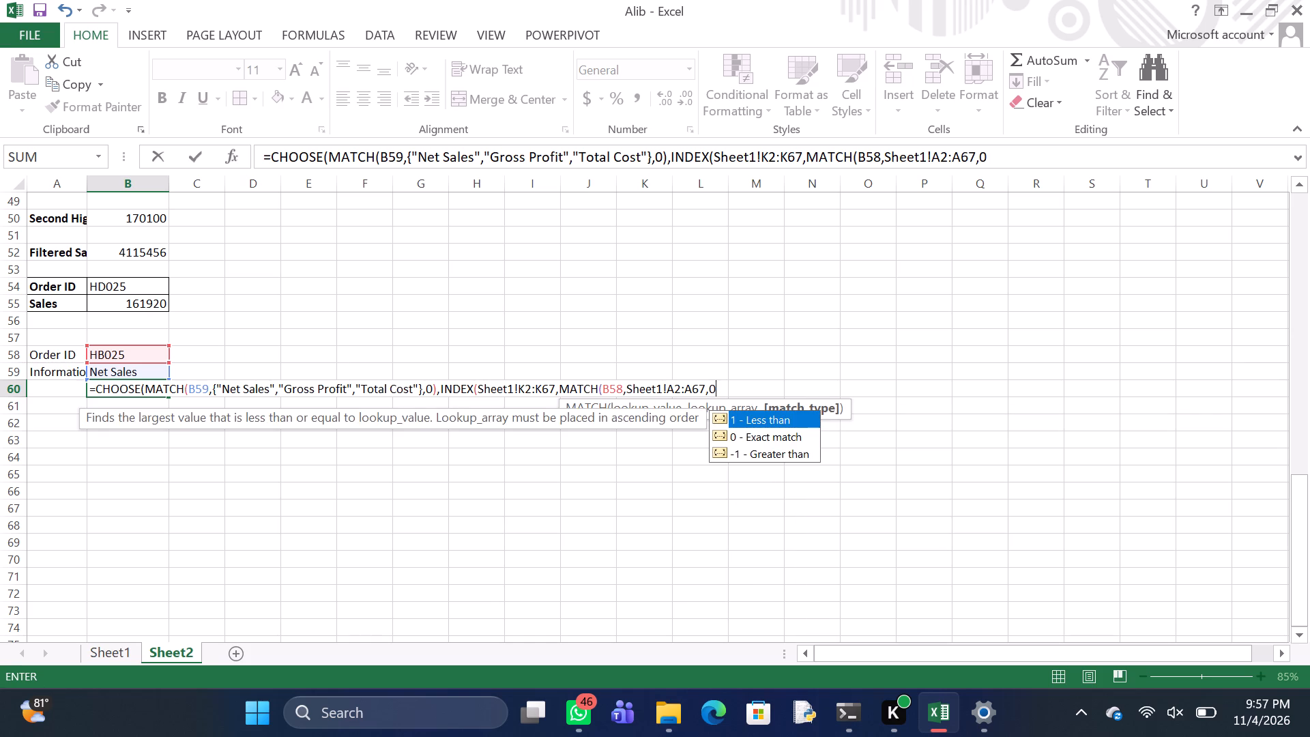
{"action": "type", "text": "))"}
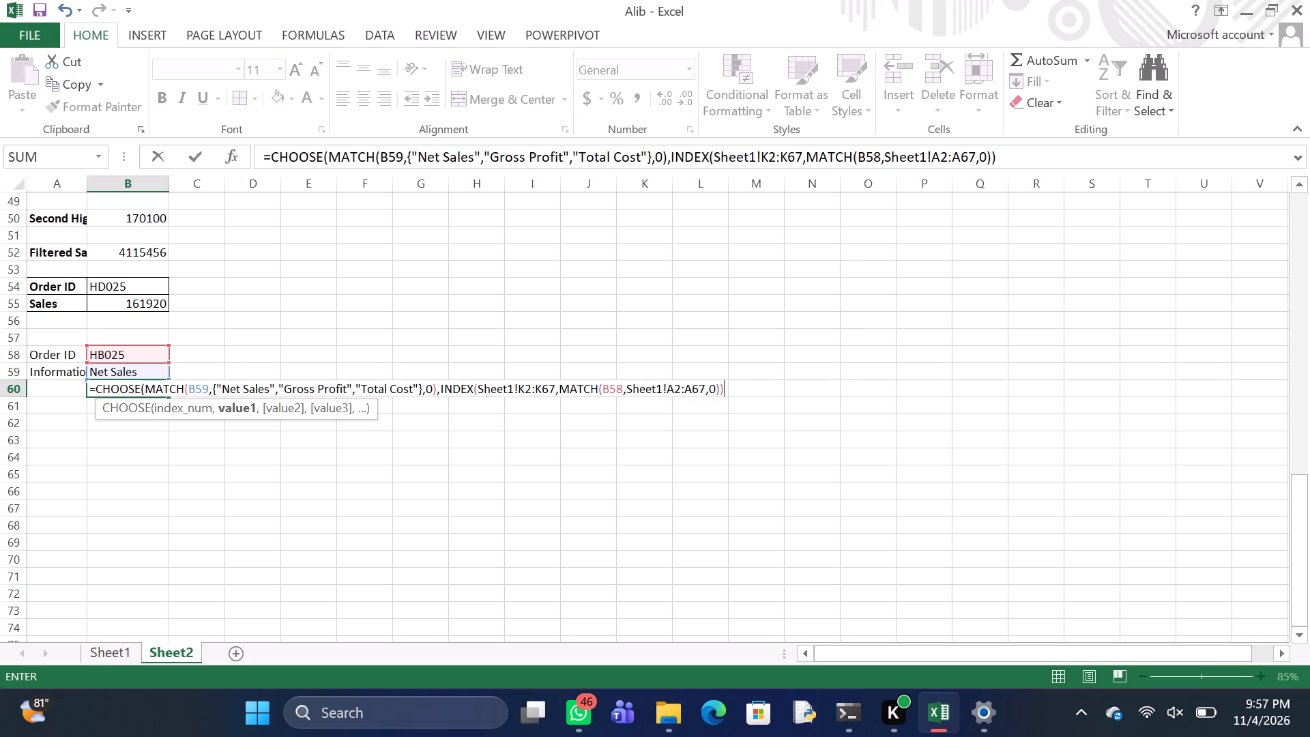
Begin CHOOSE's second value as an INDEX function with Sheet1!M2:M67 as its array.
{"action": "key", "text": "comma"}
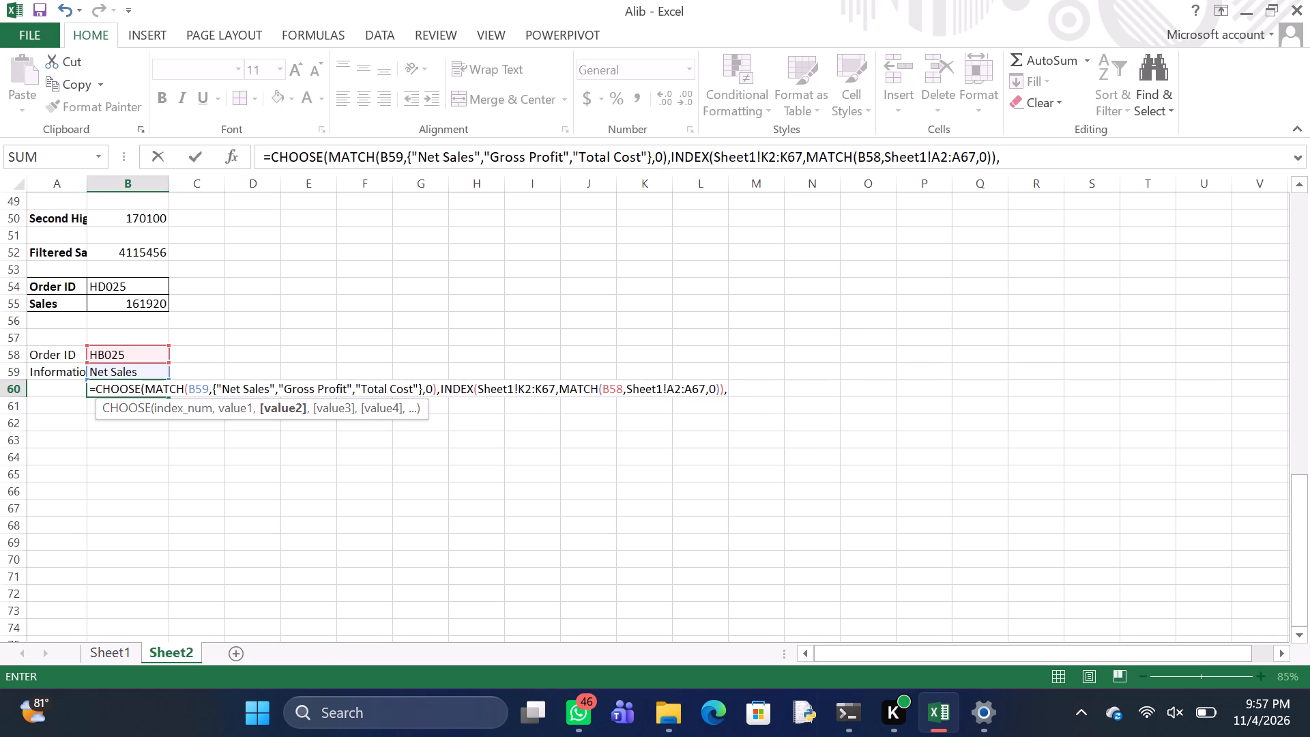
{"action": "type", "text": "INDEX"}
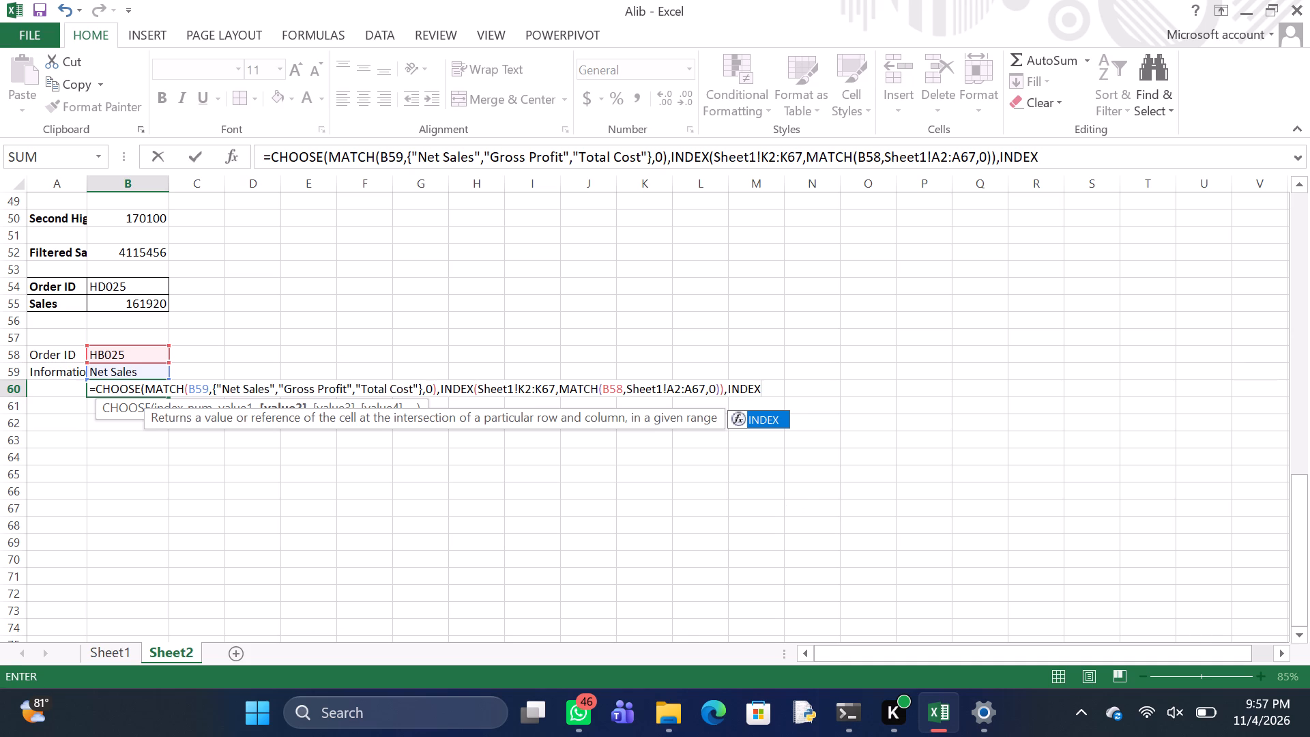
{"action": "key", "text": "shift+parenleft"}
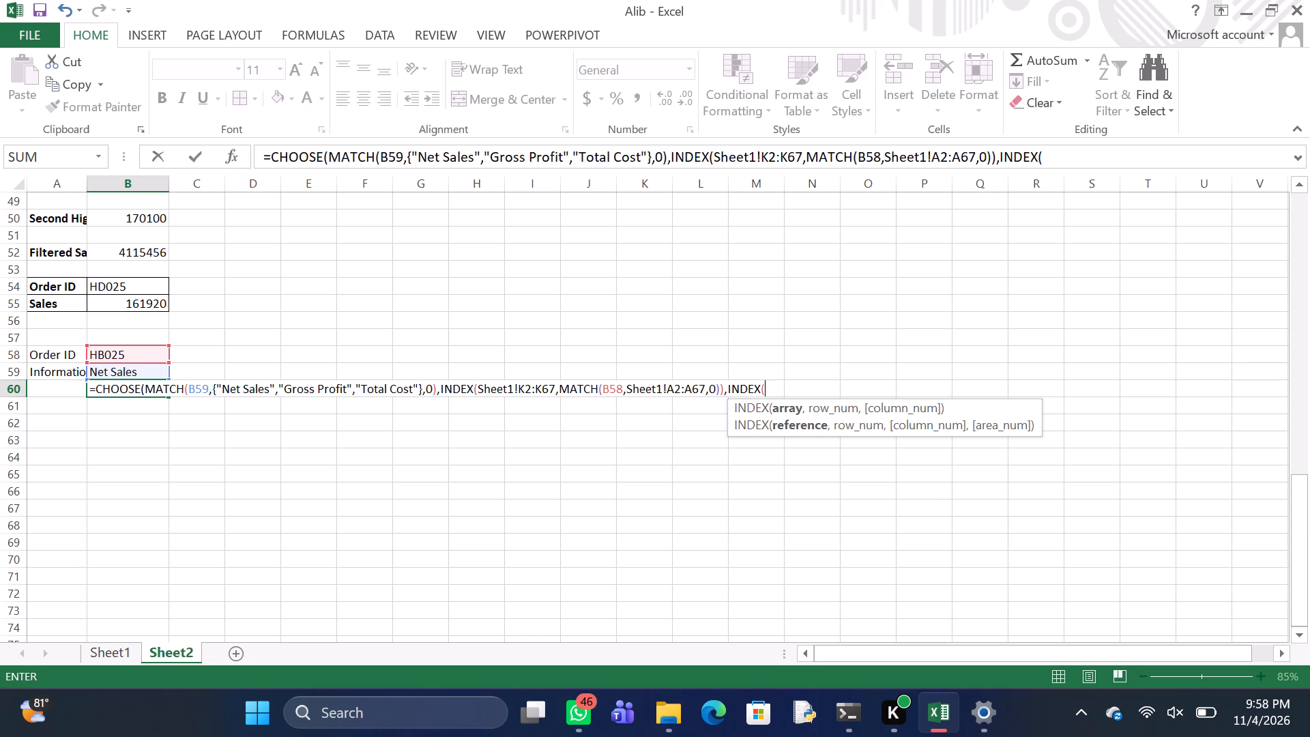
{"action": "key", "text": "s"}
{"action": "type", "text": "heet"}
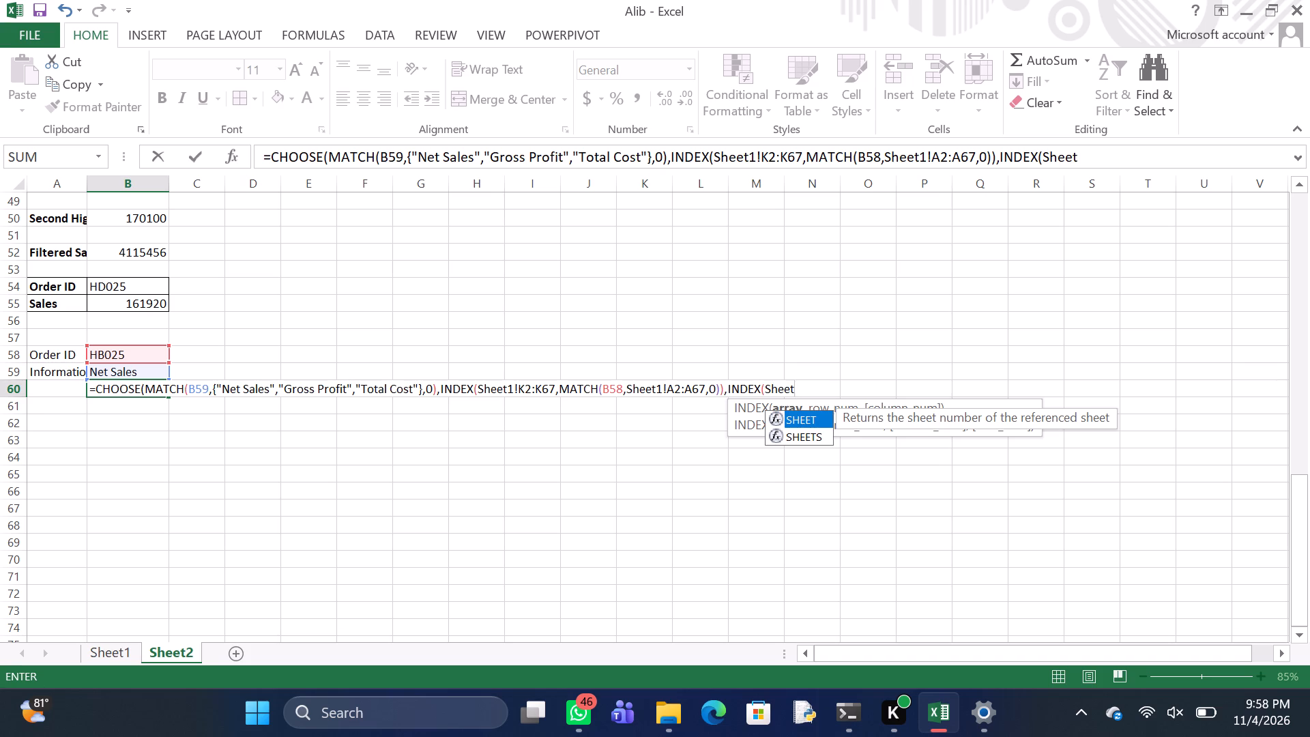
{"action": "key", "text": "1"}
{"action": "key", "text": "shift+exclam"}
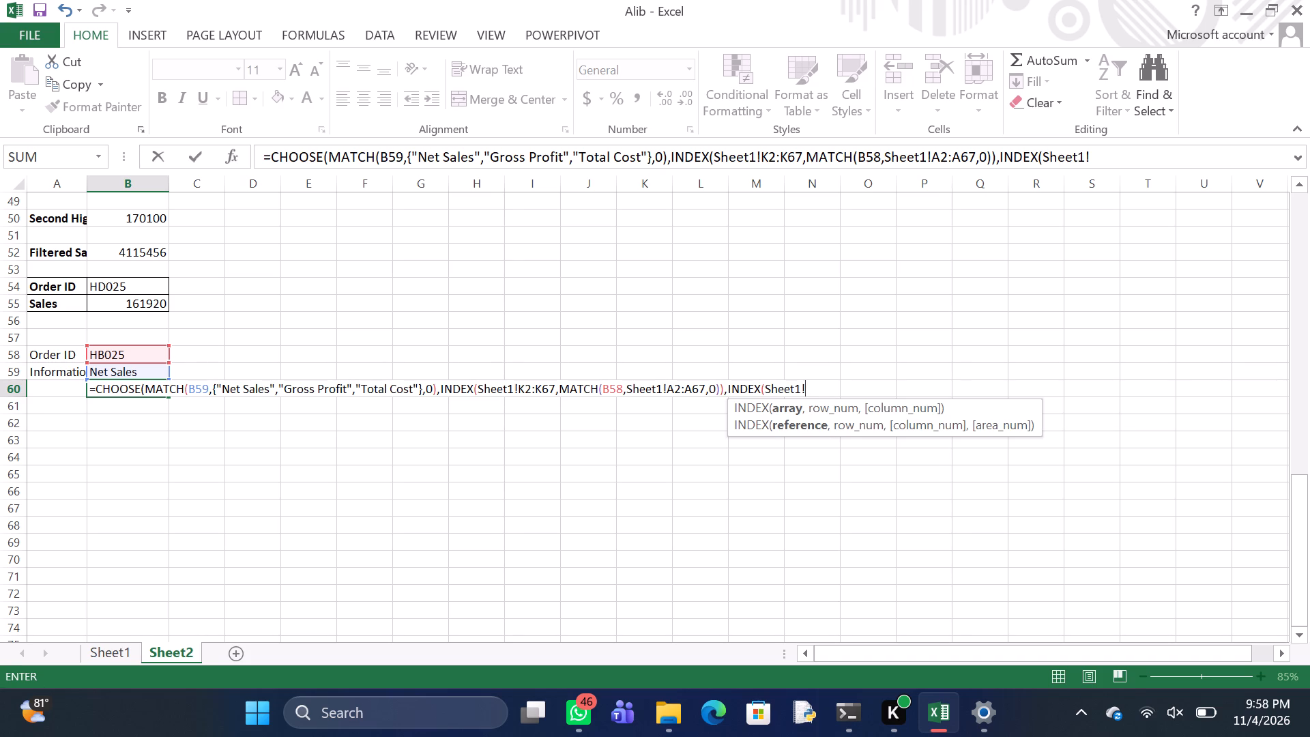
{"action": "key", "text": "m"}
{"action": "key", "text": "2"}
{"action": "type", "text": ":M"}
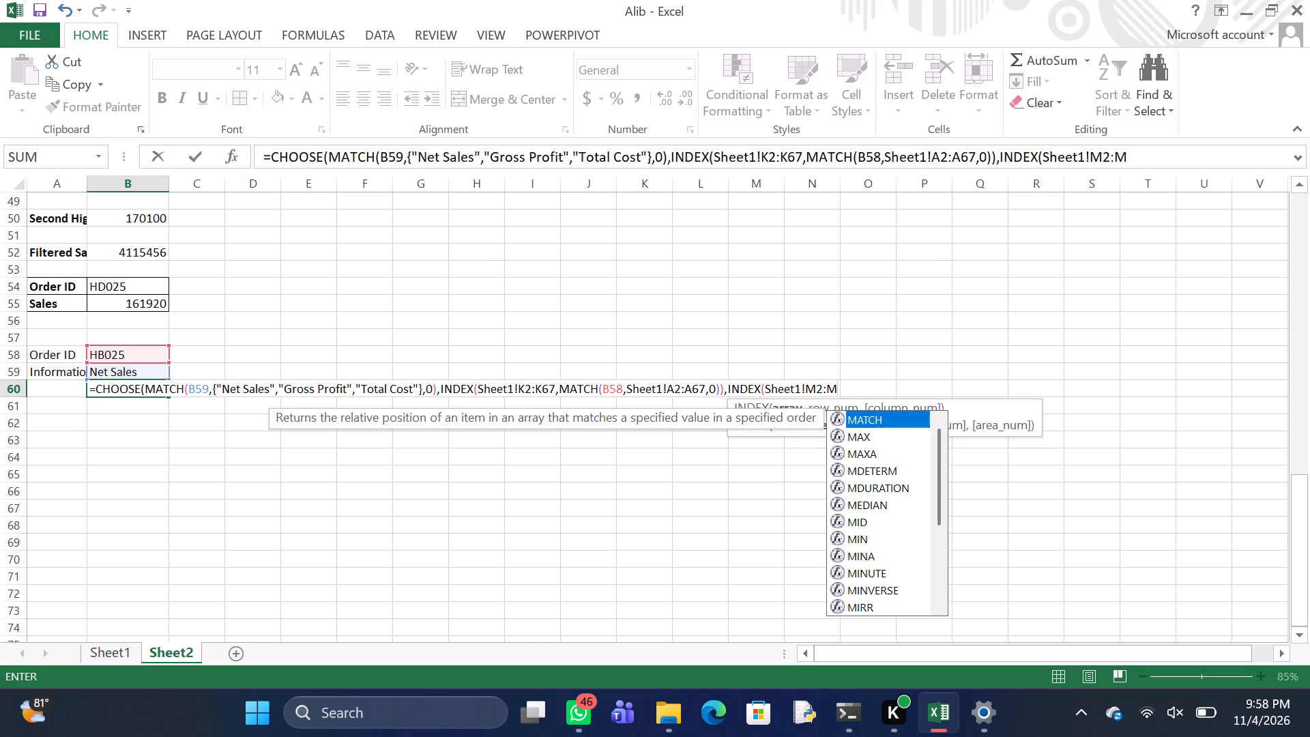
{"action": "type", "text": "67"}
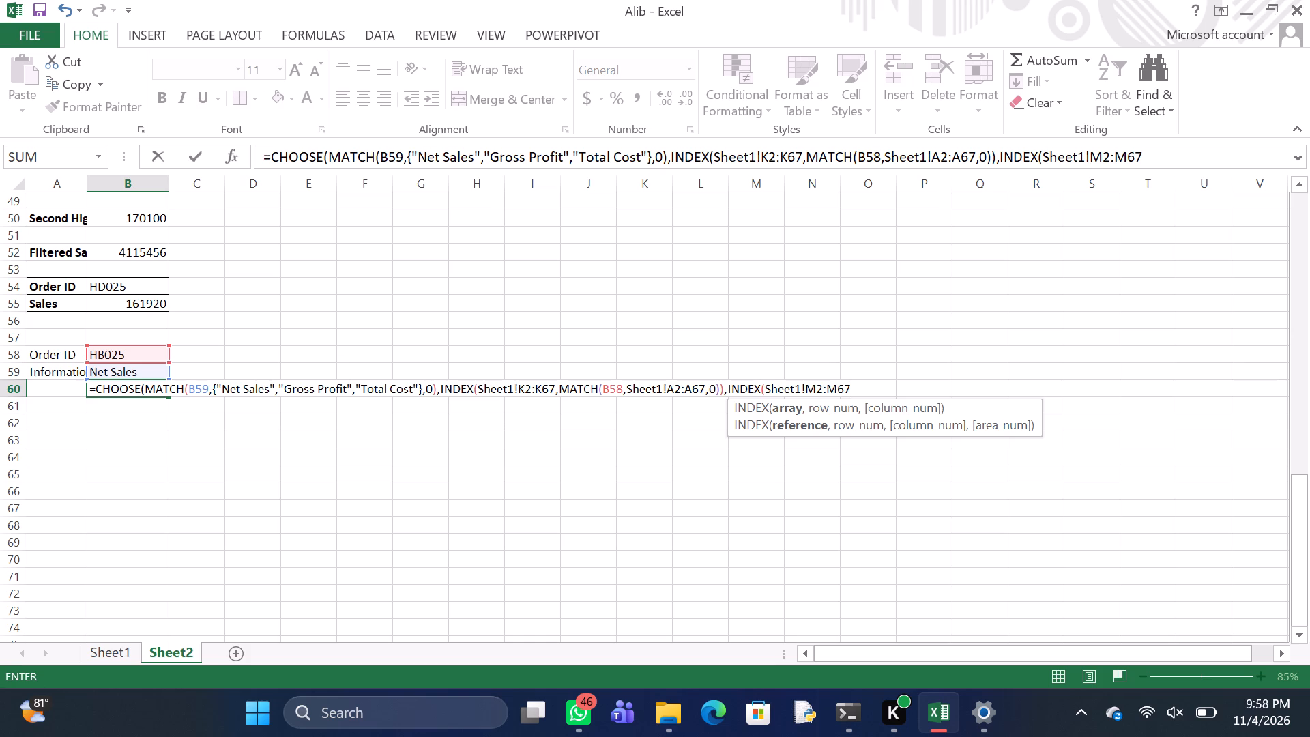
Nest a MATCH as the second INDEX's row number, with B58 as its lookup value.
{"action": "key", "text": "comma"}
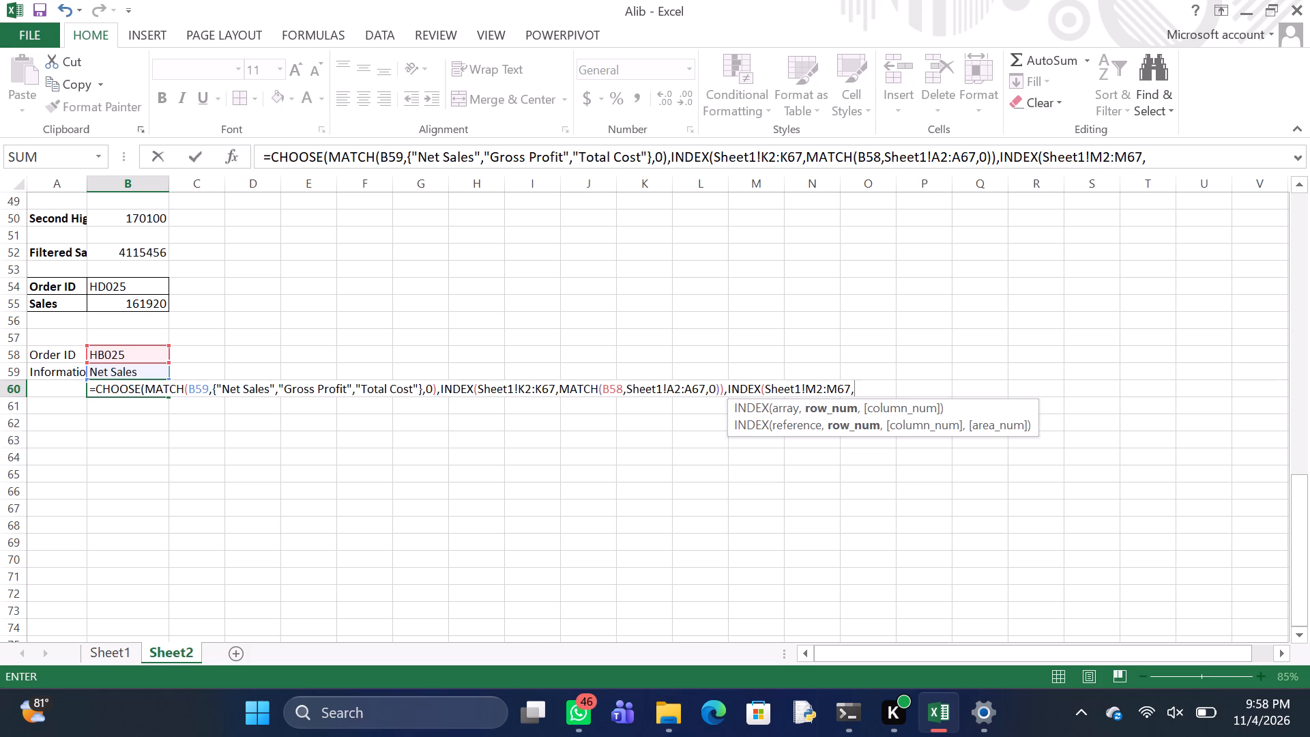
{"action": "type", "text": "MA"}
{"action": "type", "text": "TC"}
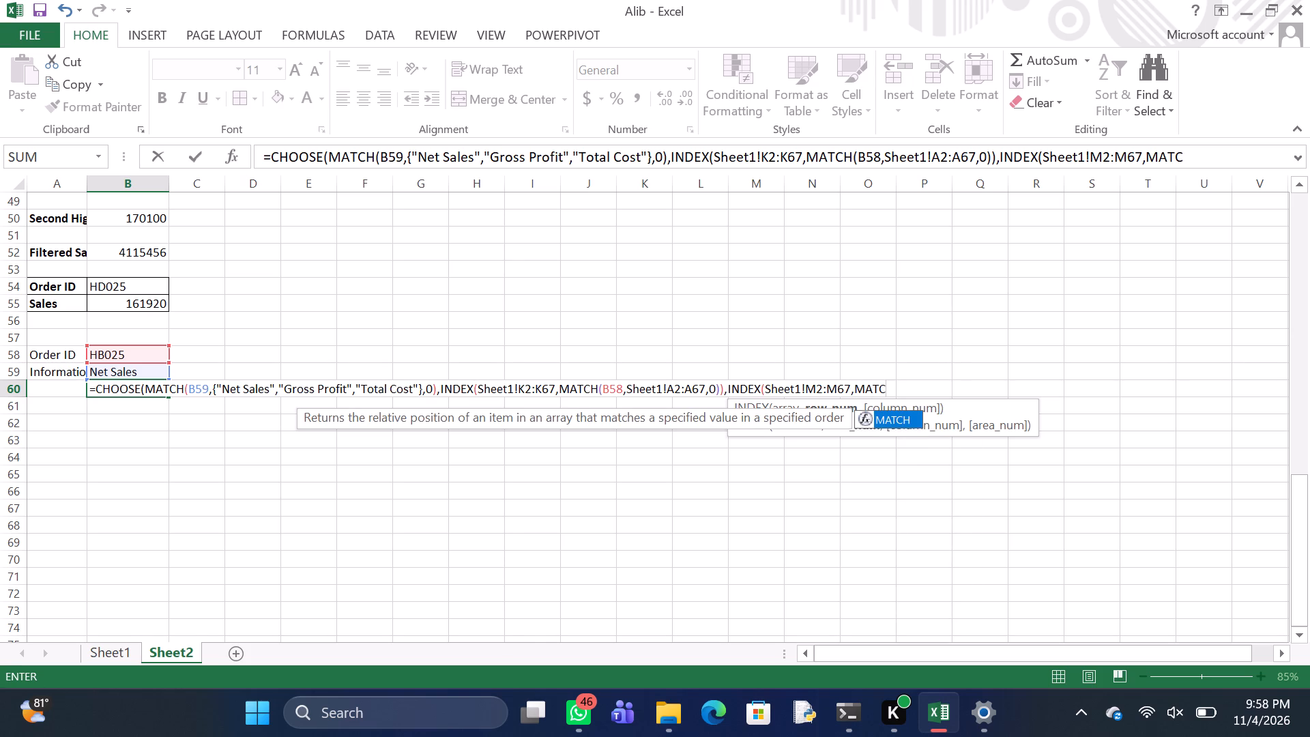
{"action": "key", "text": "h"}
{"action": "key", "text": "shift+parenleft"}
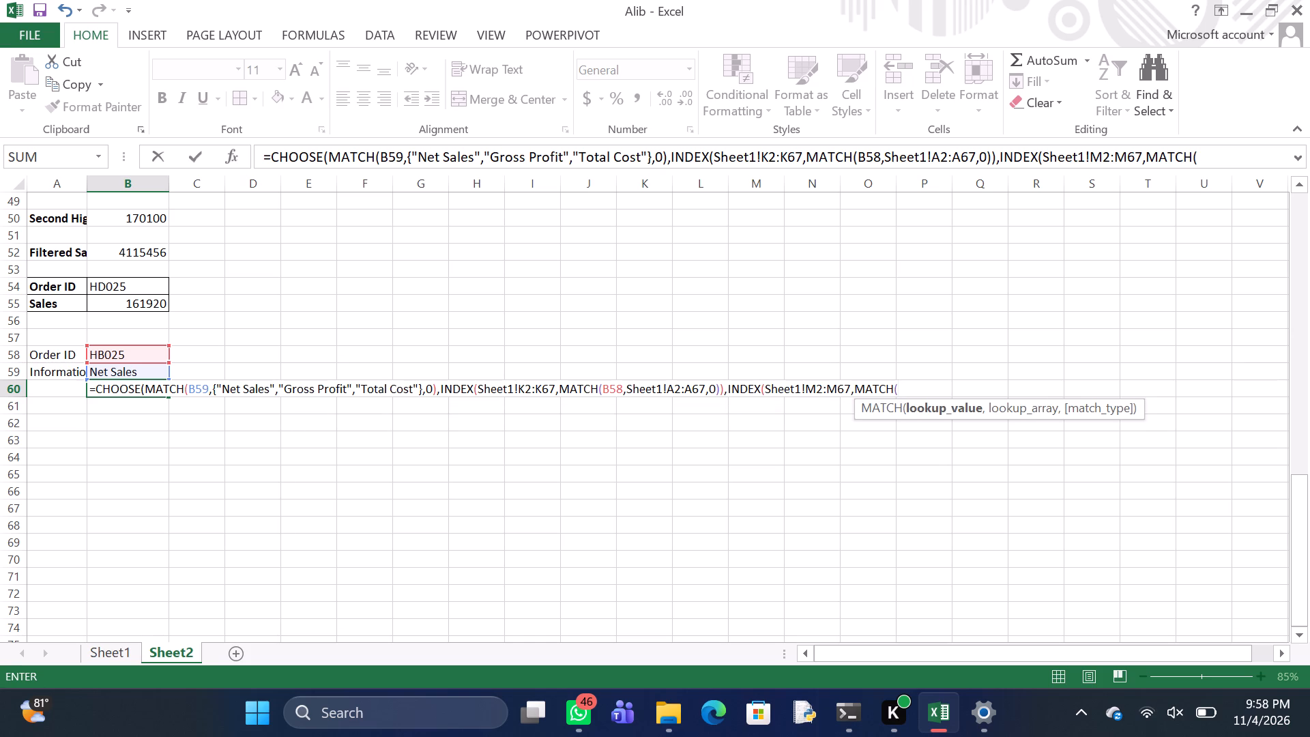
{"action": "key", "text": "b"}
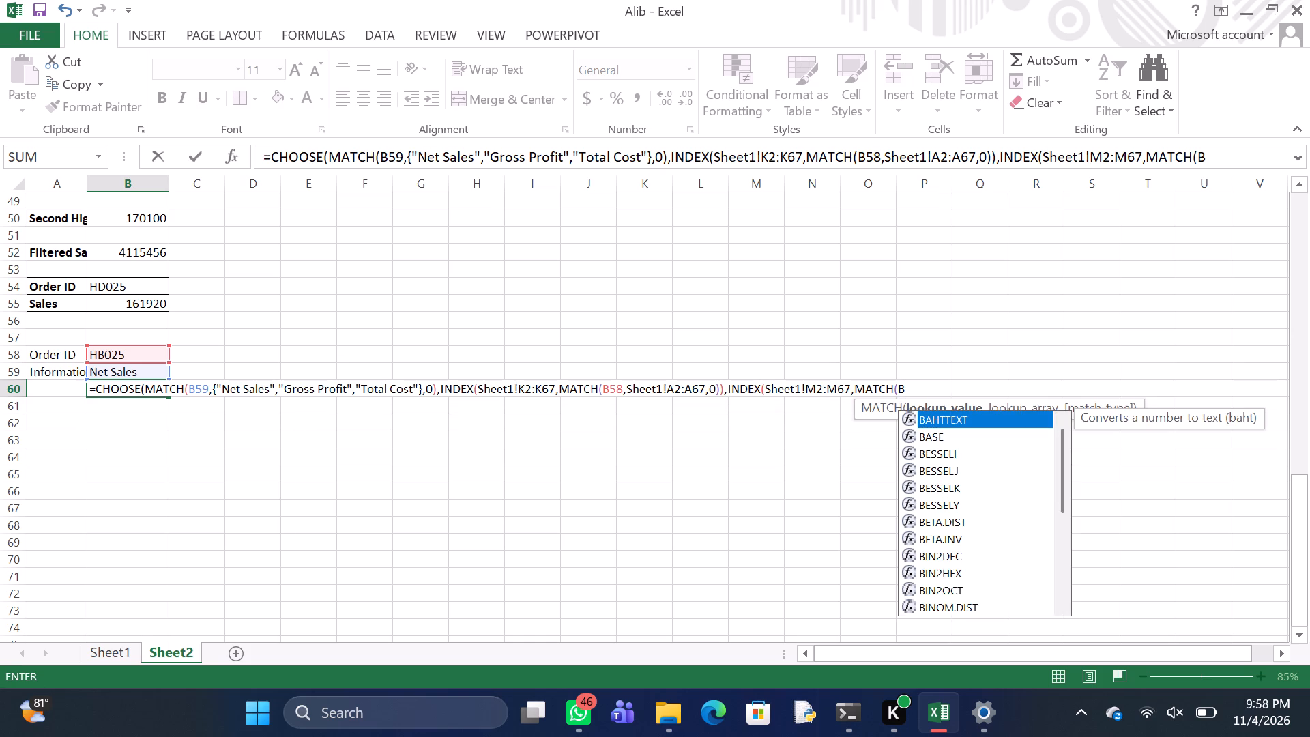
{"action": "key", "text": "5"}
{"action": "key", "text": "8"}
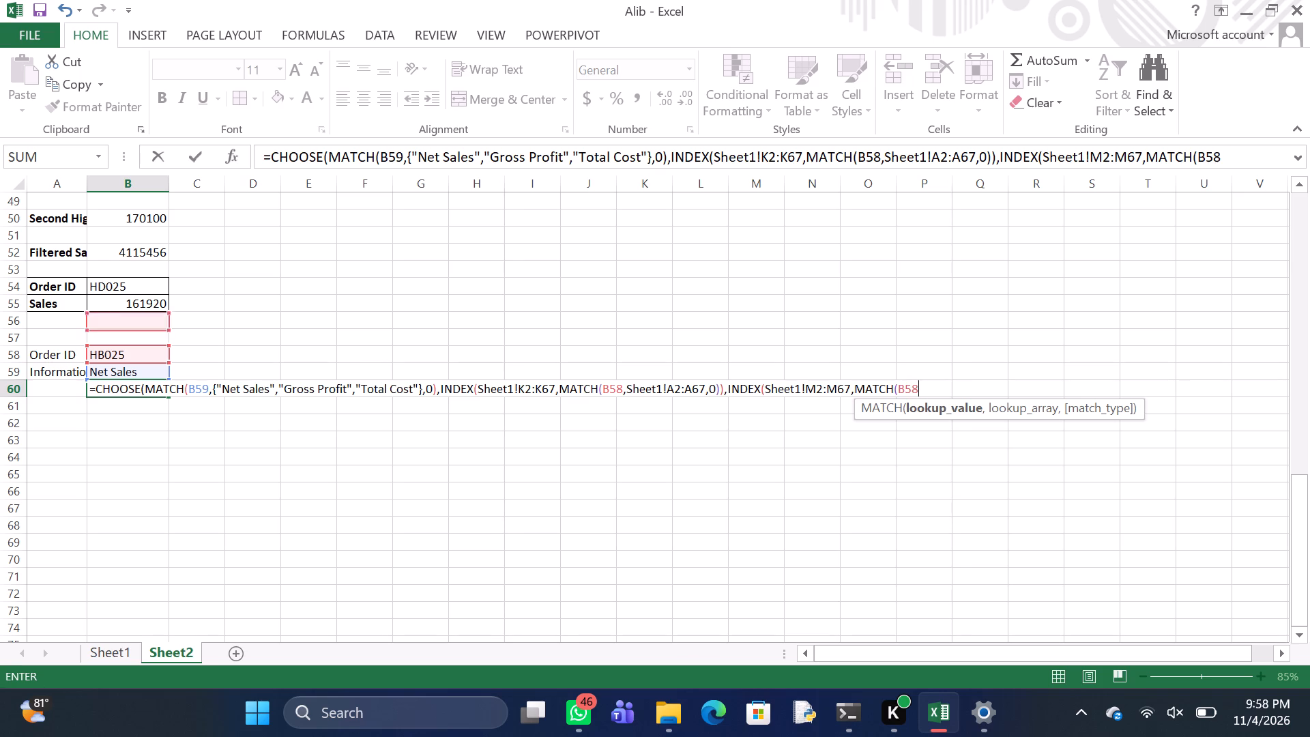
Give this MATCH the lookup array Sheet1!A2:A67 and match type 0, and close both MATCH and INDEX.
{"action": "key", "text": "comma"}
{"action": "key", "text": "s"}
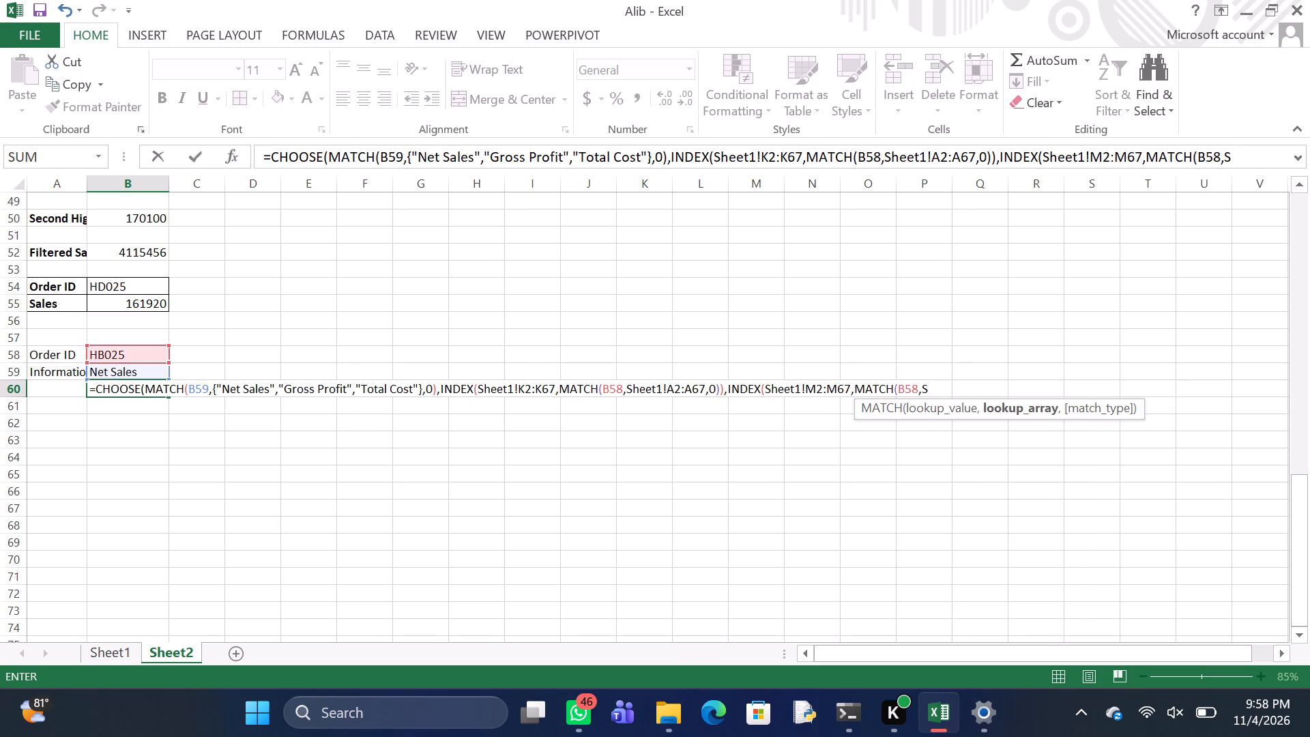
{"action": "key", "text": "h"}
{"action": "type", "text": "ee"}
{"action": "key", "text": "t"}
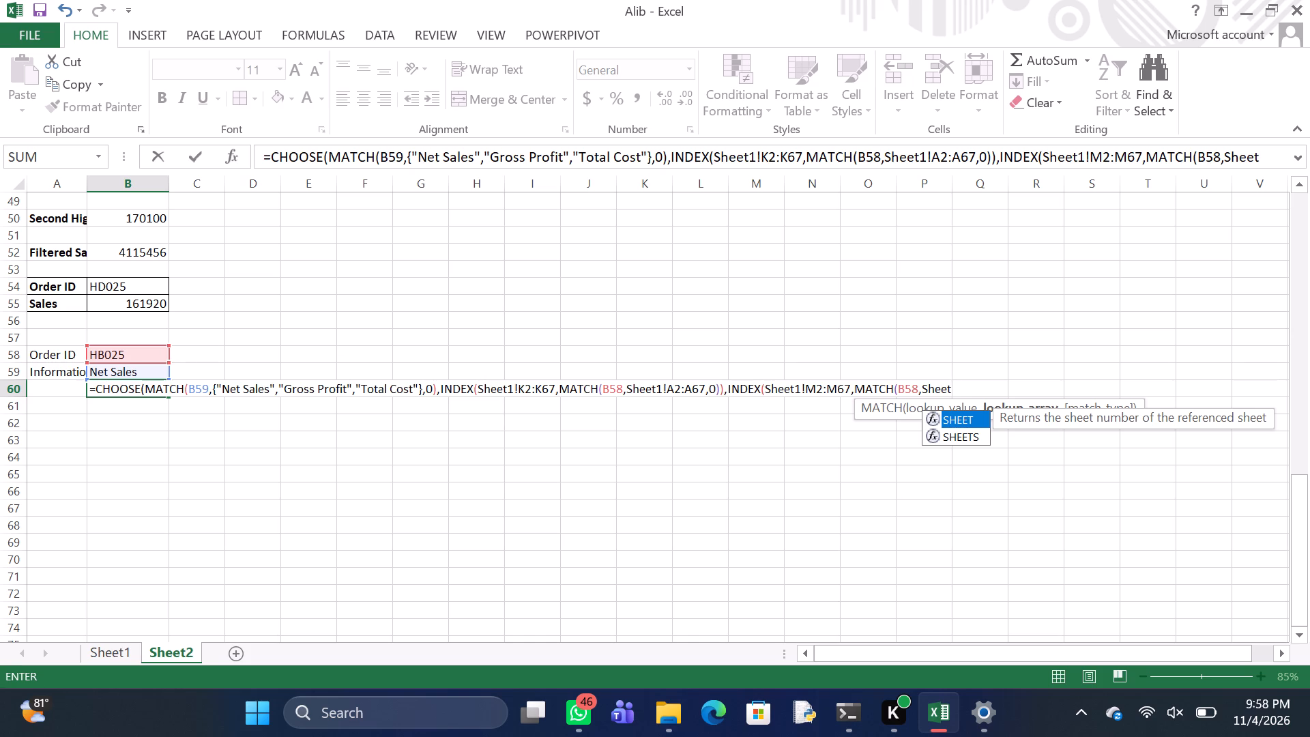
{"action": "key", "text": "shift+exclam"}
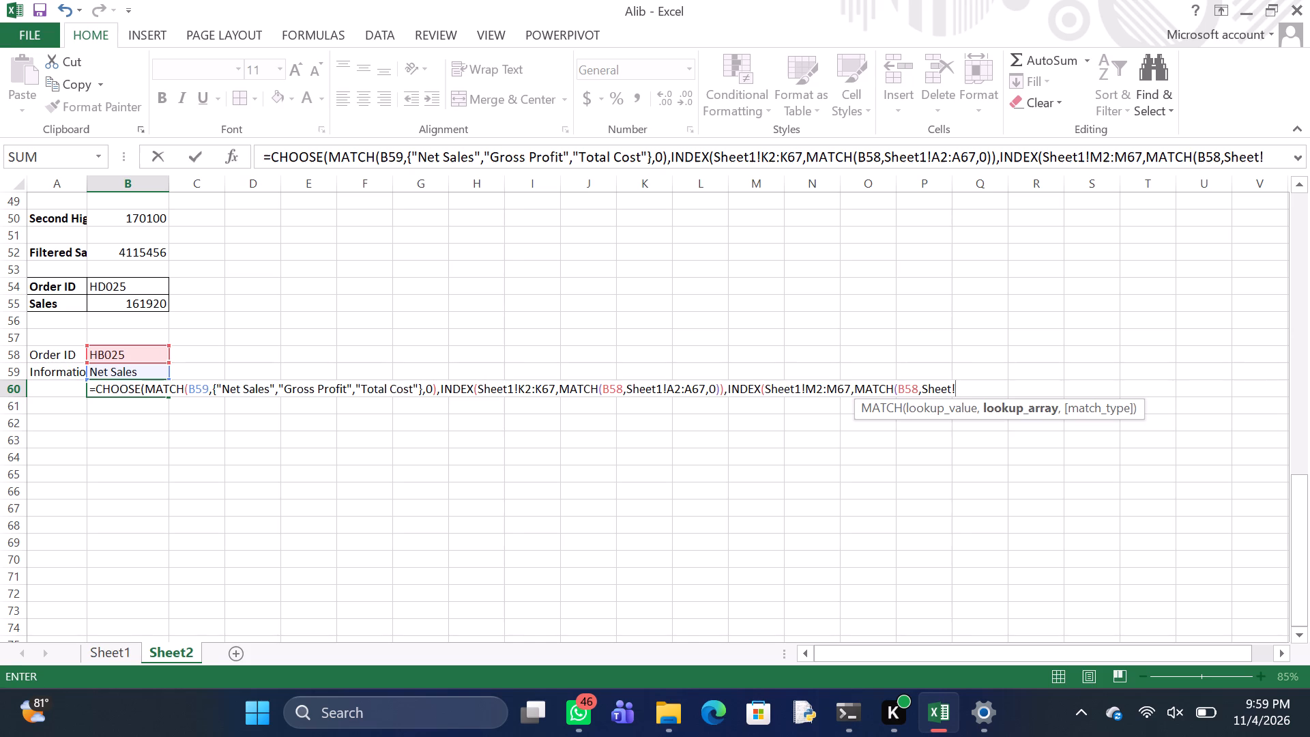
{"action": "key", "text": "BackSpace"}
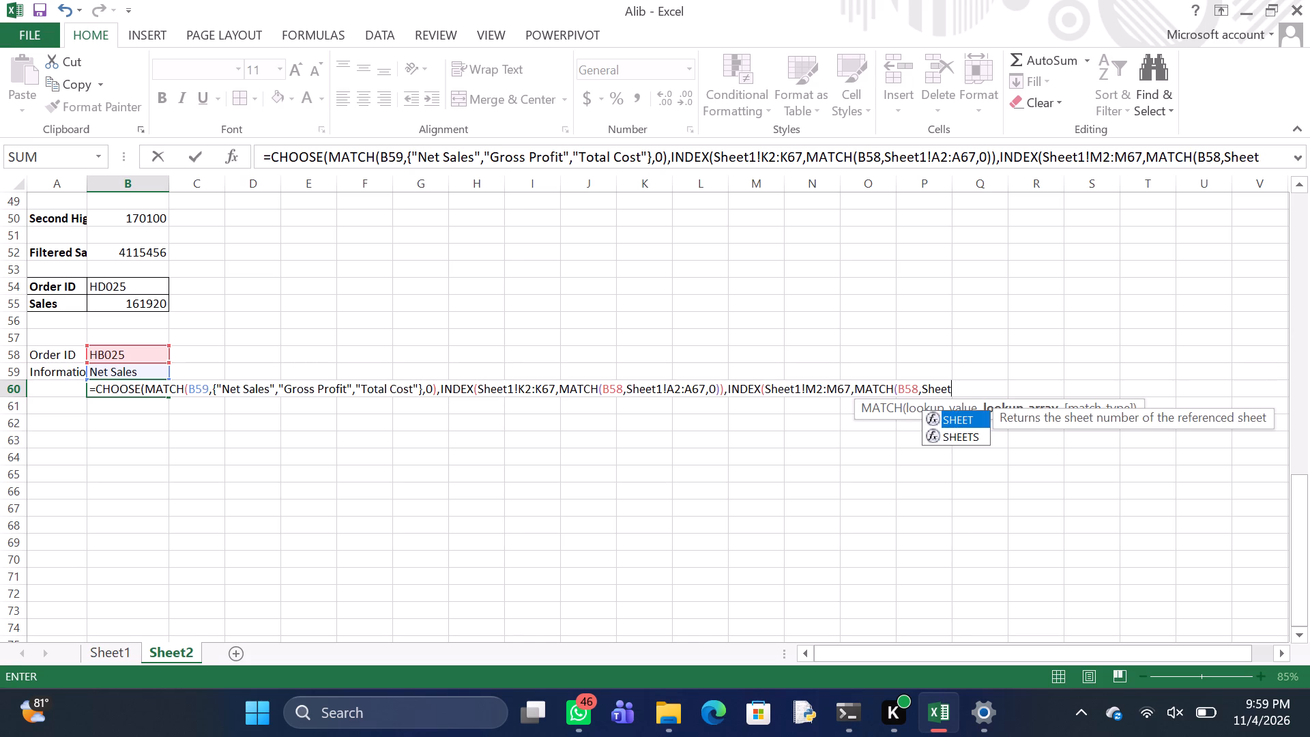
{"action": "key", "text": "1"}
{"action": "key", "text": "shift+exclam"}
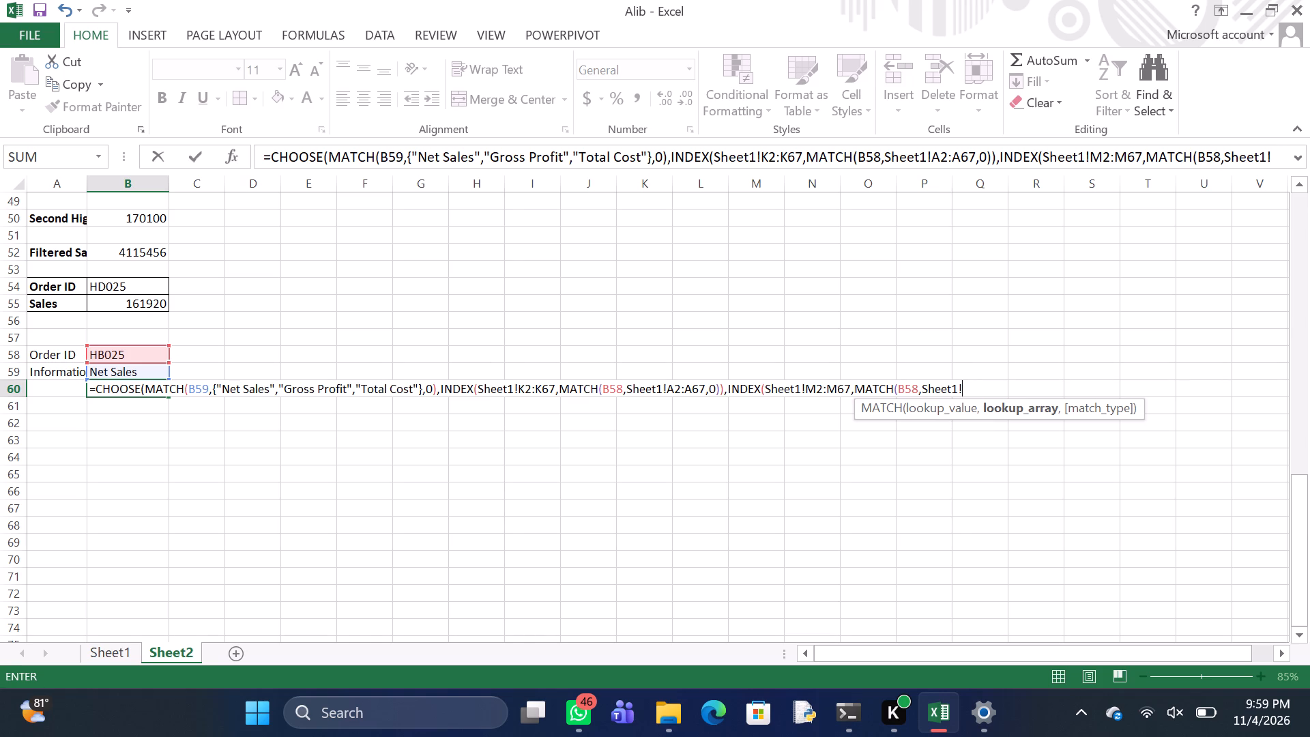
{"action": "key", "text": "a"}
{"action": "key", "text": "2"}
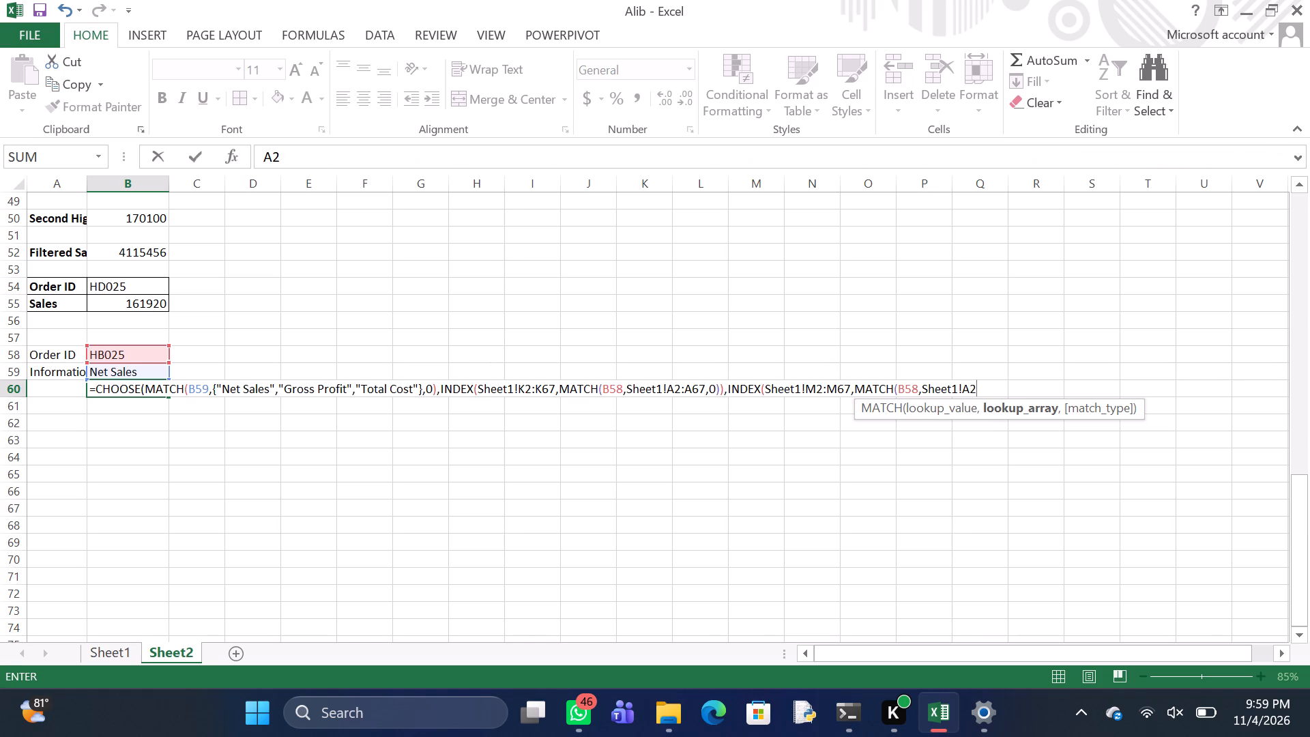
{"action": "key", "text": "shift+colon"}
{"action": "key", "text": "a"}
{"action": "type", "text": "67"}
{"action": "key", "text": "comma"}
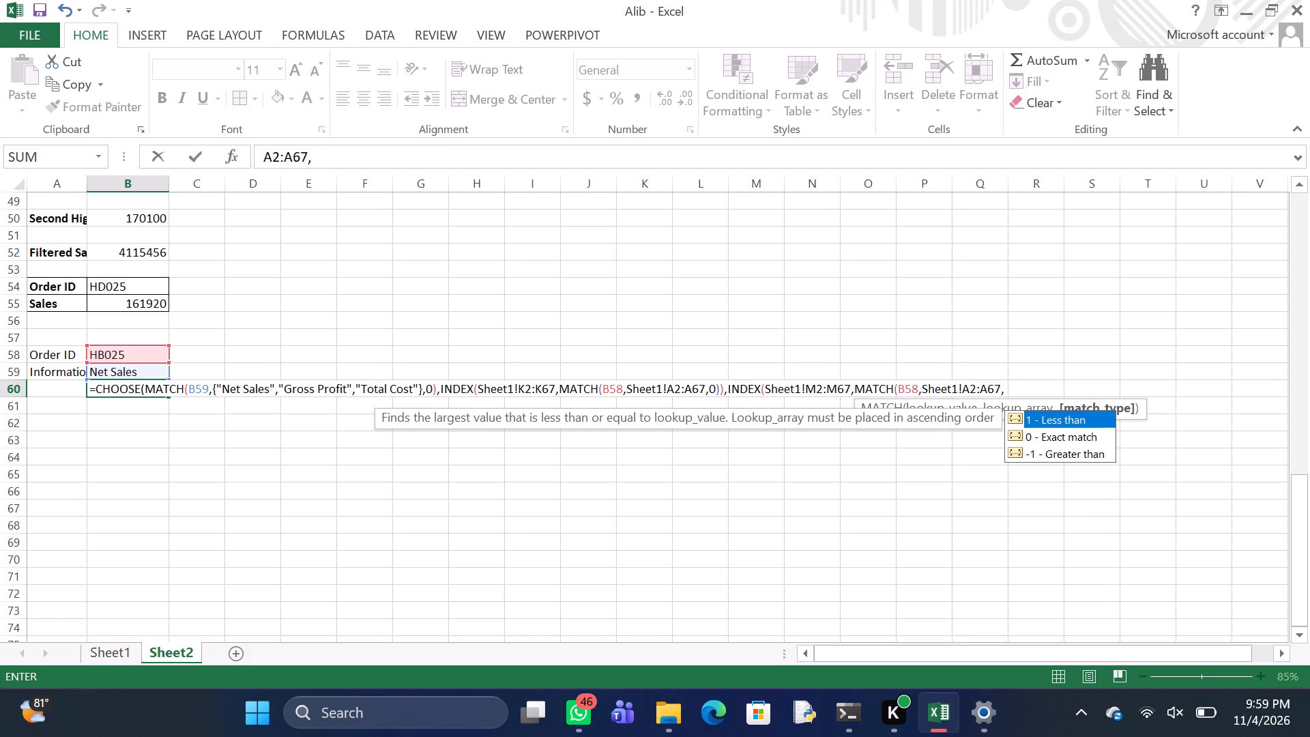
{"action": "key", "text": "0"}
{"action": "type", "text": "))"}
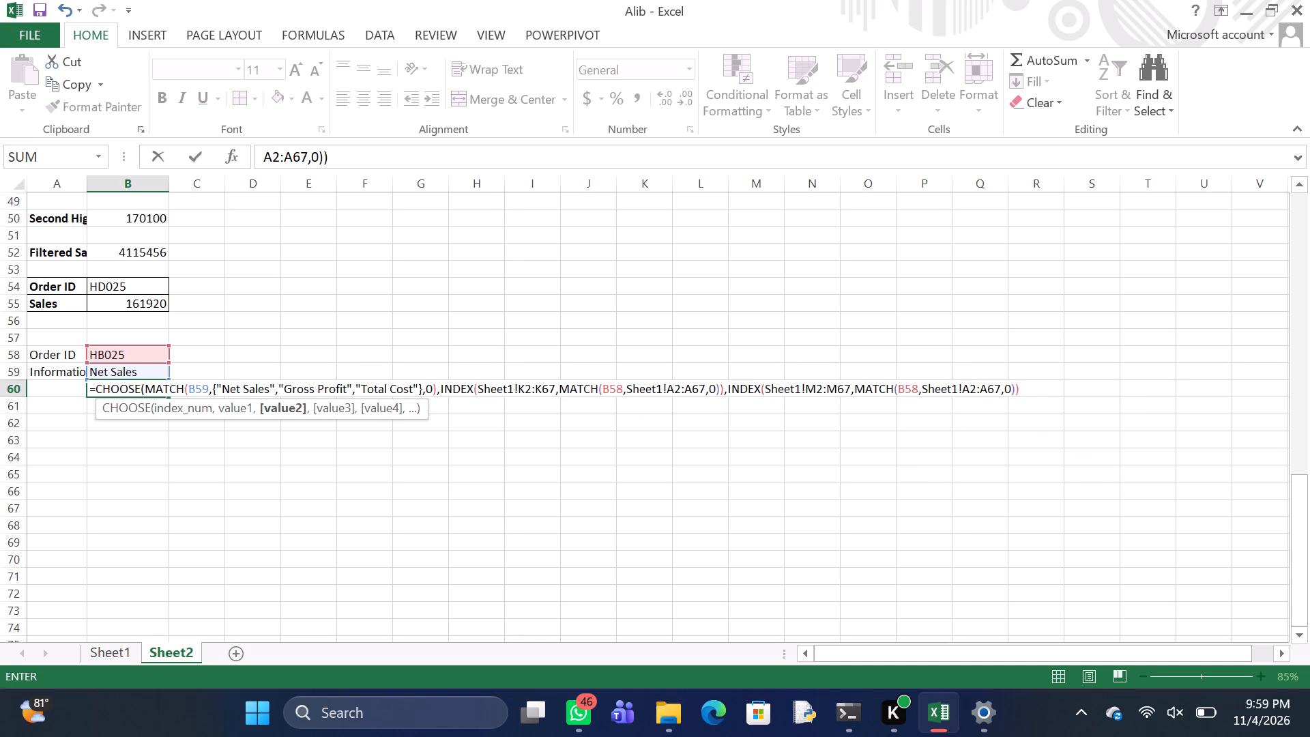
Begin CHOOSE's third value as an INDEX function with Sheet1!L2:L67 as its array.
{"action": "key", "text": "comma"}
{"action": "type", "text": "INDEX"}
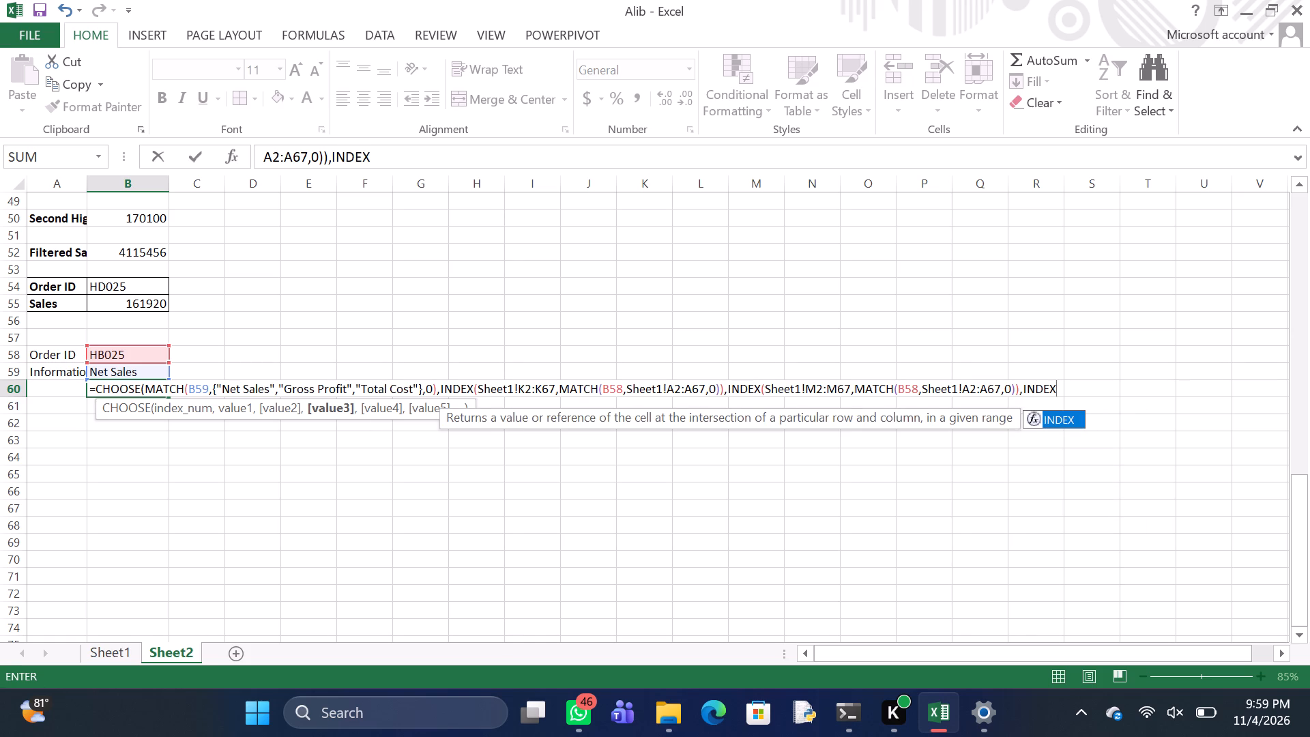
{"action": "key", "text": "shift+parenleft"}
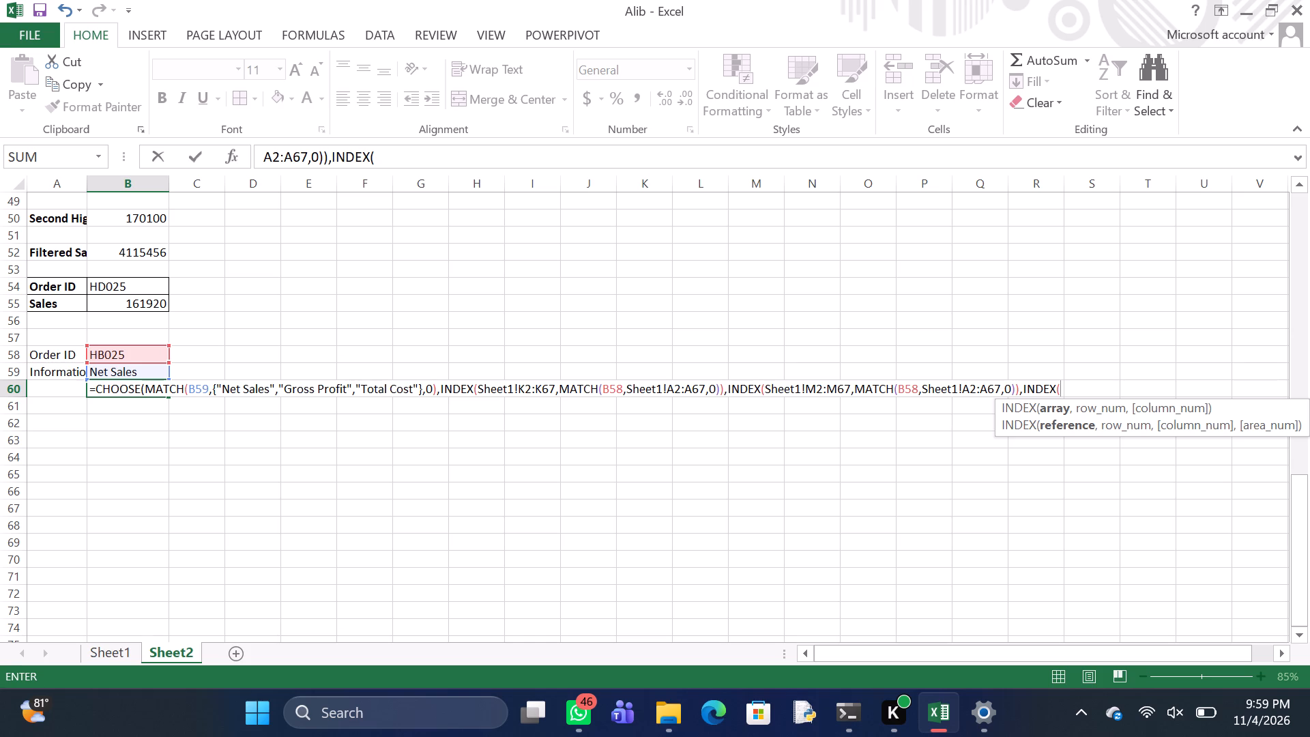
{"action": "key", "text": "s"}
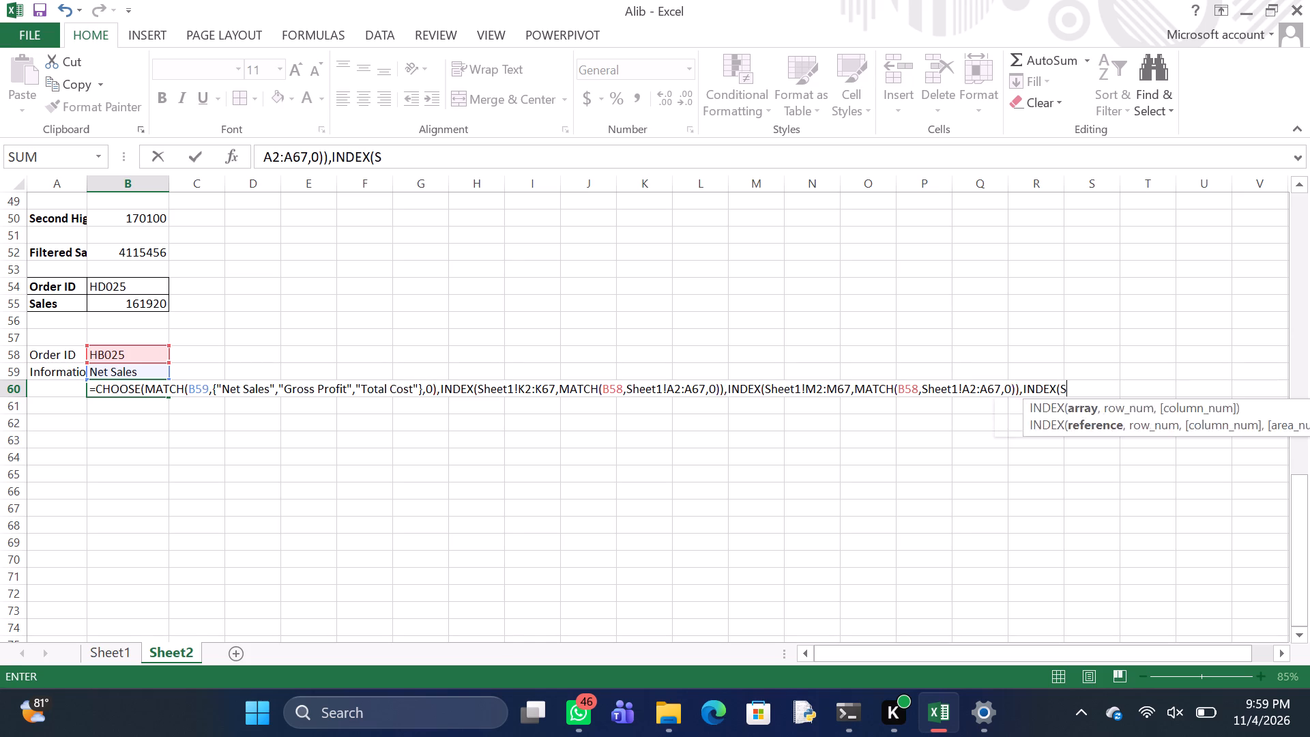
{"action": "type", "text": "heet"}
{"action": "key", "text": "1"}
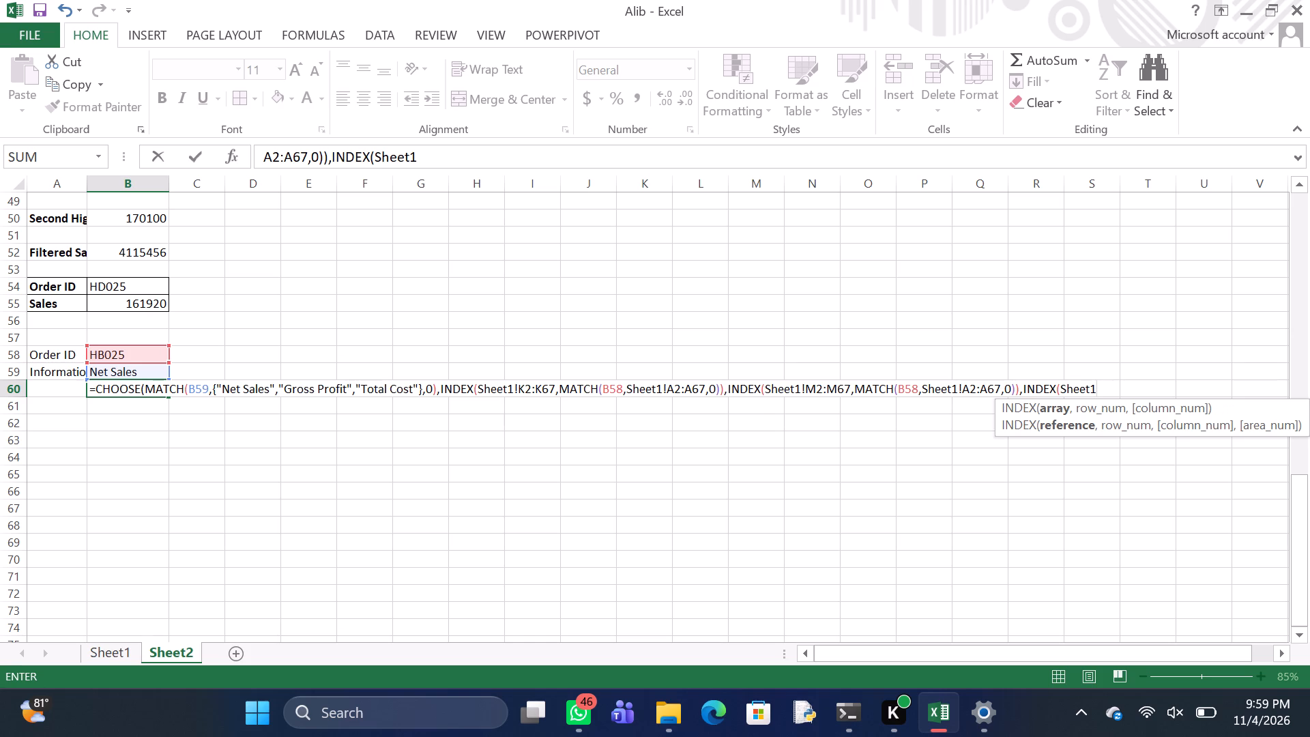
{"action": "key", "text": "shift+exclam"}
{"action": "type", "text": "L2"}
{"action": "key", "text": "shift+colon"}
{"action": "key", "text": "l"}
{"action": "type", "text": "67"}
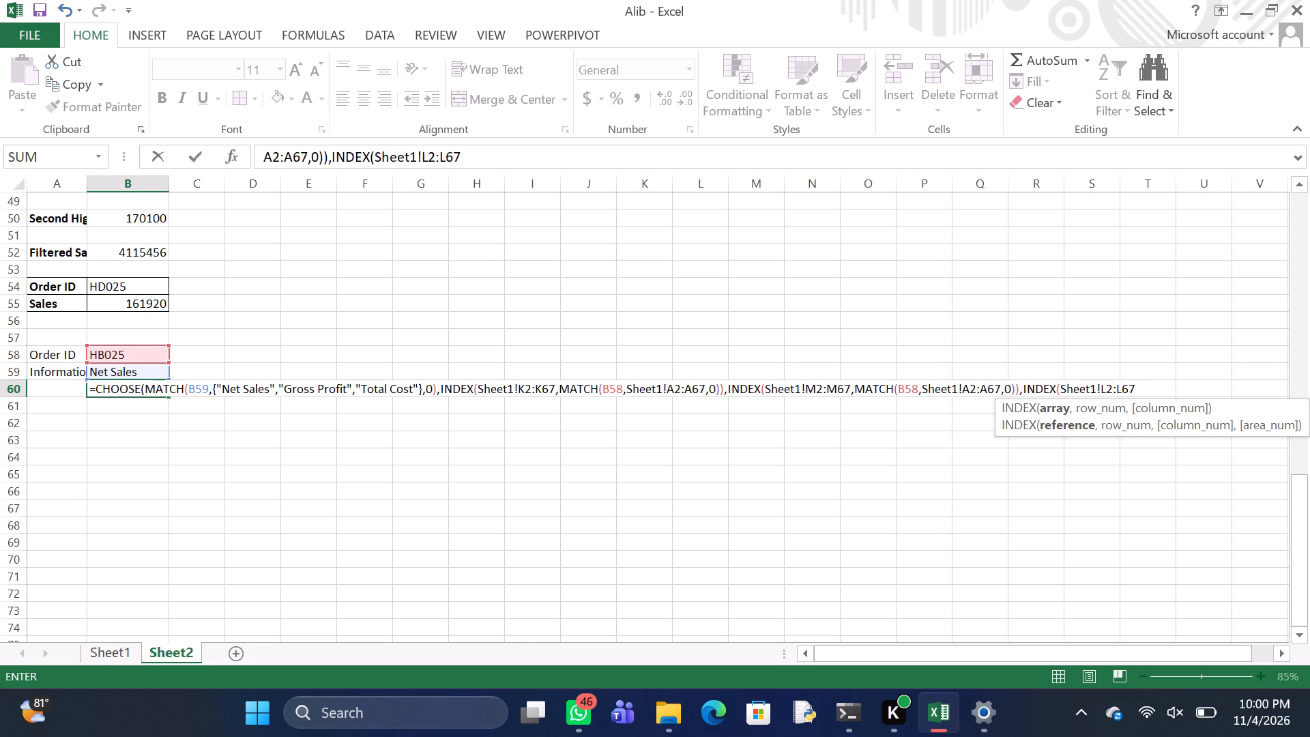
Nest a MATCH as the third INDEX's row number, with B58 as its lookup value.
{"action": "key", "text": "comma"}
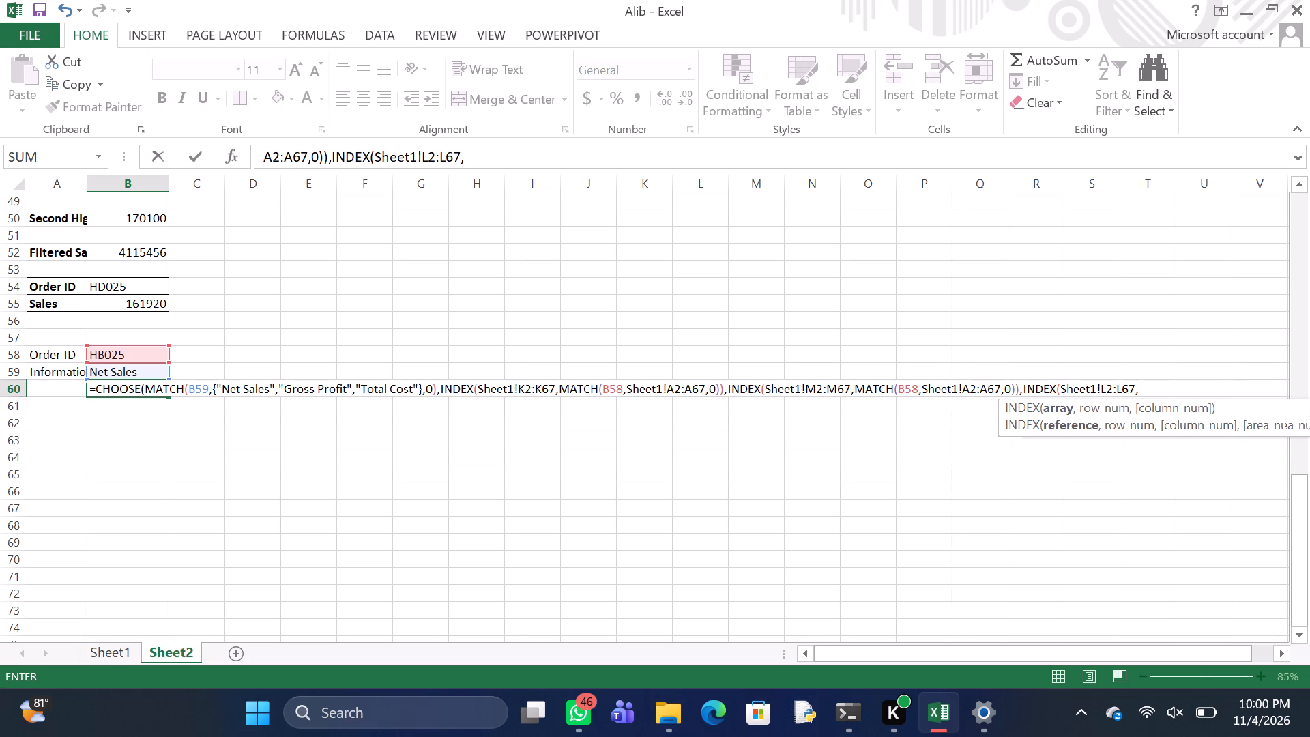
{"action": "type", "text": "MATCH"}
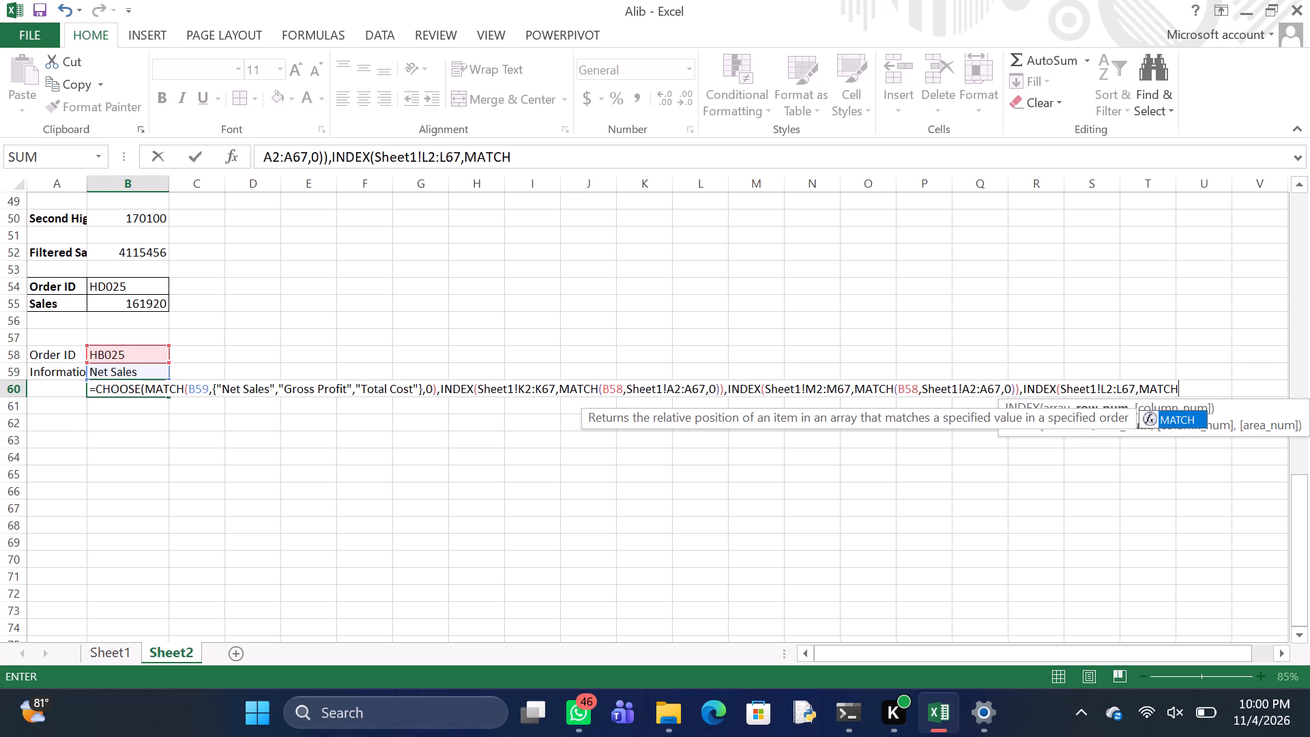
{"action": "key", "text": "shift+parenleft"}
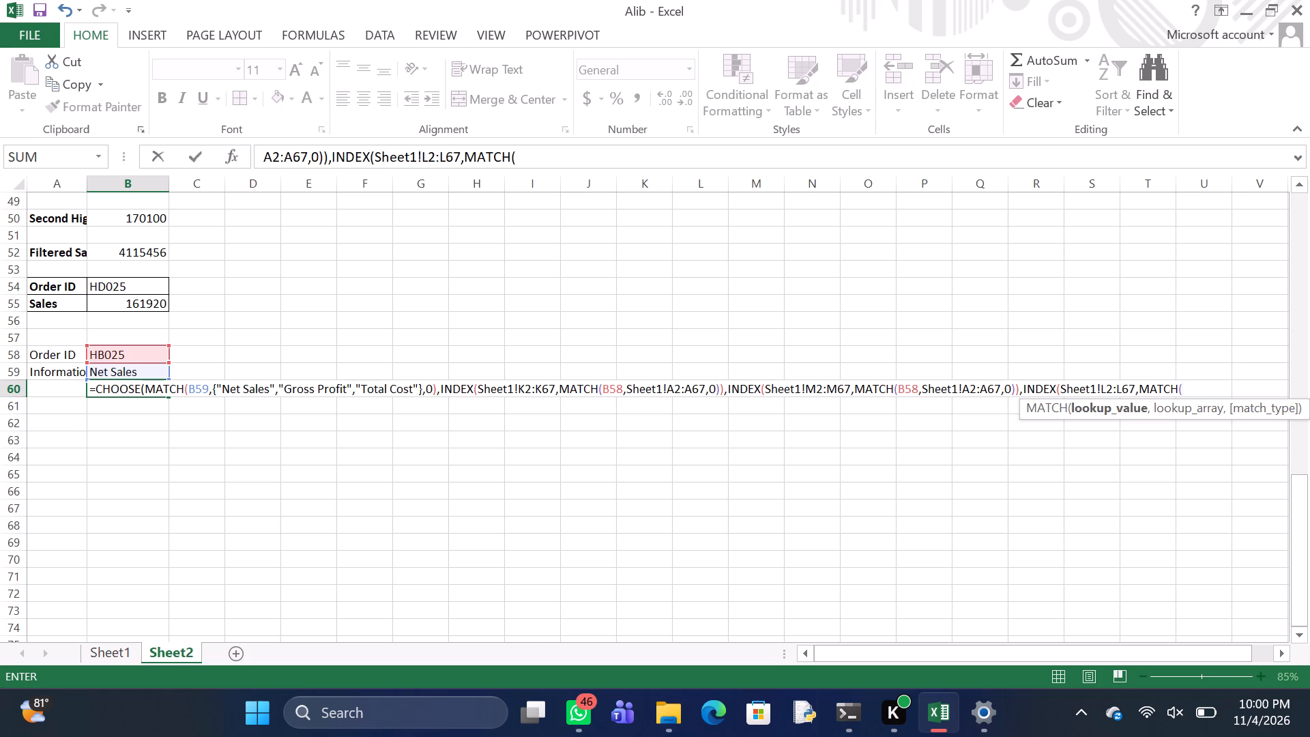
{"action": "type", "text": "B5"}
{"action": "key", "text": "8"}
Give this MATCH the lookup array Sheet1!A2:A67 and match type 0, and close both MATCH and INDEX.
{"action": "key", "text": "comma"}
{"action": "key", "text": "s"}
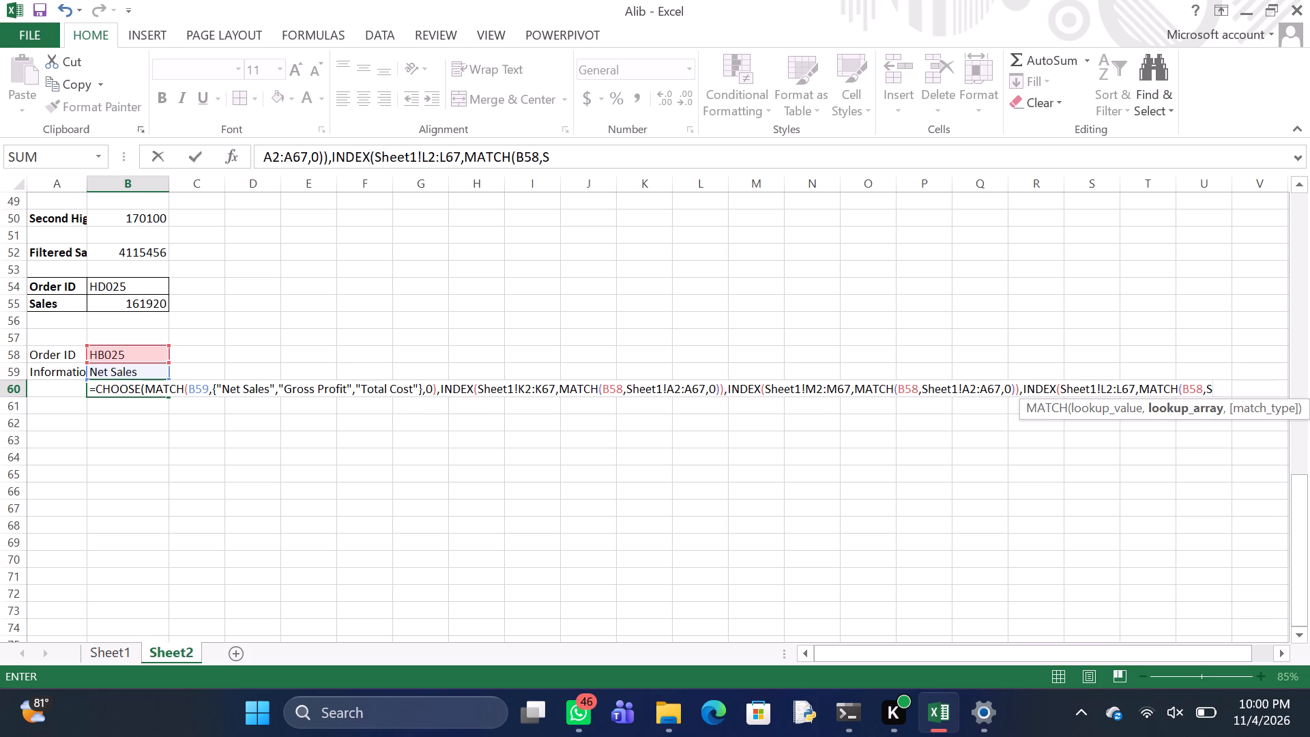
{"action": "type", "text": "heet"}
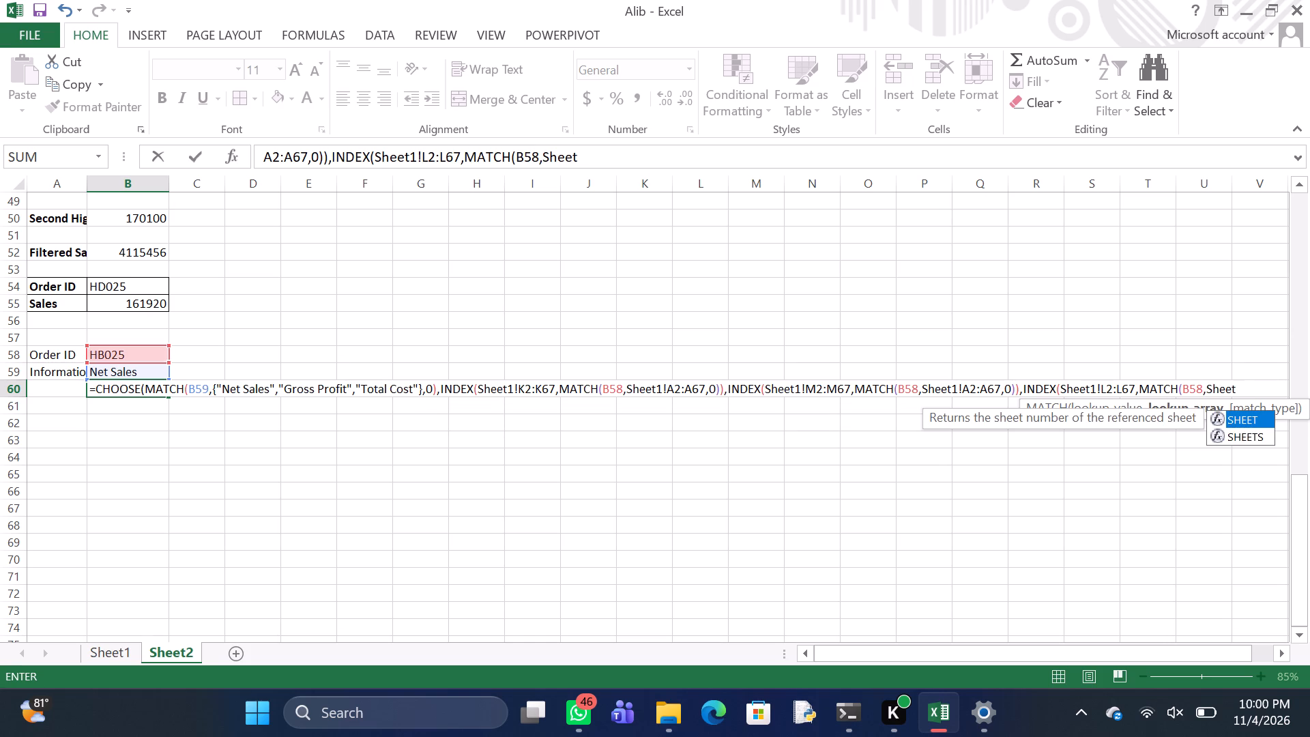
{"action": "key", "text": "1"}
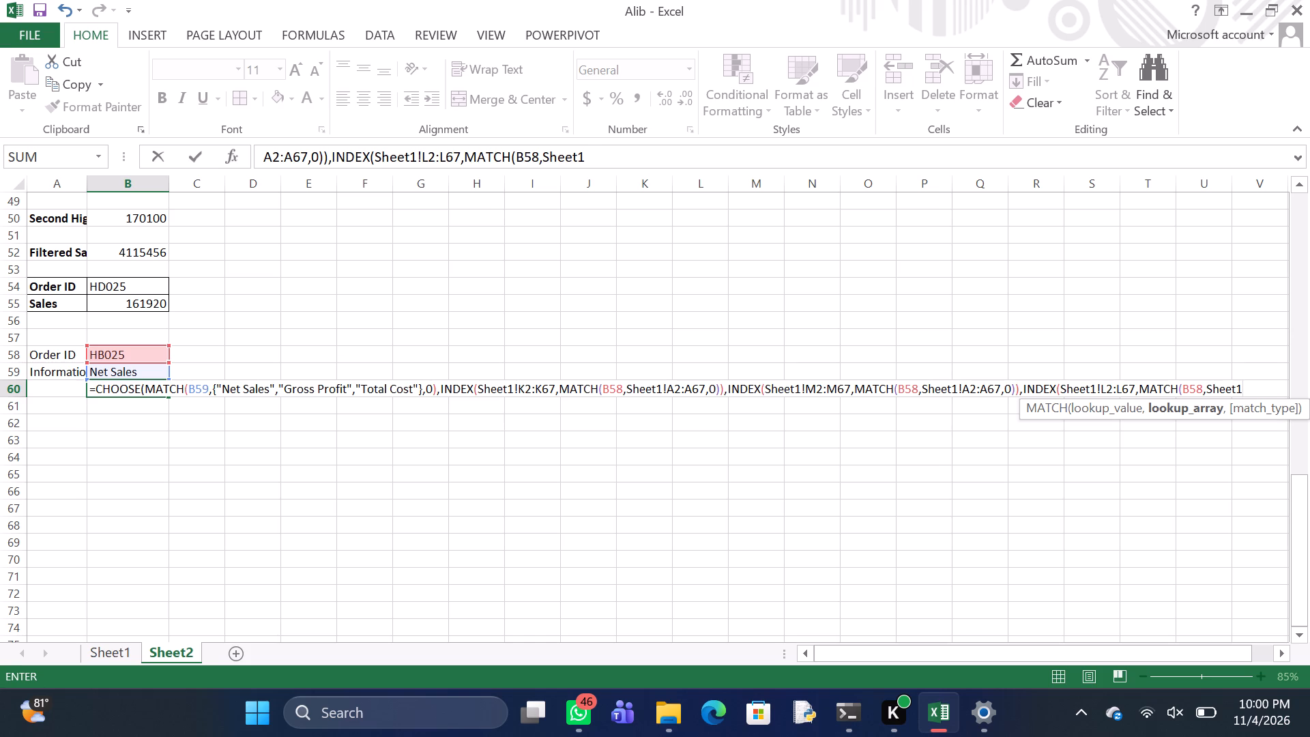
{"action": "key", "text": "shift+exclam"}
{"action": "key", "text": "a"}
{"action": "key", "text": "2"}
{"action": "key", "text": "shift+colon"}
{"action": "type", "text": "A6"}
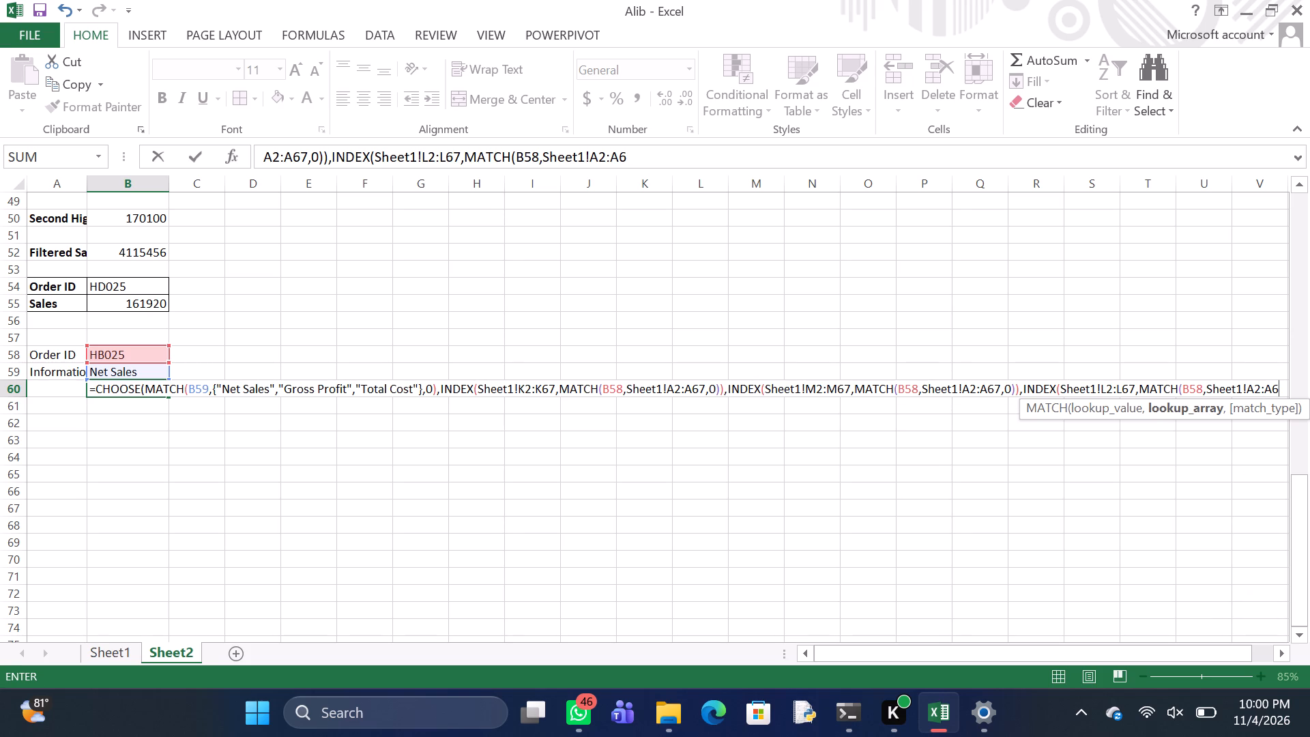
{"action": "key", "text": "7"}
{"action": "key", "text": "comma"}
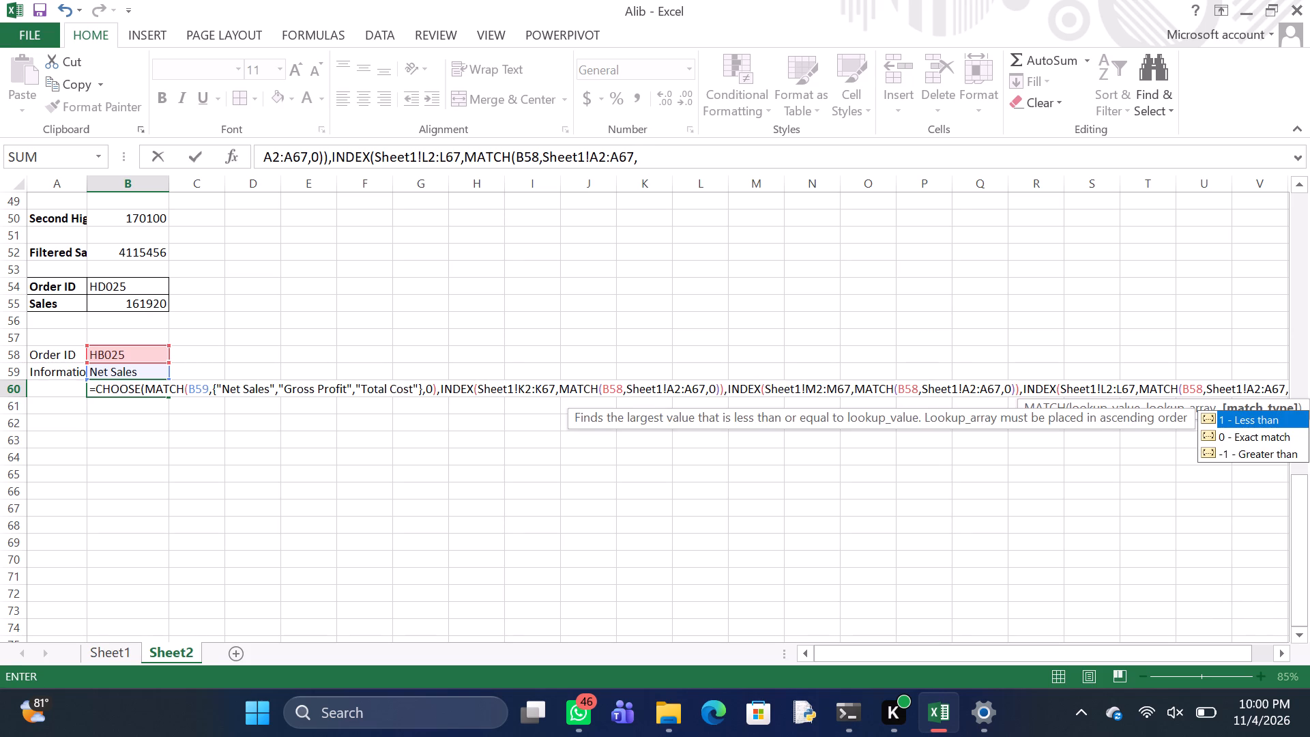
{"action": "key", "text": "0"}
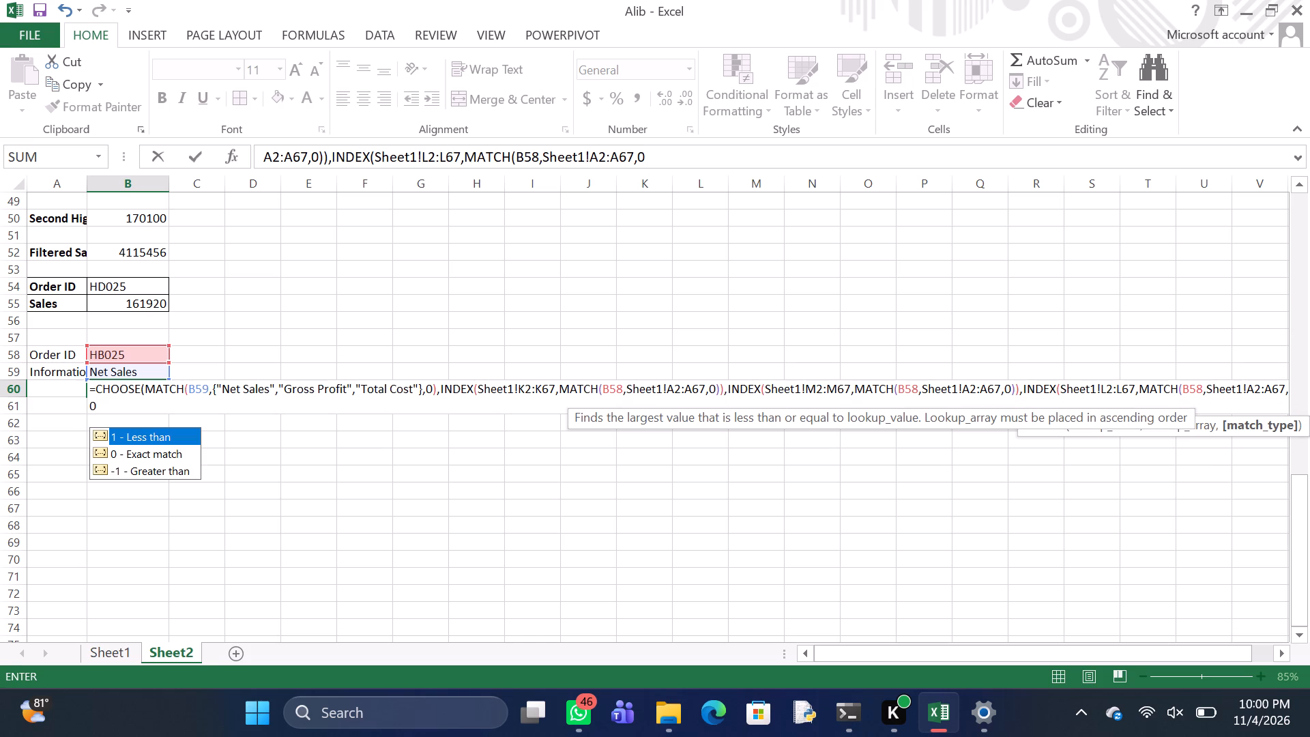
{"action": "type", "text": "))"}
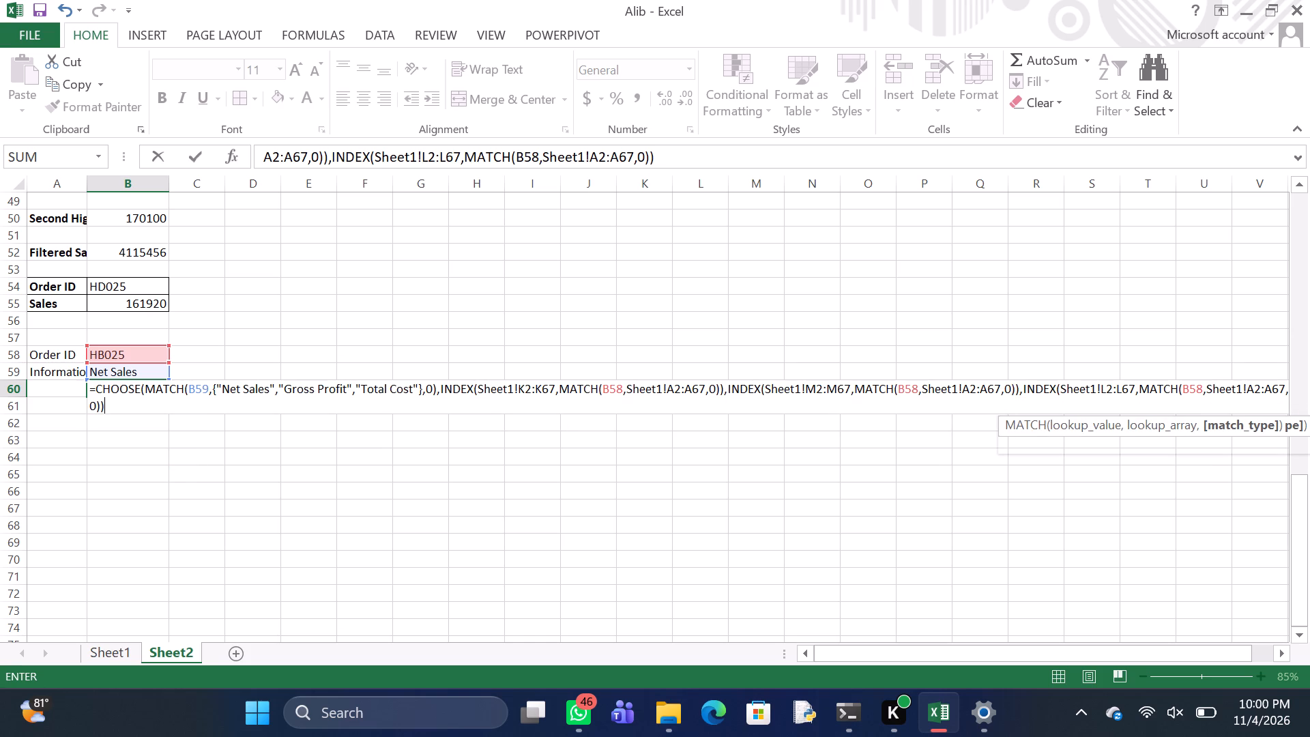
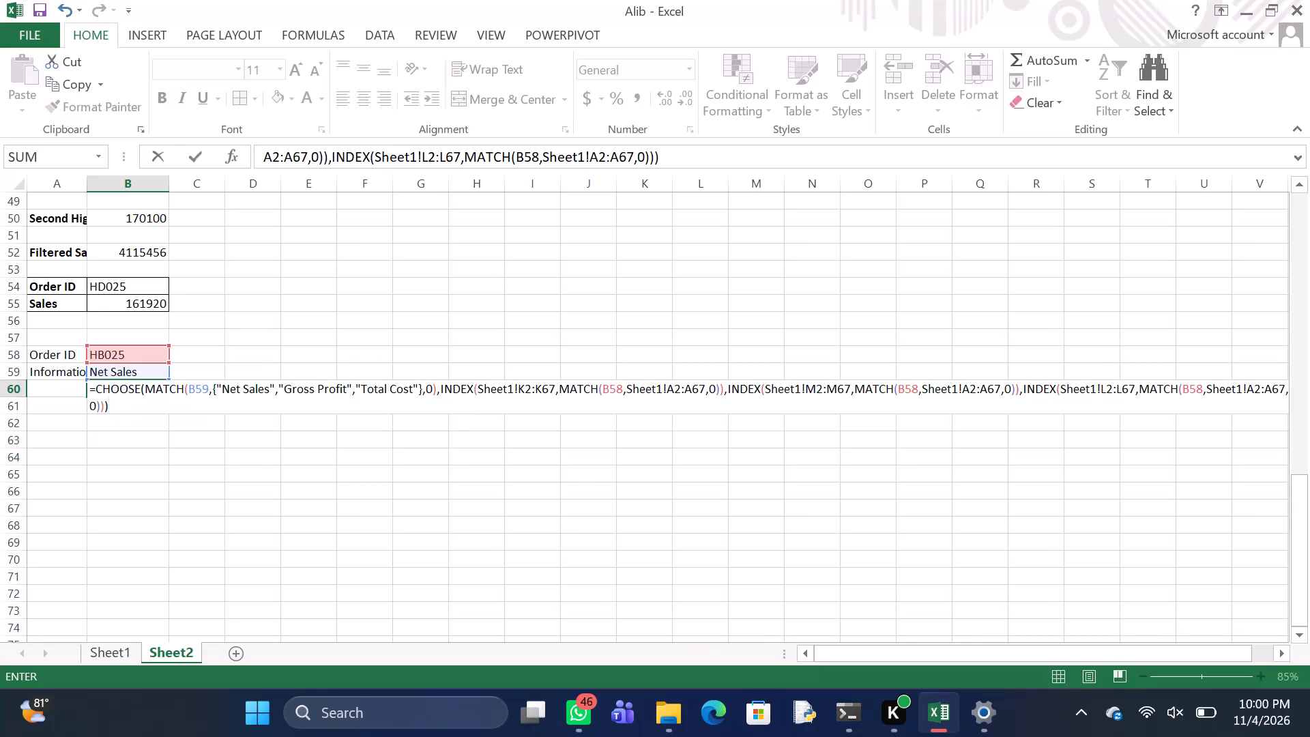
Commit the completed CHOOSE formula in B60.
{"action": "key", "text": "Return"}
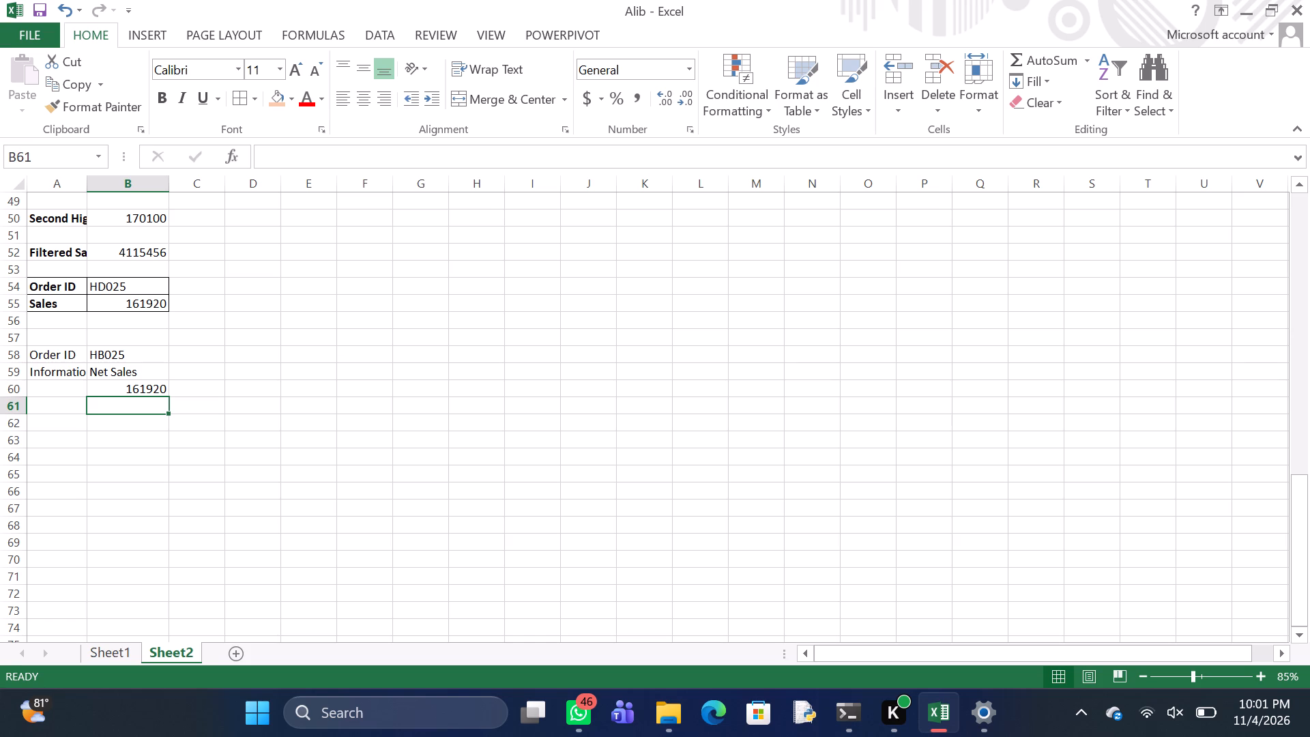
Enter the label Weekend Sales in cell A61.
{"action": "left_click", "coordinate": [55, 409]}
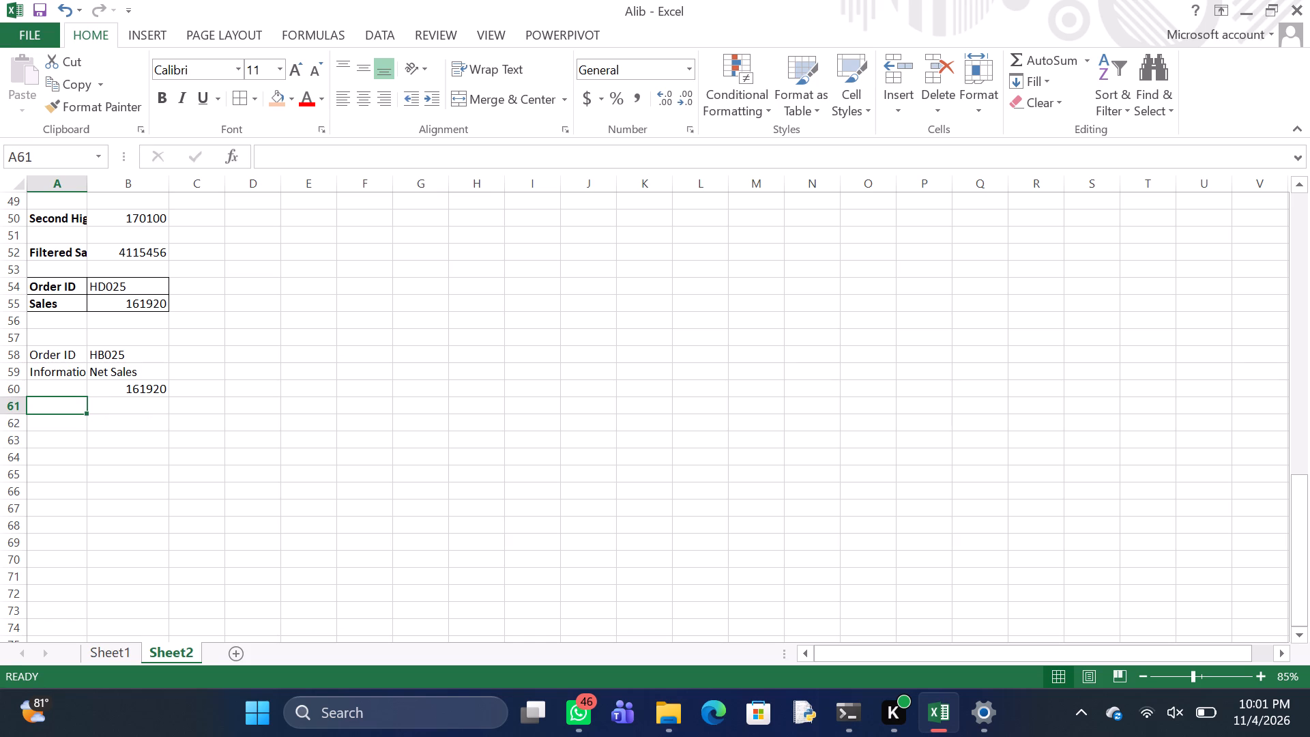
{"action": "key", "text": "w"}
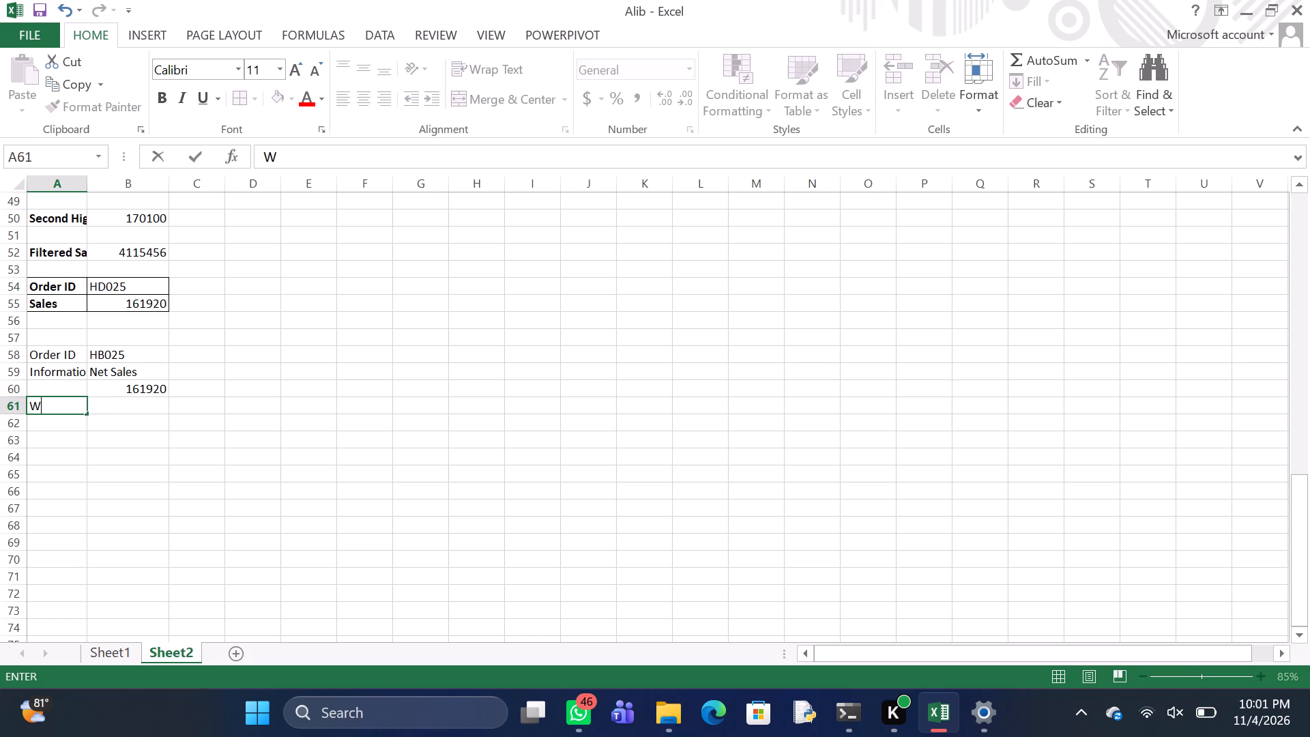
{"action": "type", "text": "ee"}
{"action": "type", "text": "ke"}
{"action": "type", "text": "nd"}
{"action": "key", "text": "space"}
{"action": "key", "text": "s"}
{"action": "type", "text": "al"}
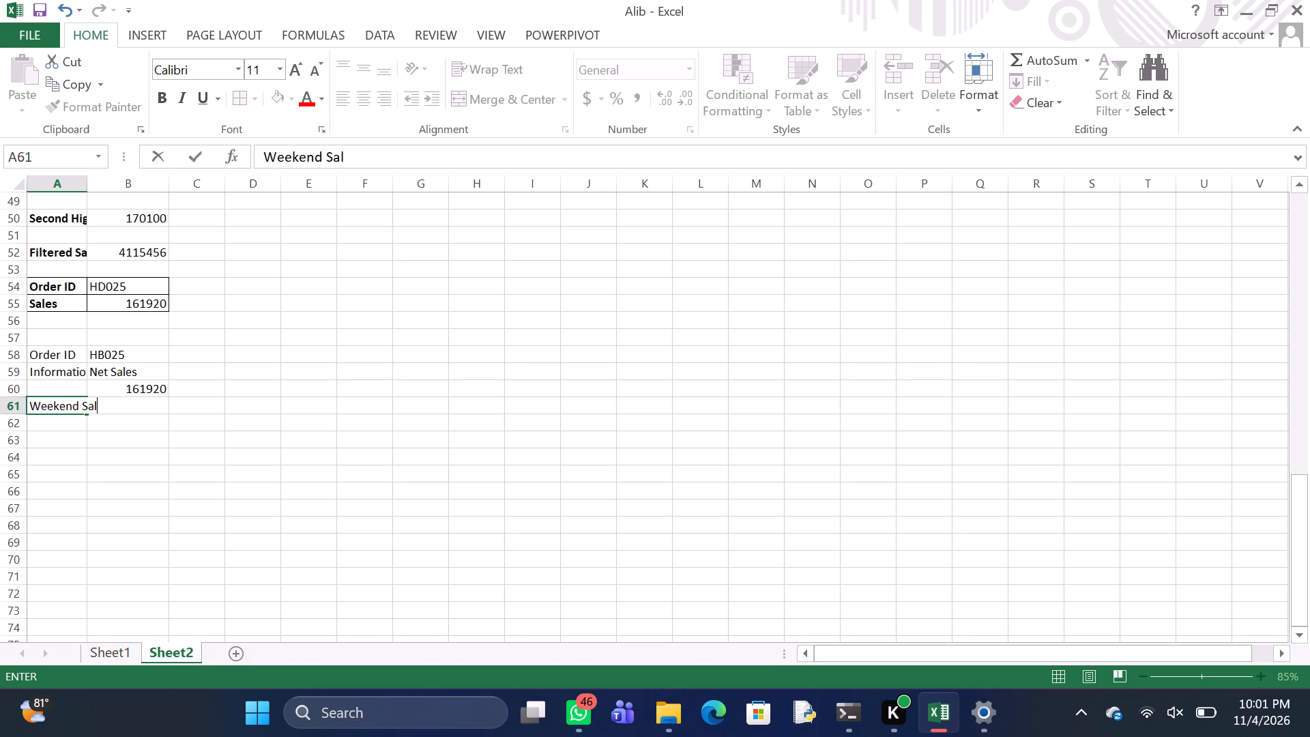
{"action": "key", "text": "e"}
{"action": "key", "text": "s"}
{"action": "key", "text": "Return"}
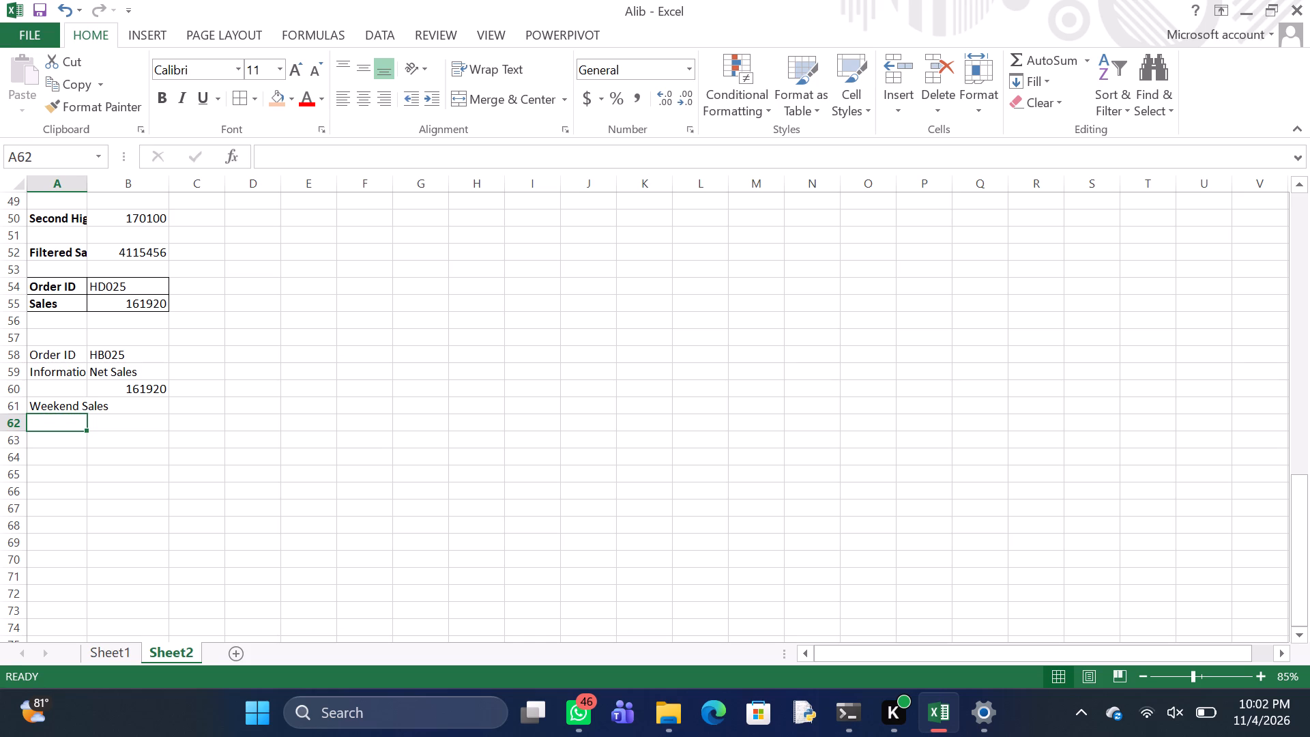
Begin a SUMPRODUCT formula in B61, opening an extra parenthesis and a WEEKDAY function for its first array.
{"action": "left_click", "coordinate": [140, 409]}
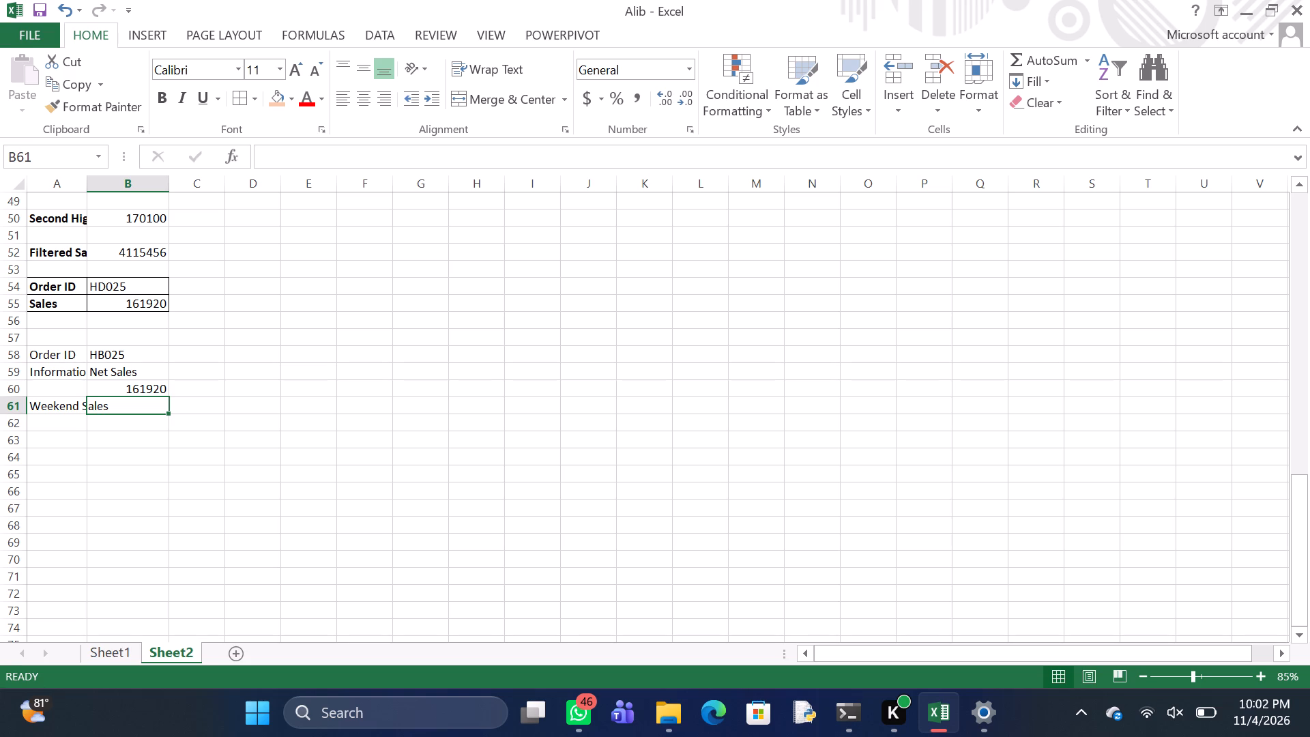
{"action": "key", "text": "equal"}
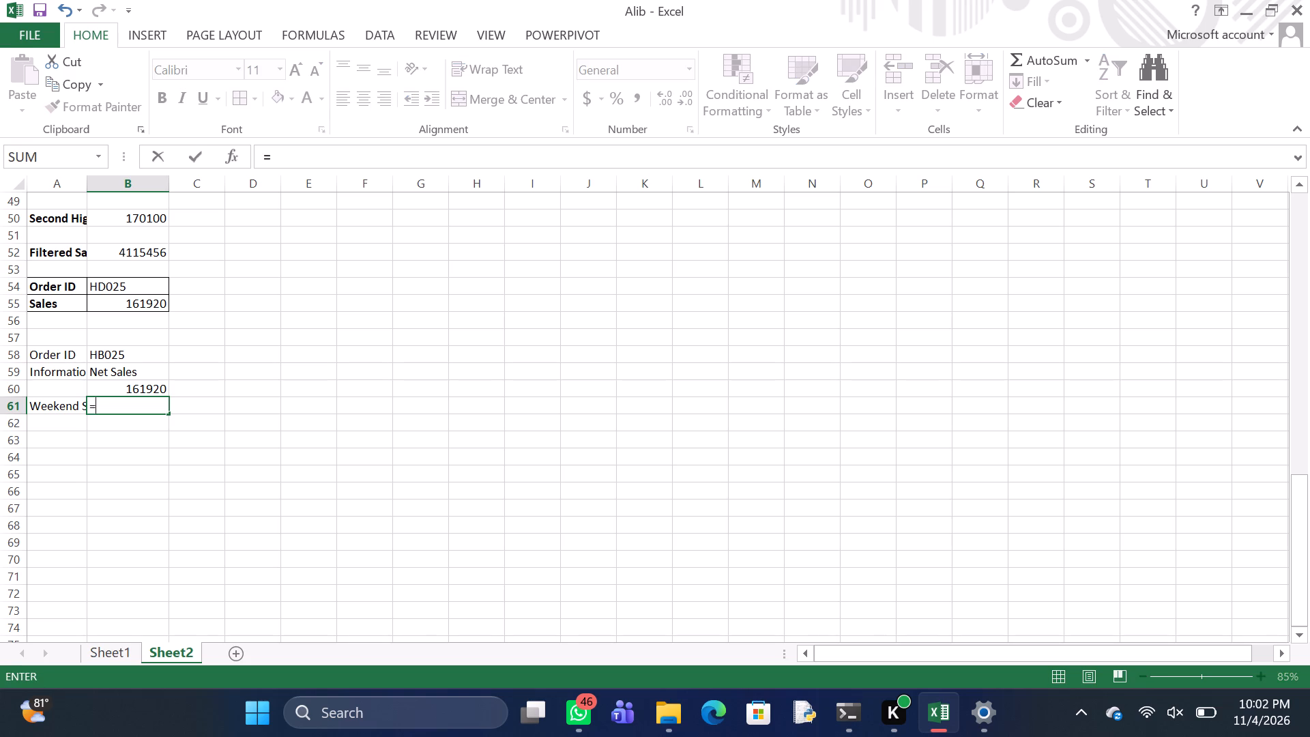
{"action": "key", "text": "s"}
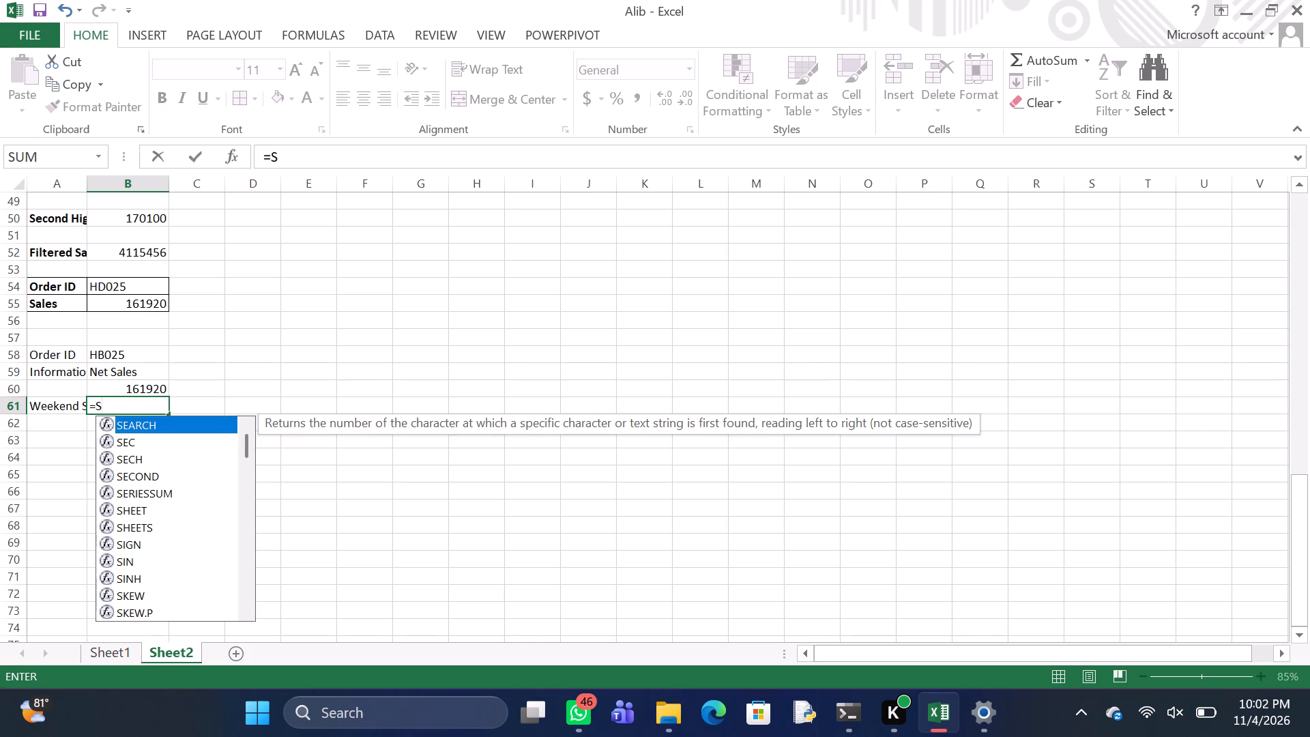
{"action": "type", "text": "UMPRO"}
{"action": "type", "text": "DU"}
{"action": "key", "text": "c"}
{"action": "key", "text": "t"}
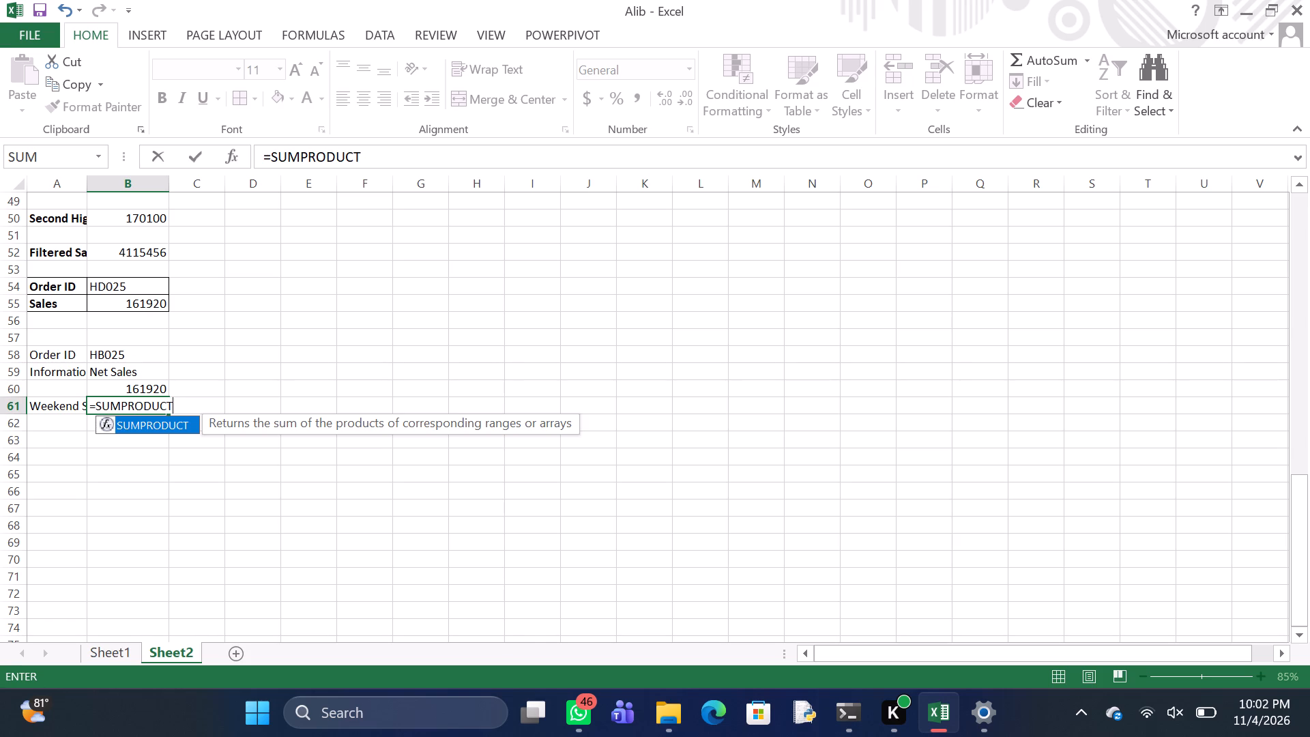
{"action": "type", "text": "(("}
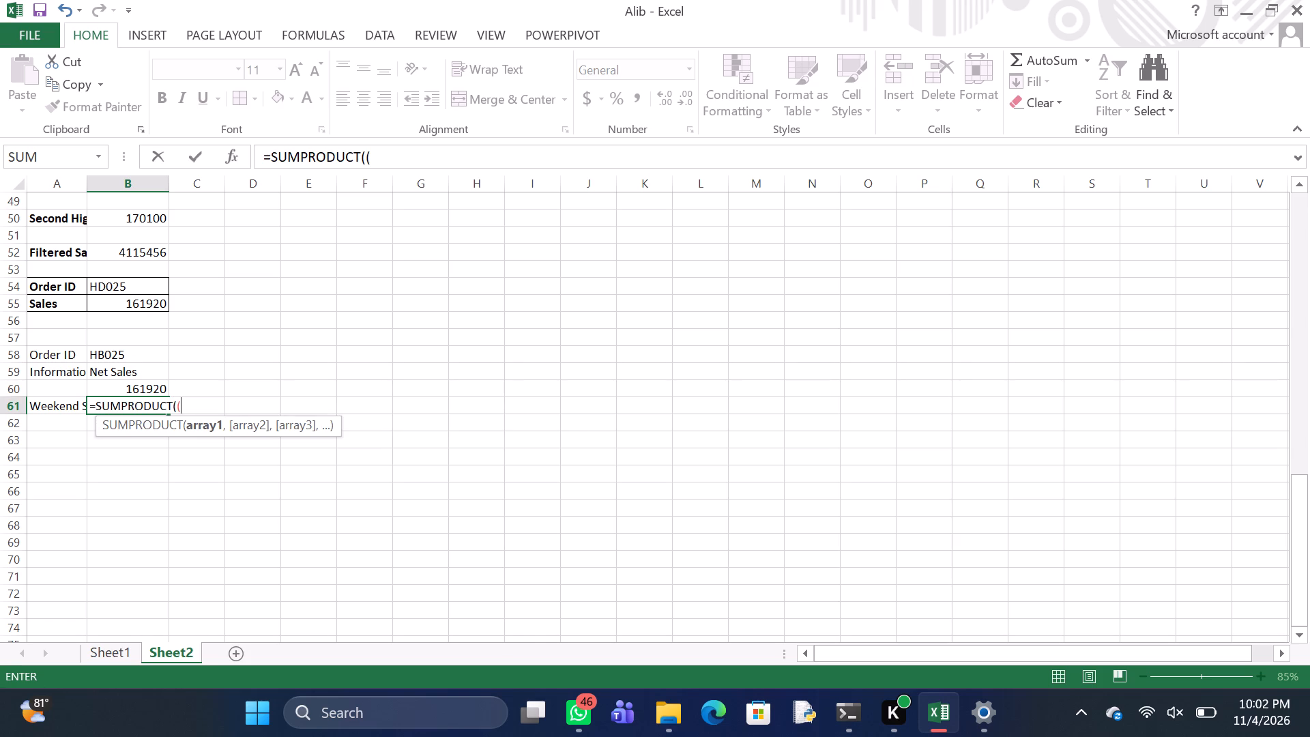
{"action": "type", "text": "WEEKLY"}
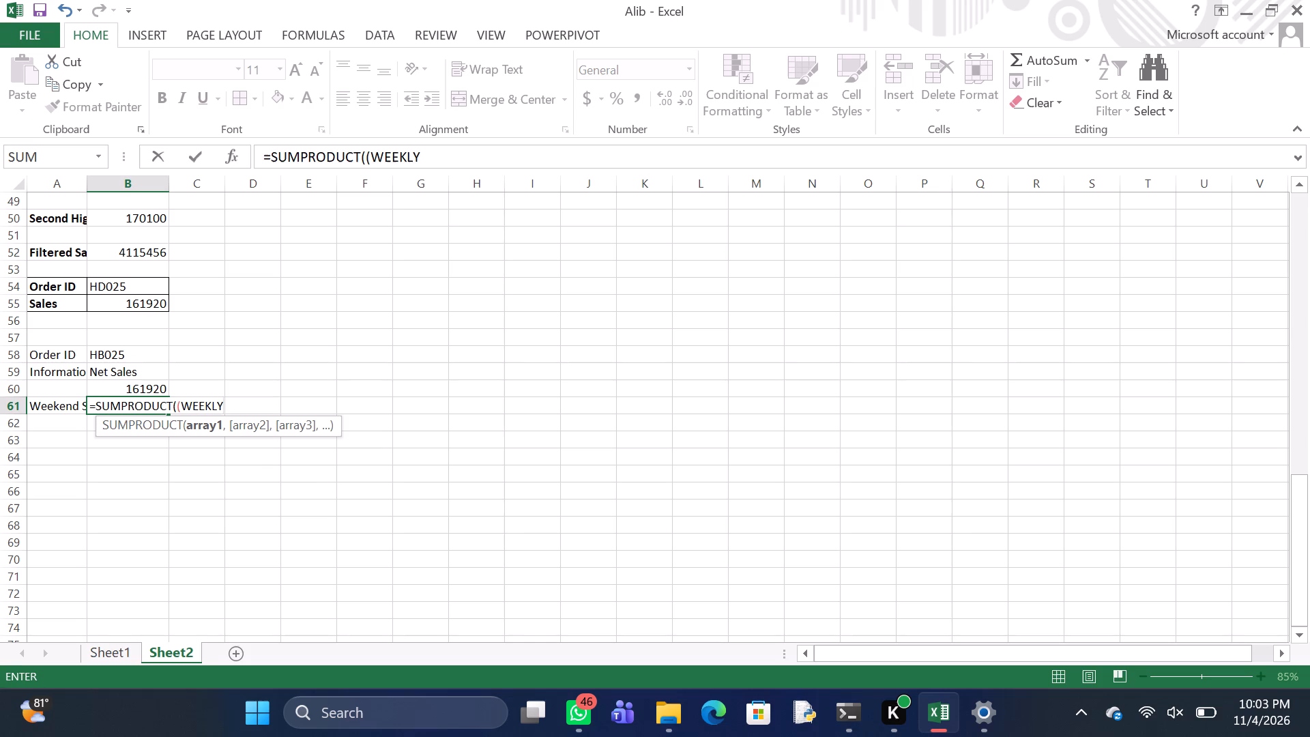
{"action": "key", "text": "BackSpace"}
{"action": "key", "text": "BackSpace"}
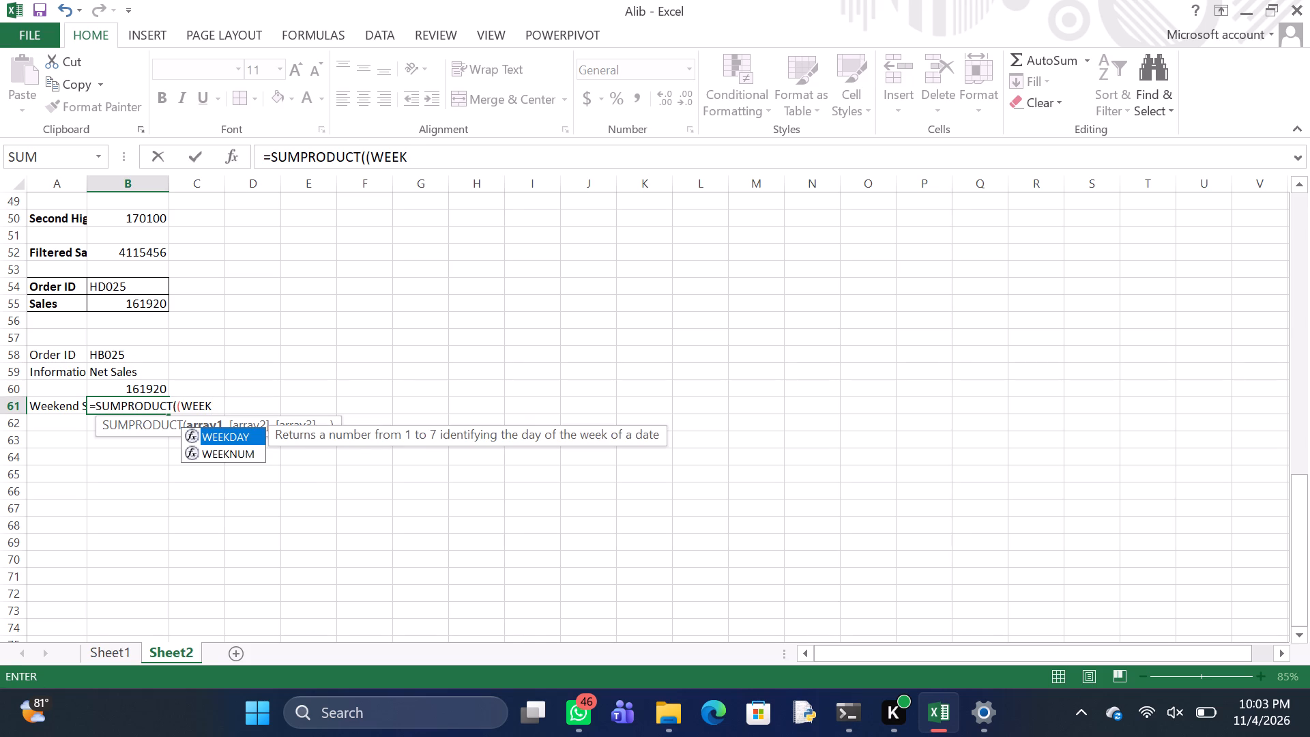
{"action": "type", "text": "DAY"}
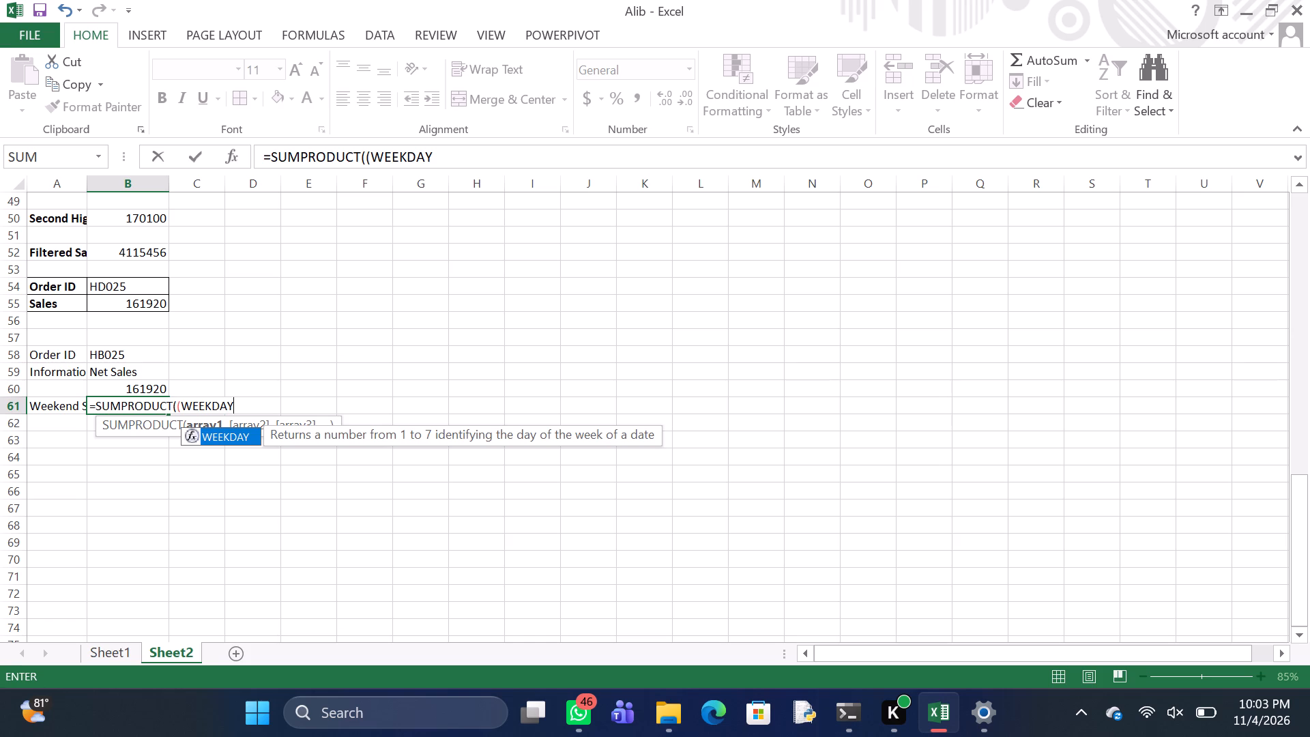
{"action": "key", "text": "shift+parenleft"}
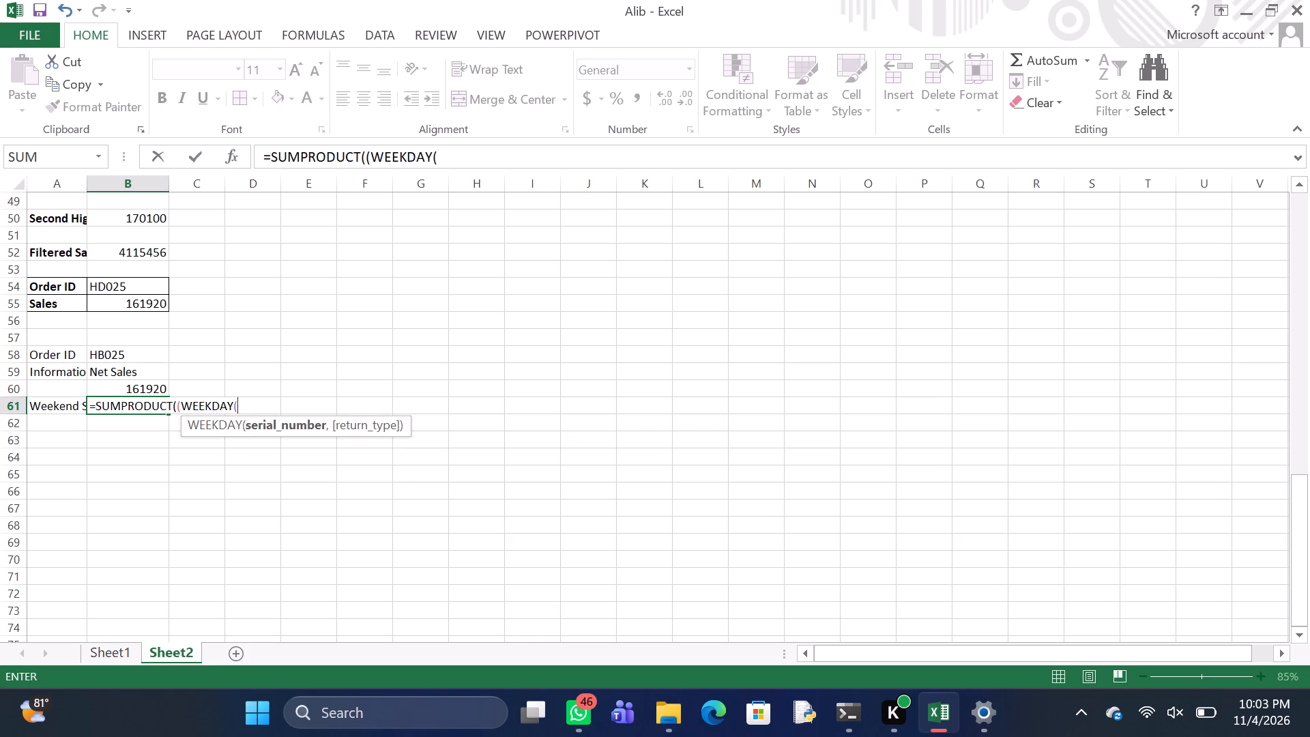
Give WEEKDAY the absolute range Sheet1!$B$2:$B$67 as its serial number.
{"action": "key", "text": "s"}
{"action": "type", "text": "heet"}
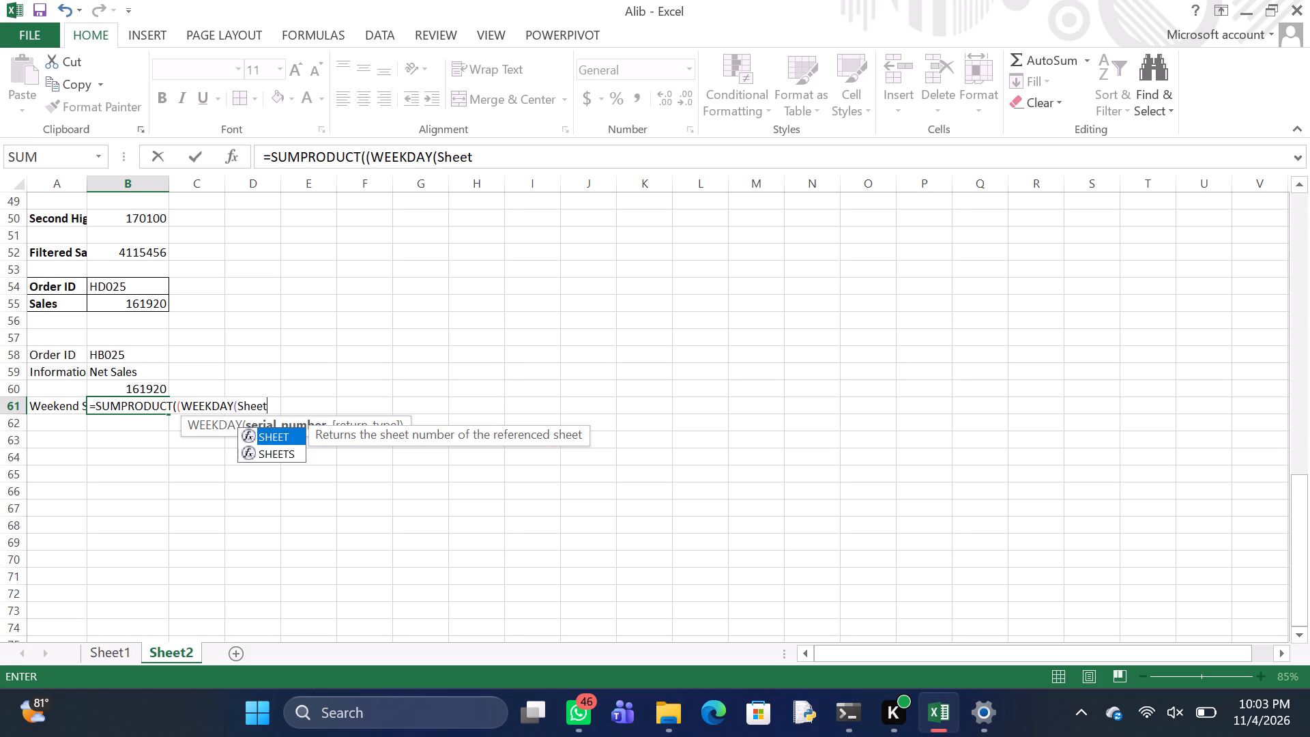
{"action": "key", "text": "1"}
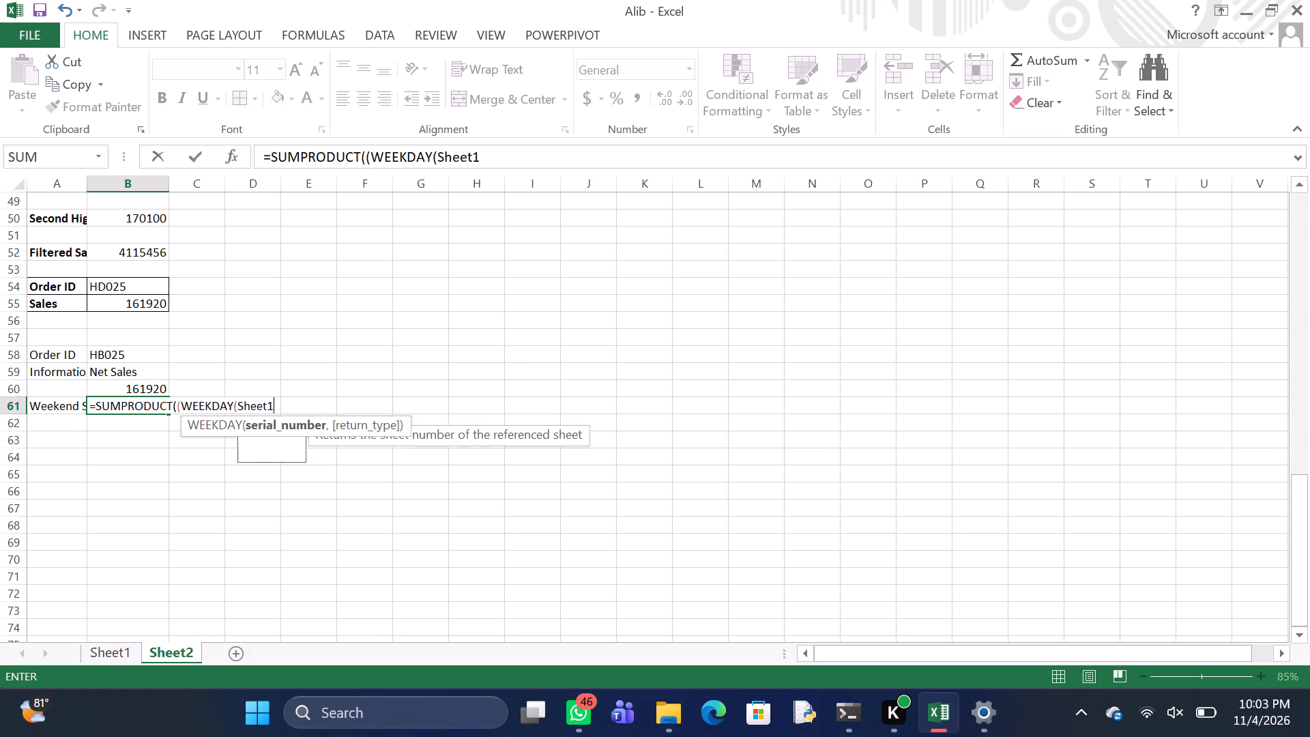
{"action": "key", "text": "shift+exclam"}
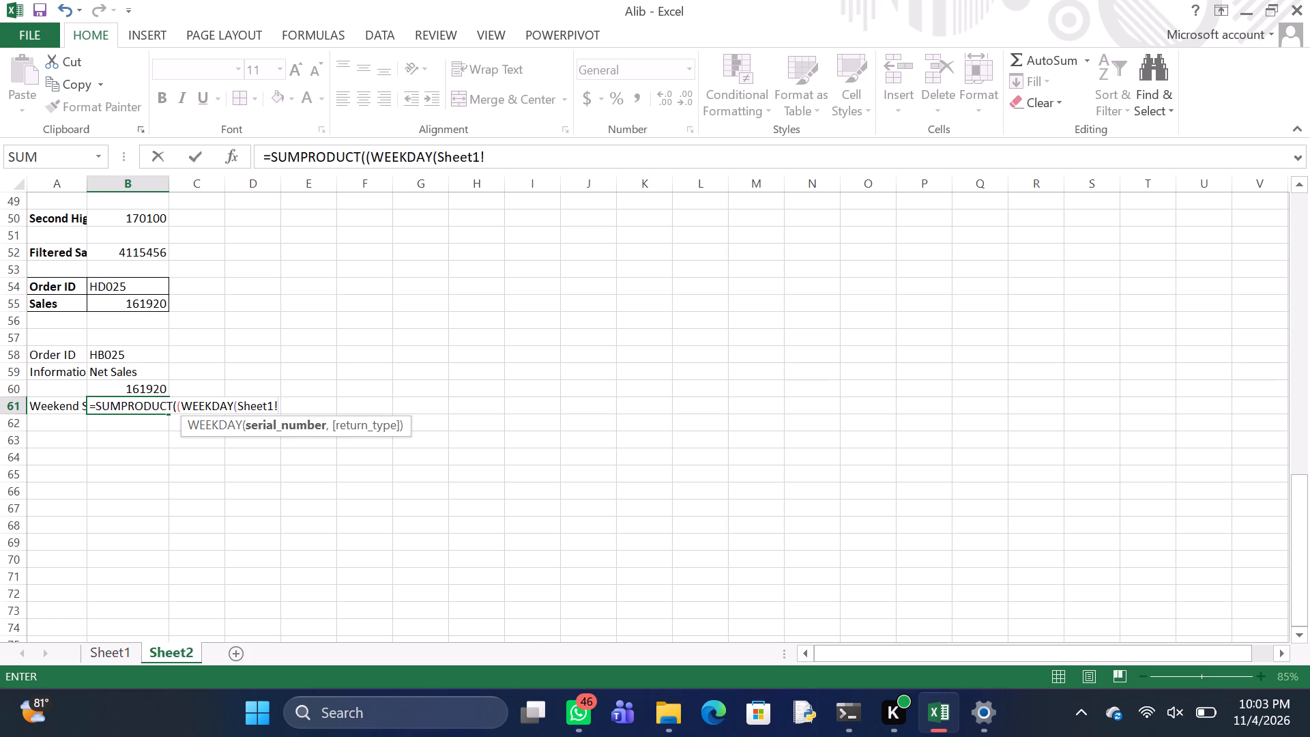
{"action": "key", "text": "shift+dollar"}
{"action": "key", "text": "b"}
{"action": "key", "text": "shift+dollar"}
{"action": "key", "text": "2"}
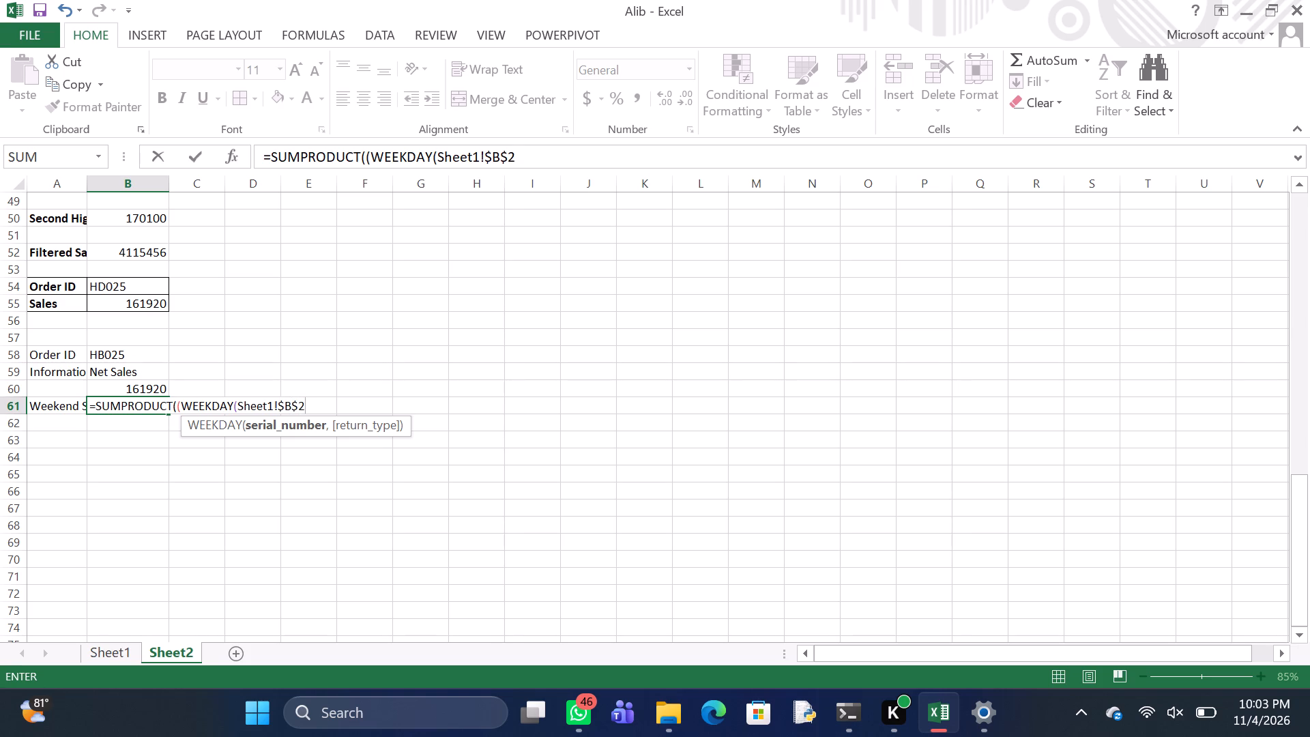
{"action": "key", "text": "shift+colon"}
{"action": "key", "text": "shift+dollar"}
{"action": "key", "text": "b"}
{"action": "key", "text": "shift+dollar"}
{"action": "type", "text": "67"}
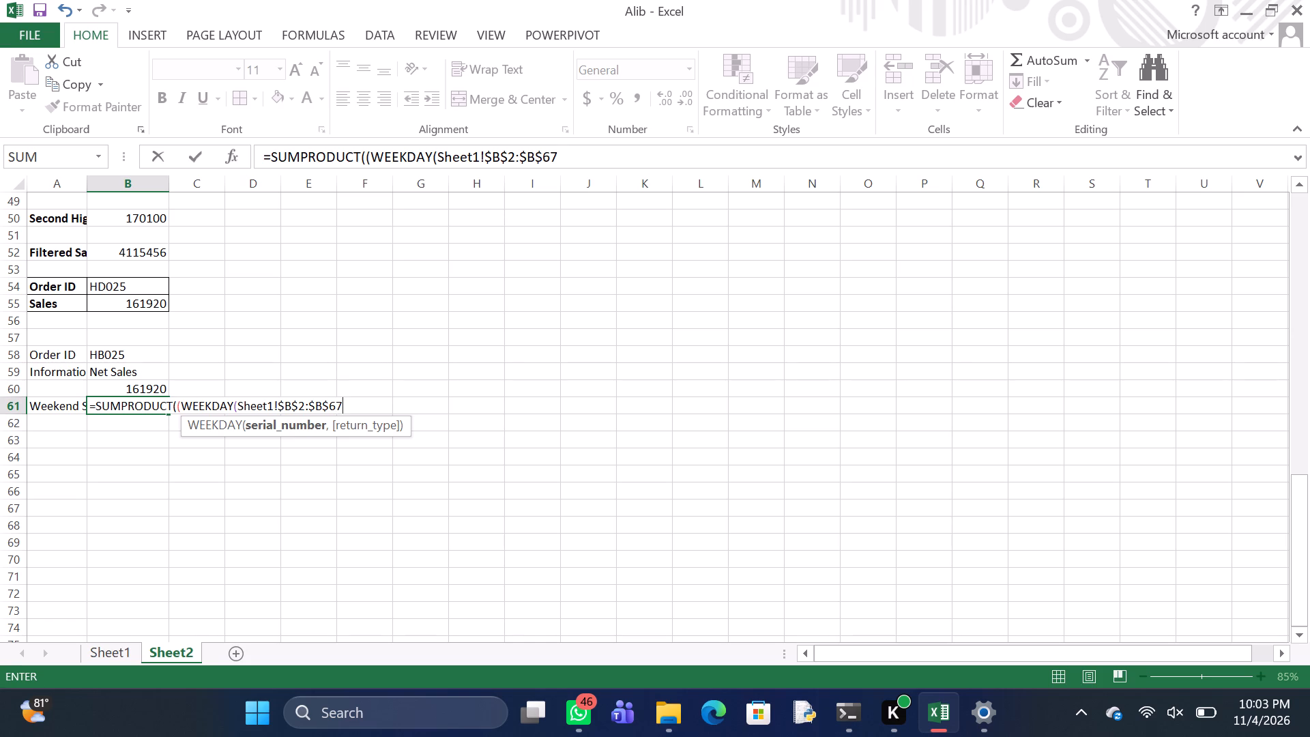
Set WEEKDAY's return type to 2, close it, and complete the parenthesised condition with >5.
{"action": "key", "text": "comma"}
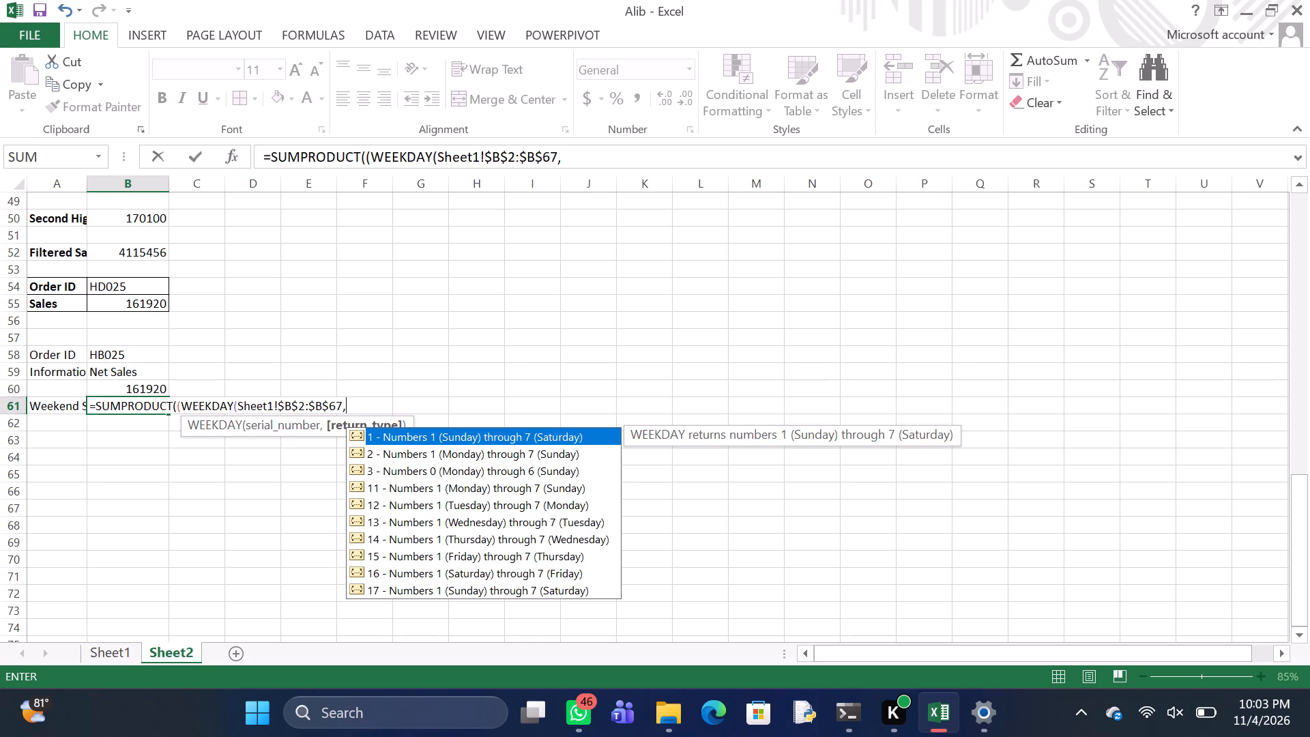
{"action": "key", "text": "2"}
{"action": "key", "text": "shift+parenright"}
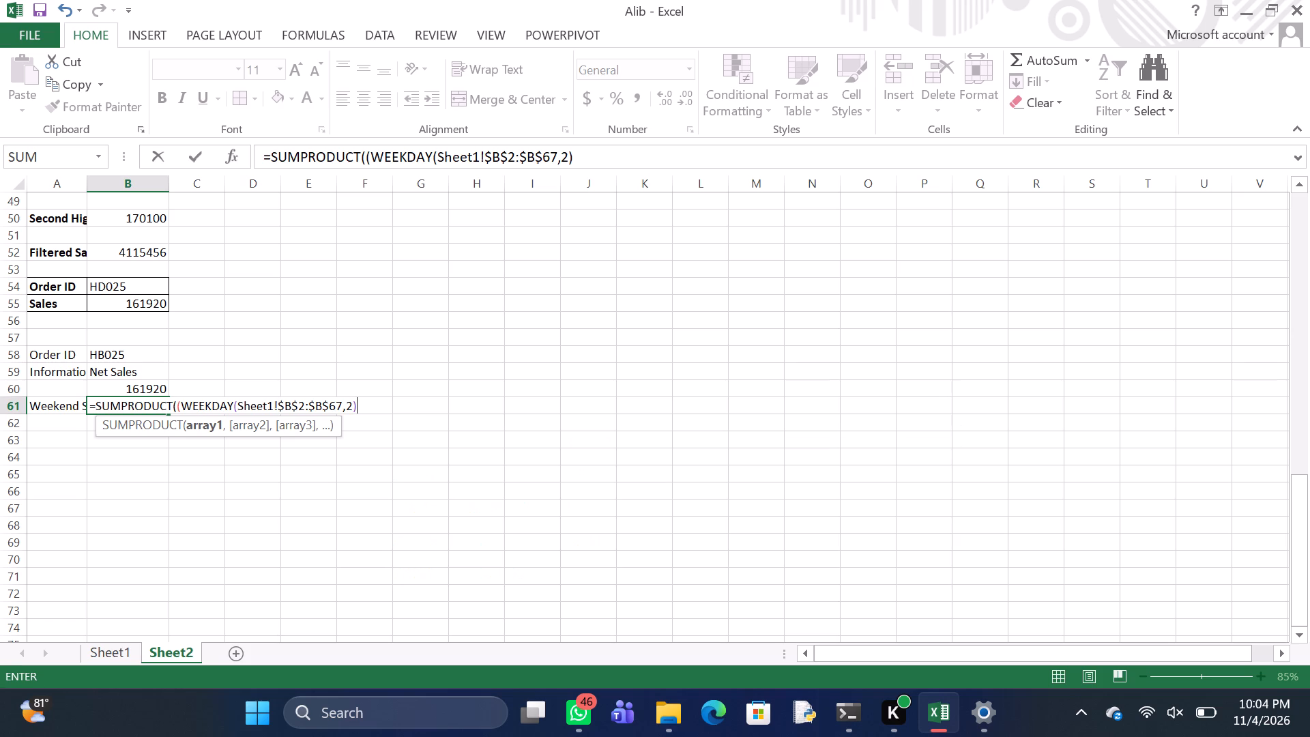
{"action": "key", "text": "shift+greater"}
{"action": "key", "text": "5"}
{"action": "key", "text": "shift+parenright"}
Multiply the WEEKDAY condition in B61 by Sheet1$K$2:$K$67, close SUMPRODUCT, and try to commit the formula.
{"action": "key", "text": "shift+asterisk"}
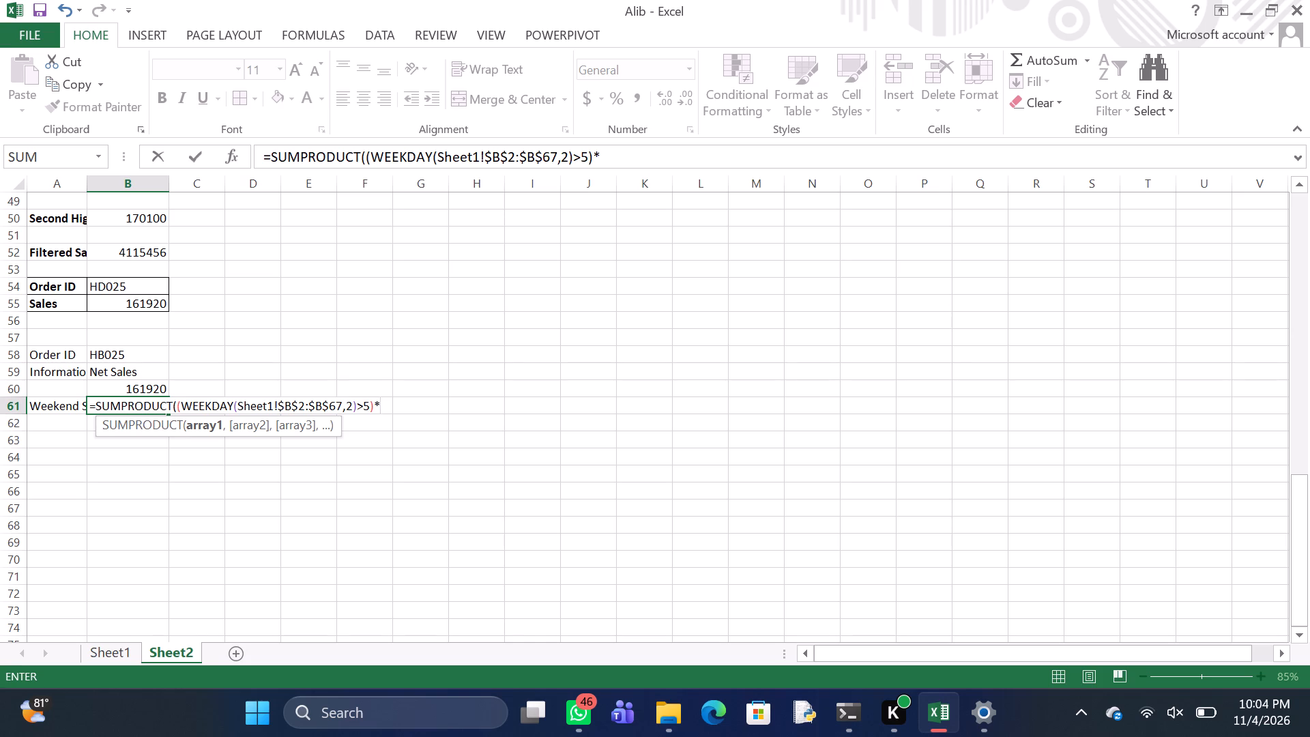
{"action": "key", "text": "s"}
{"action": "type", "text": "hee"}
{"action": "key", "text": "t"}
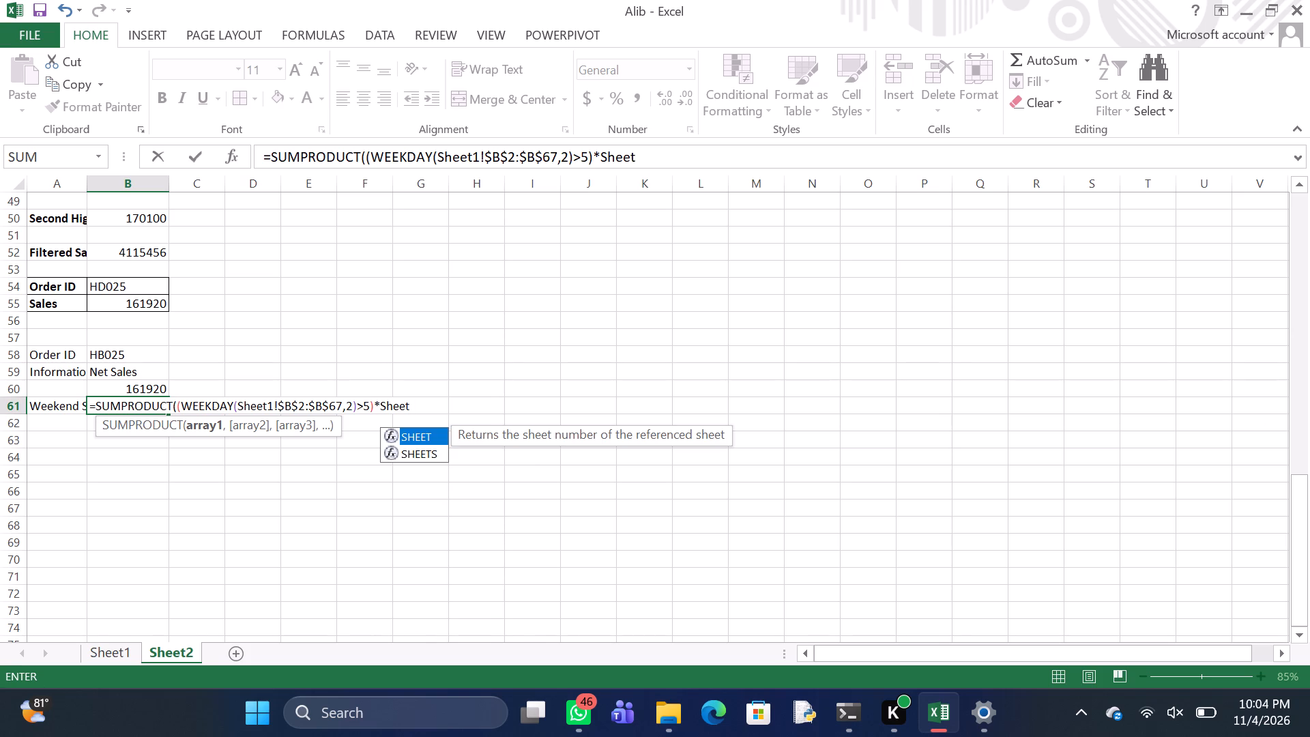
{"action": "key", "text": "1"}
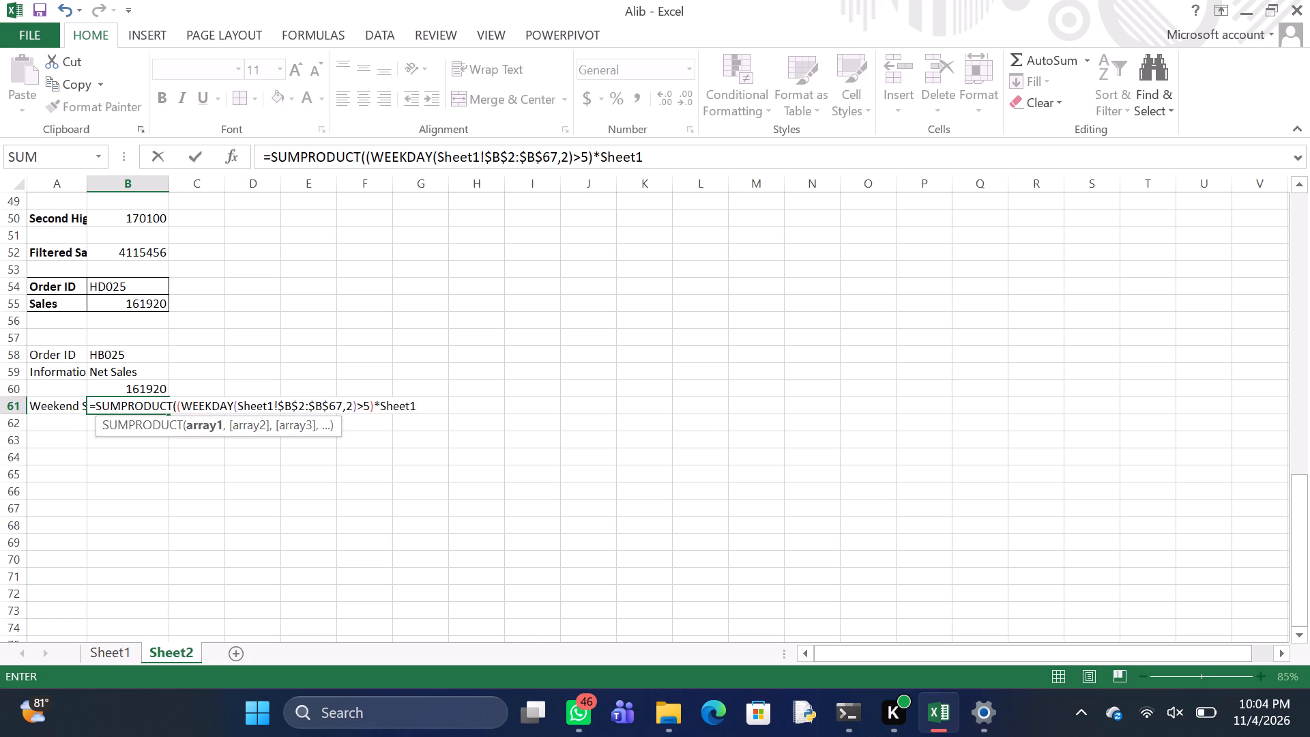
{"action": "key", "text": "shift+dollar"}
{"action": "key", "text": "k"}
{"action": "key", "text": "shift+dollar"}
{"action": "key", "text": "2"}
{"action": "key", "text": "shift+colon"}
{"action": "key", "text": "shift+dollar"}
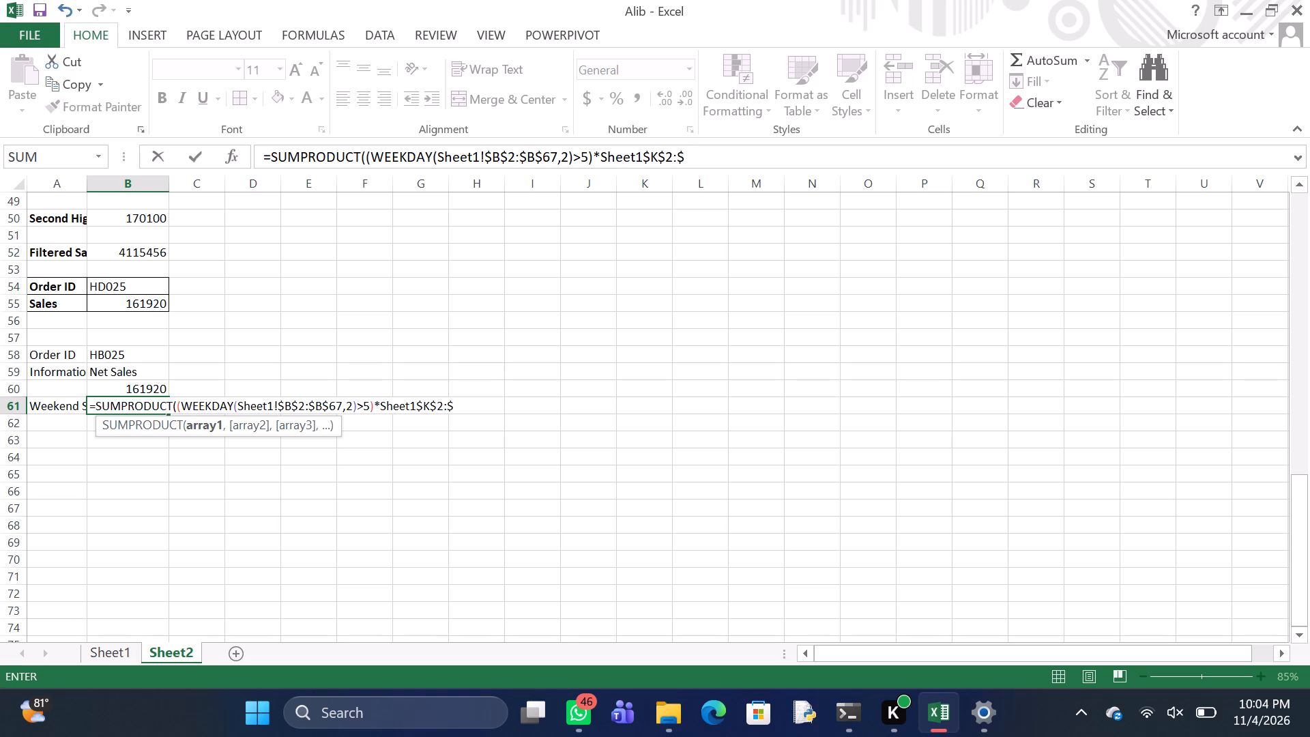
{"action": "key", "text": "k"}
{"action": "key", "text": "shift+dollar"}
{"action": "type", "text": "67"}
{"action": "key", "text": "shift+parenright"}
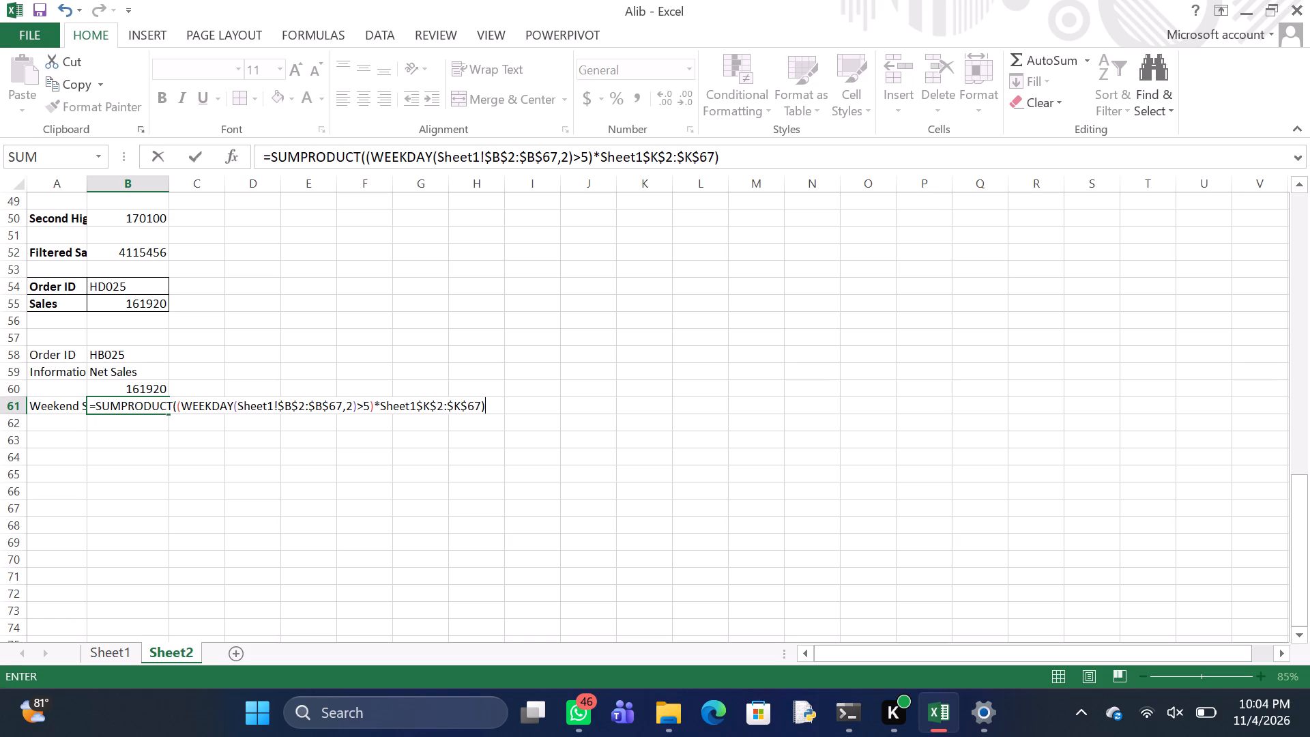
{"action": "key", "text": "Return"}
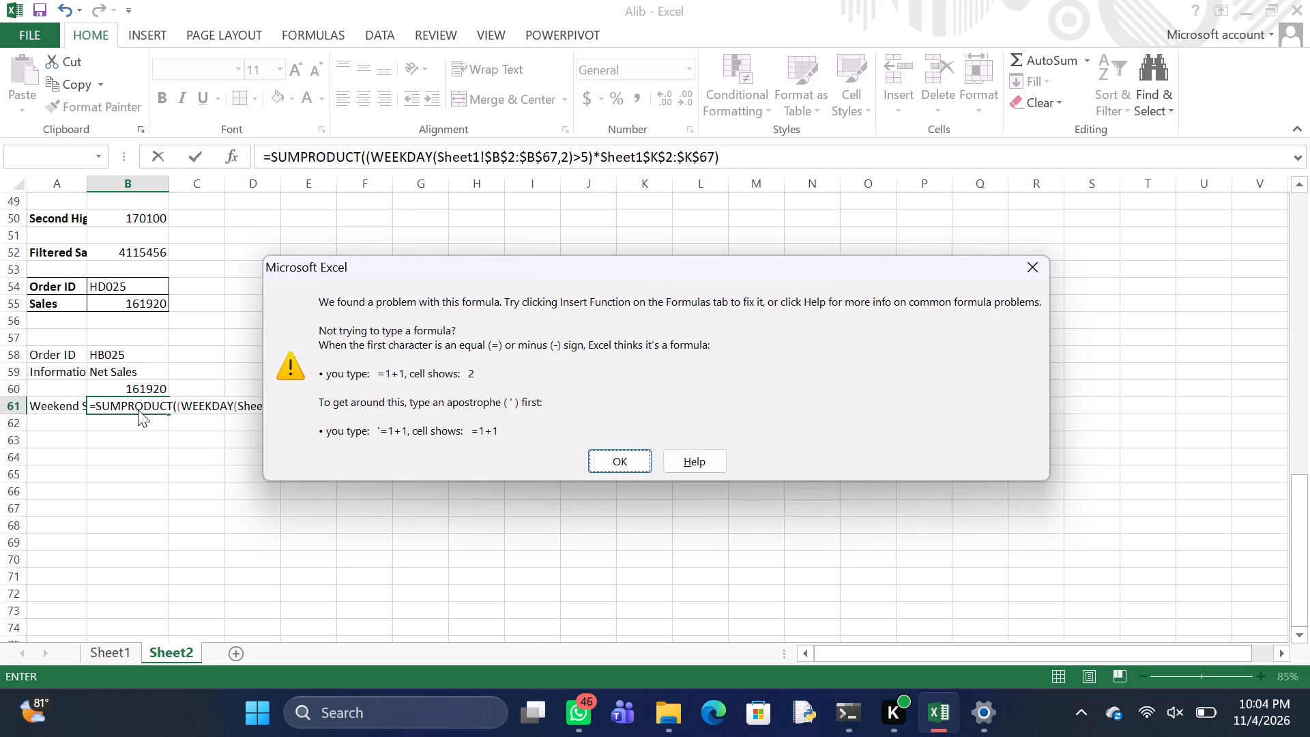
{"action": "left_click", "coordinate": [635, 454]}
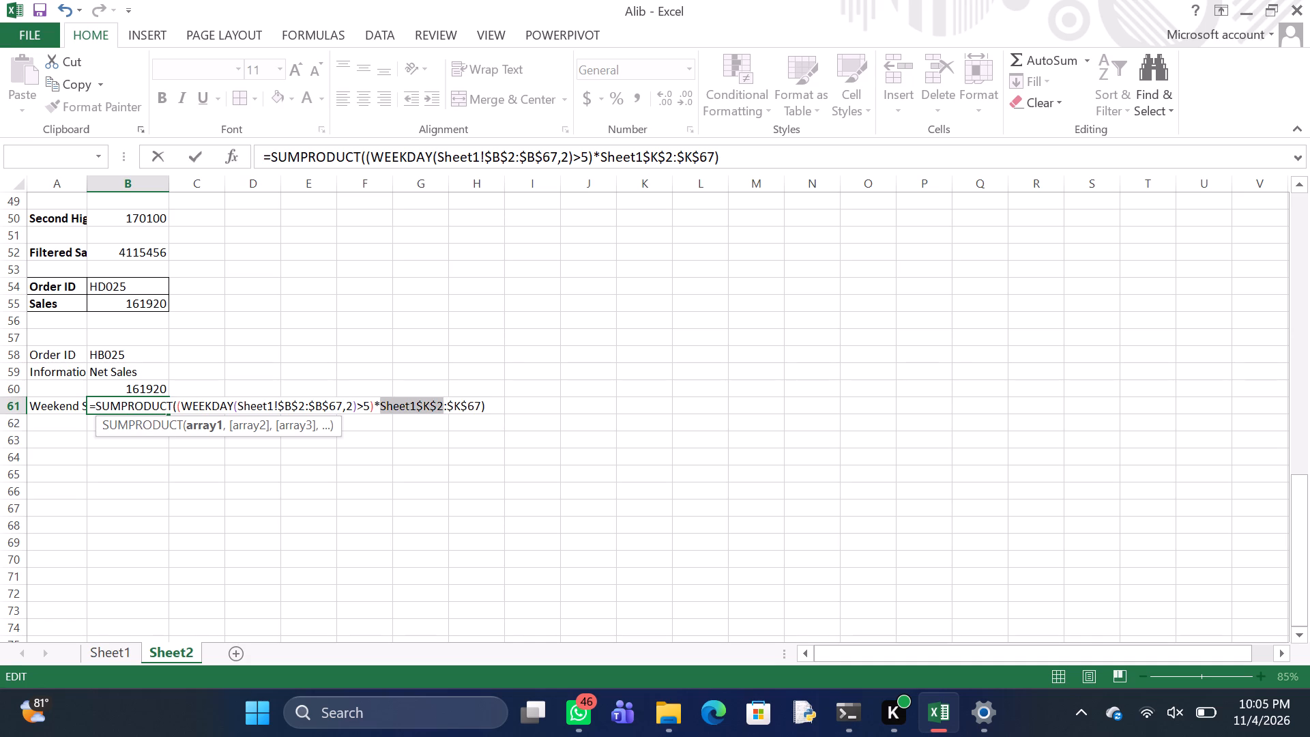
Insert the missing exclamation mark after the second Sheet1 so the reference reads Sheet1!$K$2:$K$67, and commit the formula.
{"action": "left_click", "coordinate": [413, 405]}
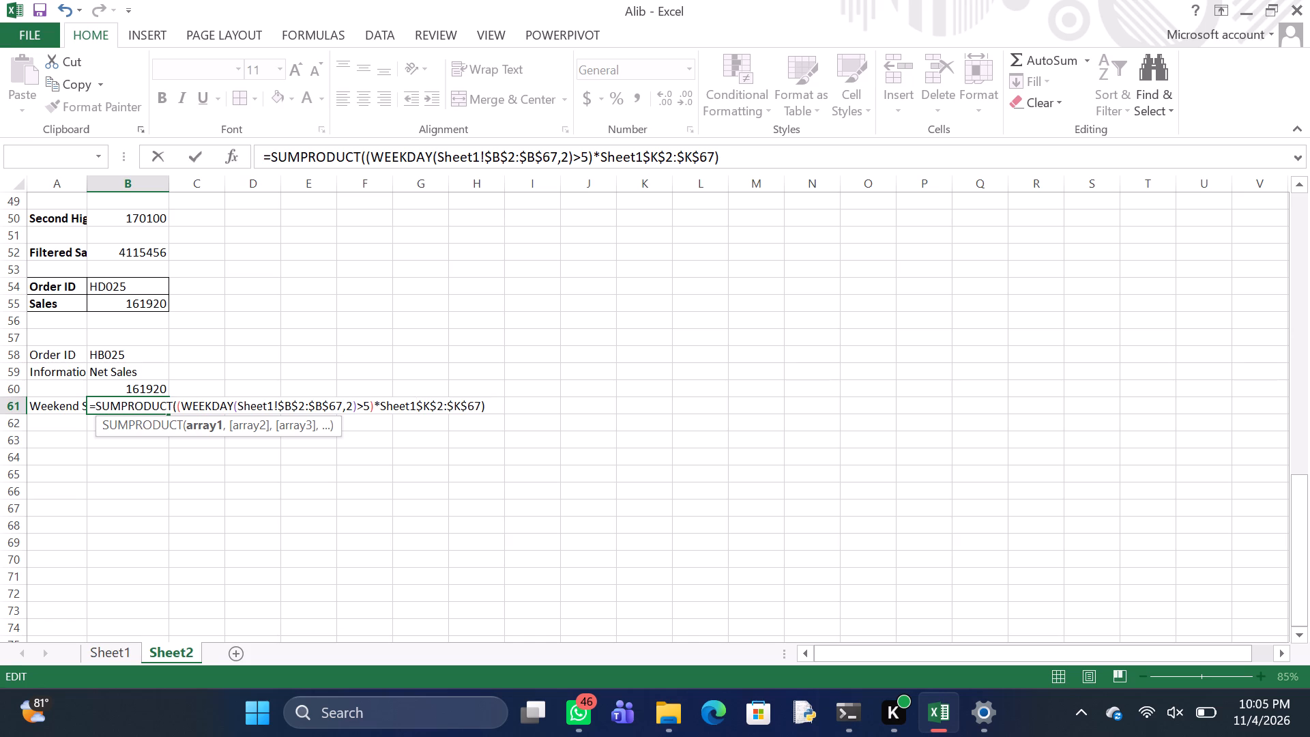
{"action": "key", "text": "shift+exclam"}
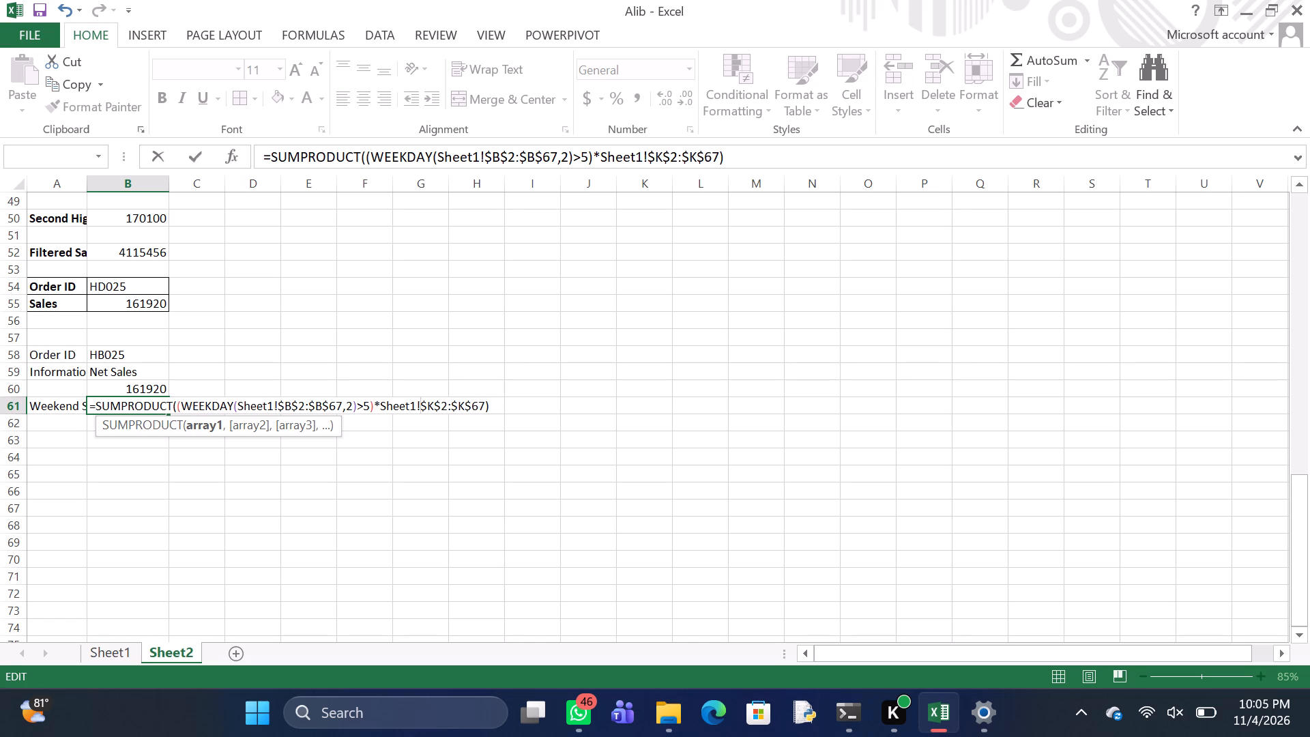
{"action": "key", "text": "Return"}
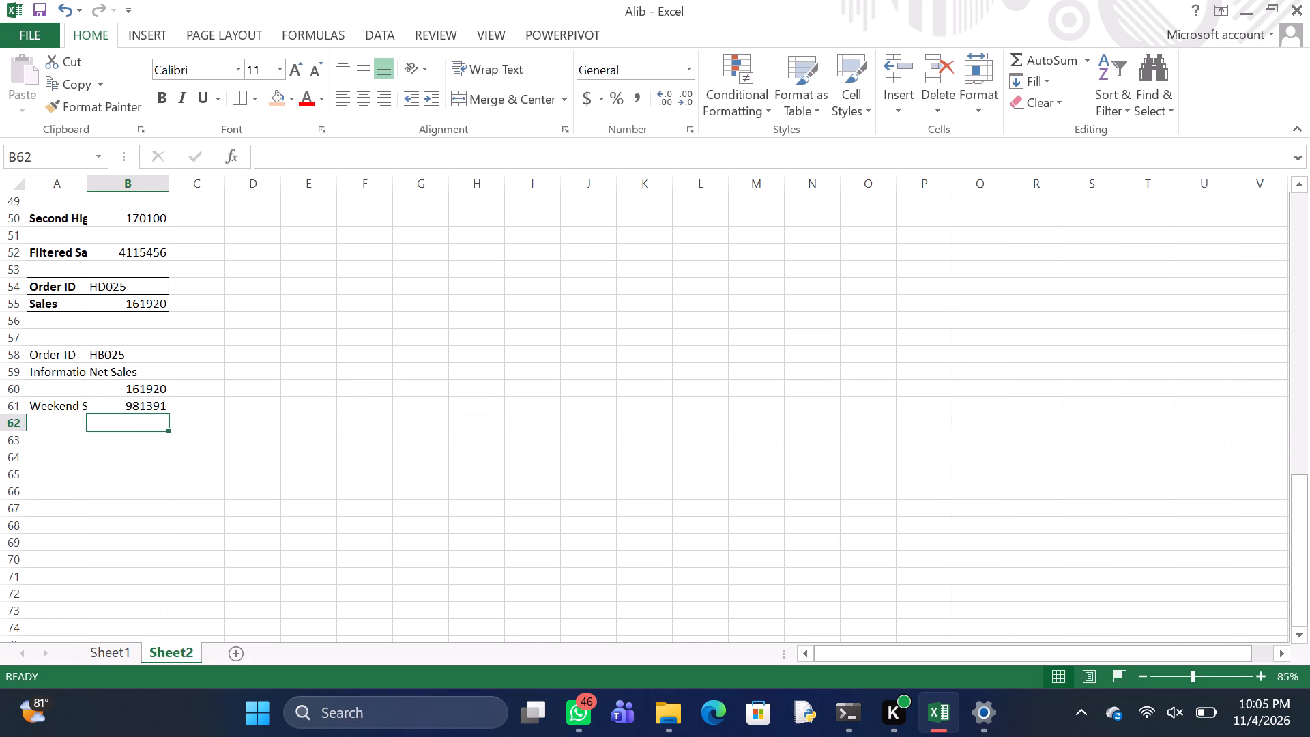
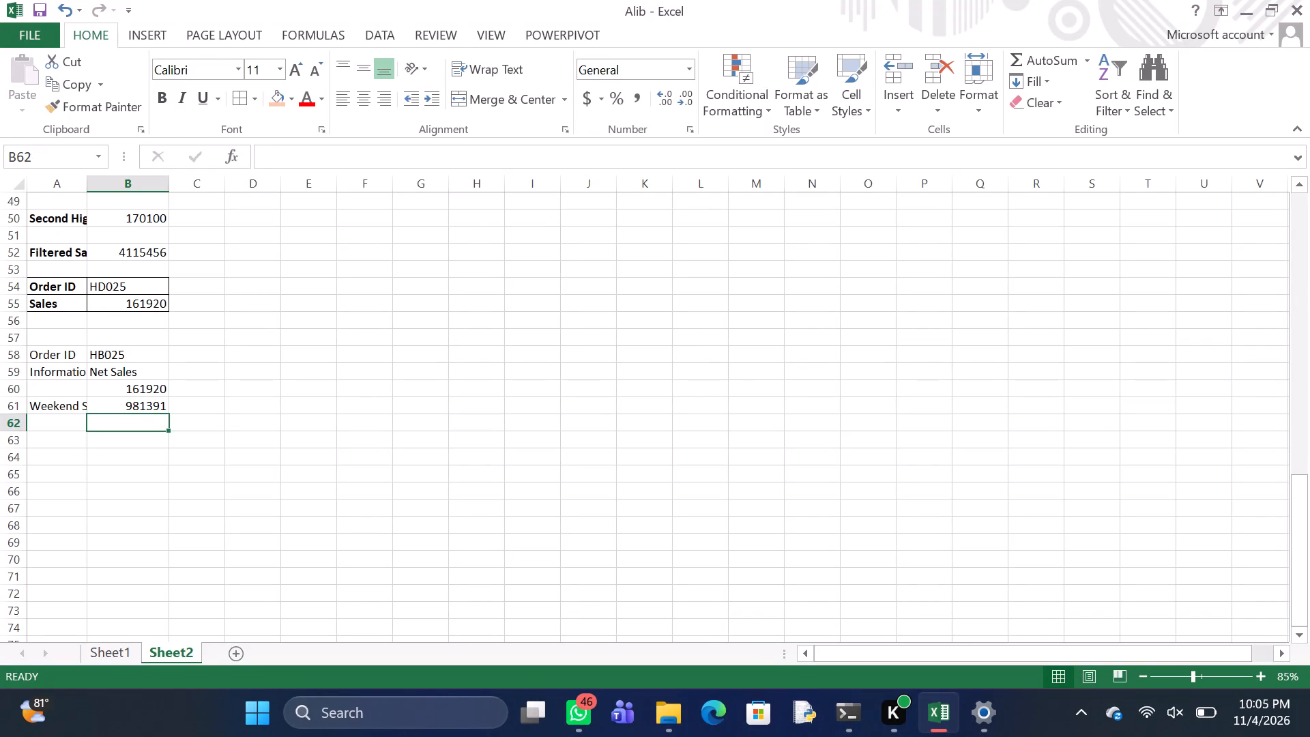
Label cell A64 "Product Keyboard".
{"action": "left_click", "coordinate": [45, 455]}
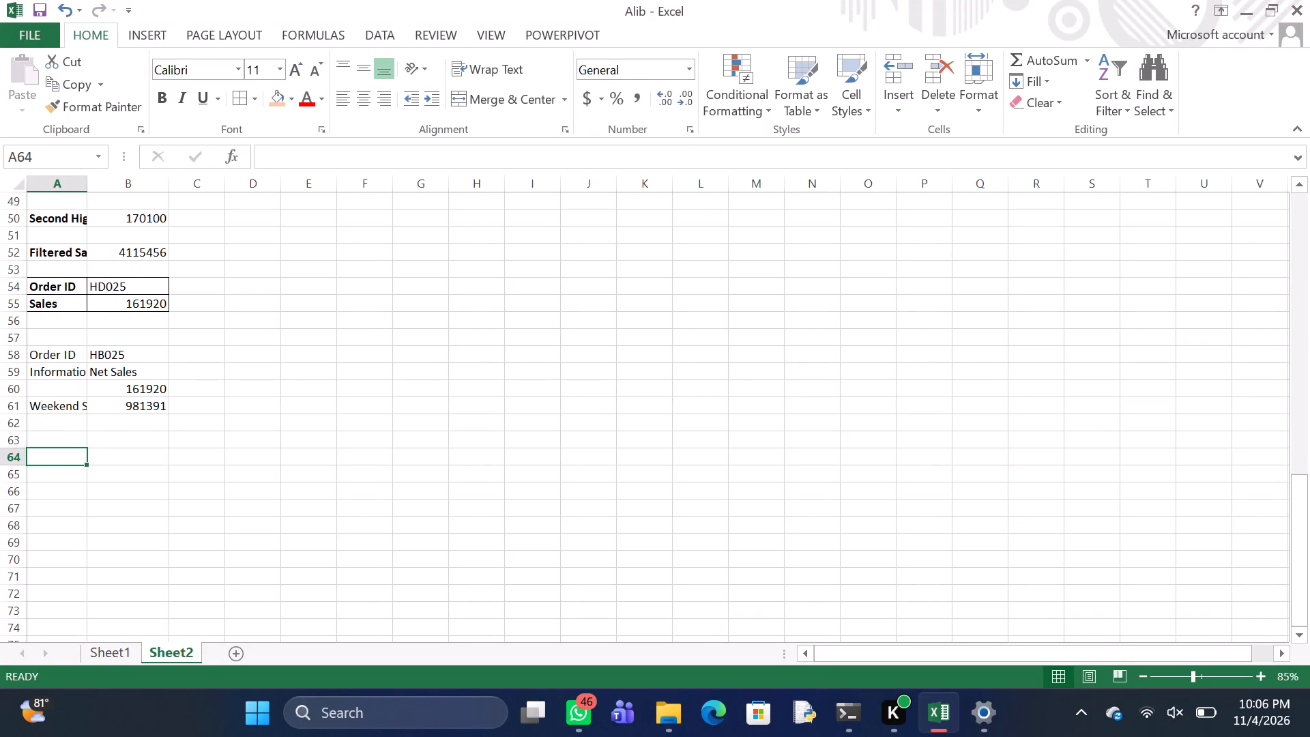
{"action": "key", "text": "p"}
{"action": "type", "text": "roduc"}
{"action": "key", "text": "t"}
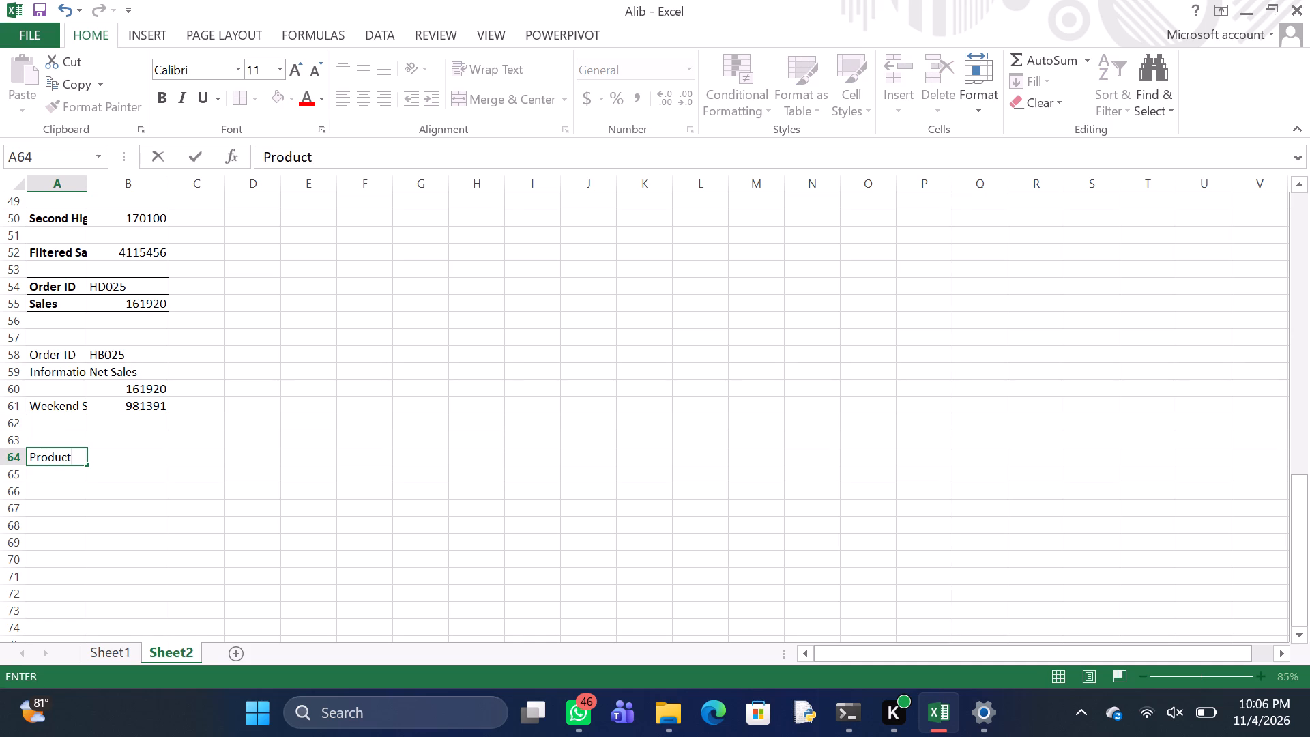
{"action": "key", "text": "space"}
{"action": "key", "text": "k"}
{"action": "key", "text": "e"}
{"action": "type", "text": "ybo"}
{"action": "type", "text": "ard"}
{"action": "key", "text": "Return"}
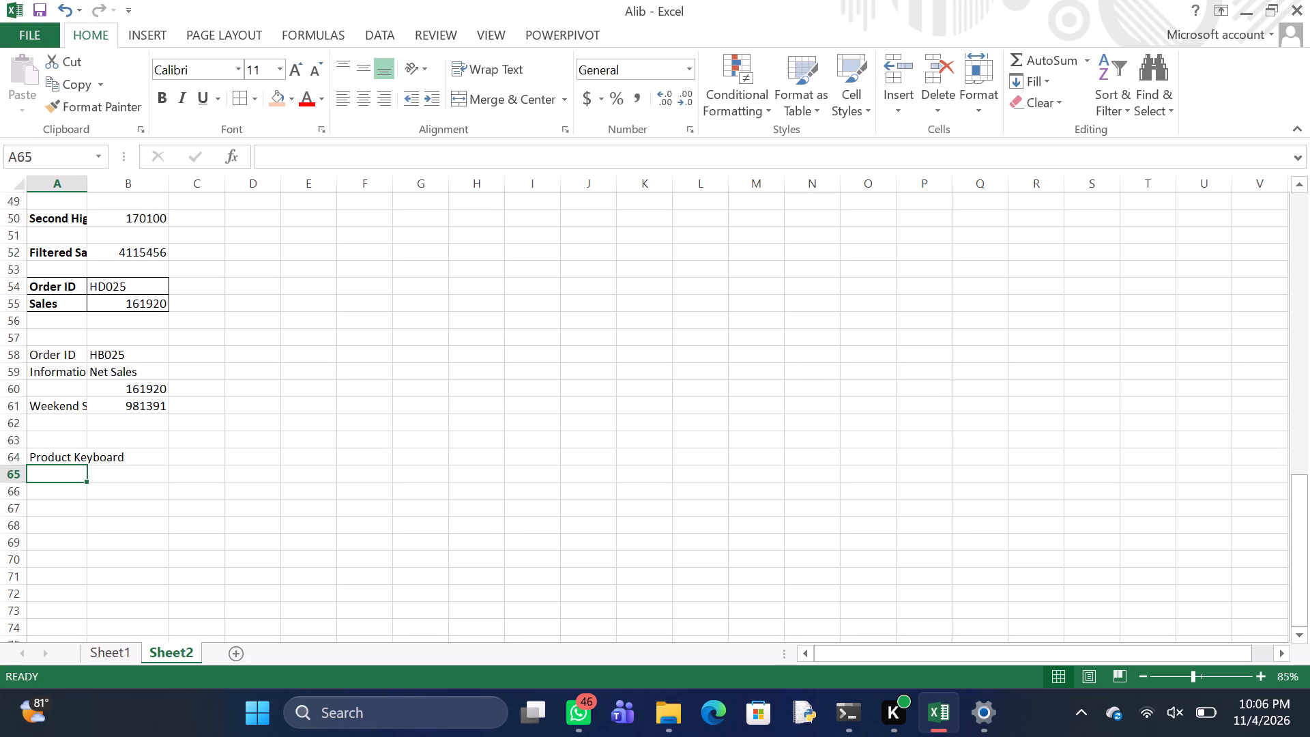
Label cell A65 "Matching Product Sales".
{"action": "key", "text": "m"}
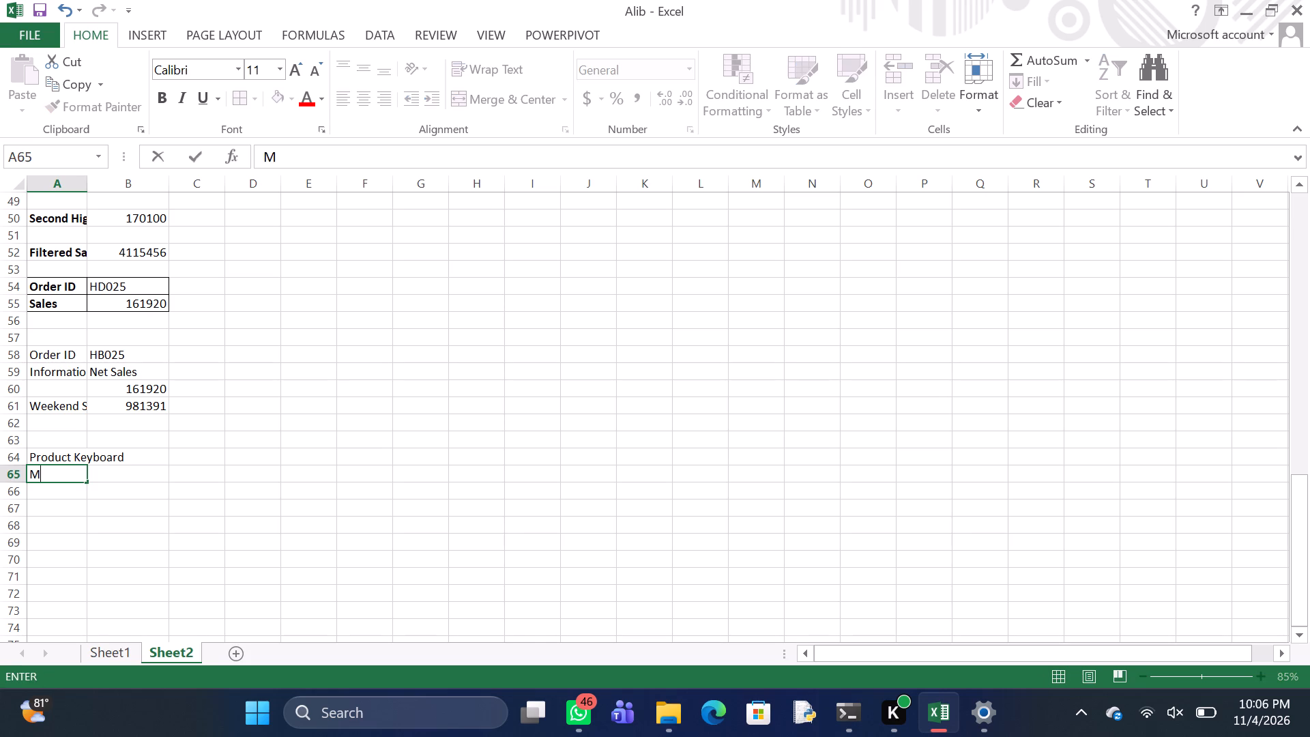
{"action": "key", "text": "a"}
{"action": "type", "text": "tchin"}
{"action": "key", "text": "g"}
{"action": "key", "text": "space"}
{"action": "key", "text": "p"}
{"action": "key", "text": "r"}
{"action": "type", "text": "oduct"}
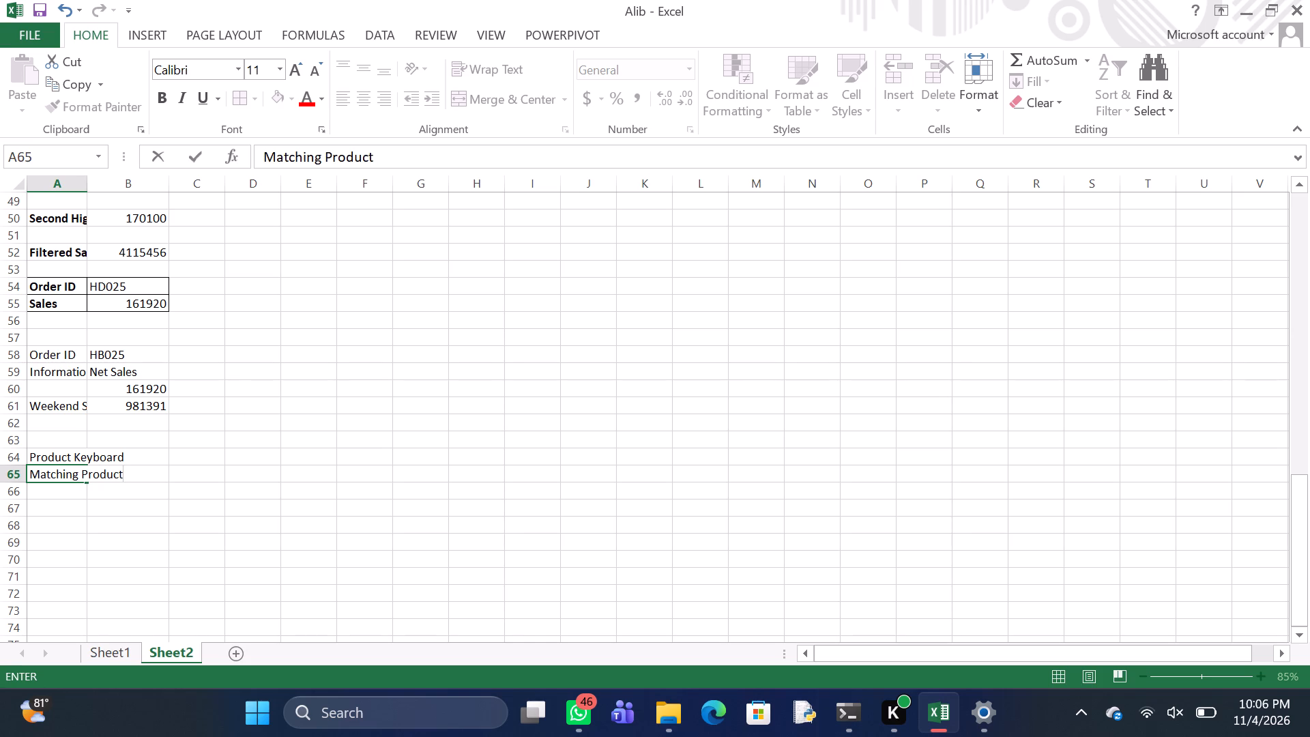
{"action": "key", "text": "space"}
{"action": "key", "text": "s"}
{"action": "type", "text": "al"}
{"action": "type", "text": "es"}
{"action": "key", "text": "Return"}
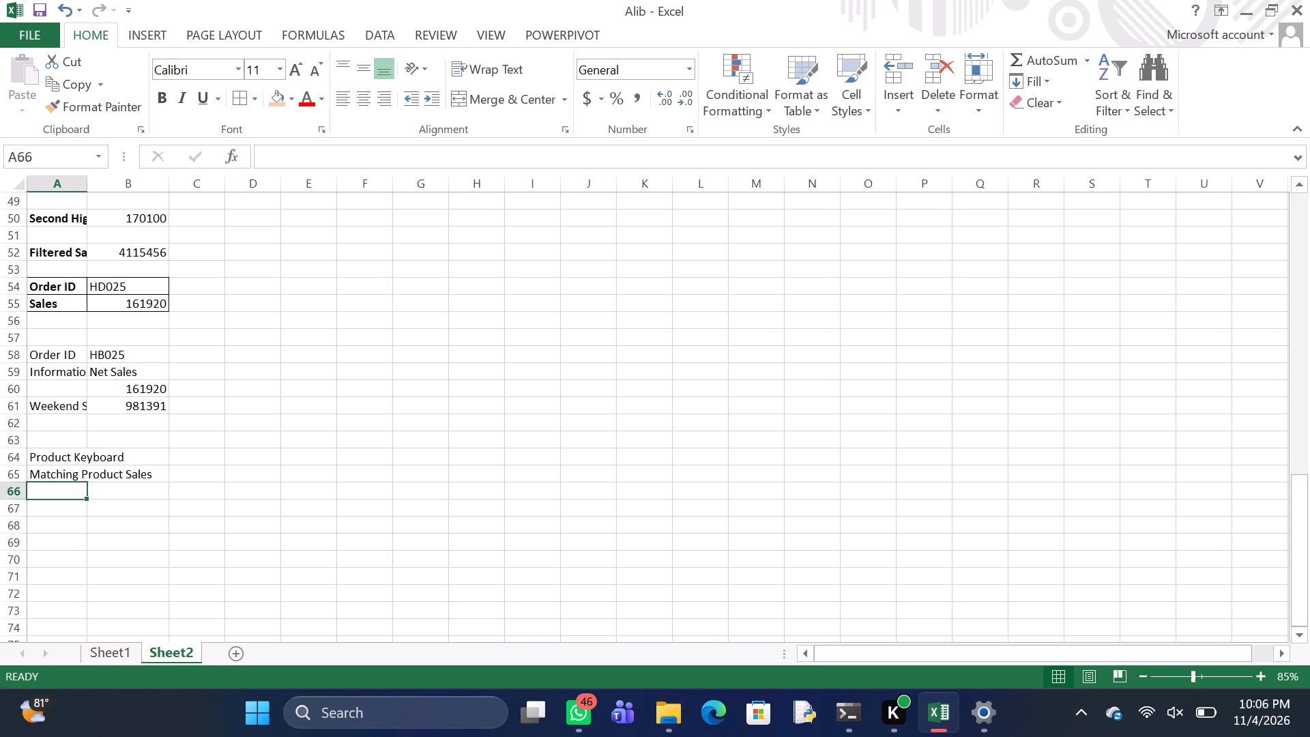
Enter Office in B64 as the product keyword.
{"action": "left_click", "coordinate": [154, 455]}
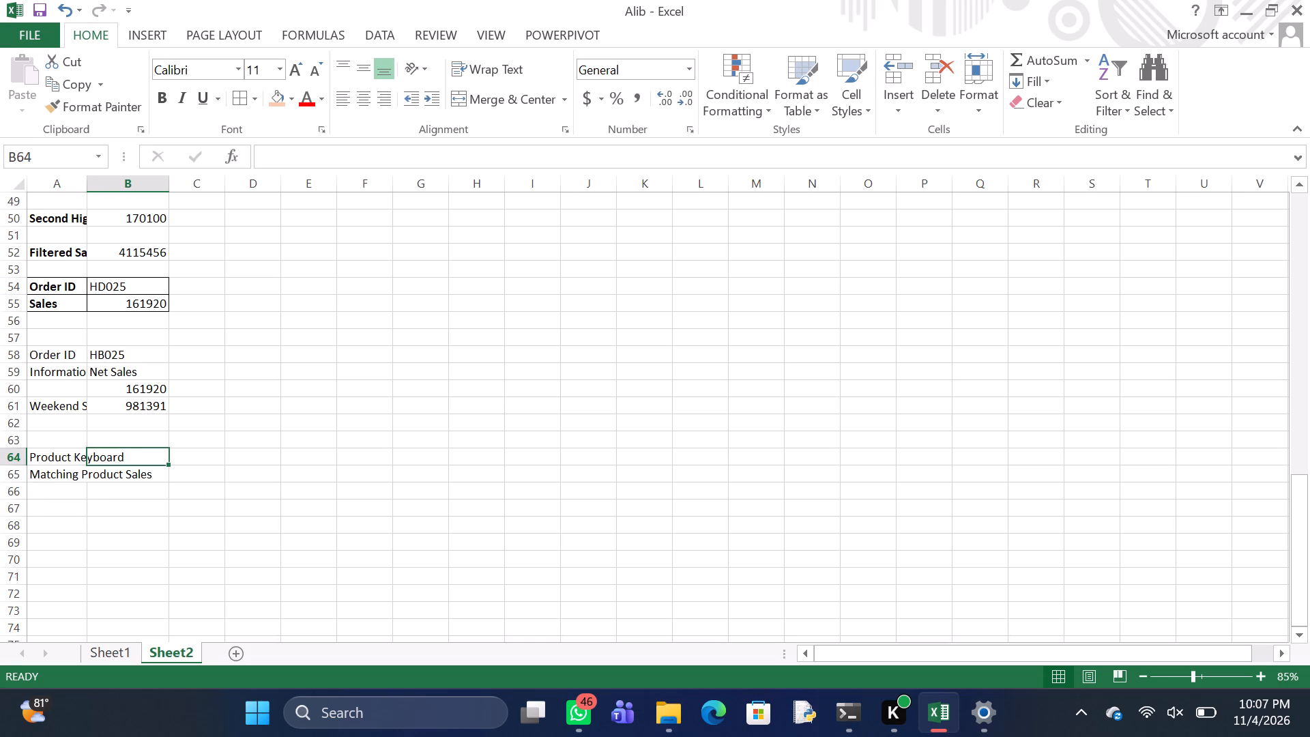
{"action": "key", "text": "o"}
{"action": "type", "text": "ffice"}
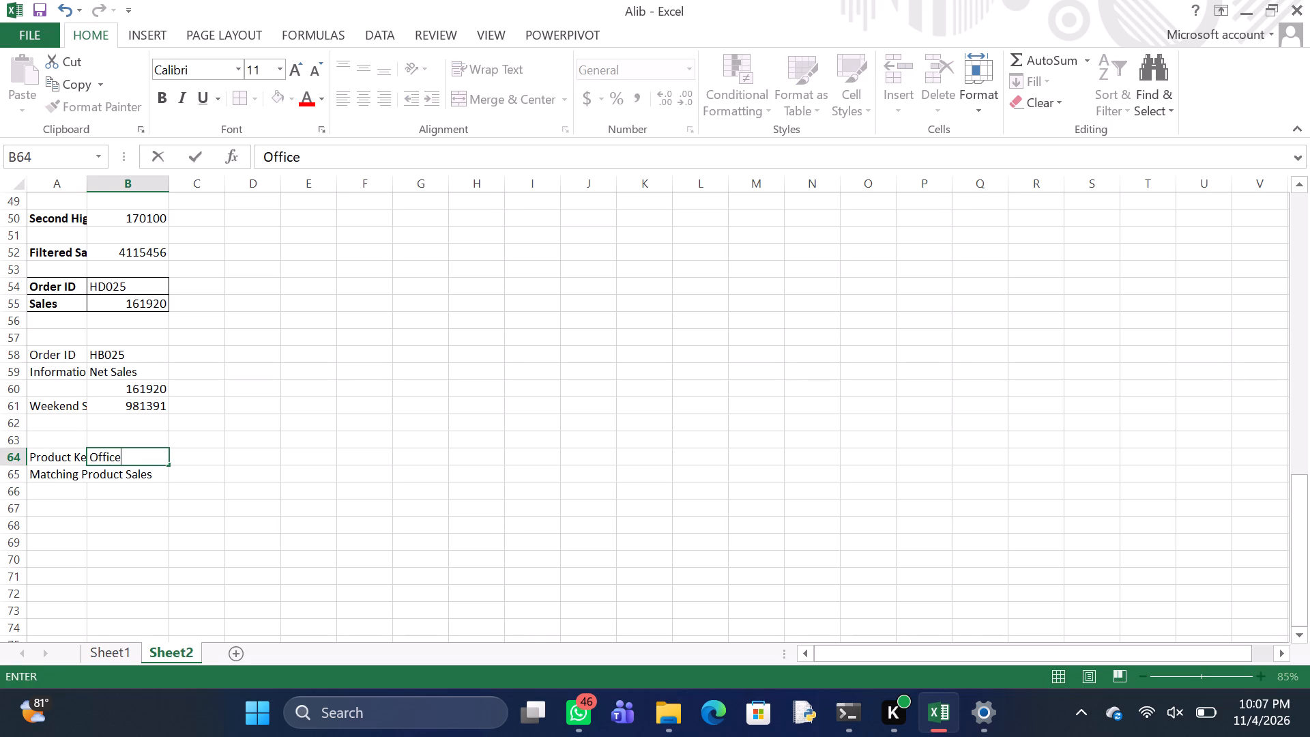
{"action": "key", "text": "Return"}
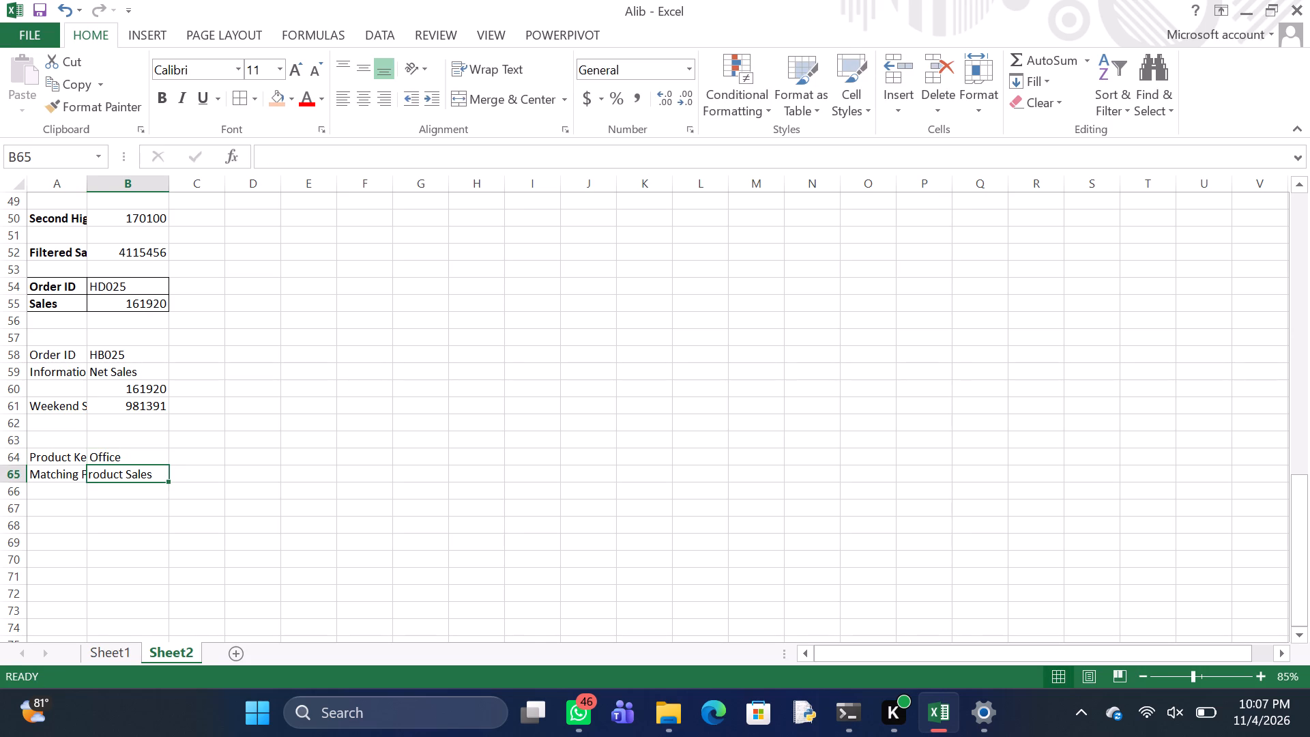
Begin a SUMPRODUCT formula in B65 with a double minus before its first array.
{"action": "key", "text": "equal"}
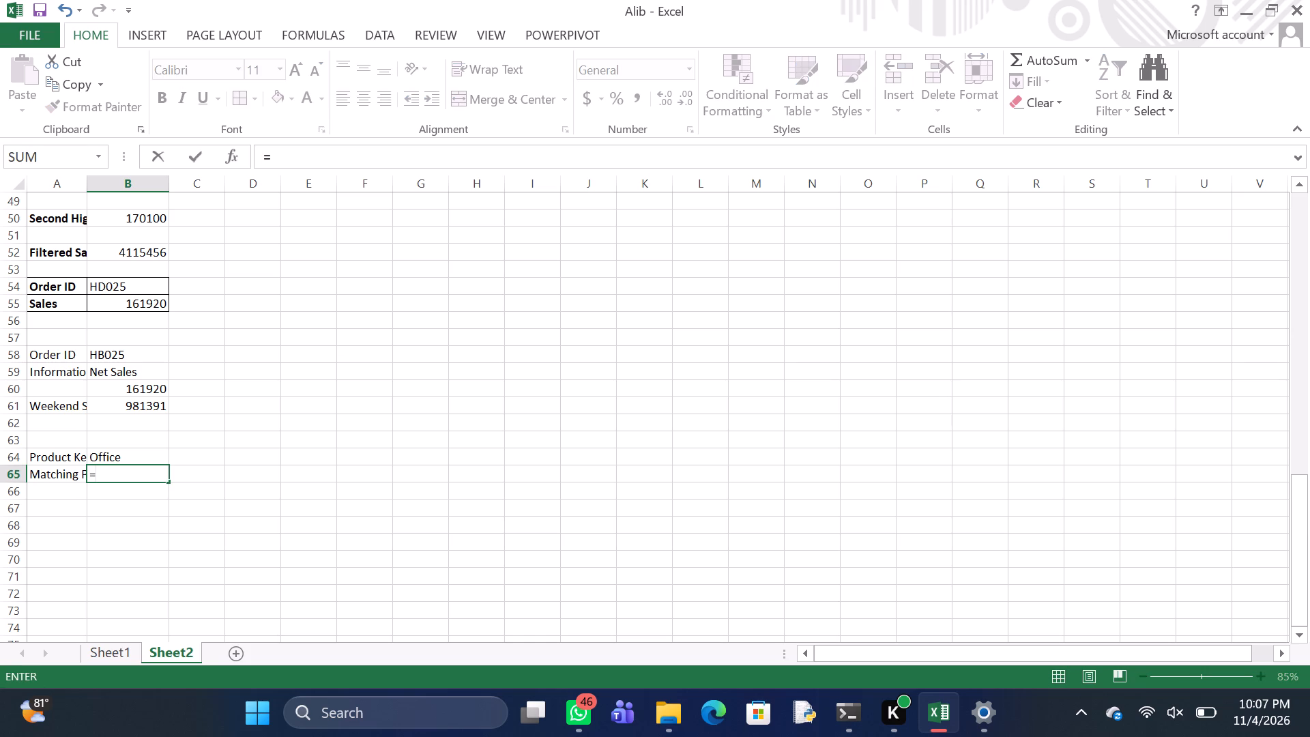
{"action": "key", "text": "s"}
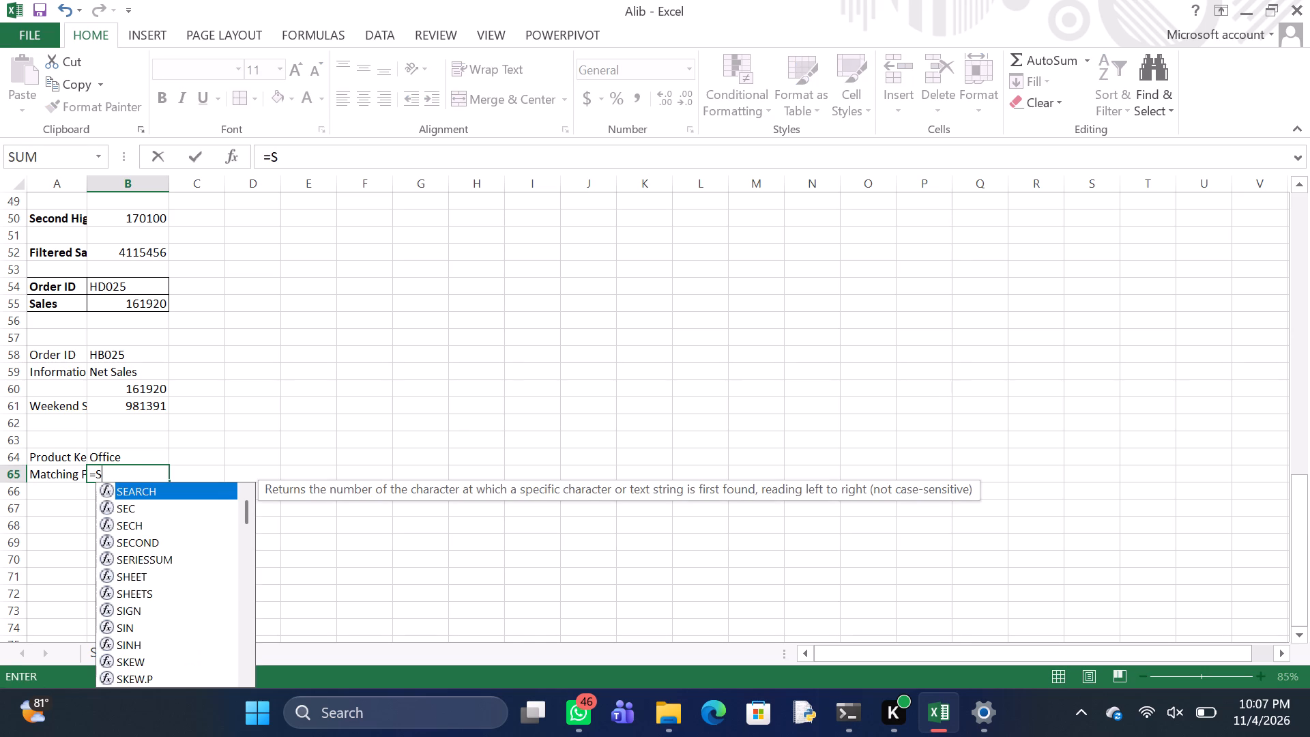
{"action": "key", "text": "u"}
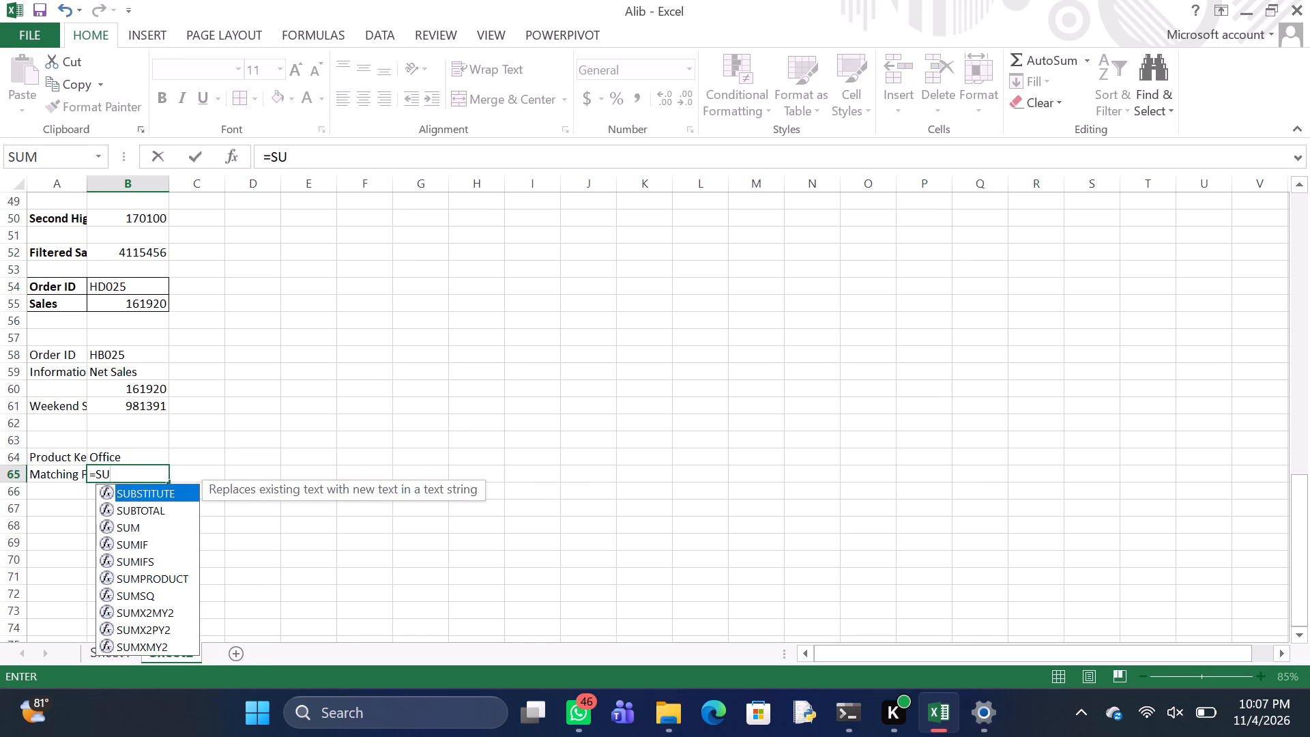
{"action": "key", "text": "m"}
{"action": "key", "text": "p"}
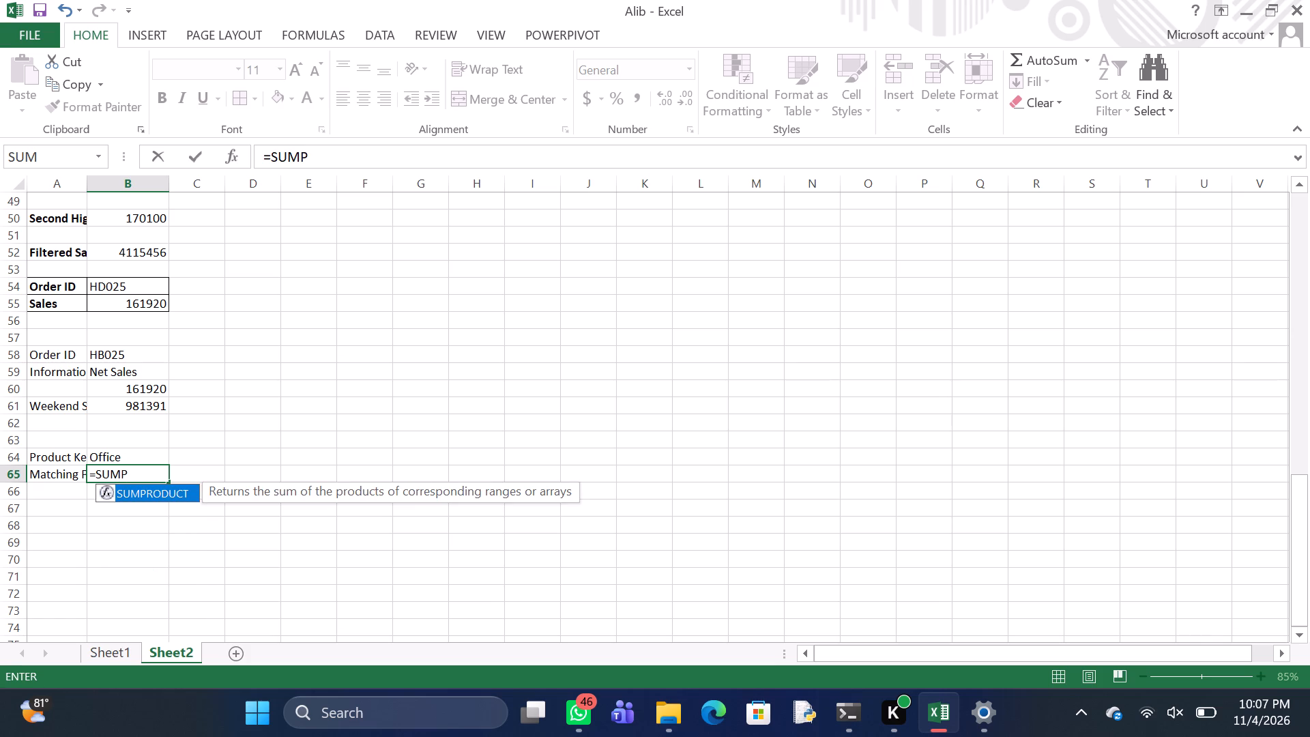
{"action": "key", "text": "r"}
{"action": "key", "text": "o"}
{"action": "type", "text": "DU"}
{"action": "key", "text": "c"}
{"action": "key", "text": "t"}
{"action": "key", "text": "shift+parenleft"}
{"action": "type", "text": "--"}
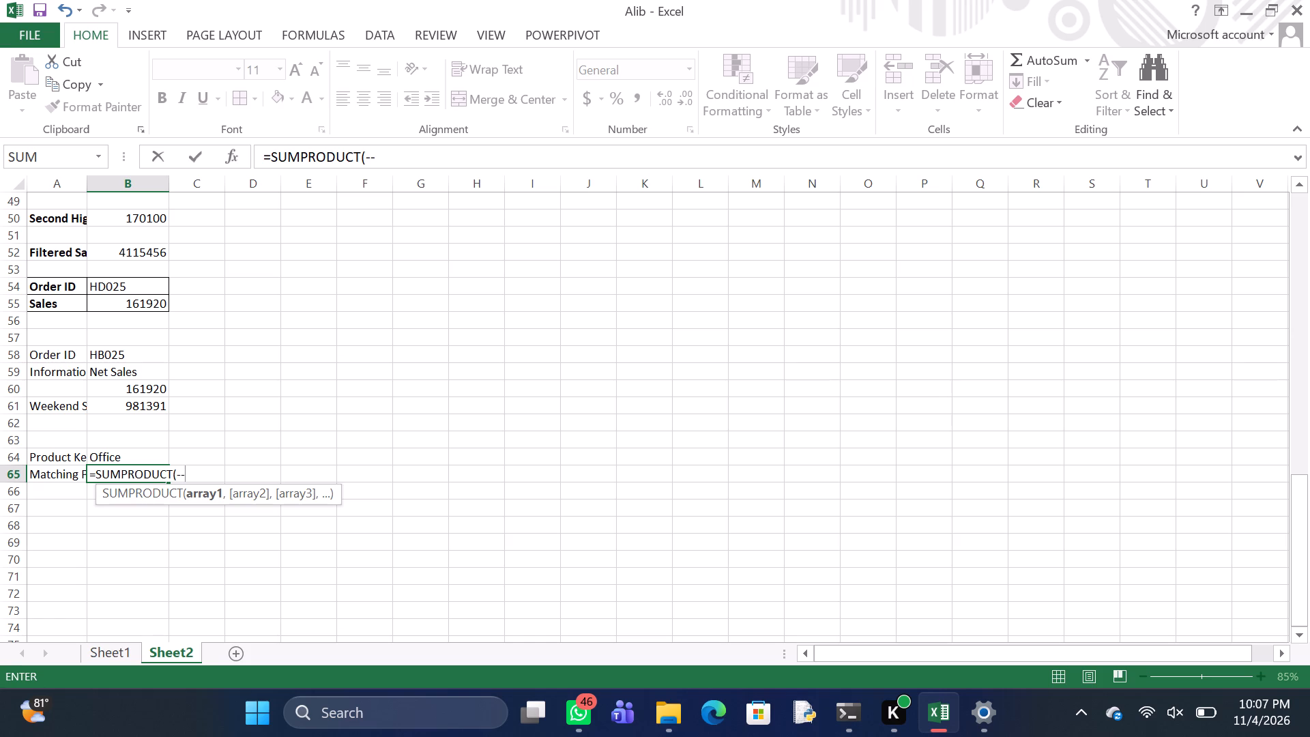
Nest ISNUMBER and SEARCH in the B65 SUMPRODUCT formula, using B64 as the text to find.
{"action": "key", "text": "i"}
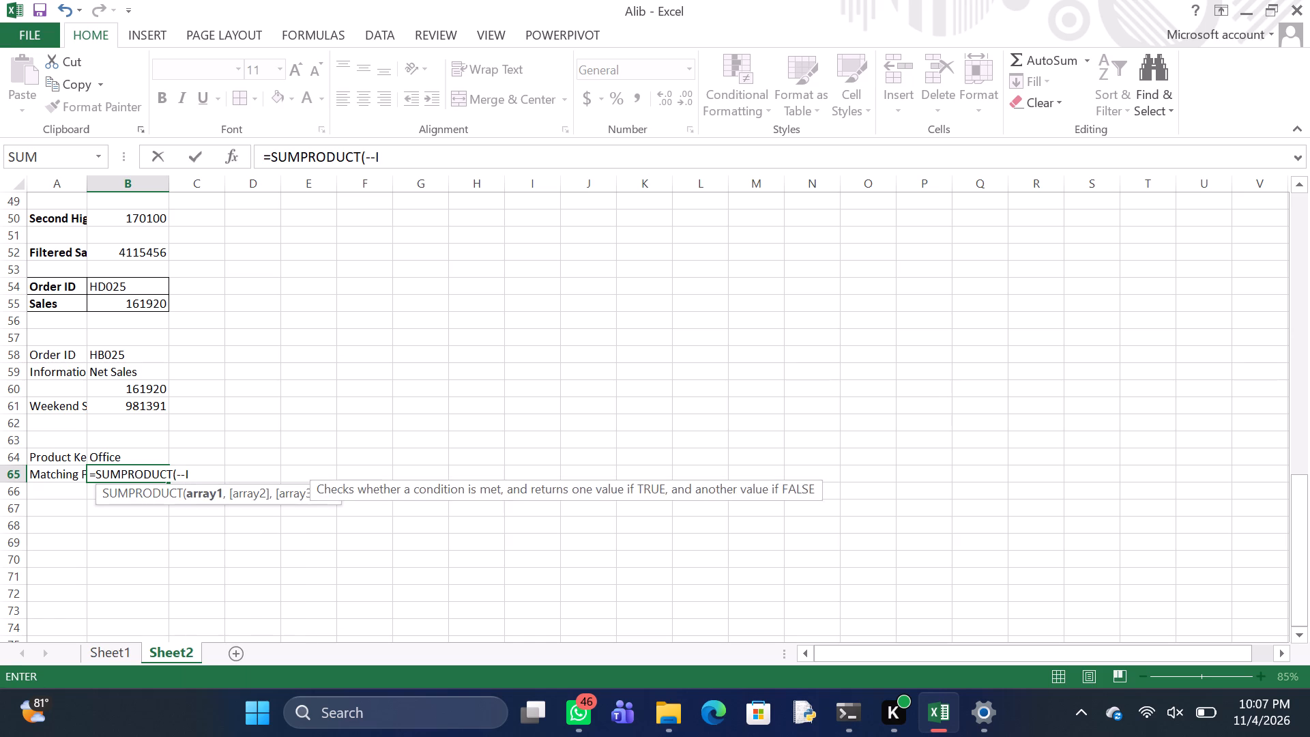
{"action": "key", "text": "s"}
{"action": "key", "text": "l"}
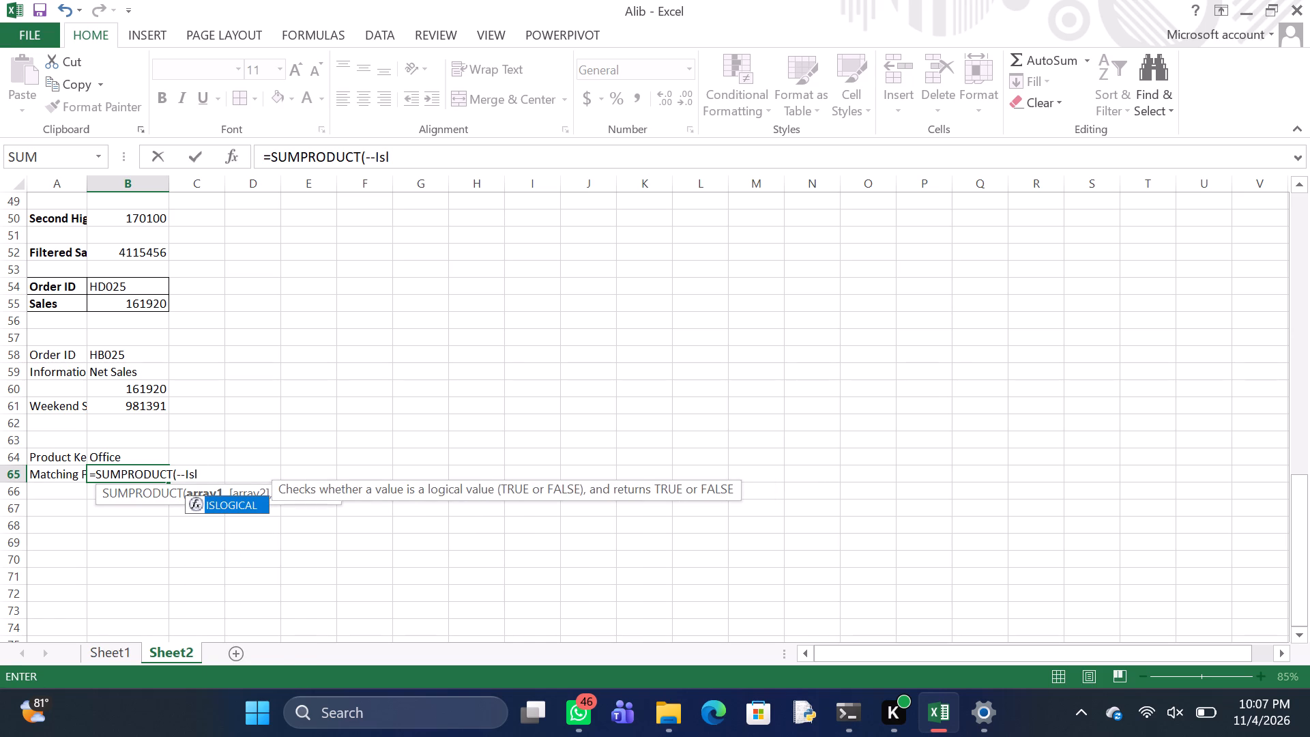
{"action": "key", "text": "BackSpace"}
{"action": "key", "text": "BackSpace"}
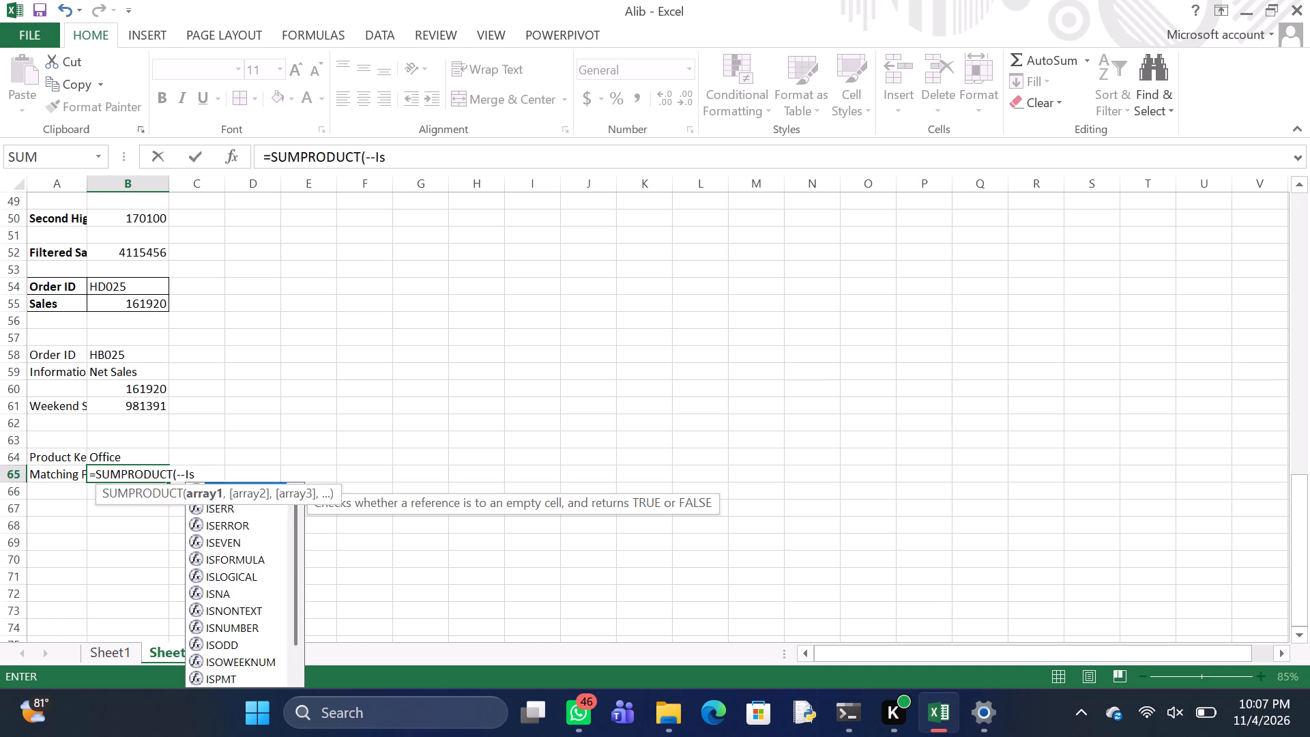
{"action": "key", "text": "s"}
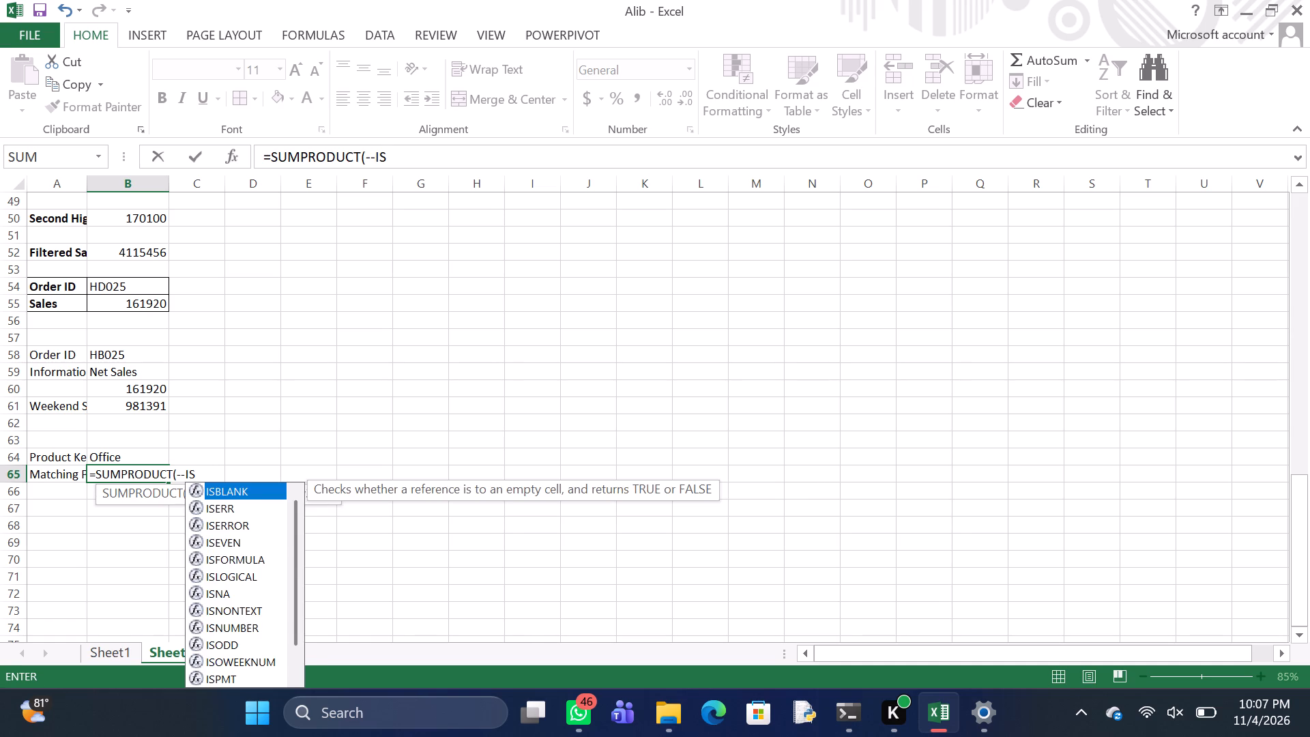
{"action": "type", "text": "NUMBER"}
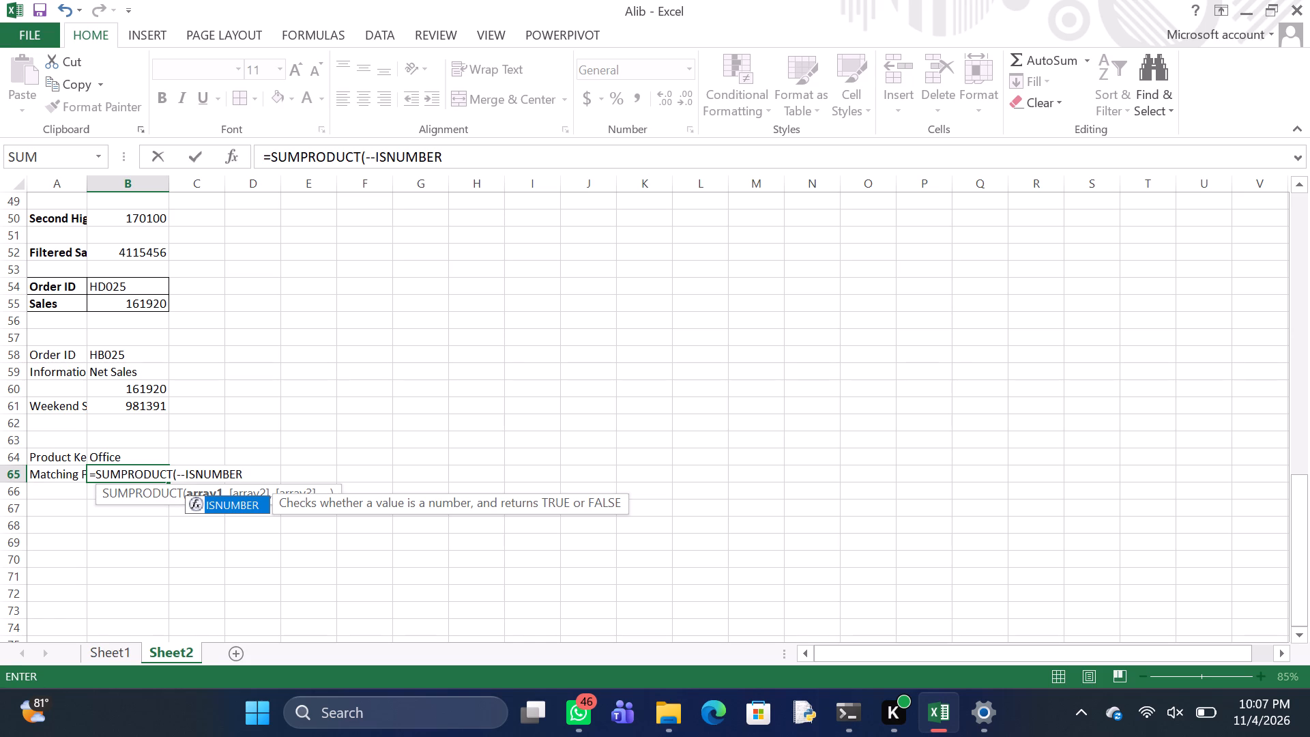
{"action": "key", "text": "shift+parenleft"}
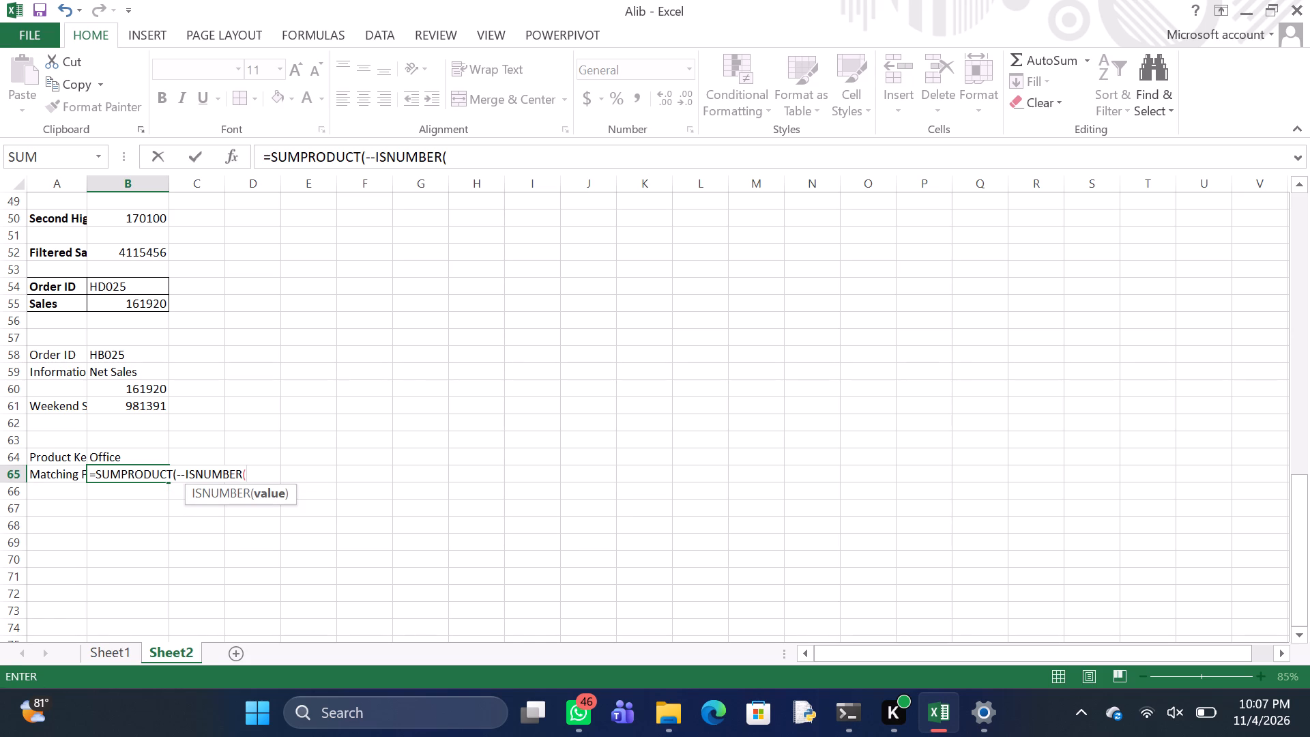
{"action": "type", "text": "SEARCH"}
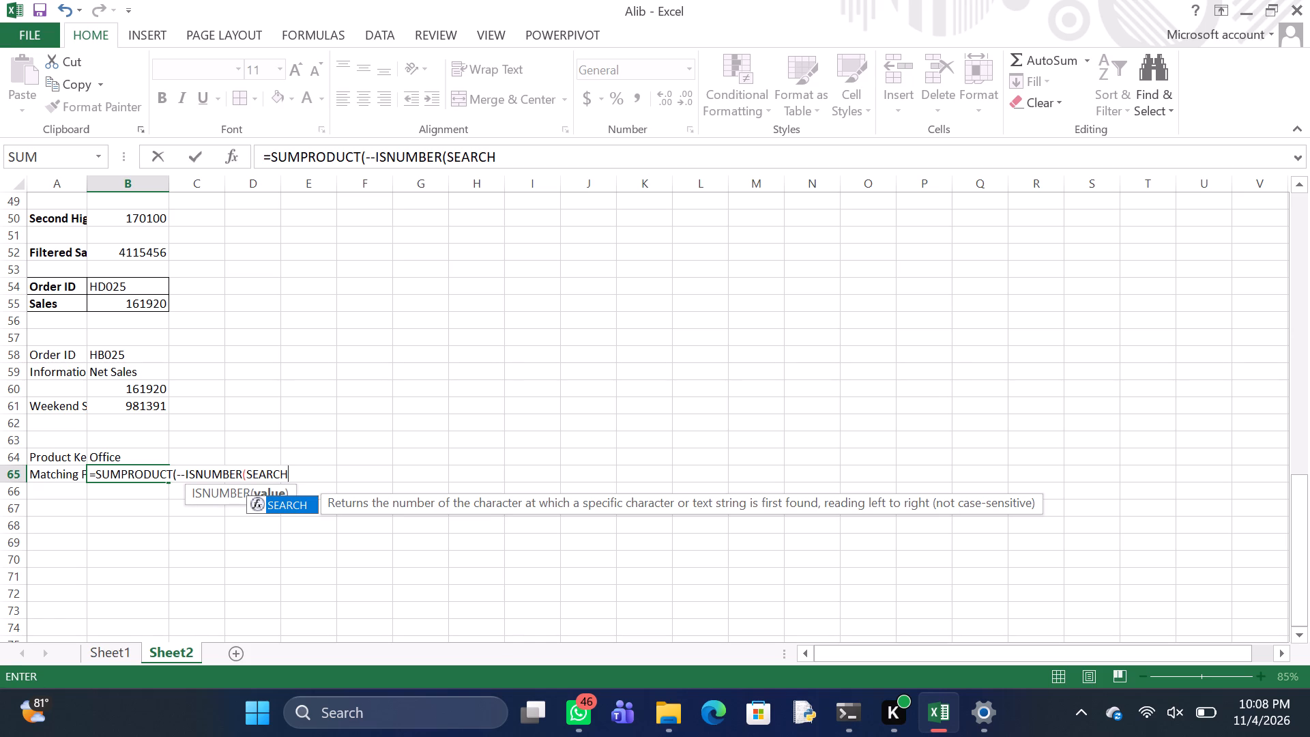
{"action": "key", "text": "shift+parenleft"}
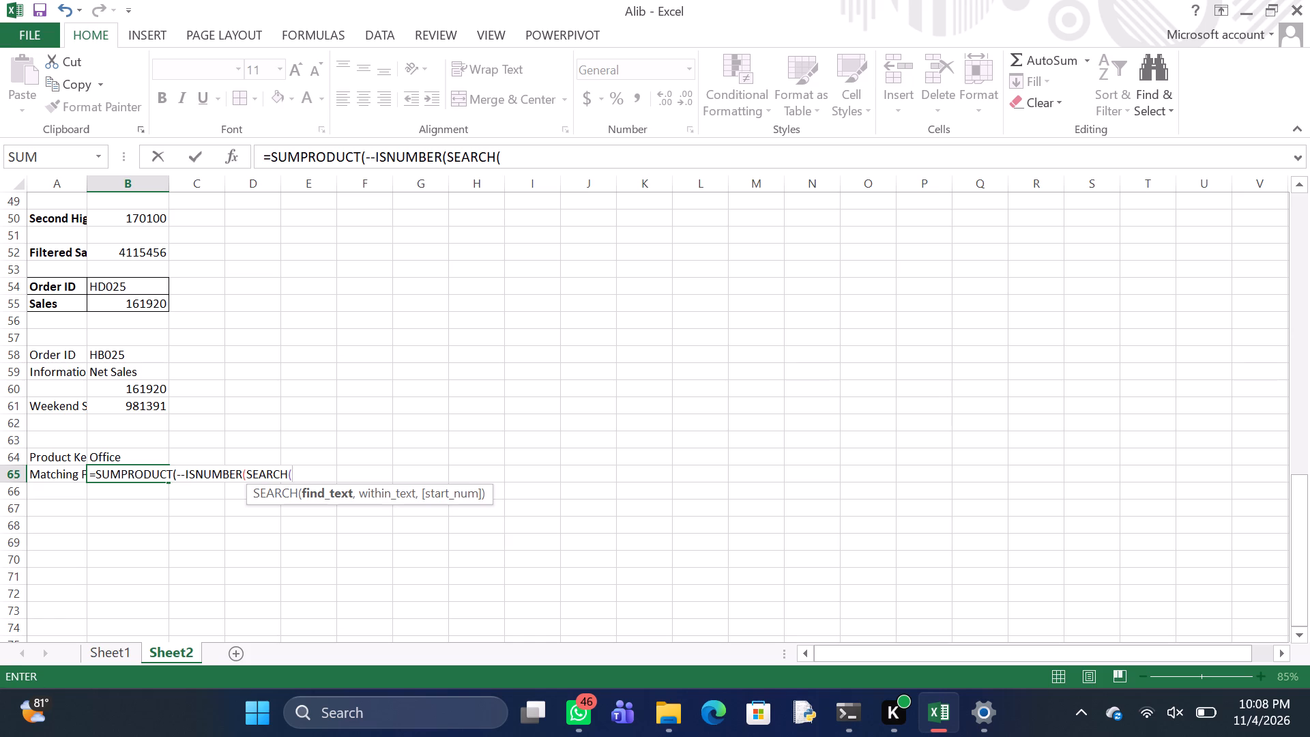
{"action": "type", "text": "B64"}
Set Sheet1!$D$2:$D$67 as the range SEARCH looks within, and close the SEARCH and ISNUMBER functions.
{"action": "key", "text": "comma"}
{"action": "key", "text": "s"}
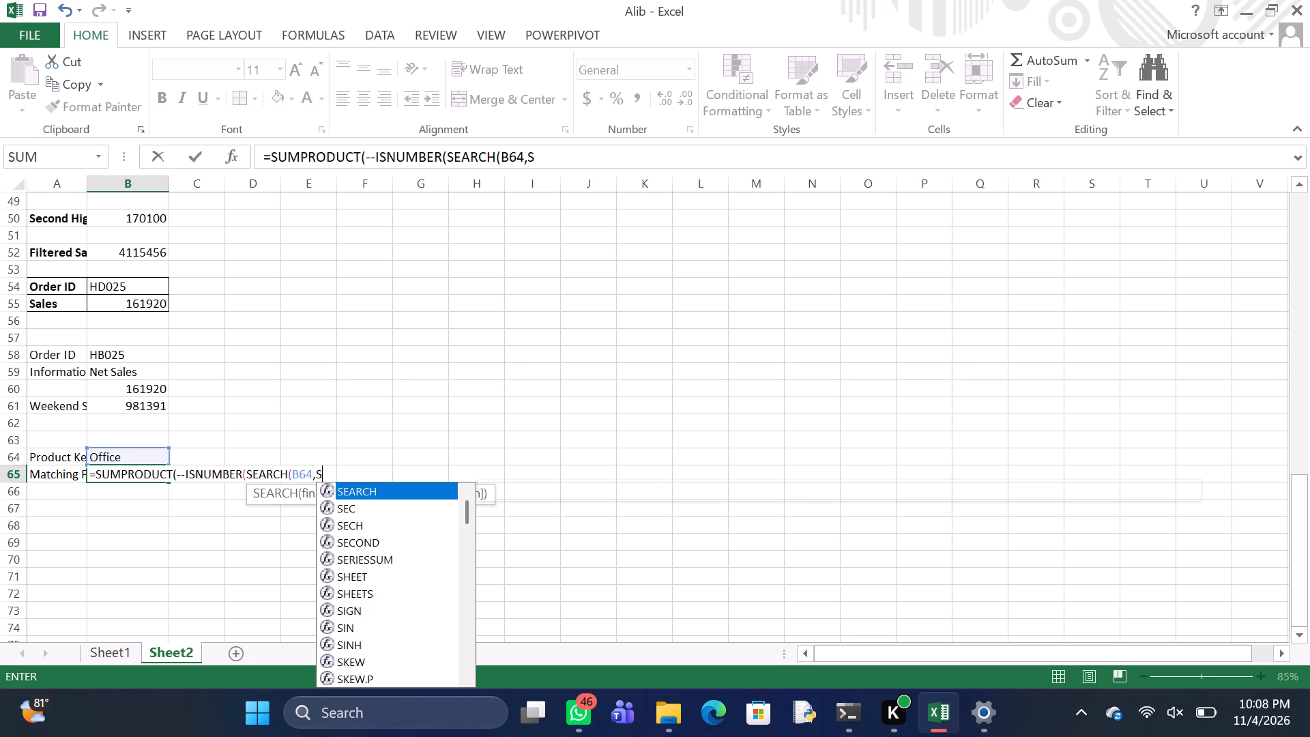
{"action": "key", "text": "h"}
{"action": "type", "text": "eet"}
{"action": "key", "text": "1"}
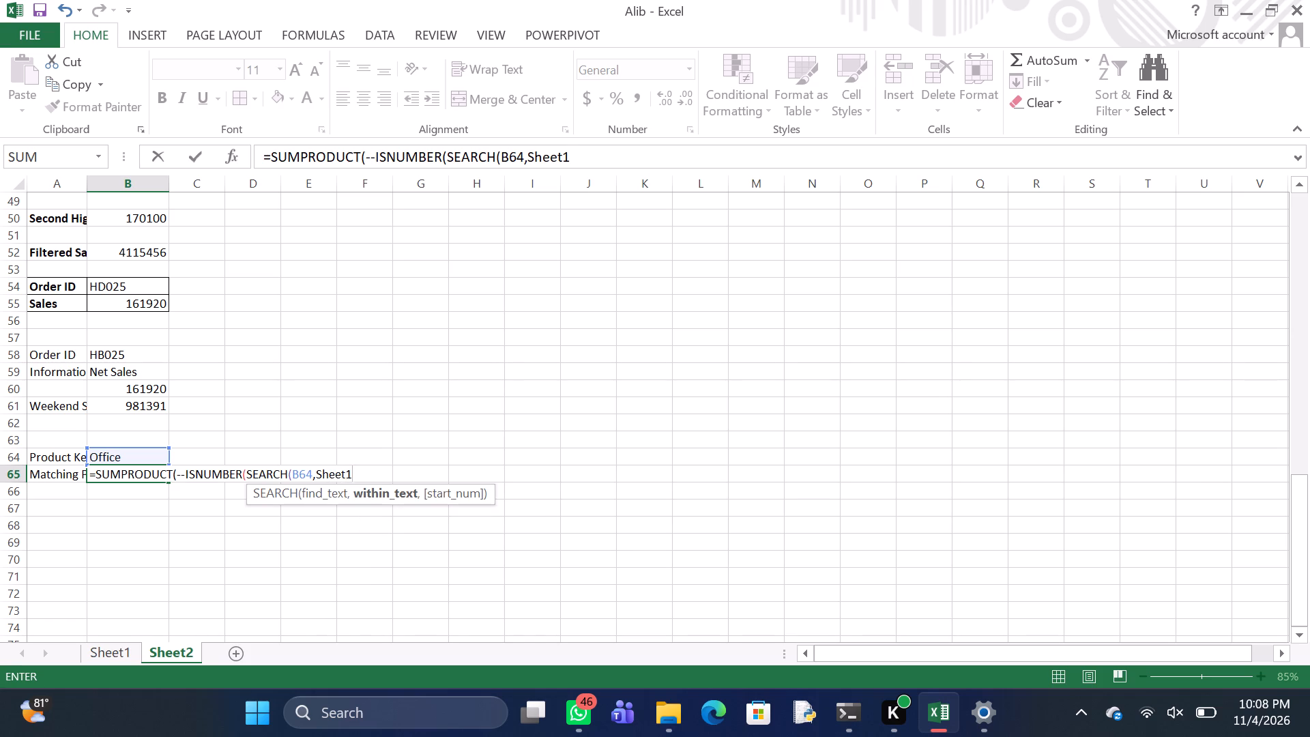
{"action": "key", "text": "shift+exclam"}
{"action": "key", "text": "shift+dollar"}
{"action": "key", "text": "d"}
{"action": "key", "text": "shift+dollar"}
{"action": "key", "text": "2"}
{"action": "key", "text": "shift+colon"}
{"action": "key", "text": "shift+dollar"}
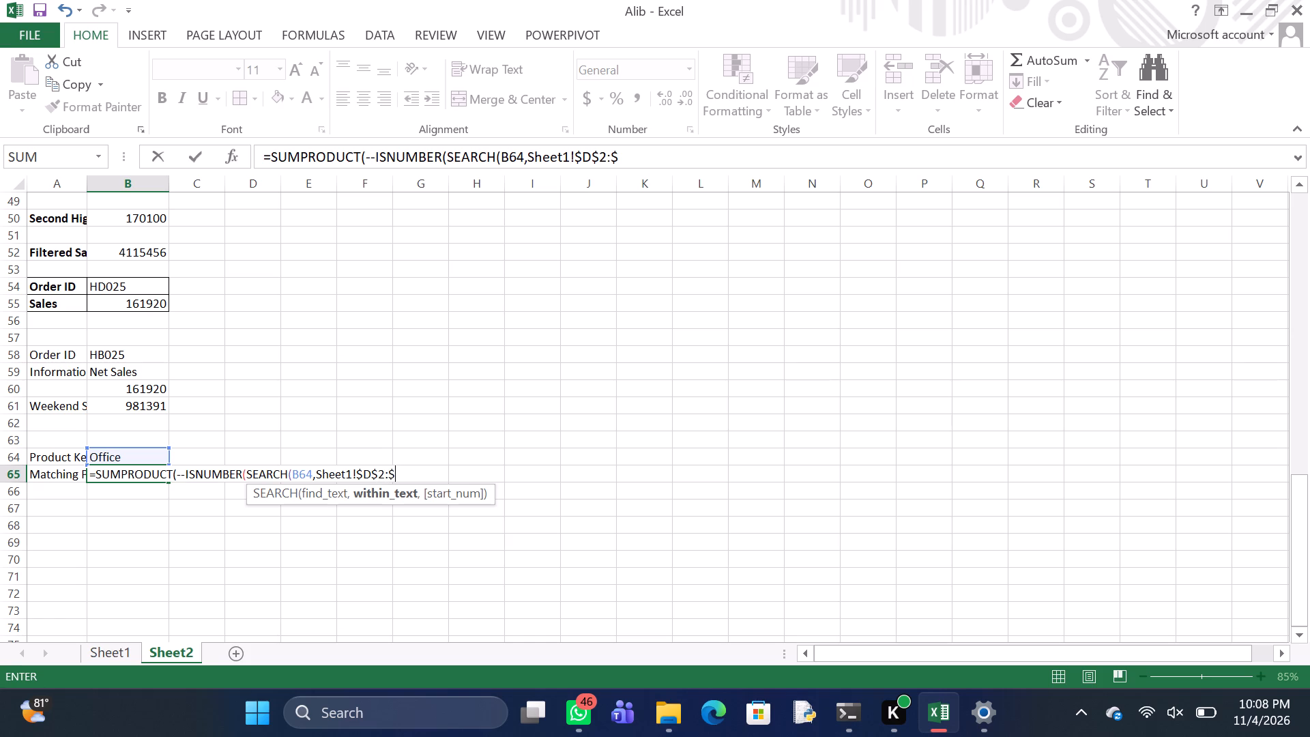
{"action": "key", "text": "d"}
{"action": "key", "text": "shift+dollar"}
{"action": "type", "text": "67"}
{"action": "type", "text": "))"}
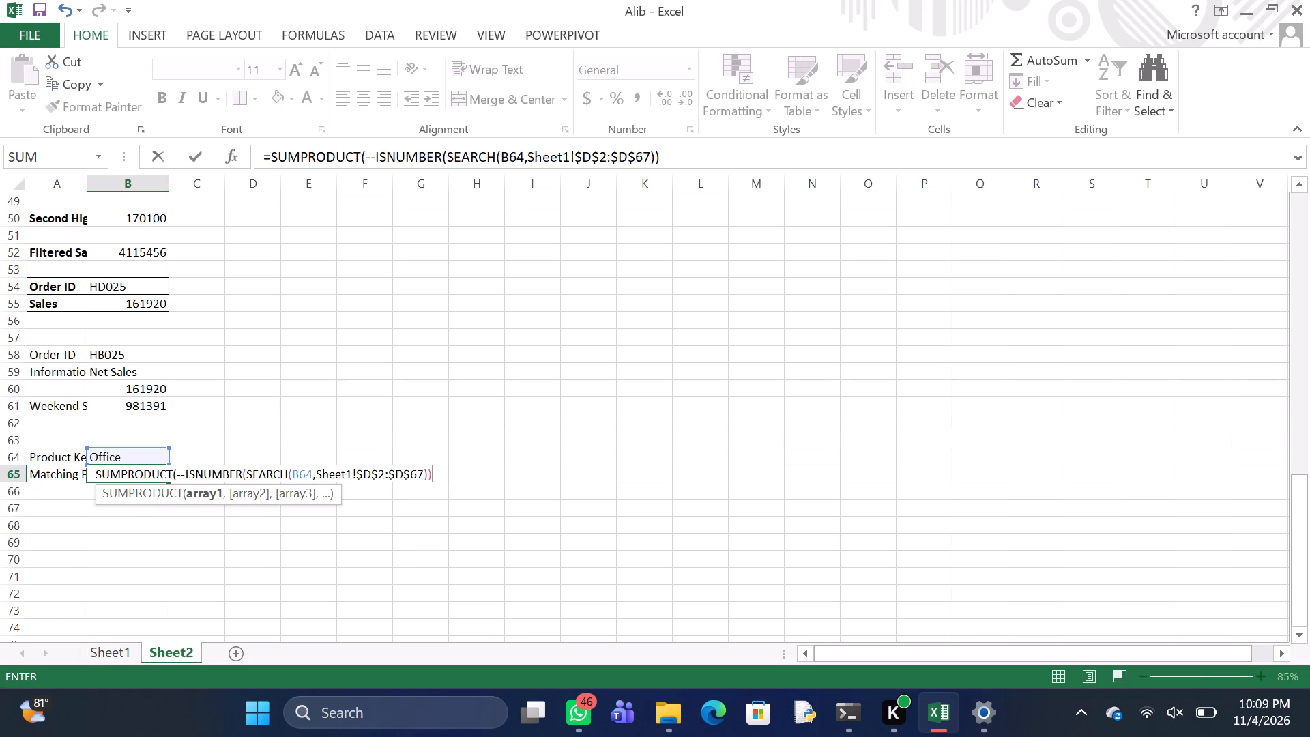
Add Sheet1!$K$2:$K$67 as the second SUMPRODUCT array and complete the formula in B65.
{"action": "key", "text": "comma"}
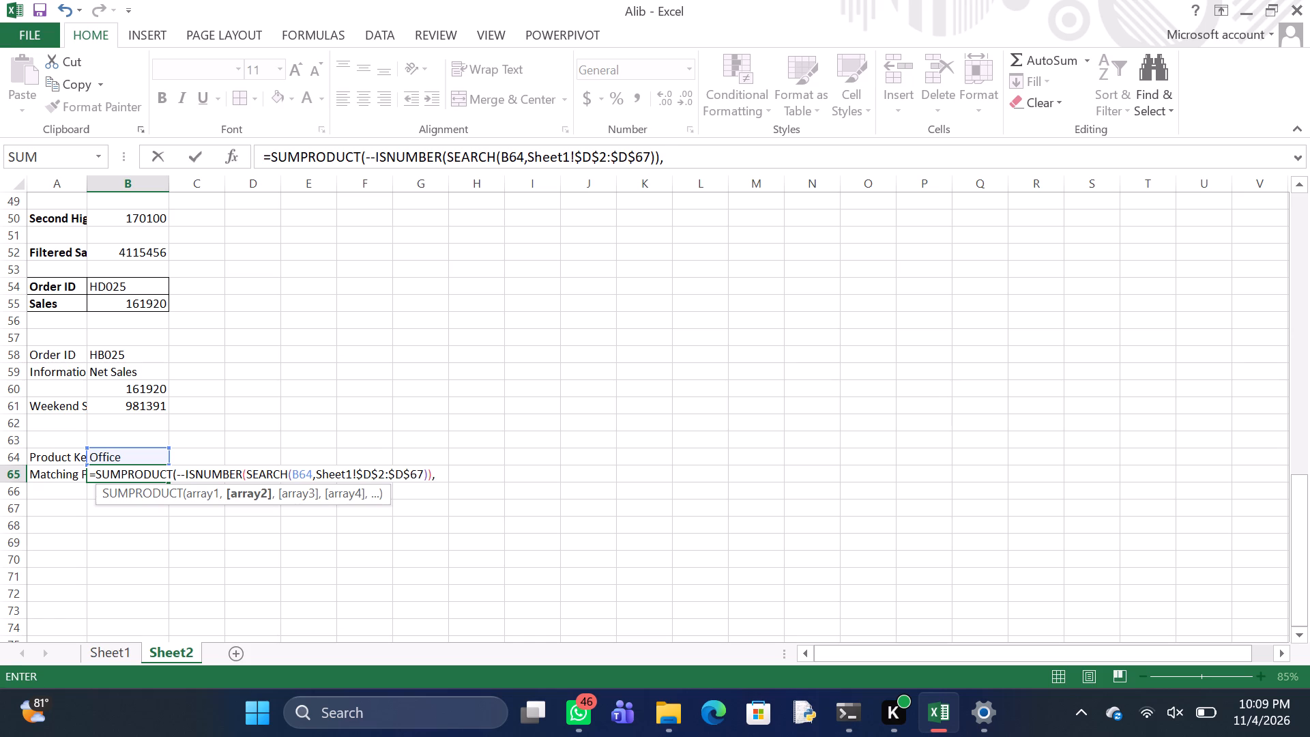
{"action": "key", "text": "s"}
{"action": "type", "text": "heet"}
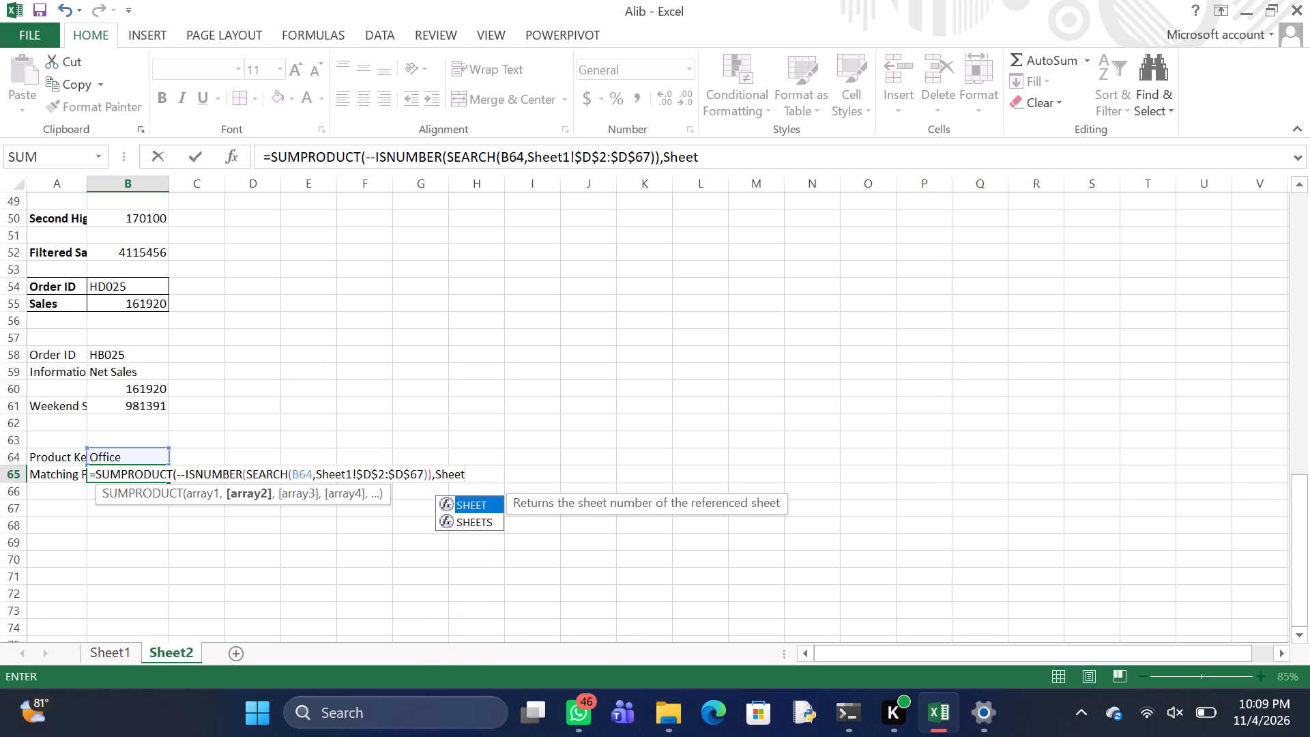
{"action": "key", "text": "1"}
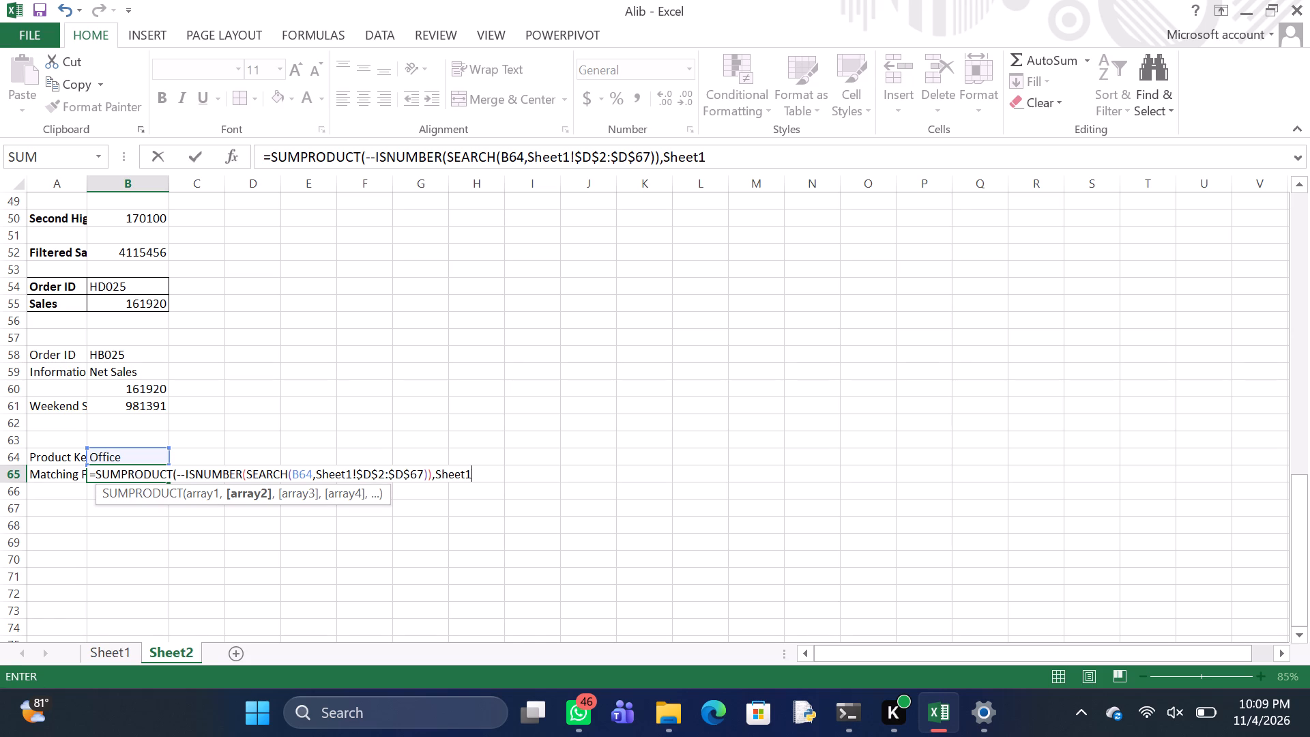
{"action": "key", "text": "shift+dollar"}
{"action": "key", "text": "BackSpace"}
{"action": "key", "text": "shift+exclam"}
{"action": "key", "text": "shift+dollar"}
{"action": "key", "text": "k"}
{"action": "key", "text": "shift+dollar"}
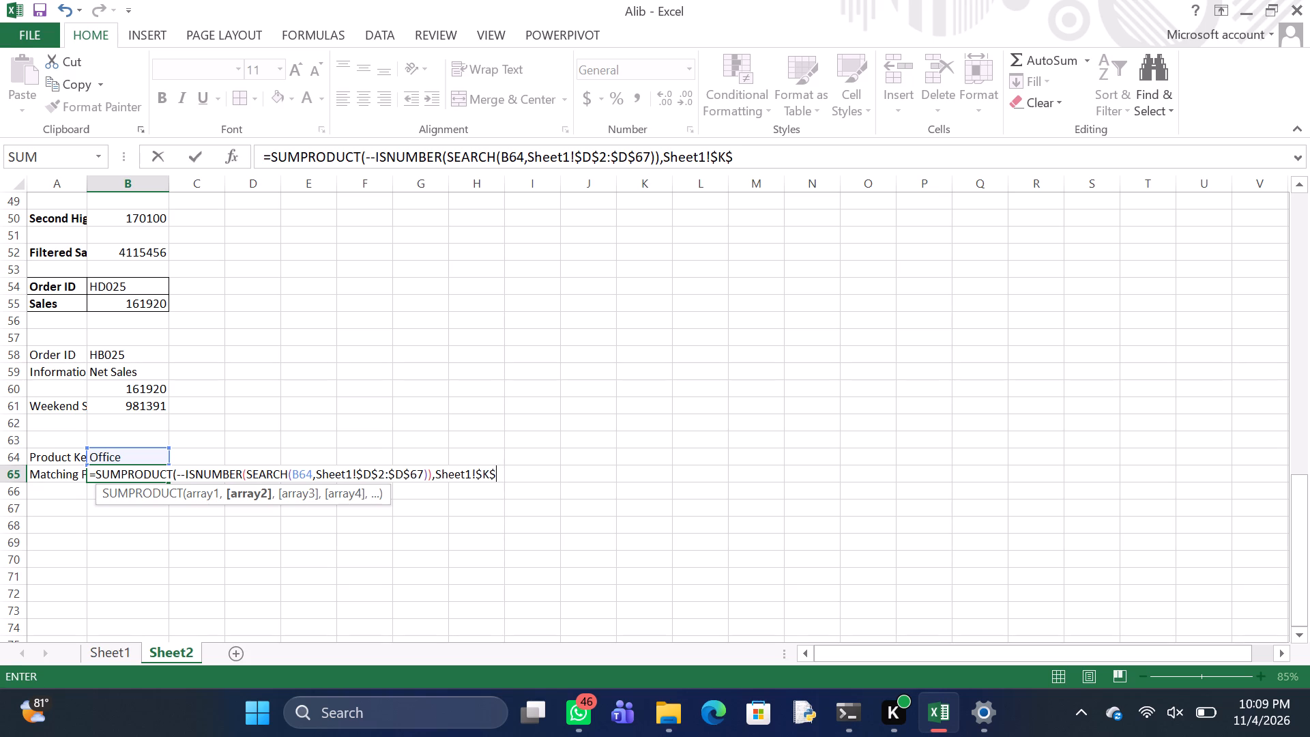
{"action": "key", "text": "2"}
{"action": "key", "text": "shift+colon"}
{"action": "key", "text": "shift+dollar"}
{"action": "key", "text": "k"}
{"action": "key", "text": "shift+dollar"}
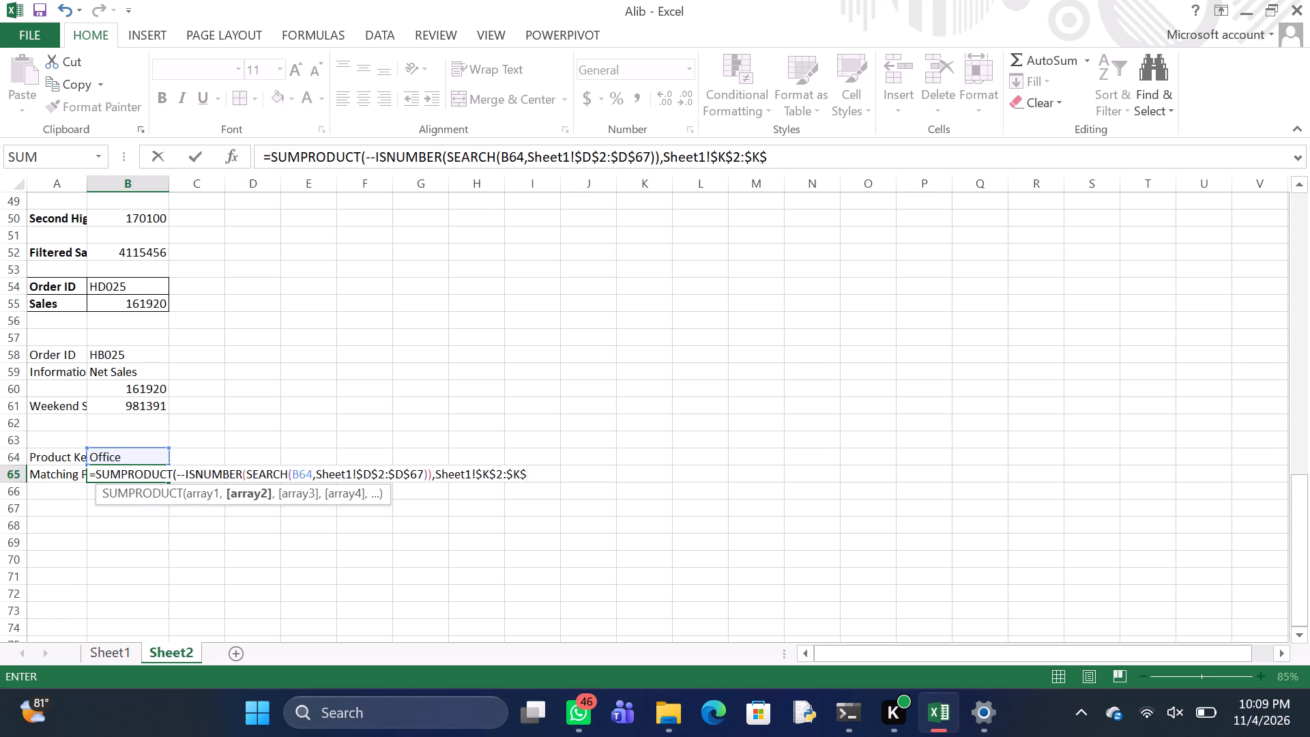
{"action": "type", "text": "67"}
{"action": "key", "text": "shift+parenright"}
{"action": "key", "text": "Return"}
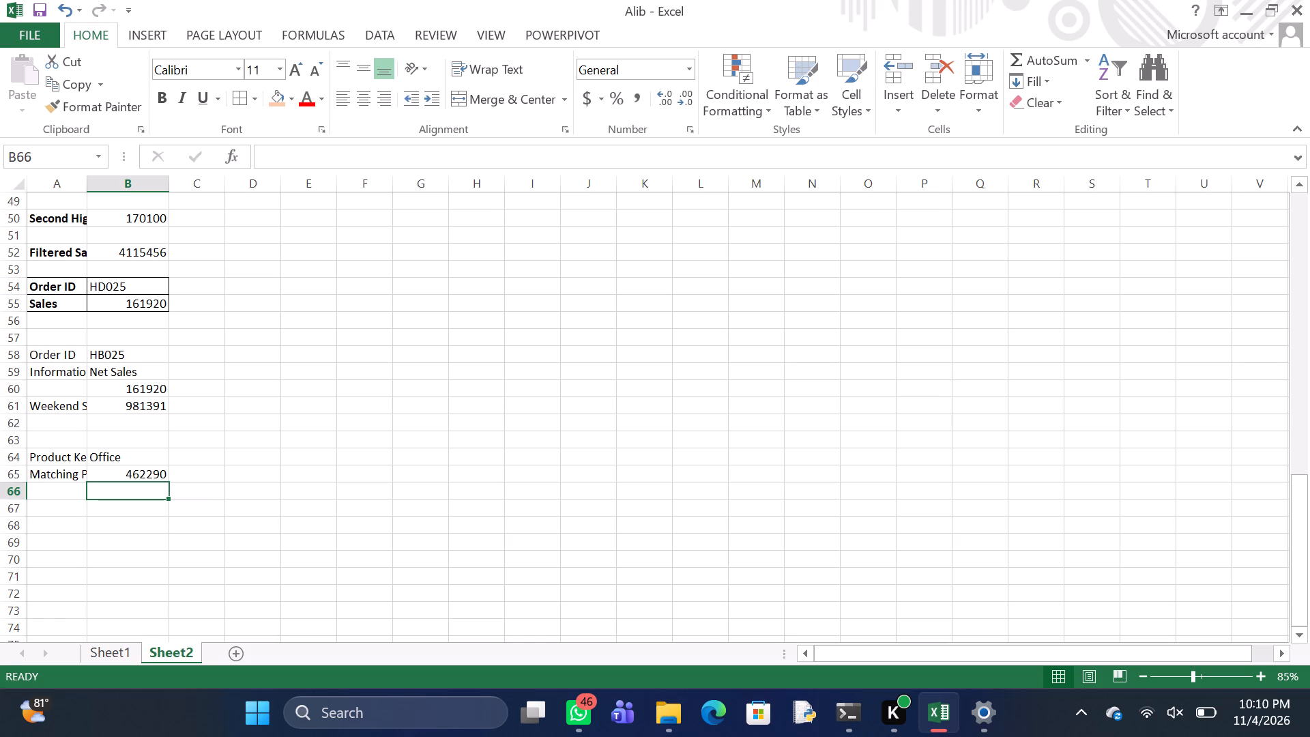
Select cell A68 below the Matching Product Sales block.
{"action": "left_click", "coordinate": [84, 521]}
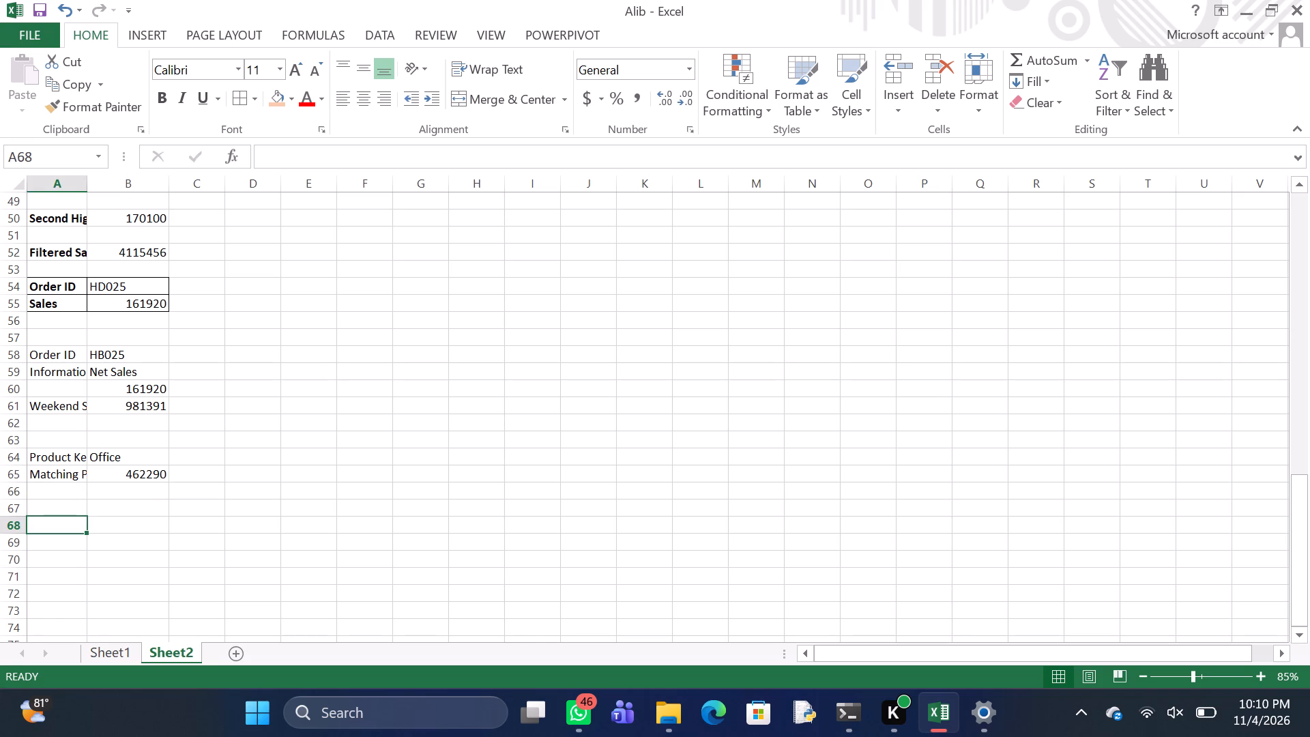
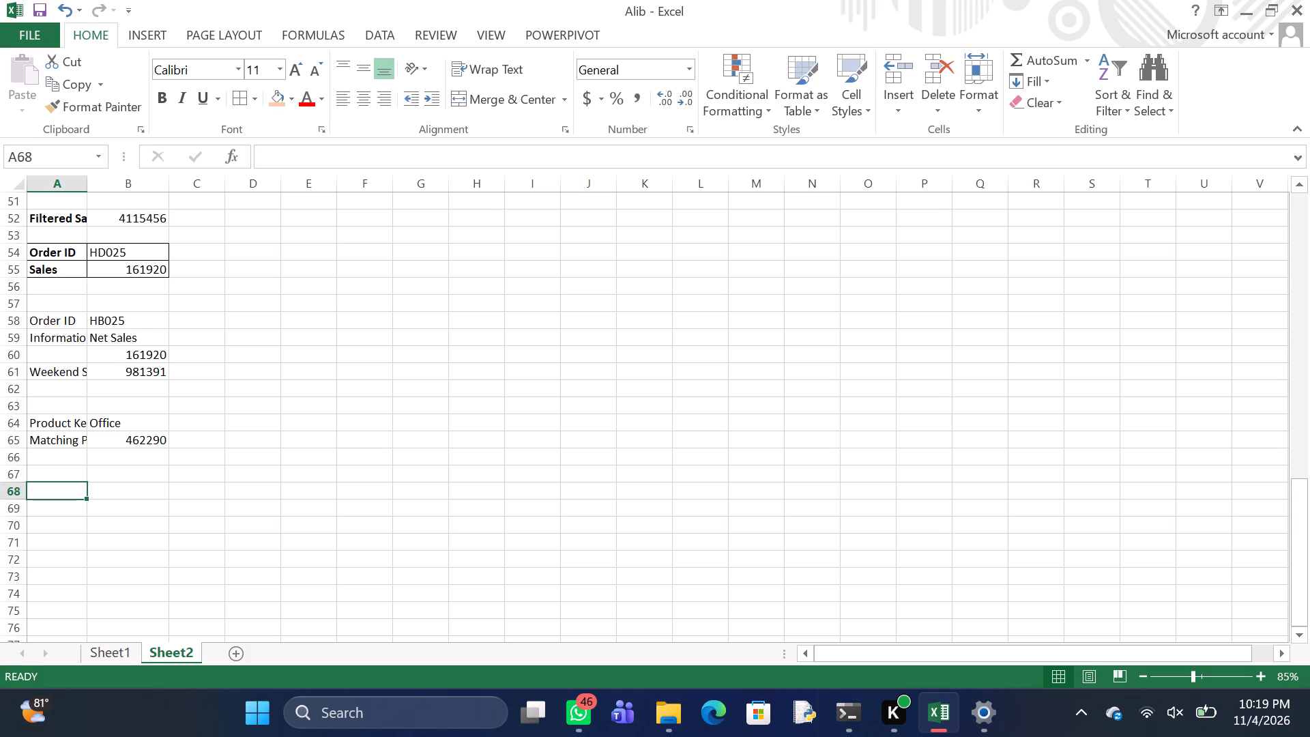
Enter the label Qualifying Orders in cell A67.
{"action": "left_click", "coordinate": [38, 475]}
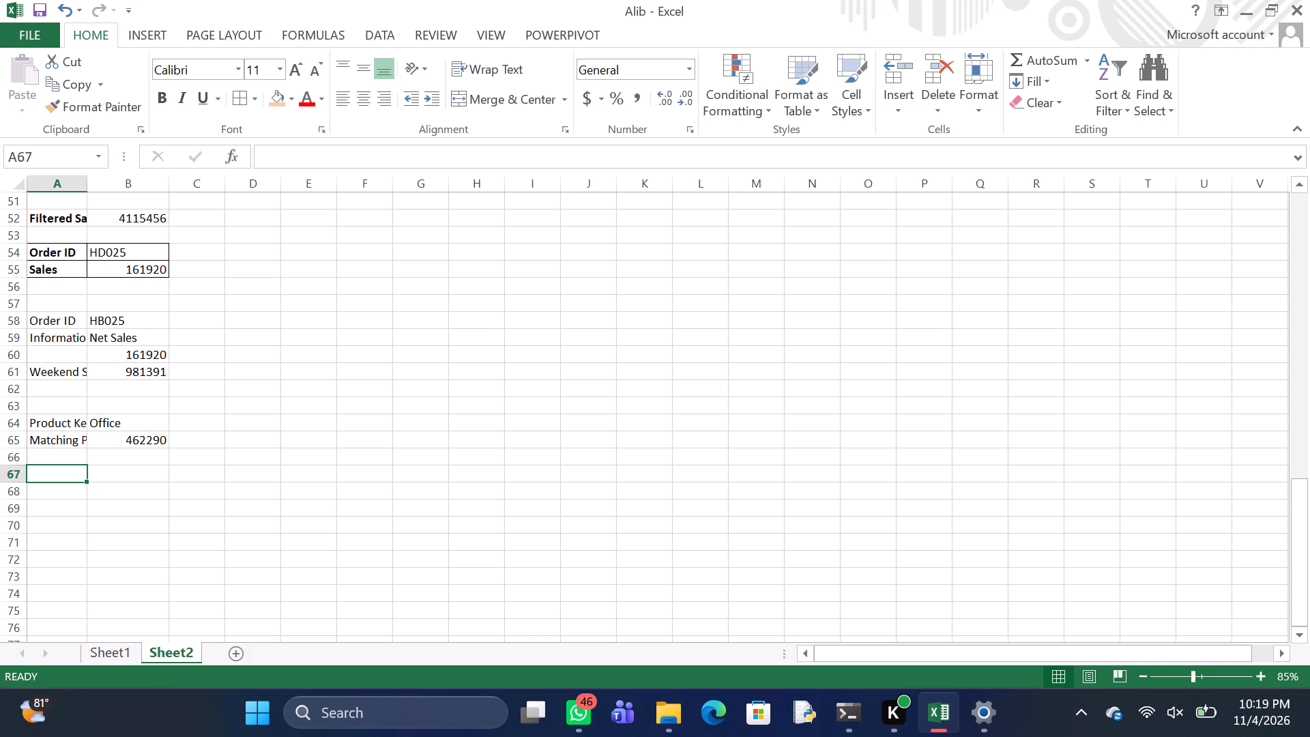
{"action": "key", "text": "q"}
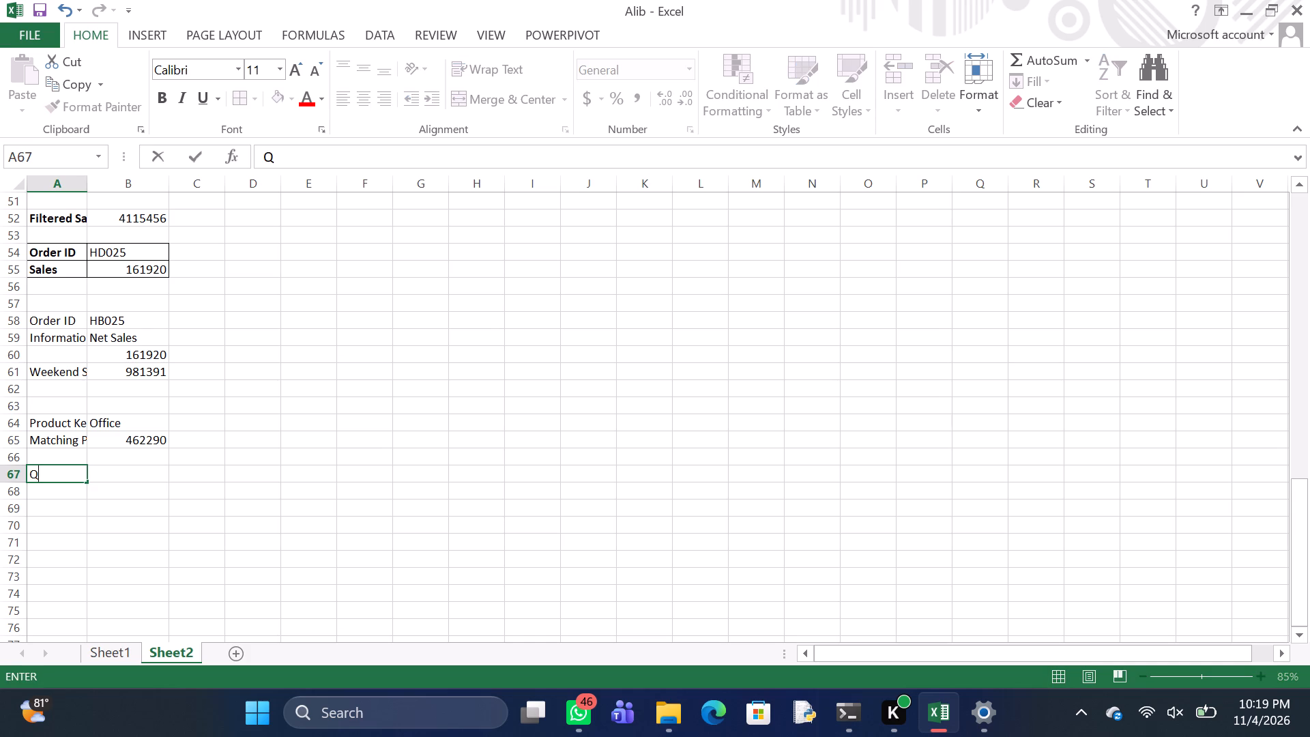
{"action": "type", "text": "ualif"}
{"action": "type", "text": "ying"}
{"action": "key", "text": "space"}
{"action": "key", "text": "o"}
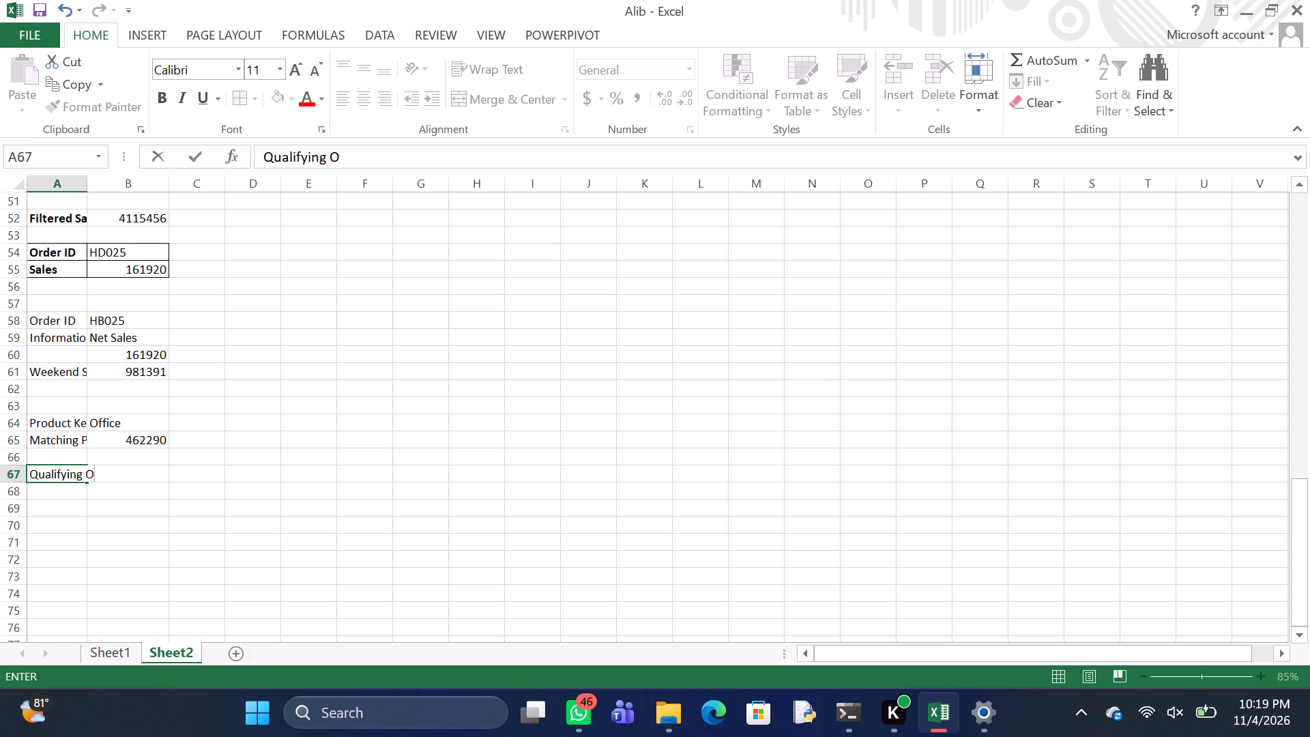
{"action": "type", "text": "rders"}
{"action": "key", "text": "Return"}
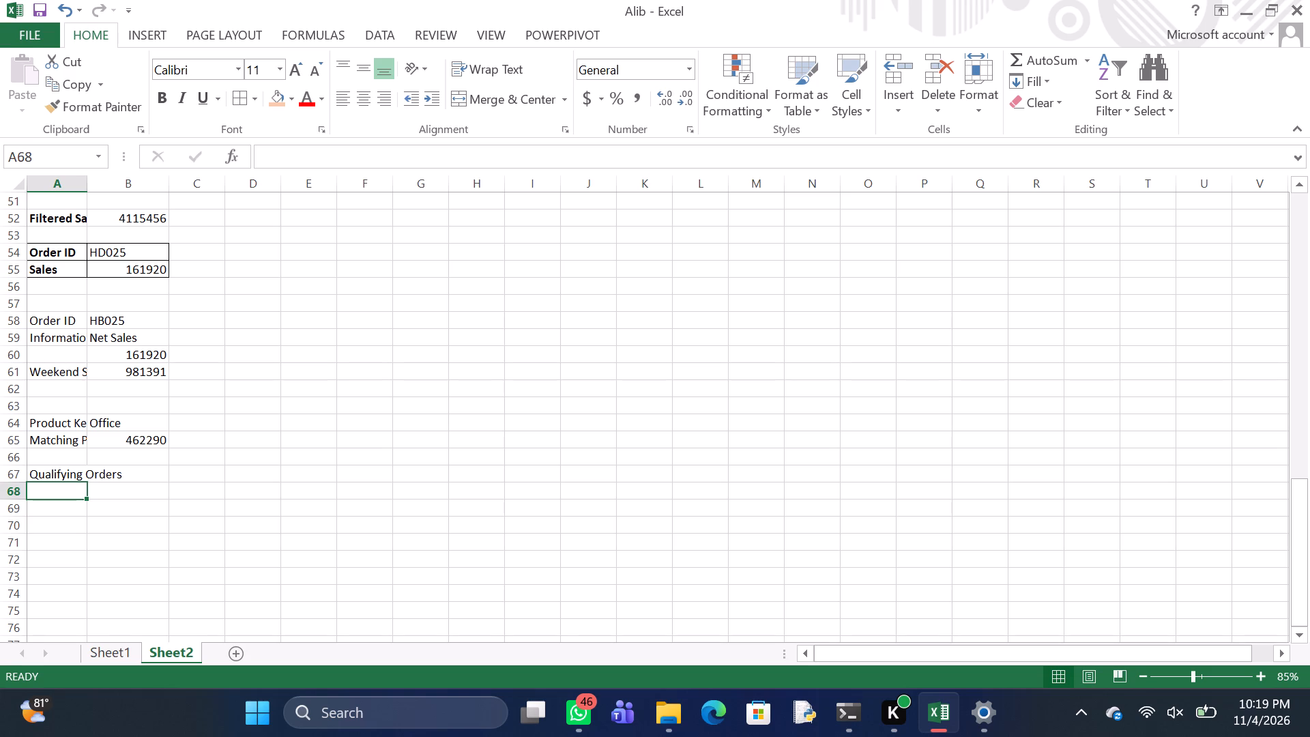
Start a COUNTIFS formula in B67 with Sheet1!$E$2:$E$67 as the first criteria range.
{"action": "left_click", "coordinate": [119, 471]}
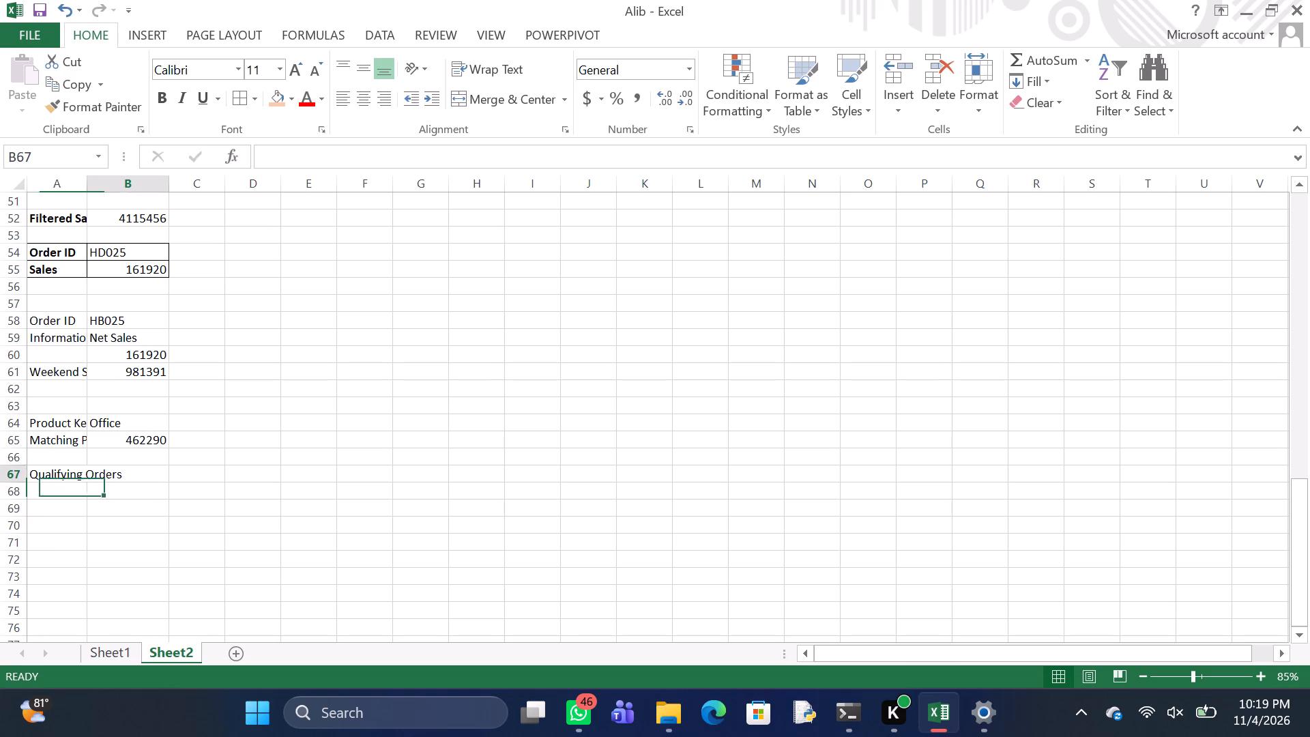
{"action": "key", "text": "equal"}
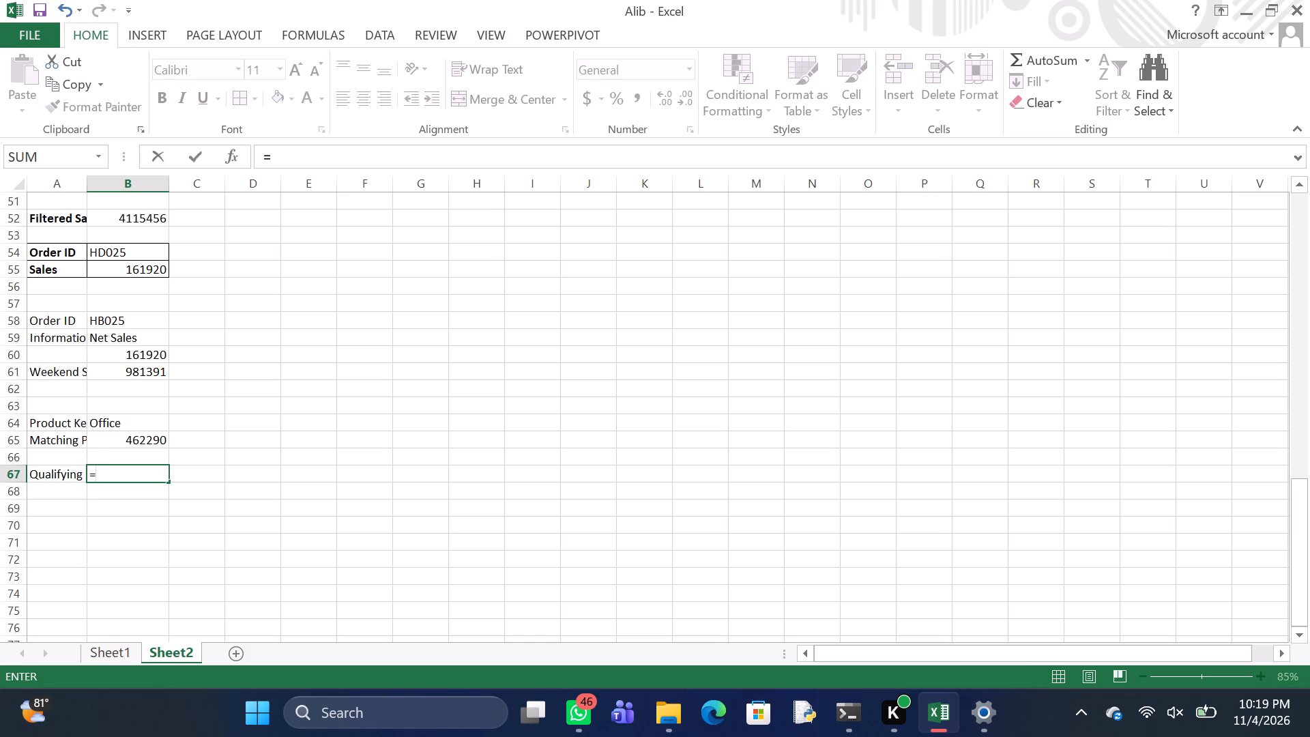
{"action": "key", "text": "c"}
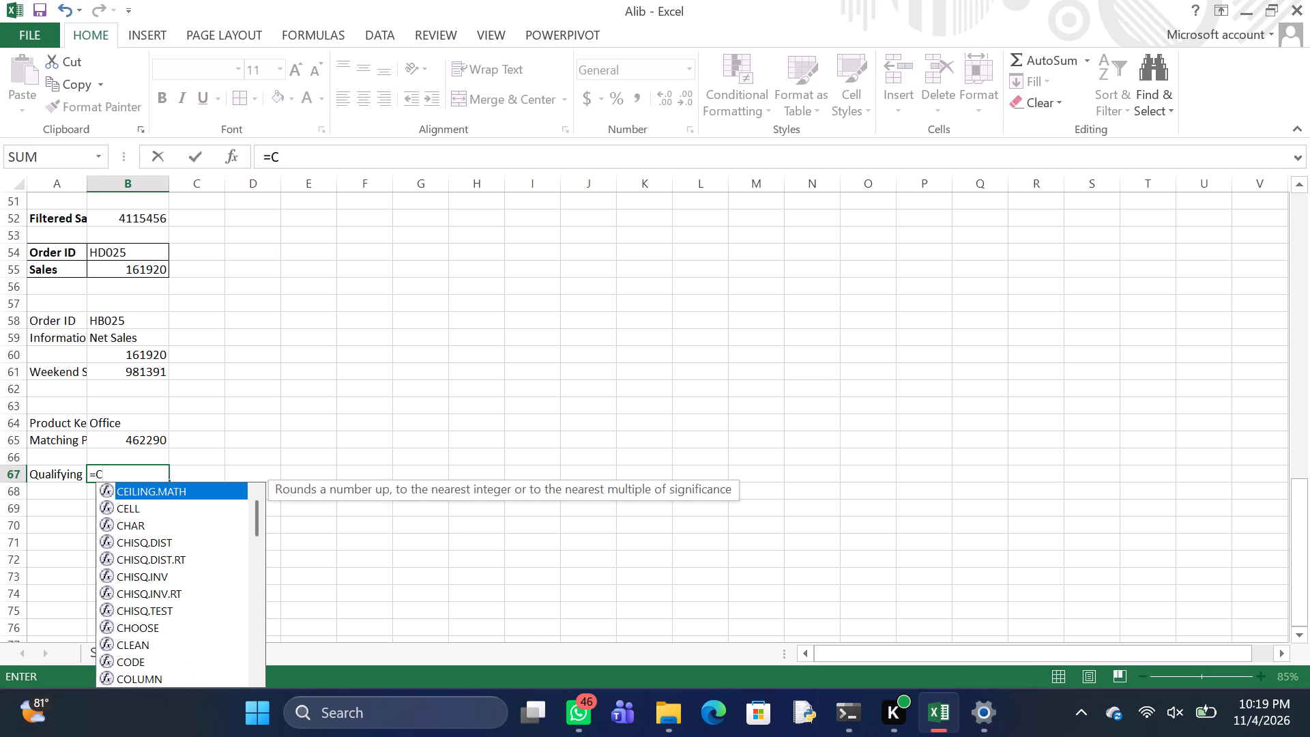
{"action": "type", "text": "OUNT"}
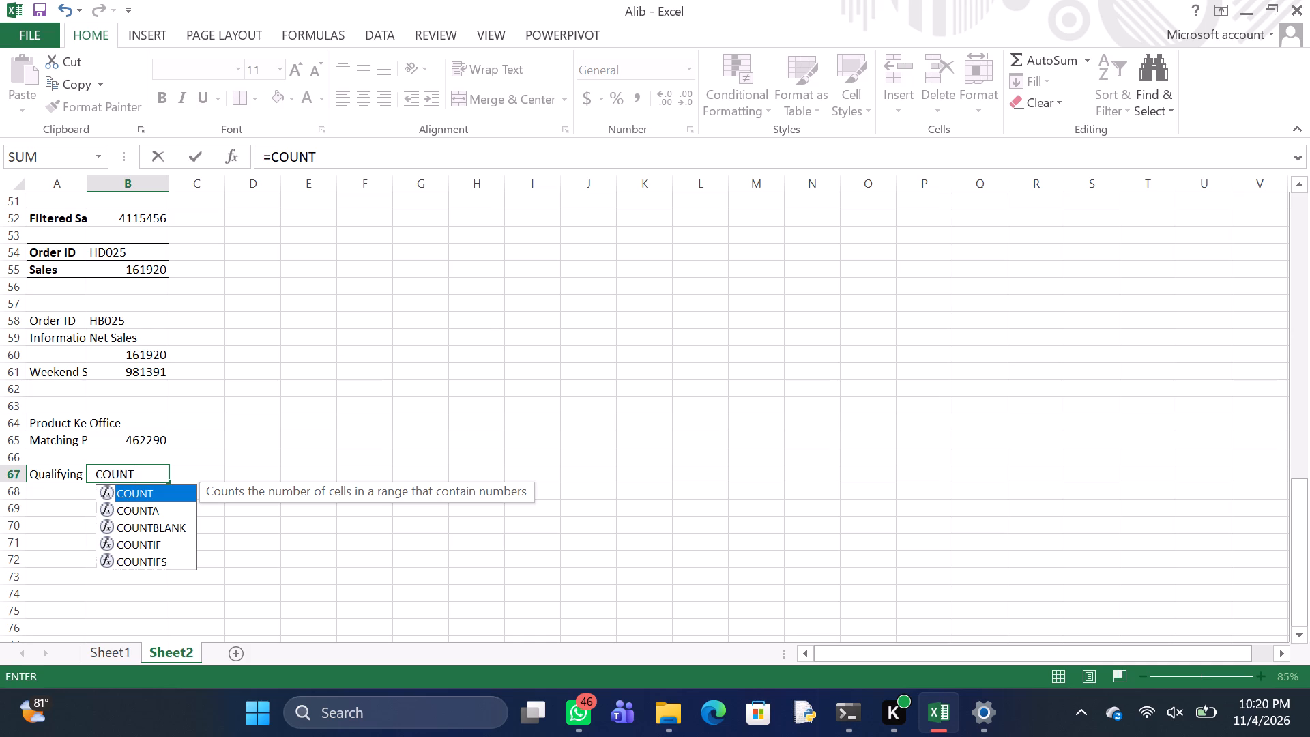
{"action": "type", "text": "IFS"}
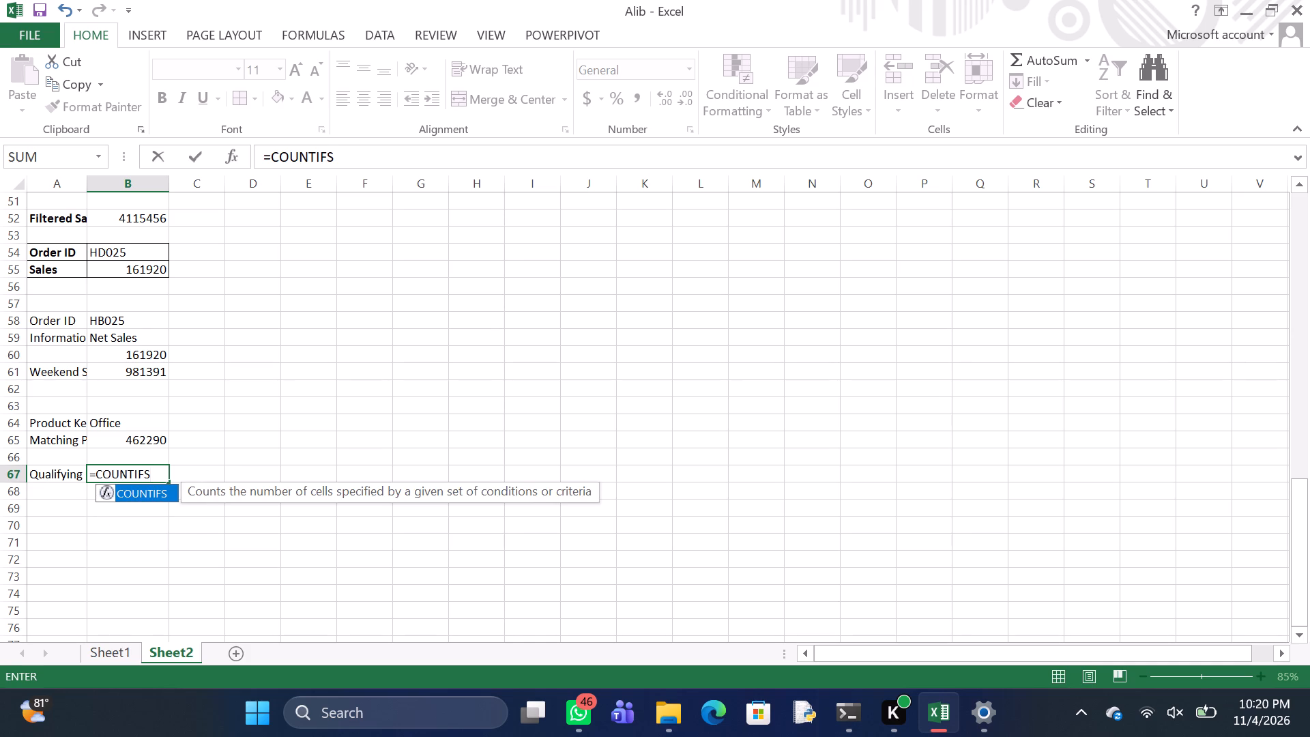
{"action": "key", "text": "shift+parenleft"}
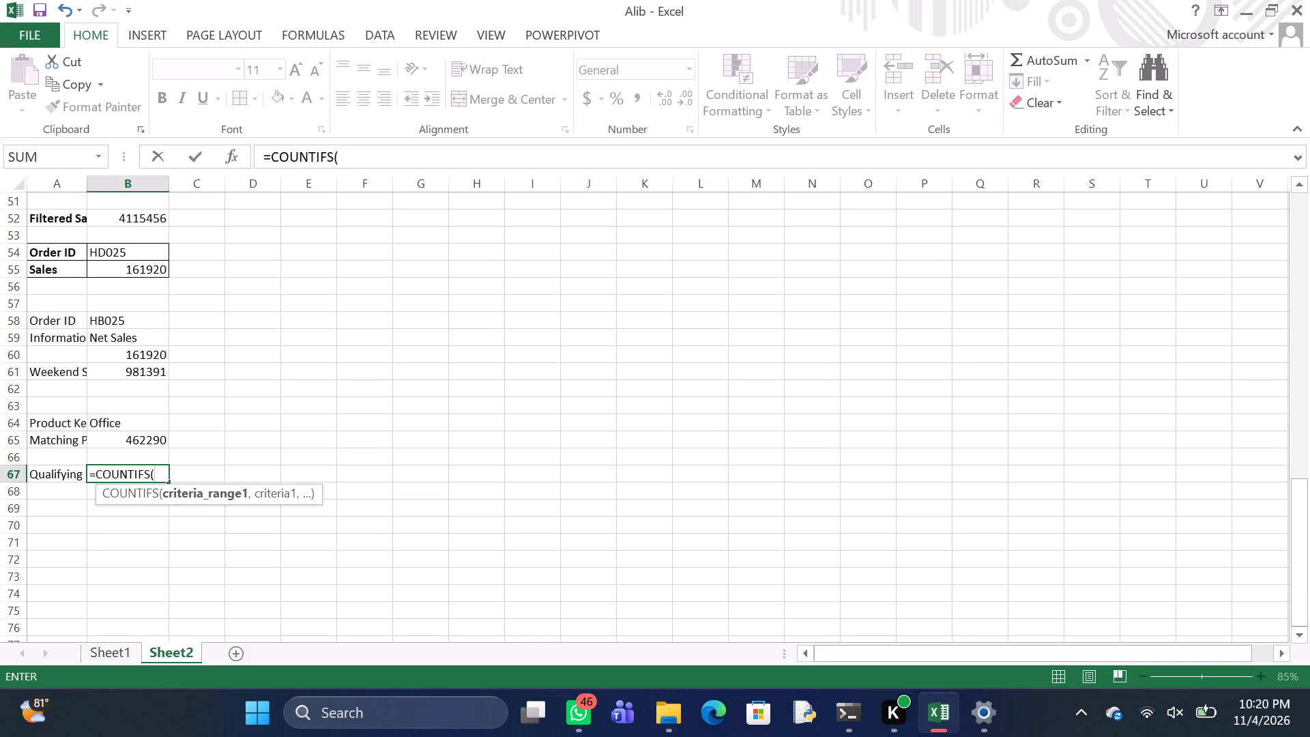
{"action": "key", "text": "s"}
{"action": "type", "text": "heet"}
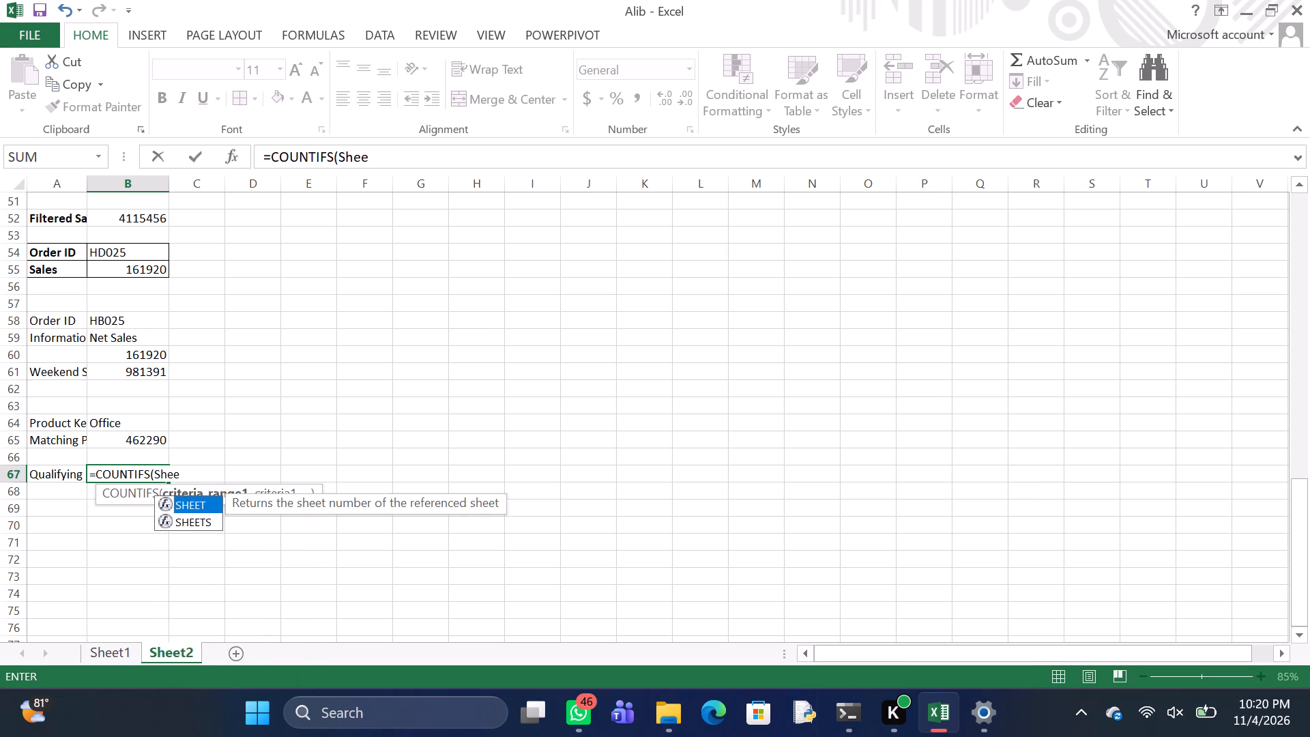
{"action": "key", "text": "1"}
{"action": "key", "text": "shift+exclam"}
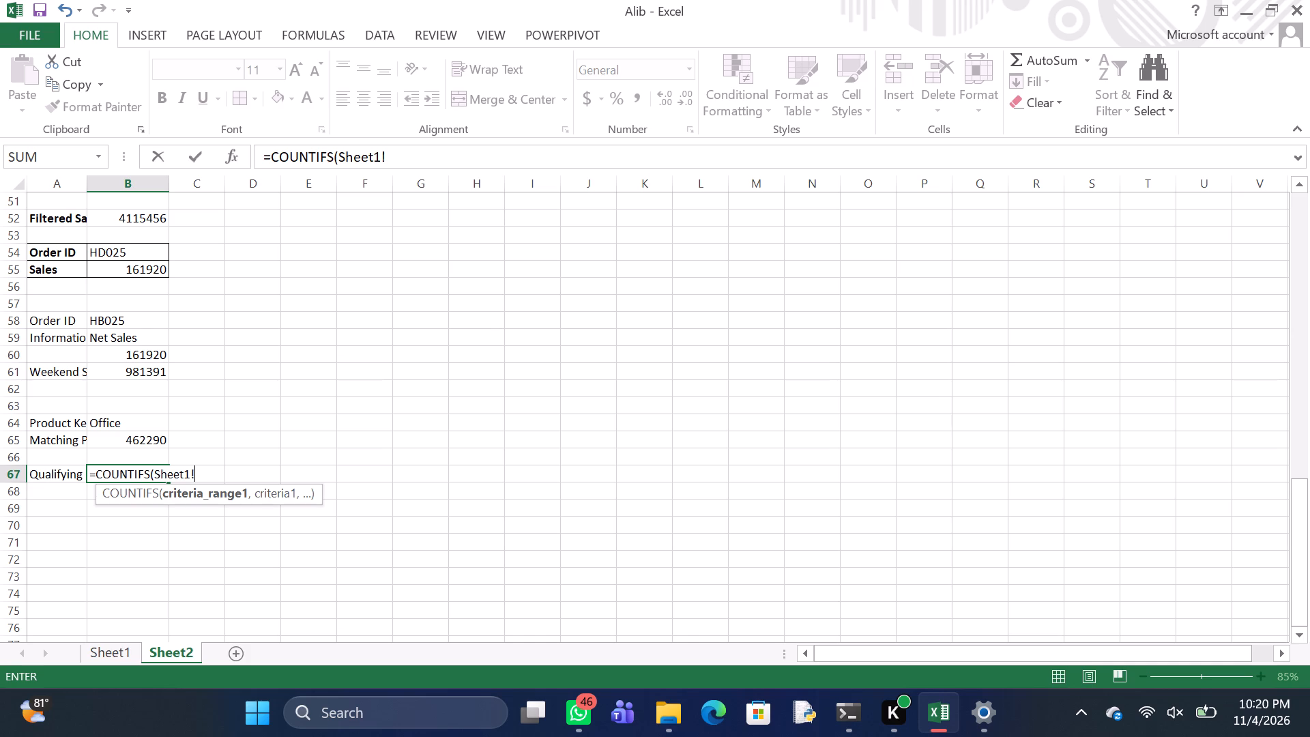
{"action": "key", "text": "shift+dollar"}
{"action": "key", "text": "e"}
{"action": "type", "text": "$2"}
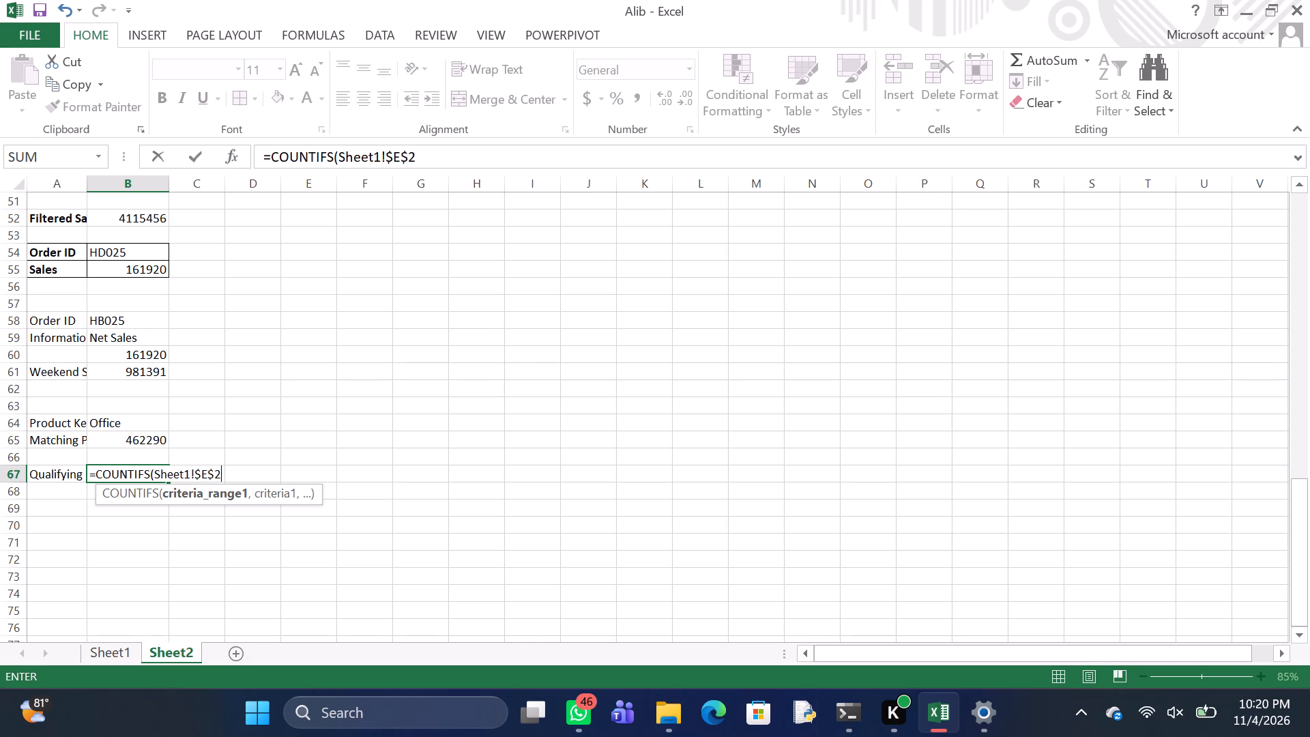
{"action": "key", "text": "shift+colon"}
{"action": "type", "text": "$E"}
{"action": "key", "text": "shift+dollar"}
{"action": "key", "text": "6"}
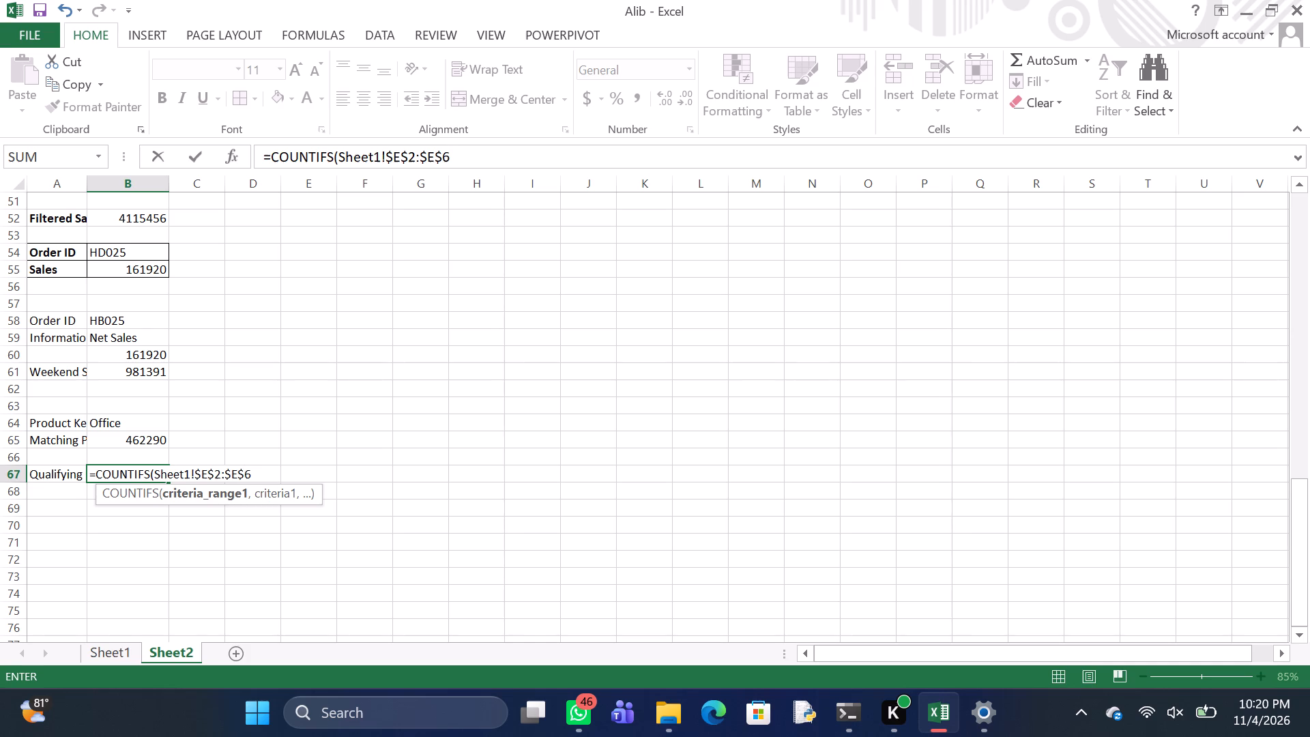
{"action": "key", "text": "7"}
{"action": "key", "text": "comma"}
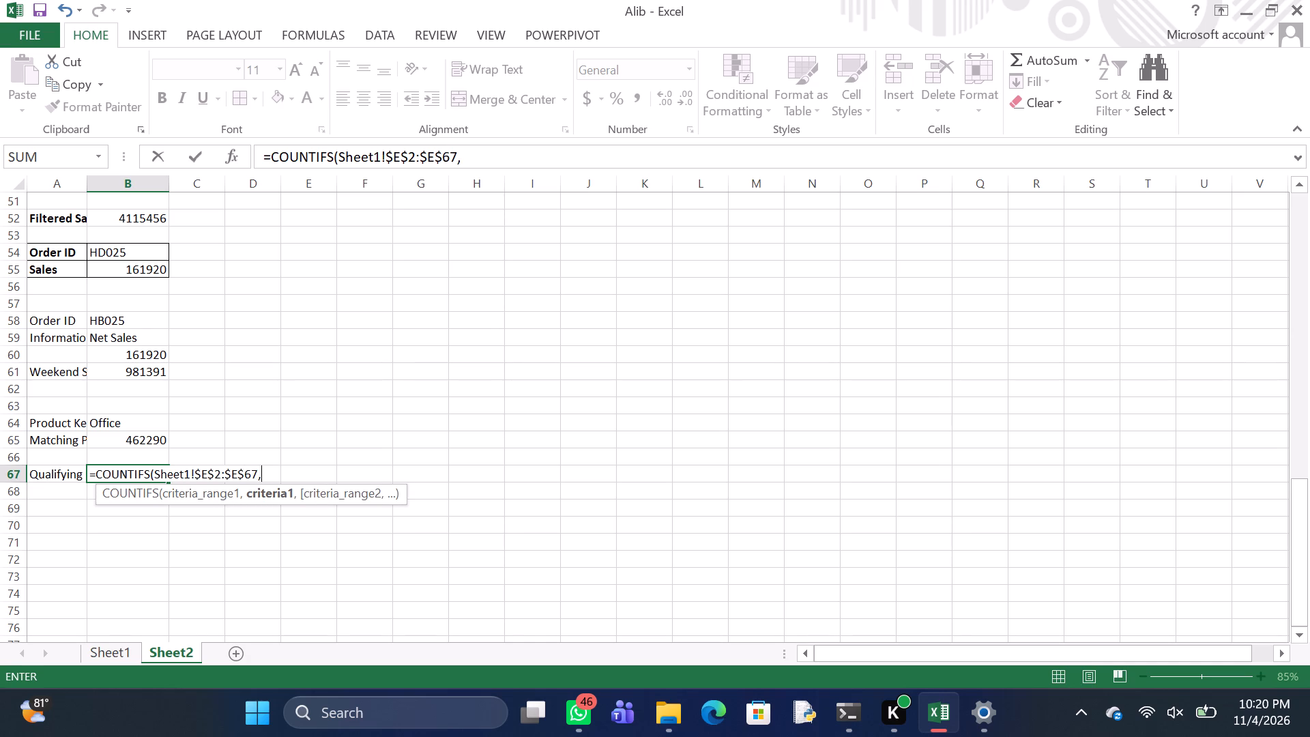
Set "Electronics" as the first criterion of the COUNTIFS formula in B67.
{"action": "key", "text": "shift+quotedbl"}
{"action": "key", "text": "e"}
{"action": "type", "text": "lectr"}
{"action": "type", "text": "onic"}
{"action": "key", "text": "s"}
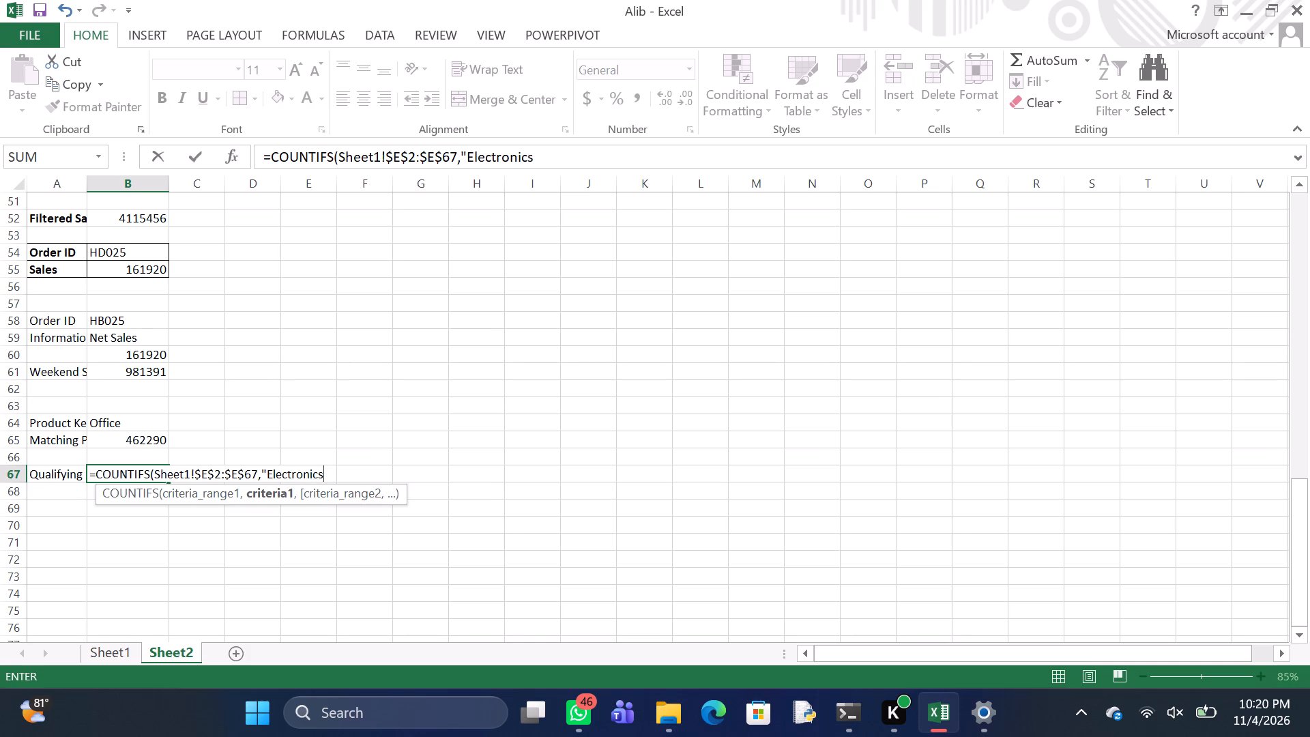
{"action": "key", "text": "shift+quotedbl"}
{"action": "key", "text": "comma"}
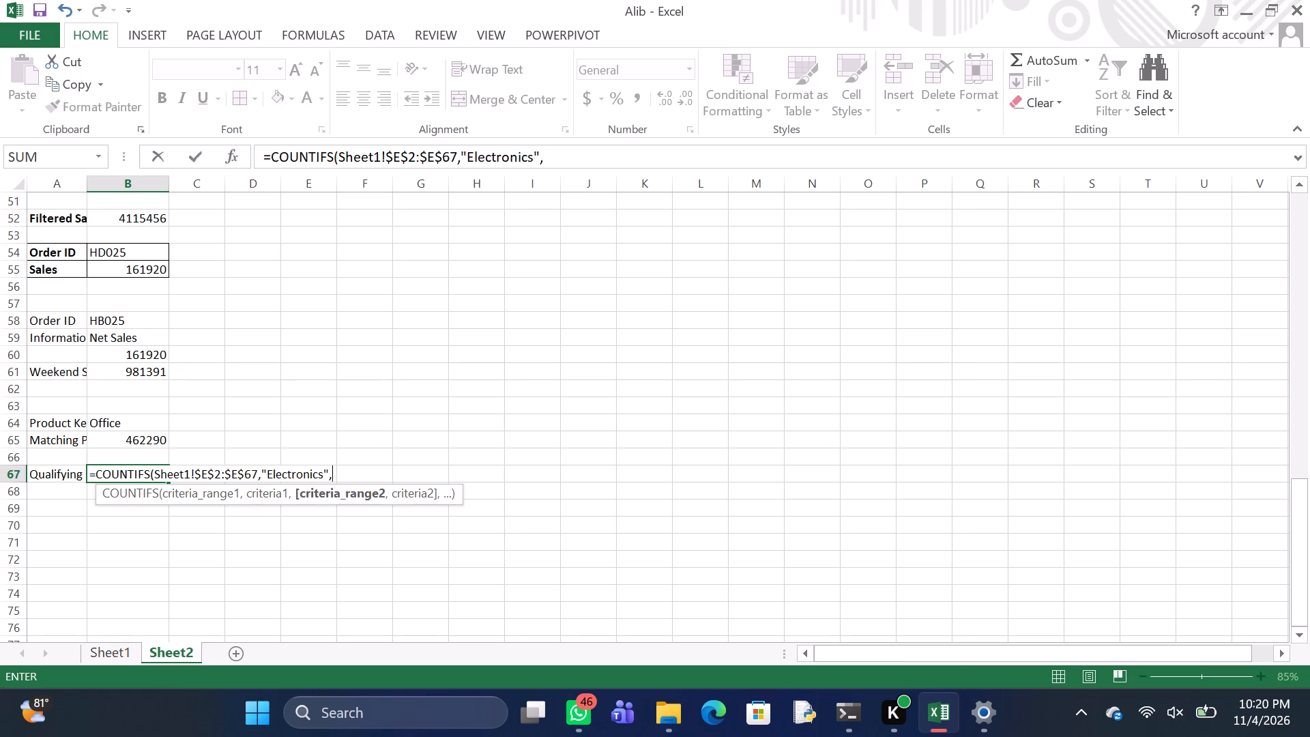
Add Sheet1!$I$2:$I$67 as the second criteria range of the COUNTIFS formula in B67.
{"action": "key", "text": "s"}
{"action": "type", "text": "heet1"}
{"action": "key", "text": "shift+exclam"}
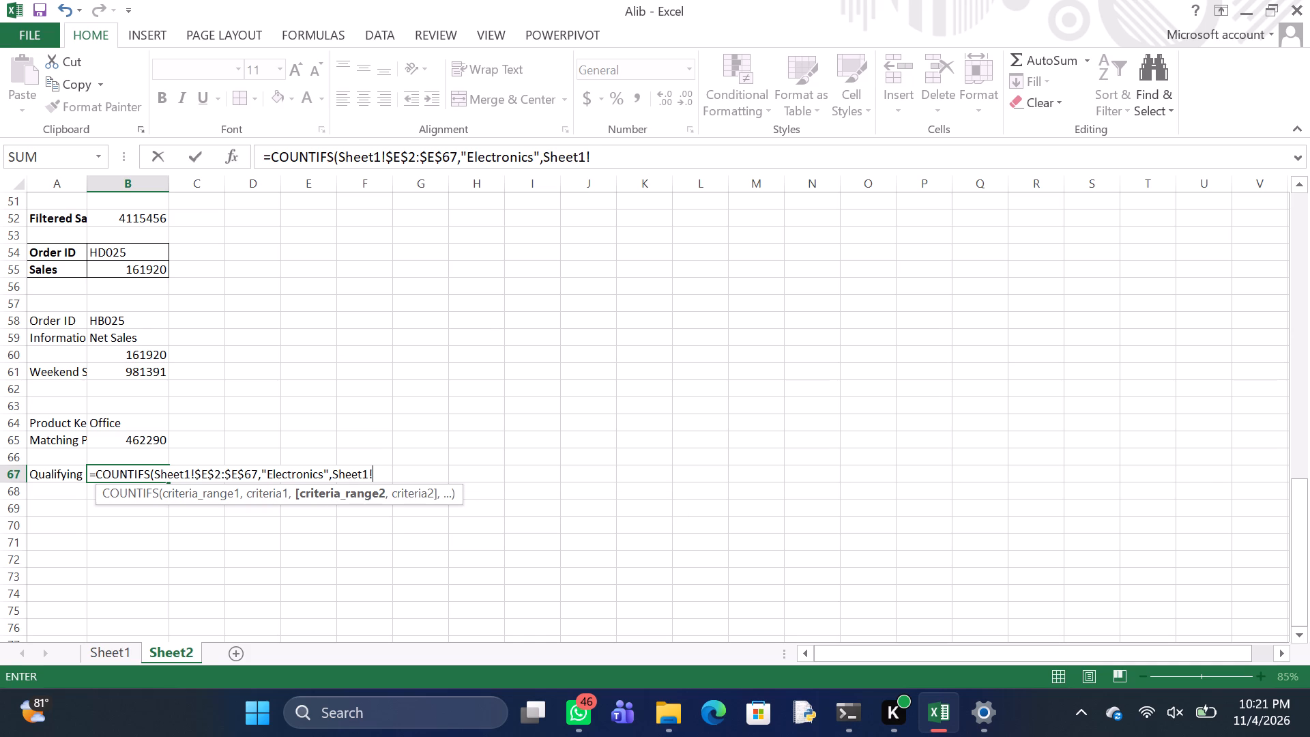
{"action": "key", "text": "shift+dollar"}
{"action": "key", "text": "i"}
{"action": "key", "text": "shift+dollar"}
{"action": "key", "text": "2"}
{"action": "key", "text": "shift+colon"}
{"action": "key", "text": "shift+dollar"}
{"action": "key", "text": "i"}
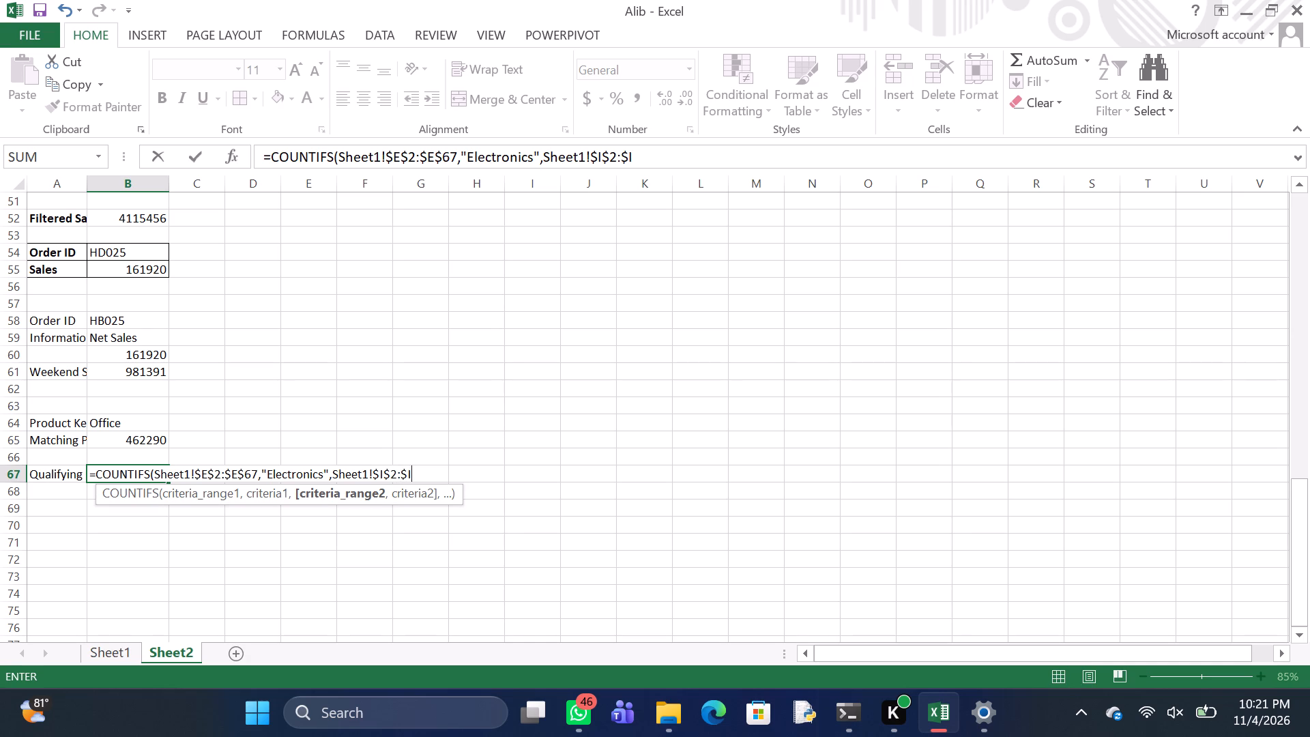
{"action": "key", "text": "shift+dollar"}
{"action": "type", "text": "67"}
{"action": "key", "text": "comma"}
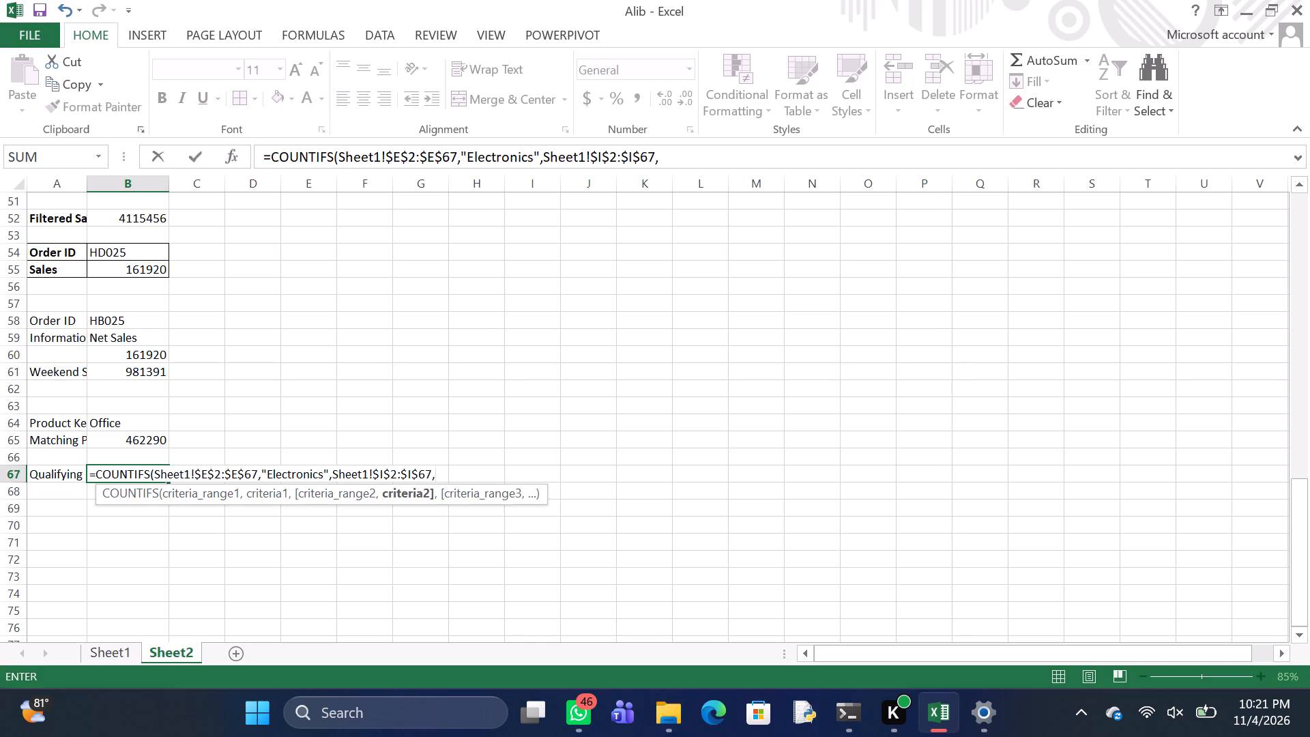
Set "Mpesa" as the second criterion of the COUNTIFS formula in B67.
{"action": "key", "text": "shift+quotedbl"}
{"action": "key", "text": "m"}
{"action": "key", "text": "p"}
{"action": "type", "text": "esa"}
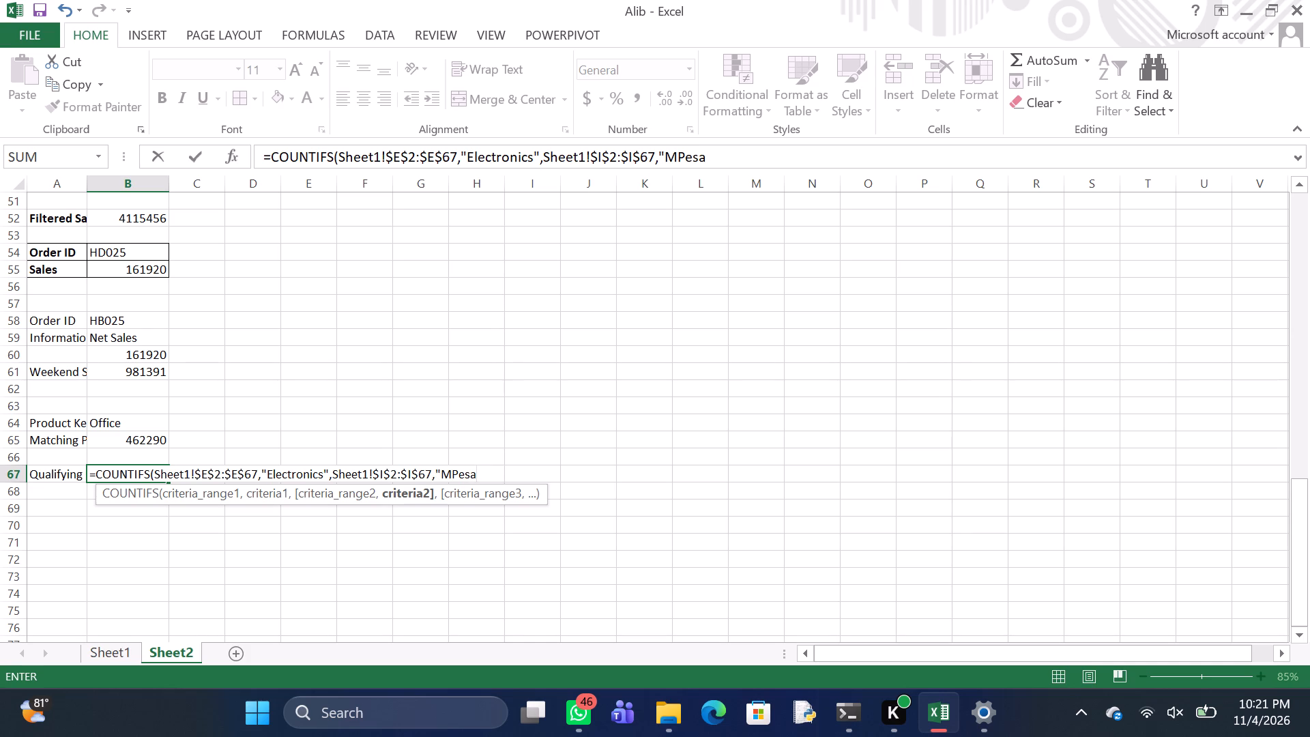
{"action": "key", "text": "shift+quotedbl"}
{"action": "key", "text": "comma"}
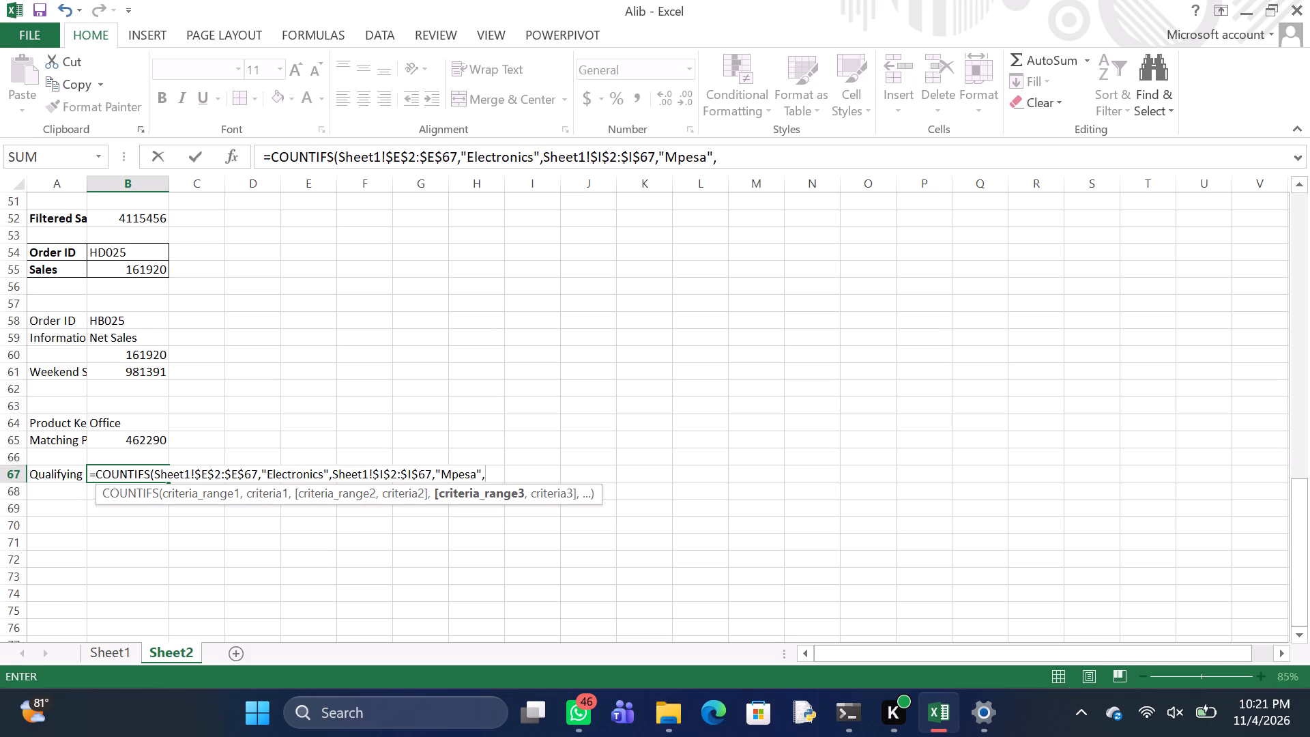
Add Sheet1!$F$2:$F$67 as the third criteria range of the COUNTIFS formula in B67.
{"action": "key", "text": "s"}
{"action": "type", "text": "heet"}
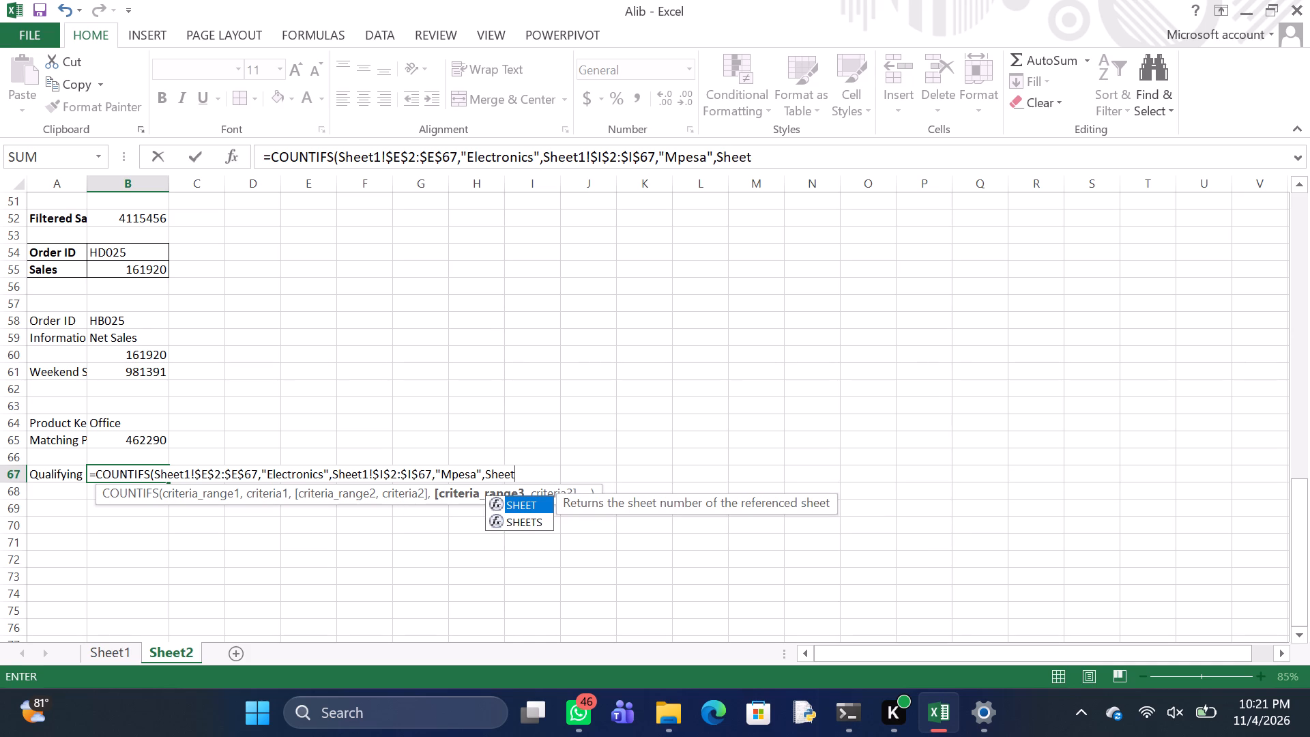
{"action": "key", "text": "1"}
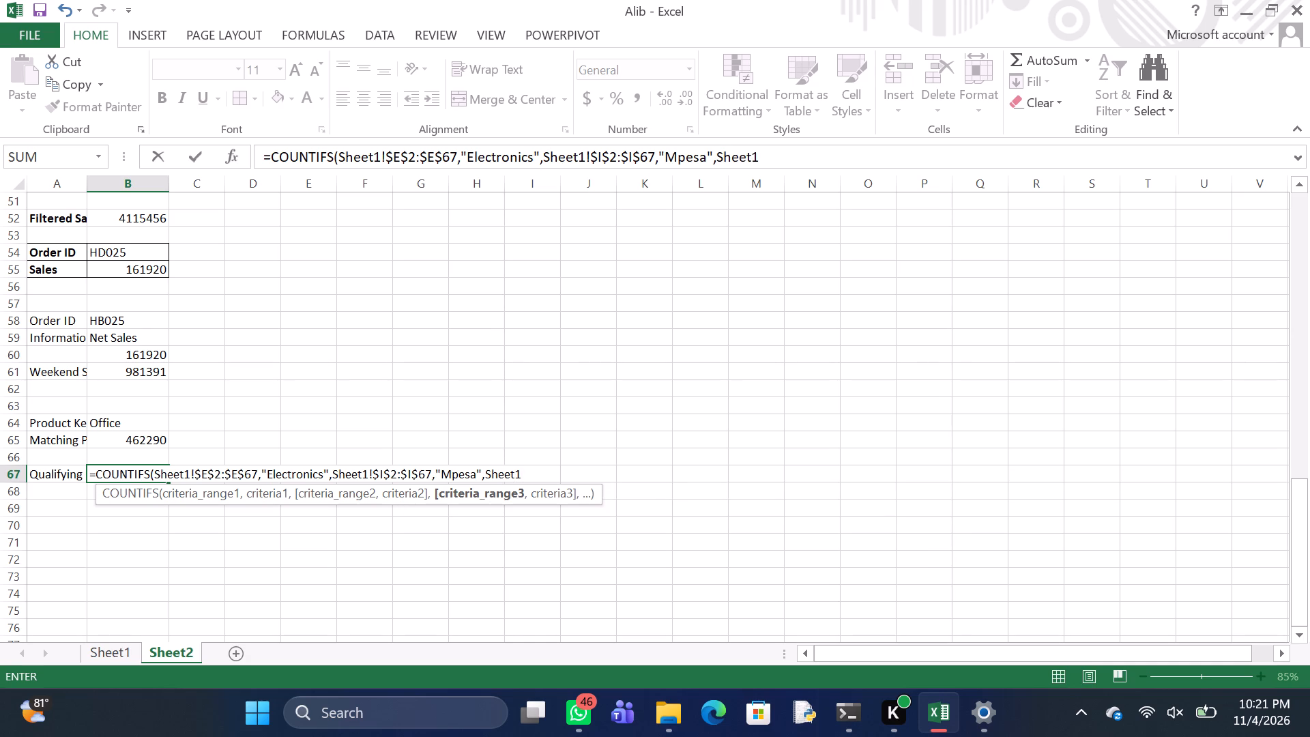
{"action": "key", "text": "shift+exclam"}
{"action": "key", "text": "shift+dollar"}
{"action": "key", "text": "f"}
{"action": "key", "text": "shift+dollar"}
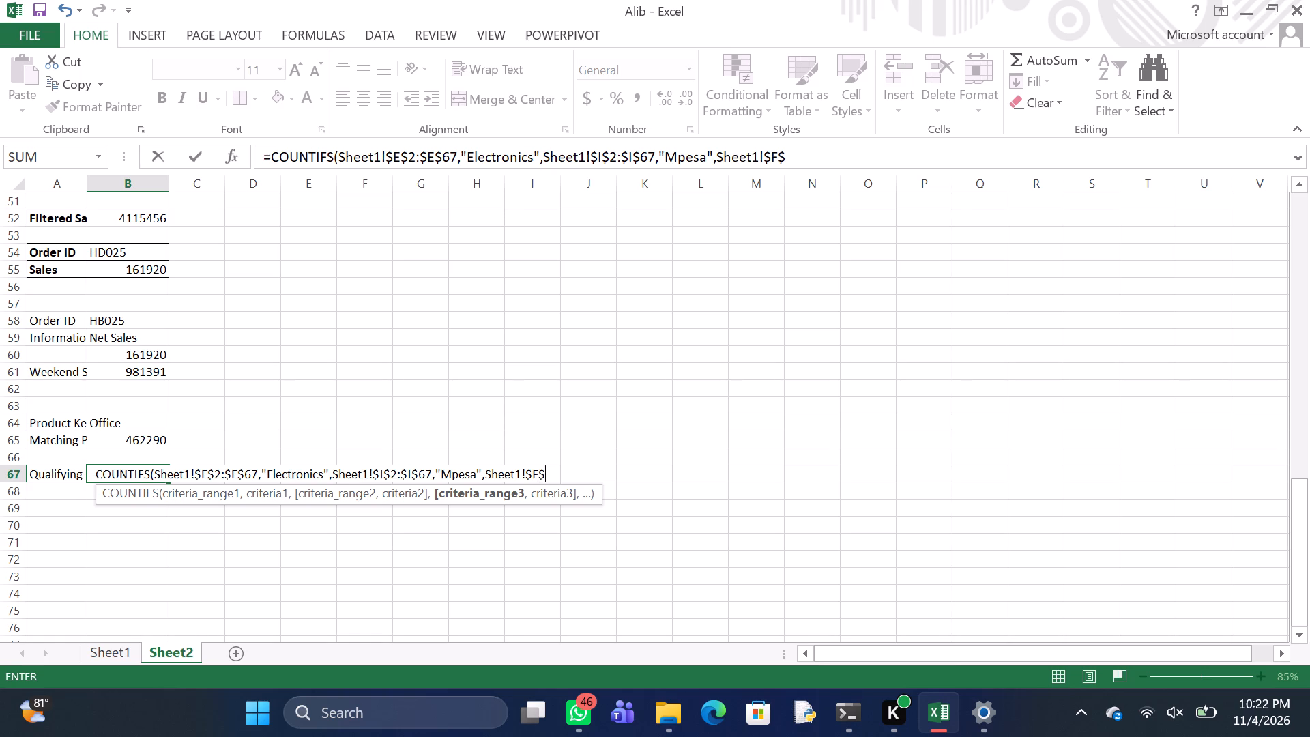
{"action": "key", "text": "2"}
{"action": "key", "text": "shift+colon"}
{"action": "type", "text": "$F"}
{"action": "key", "text": "shift+dollar"}
{"action": "type", "text": "67"}
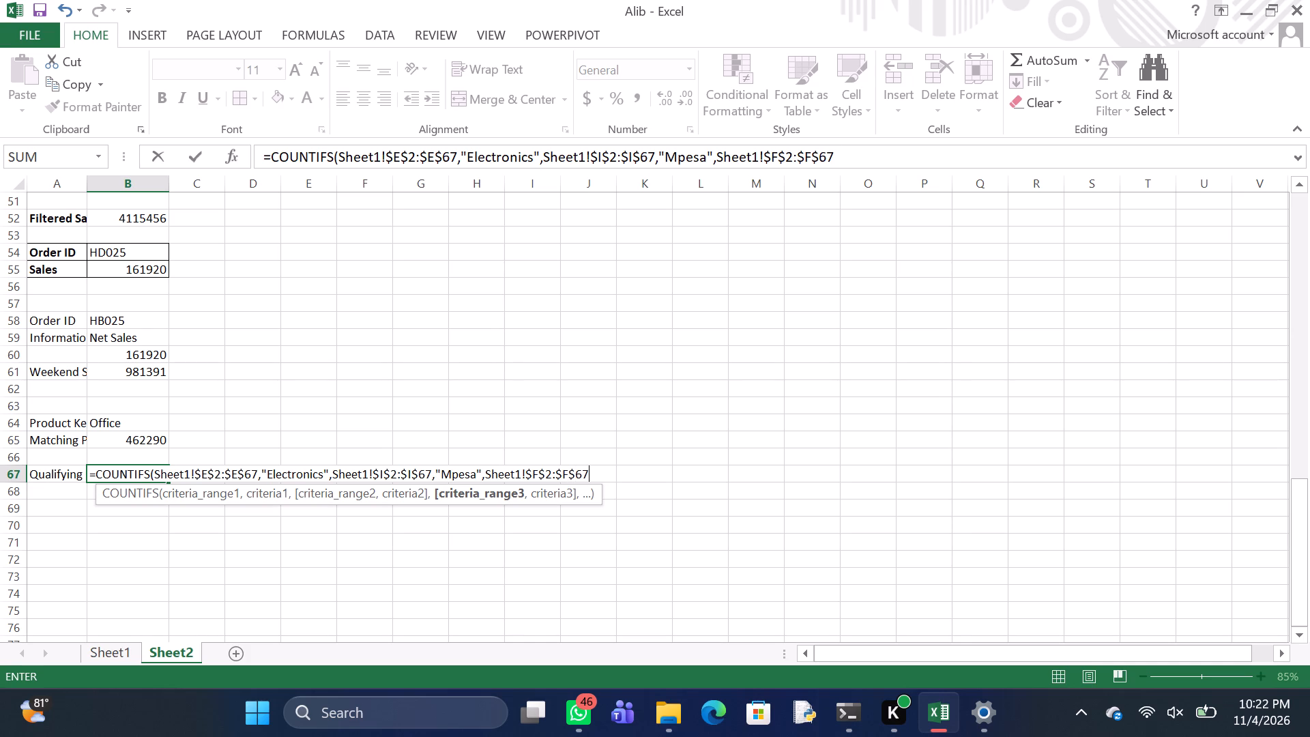
{"action": "key", "text": "comma"}
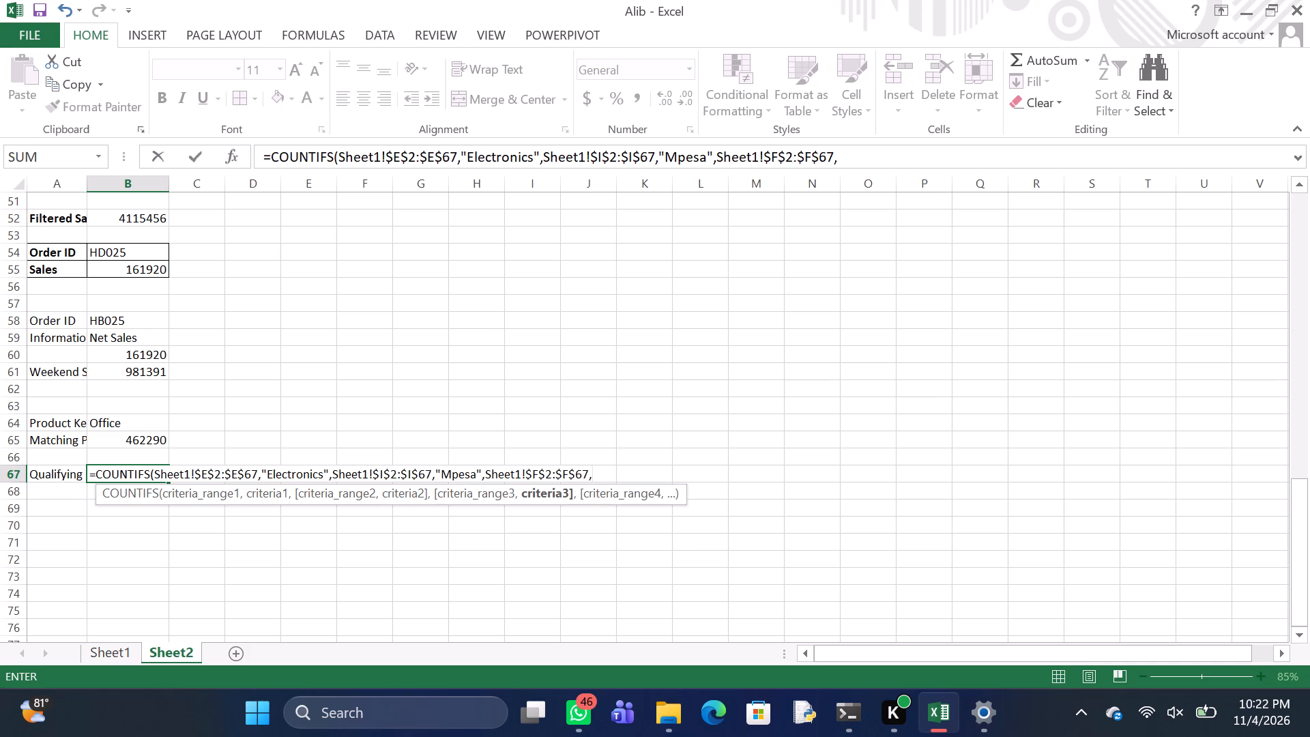
Set ">1" as the third criterion and complete the COUNTIFS formula in B67.
{"action": "key", "text": "shift+quotedbl"}
{"action": "key", "text": "shift+greater"}
{"action": "key", "text": "1"}
{"action": "key", "text": "shift+quotedbl"}
{"action": "key", "text": "shift+parenright"}
{"action": "key", "text": "Return"}
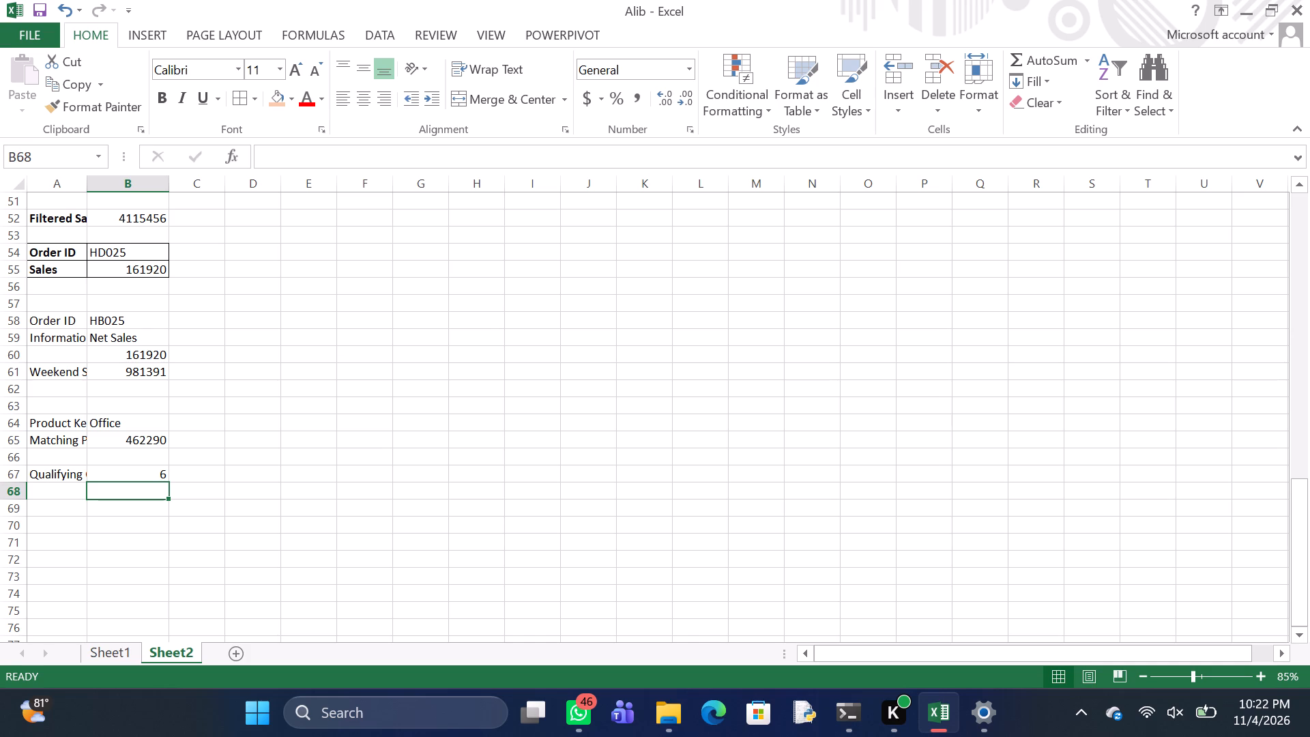
Make the Qualifying Orders label in cell A67 bold.
{"action": "left_click", "coordinate": [46, 476]}
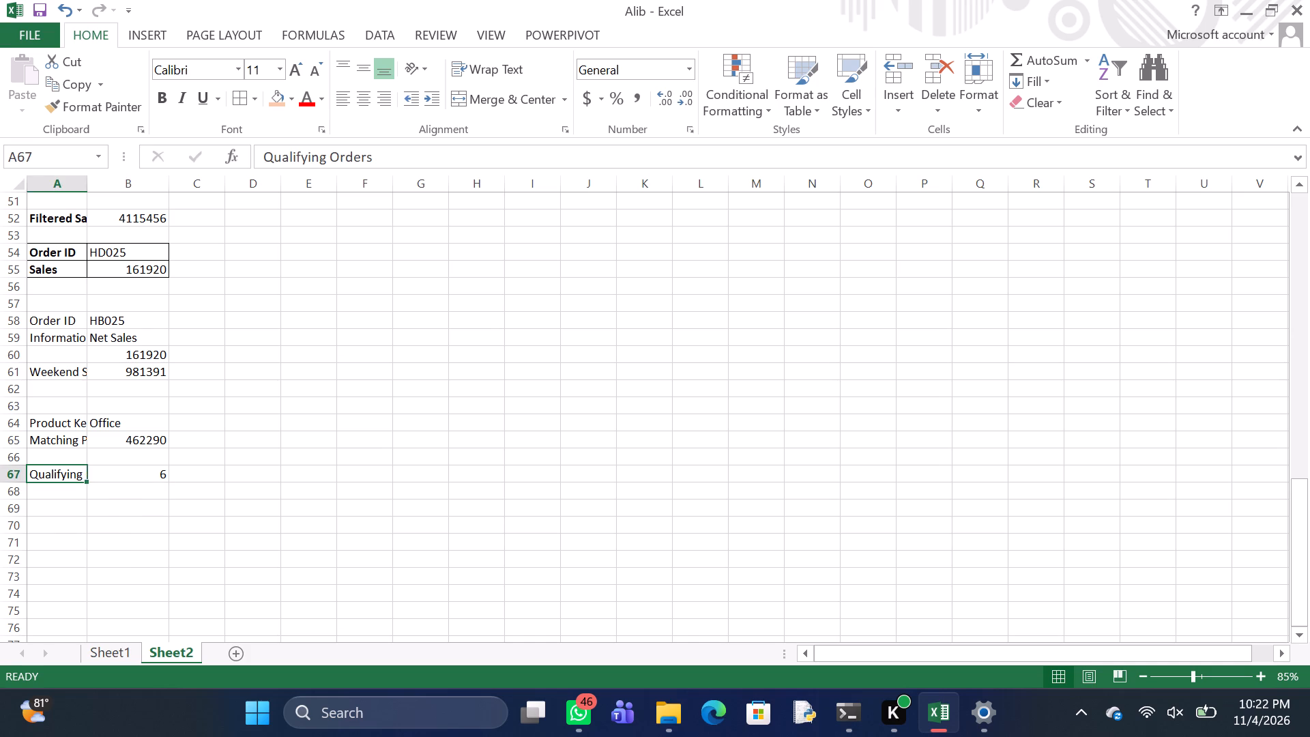
{"action": "left_click", "coordinate": [152, 85]}
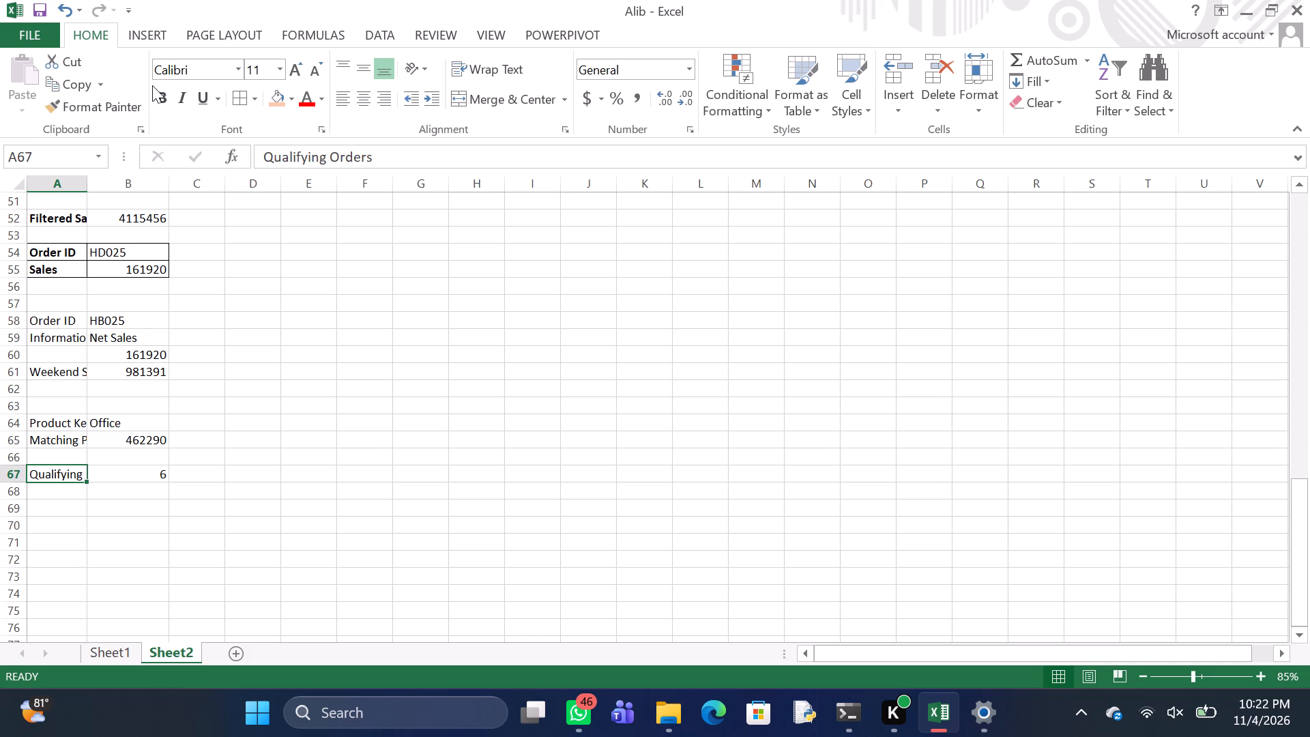
{"action": "left_click", "coordinate": [160, 98]}
Make the product keyword and Matching Product Sales labels in cells A64:A65 bold.
{"action": "left_click_drag", "start_coordinate": [74, 428], "coordinate": [71, 439]}
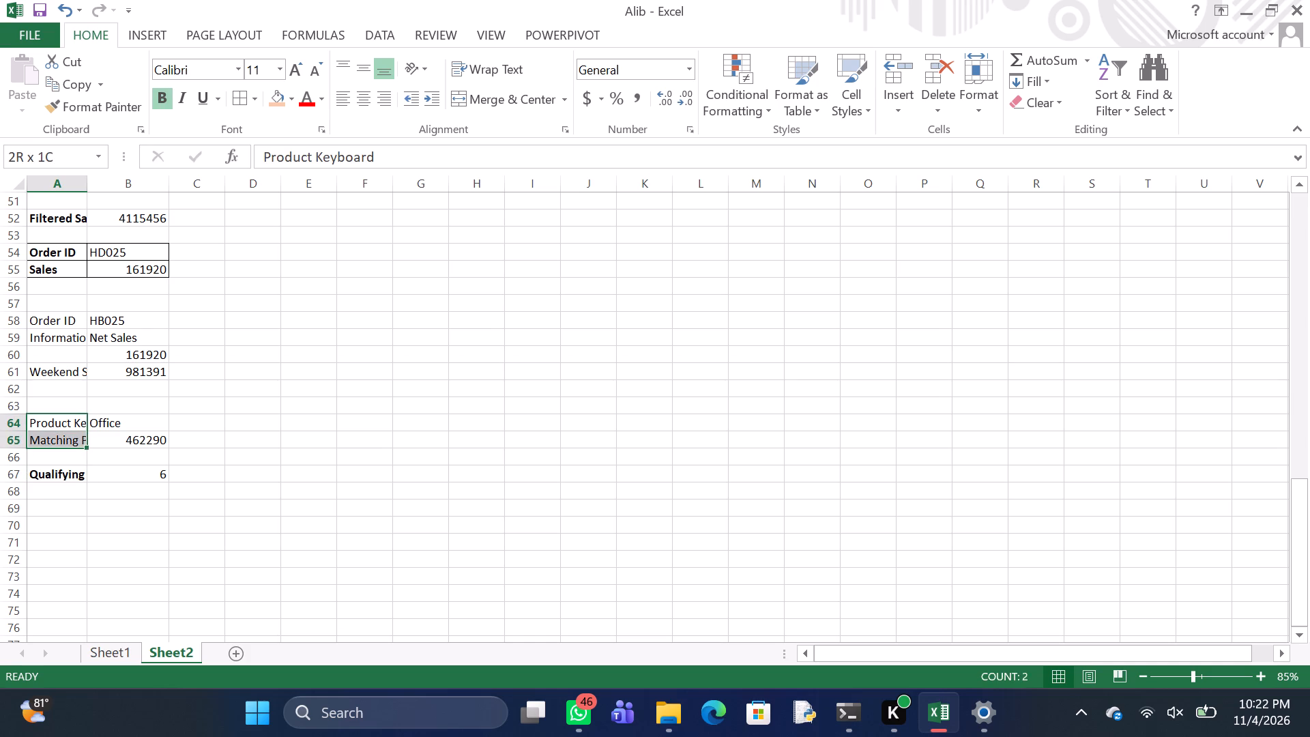
{"action": "left_click_drag", "start_coordinate": [145, 102], "coordinate": [151, 97]}
{"action": "left_click_drag", "start_coordinate": [151, 97], "coordinate": [166, 88]}
{"action": "left_click", "coordinate": [165, 87]}
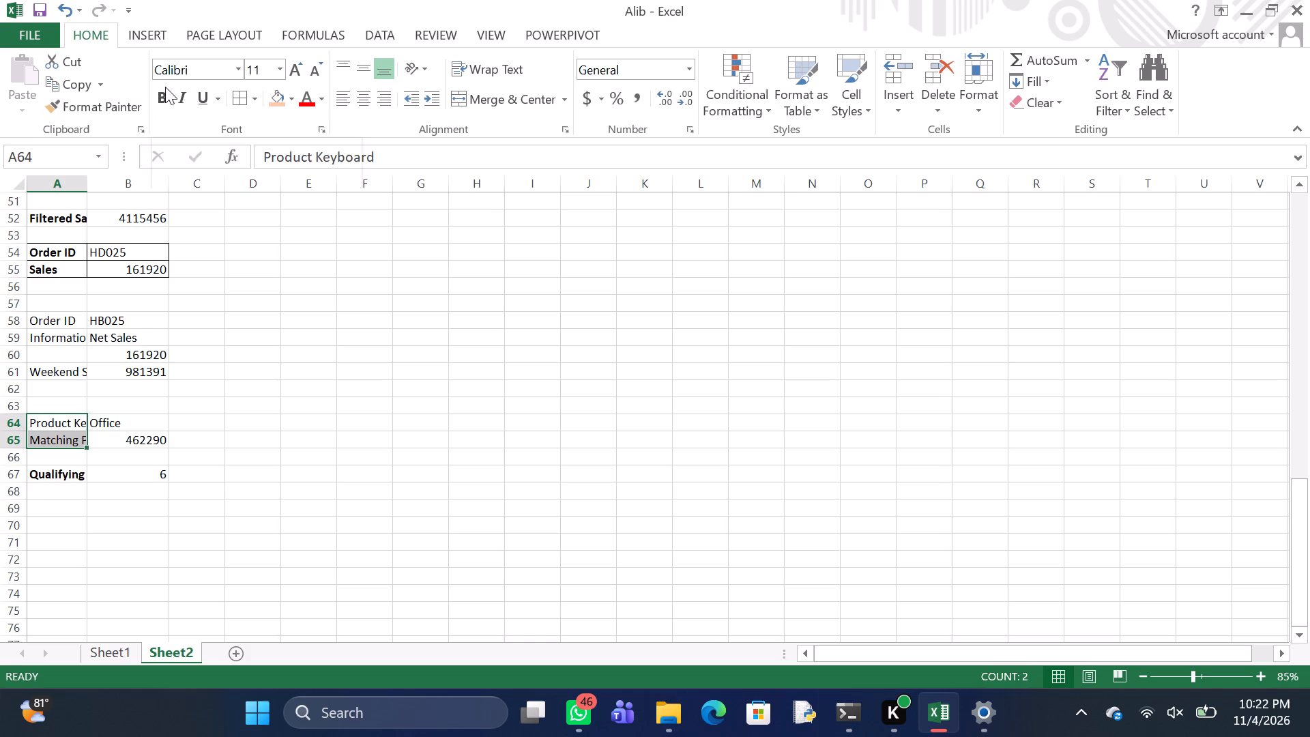
{"action": "left_click", "coordinate": [158, 98]}
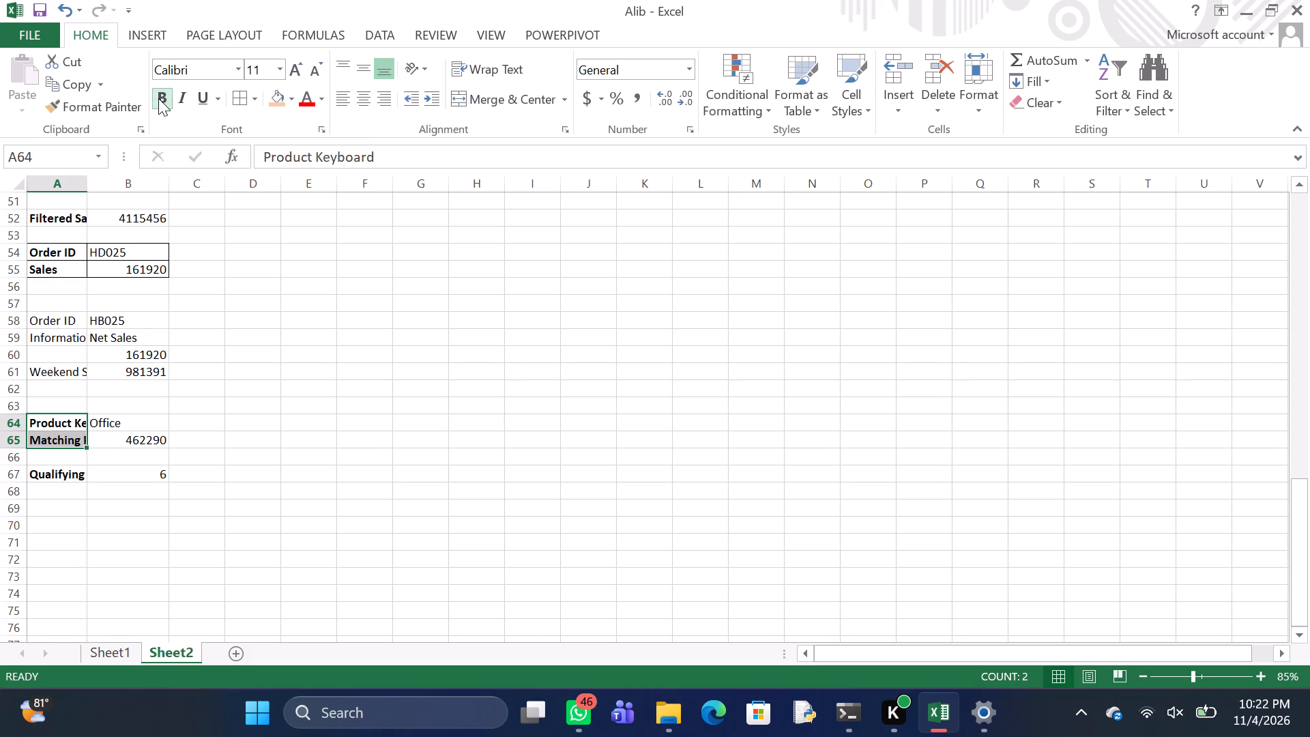
Apply all borders to the product keyword and Matching Product Sales block, A64:B65.
{"action": "left_click", "coordinate": [57, 431]}
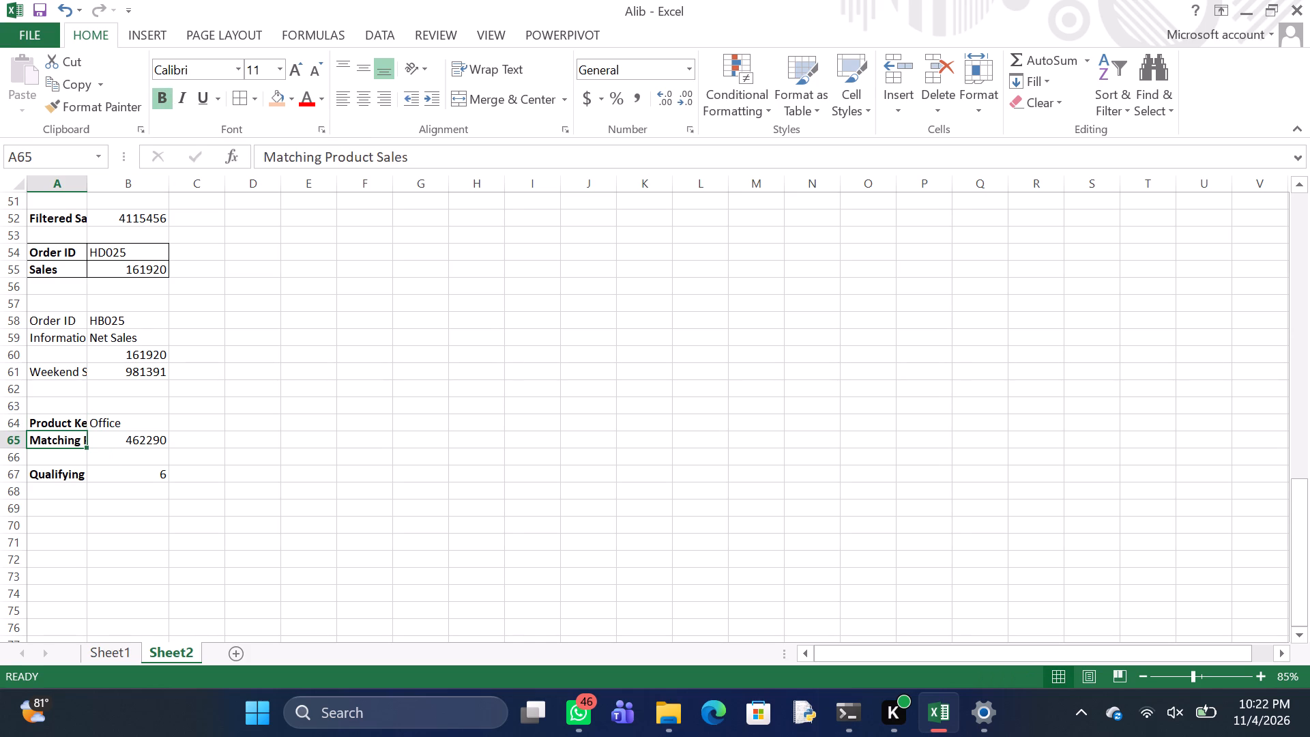
{"action": "key", "text": "ctrl+a"}
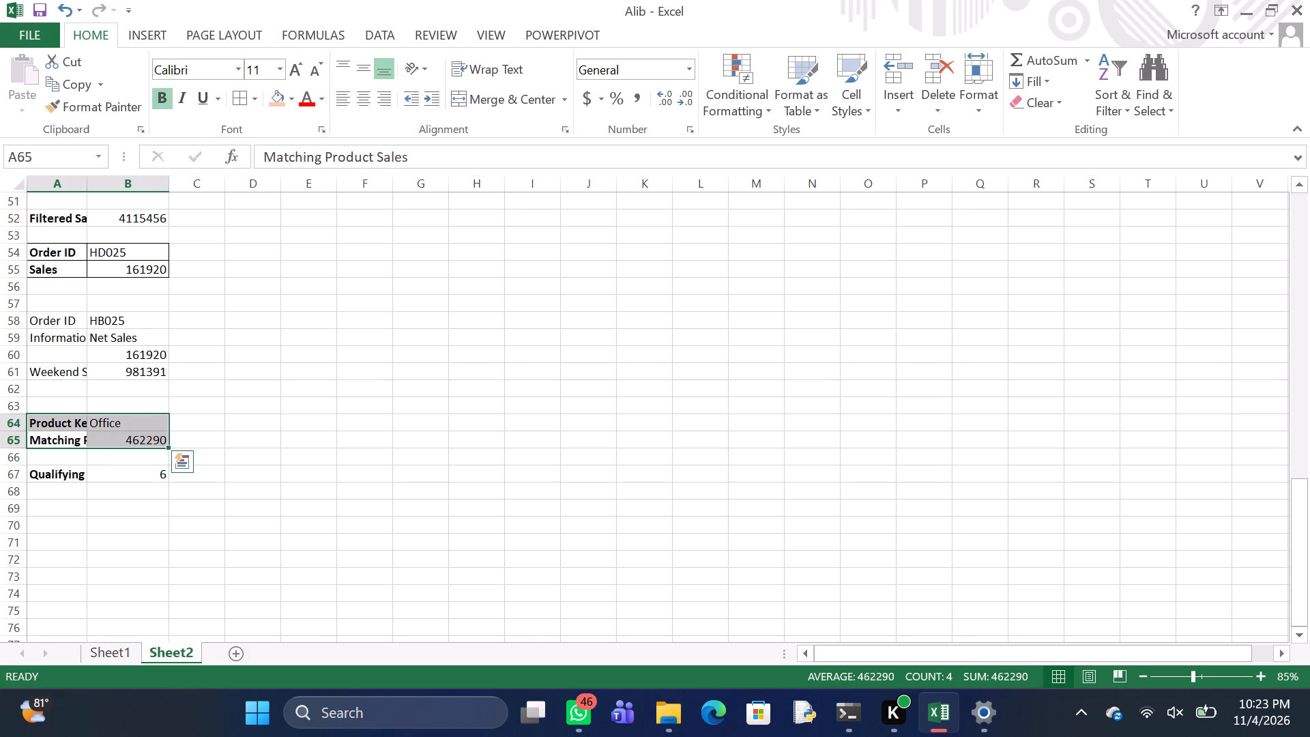
{"action": "left_click", "coordinate": [231, 100]}
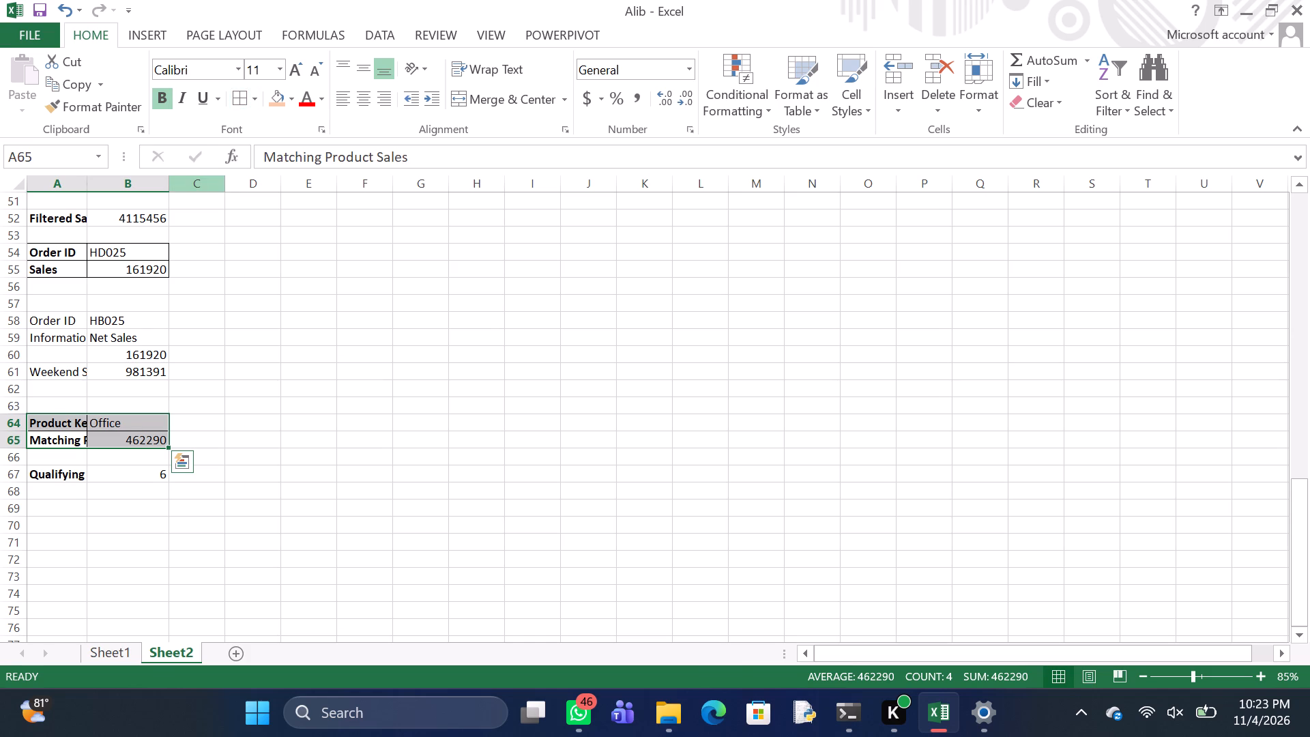
Apply all borders to the Qualifying Orders label and its value in A67:B67.
{"action": "left_click", "coordinate": [81, 474]}
{"action": "key", "text": "ctrl+a"}
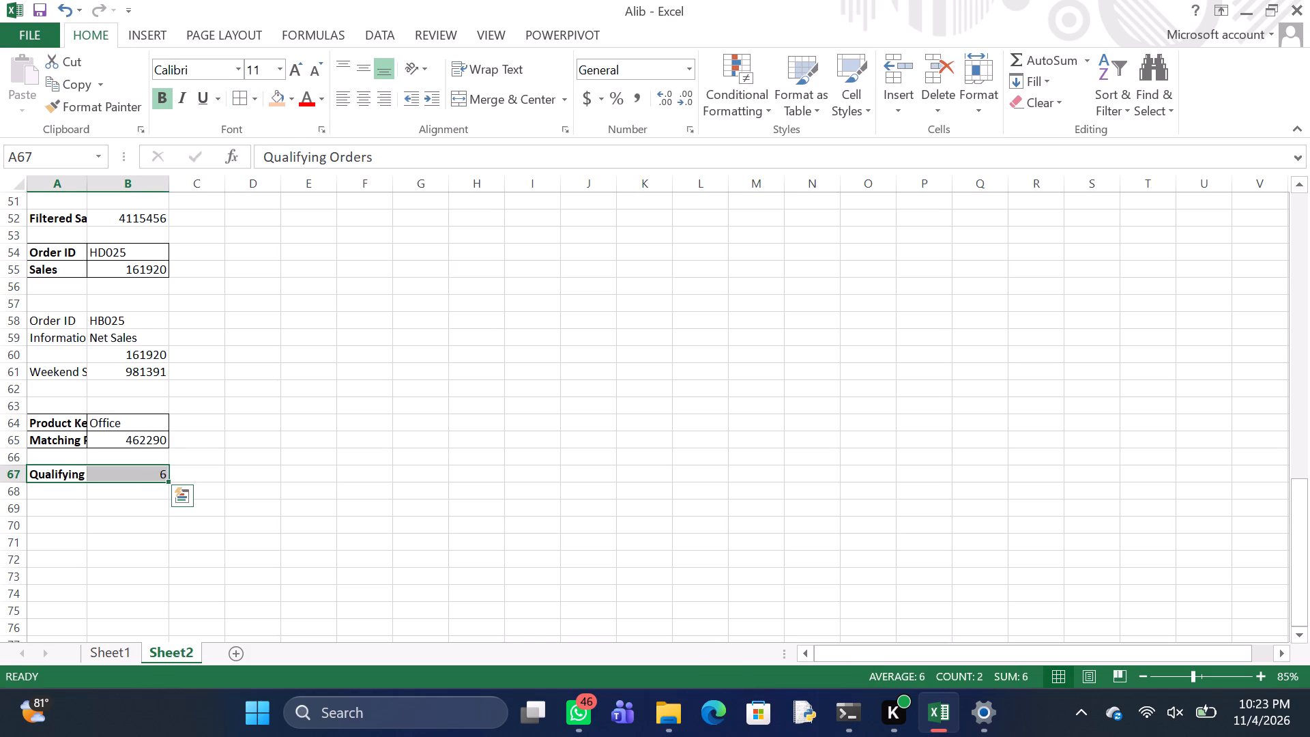
{"action": "left_click", "coordinate": [237, 102]}
{"action": "left_click", "coordinate": [243, 351]}
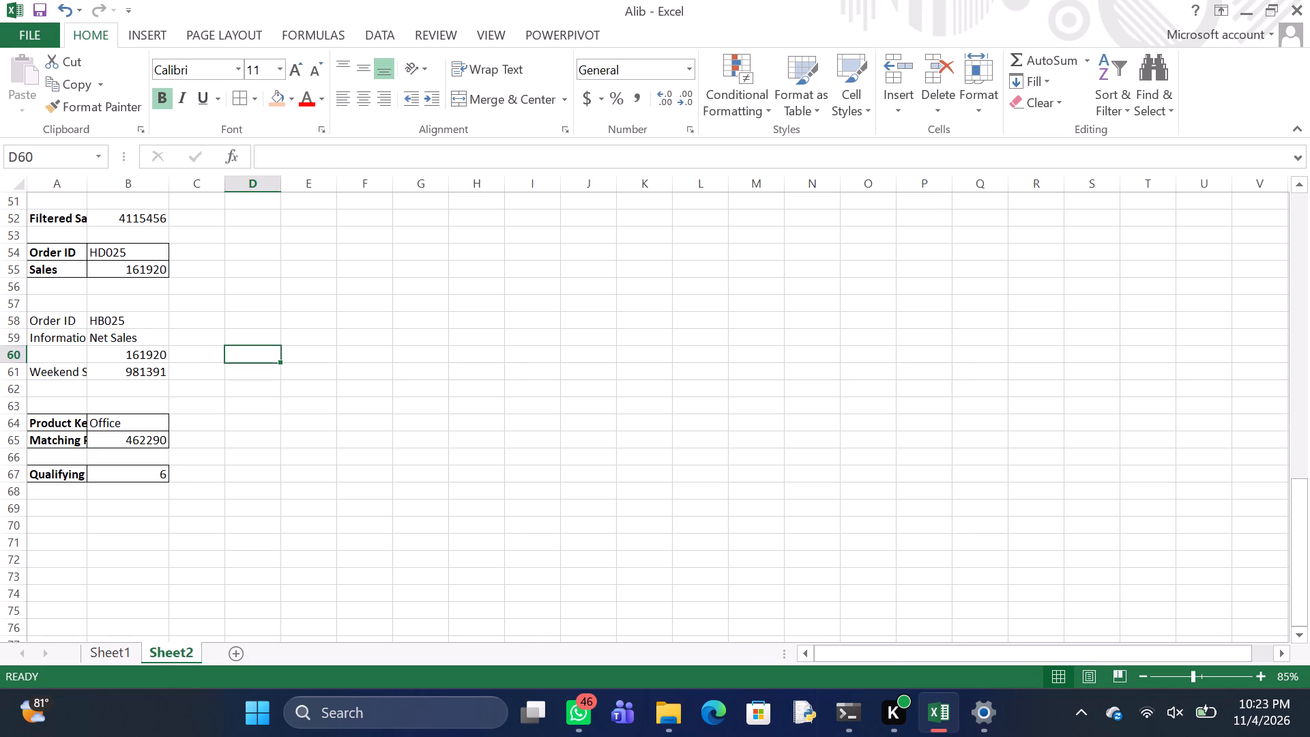
Enter the label "Average Electronics Mpesa Sales" in cell A69.
{"action": "left_click", "coordinate": [41, 512]}
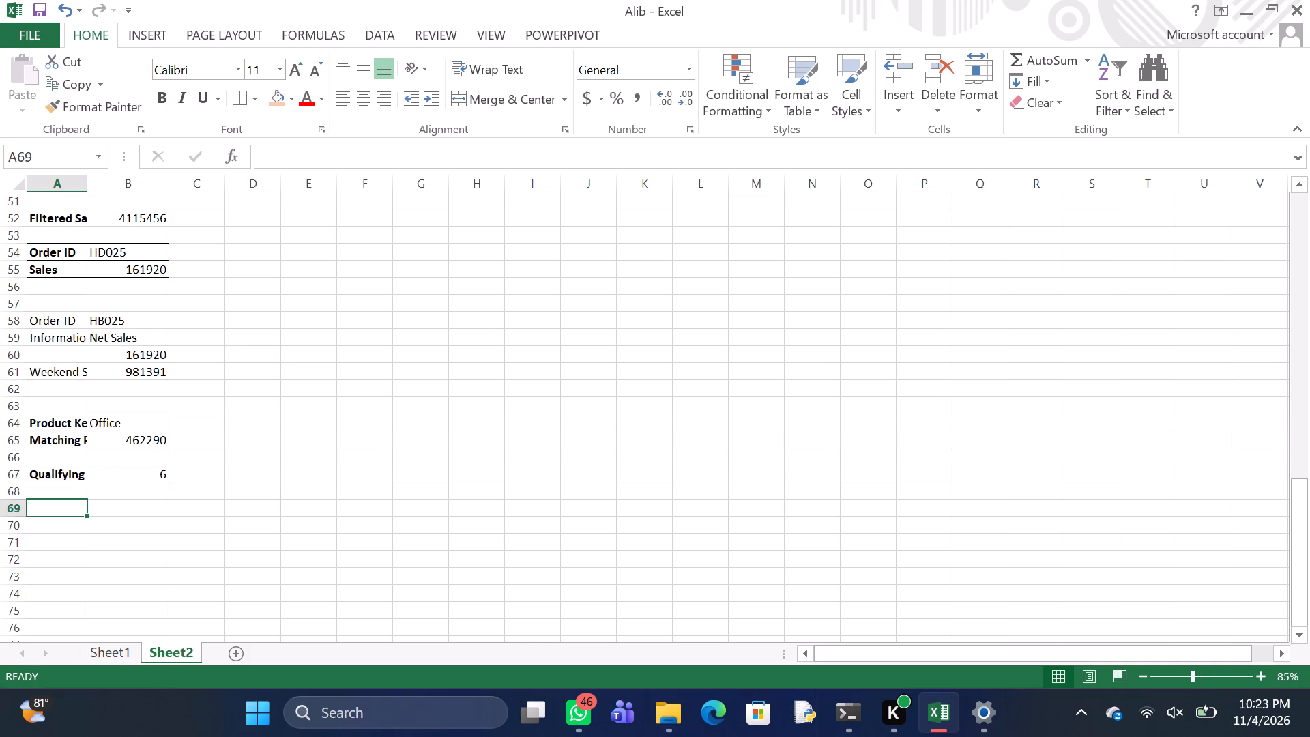
{"action": "key", "text": "a"}
{"action": "type", "text": "verage"}
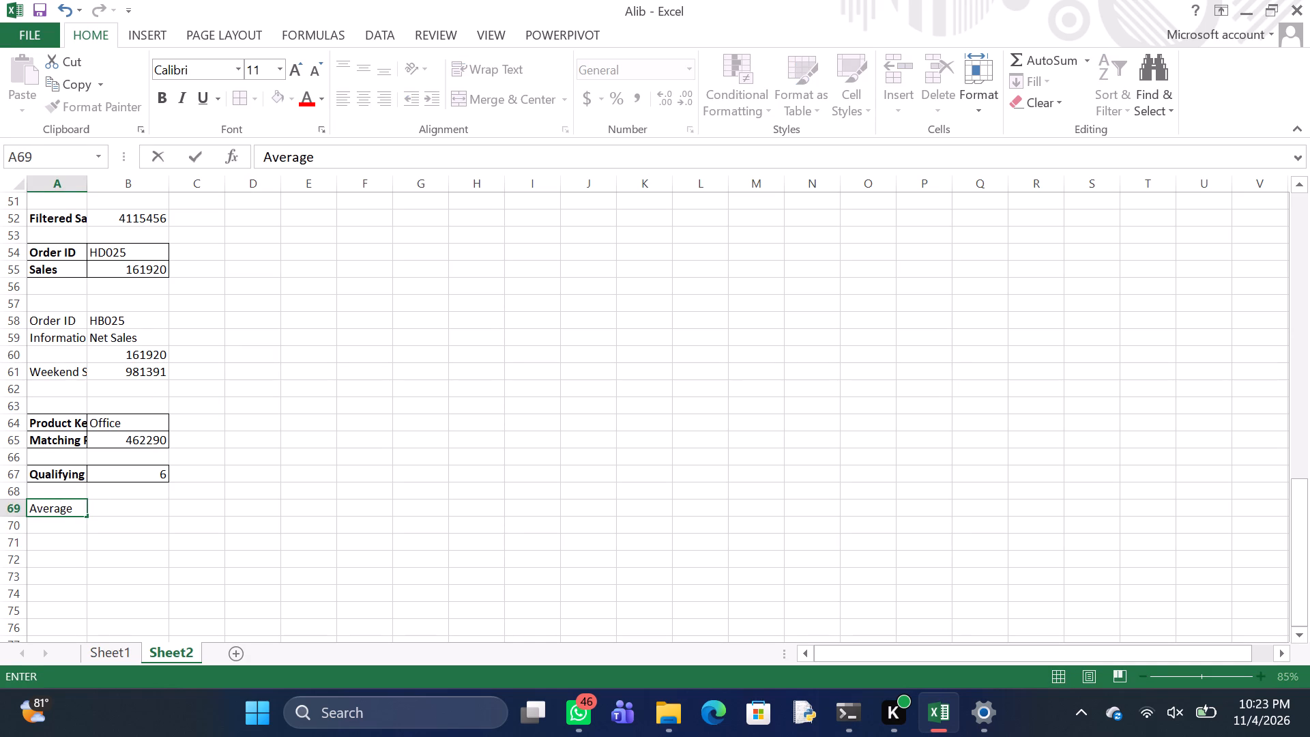
{"action": "key", "text": "space"}
{"action": "key", "text": "e"}
{"action": "type", "text": "lectroni"}
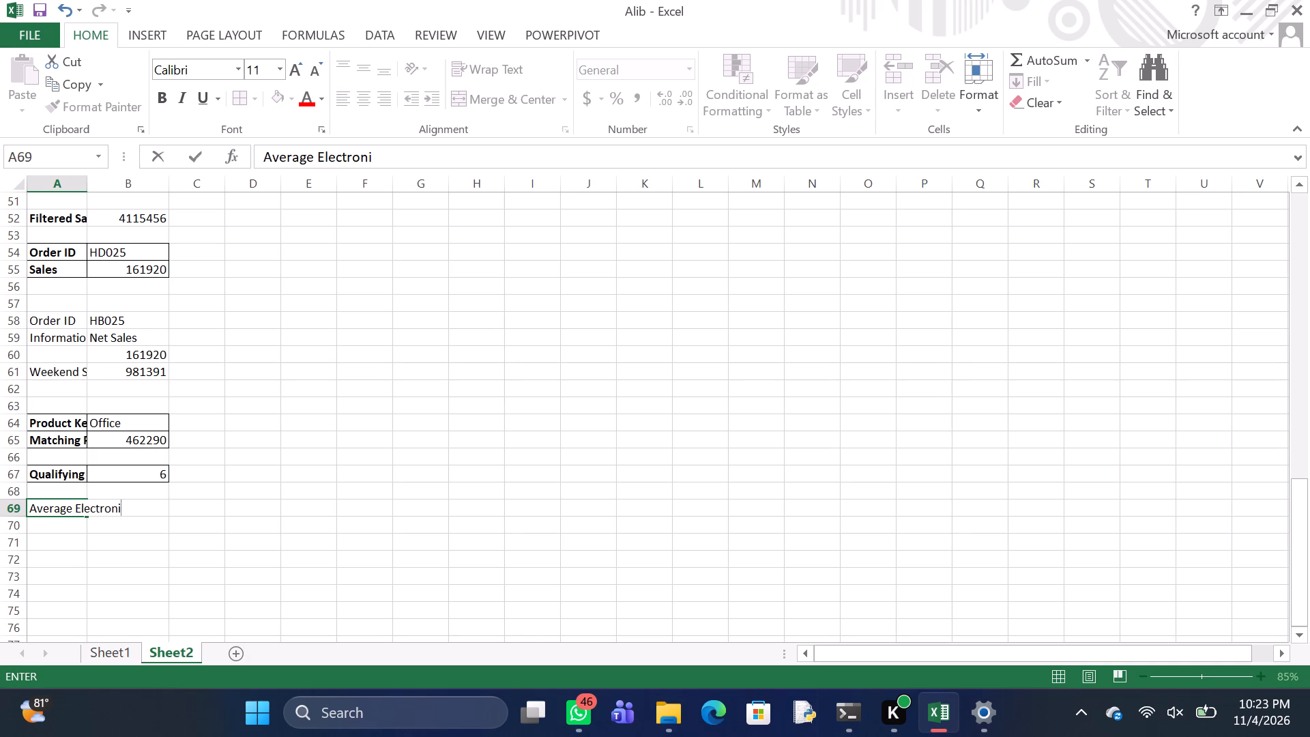
{"action": "type", "text": "cs"}
{"action": "key", "text": "space"}
{"action": "type", "text": "MP"}
{"action": "type", "text": "esa"}
{"action": "key", "text": "space"}
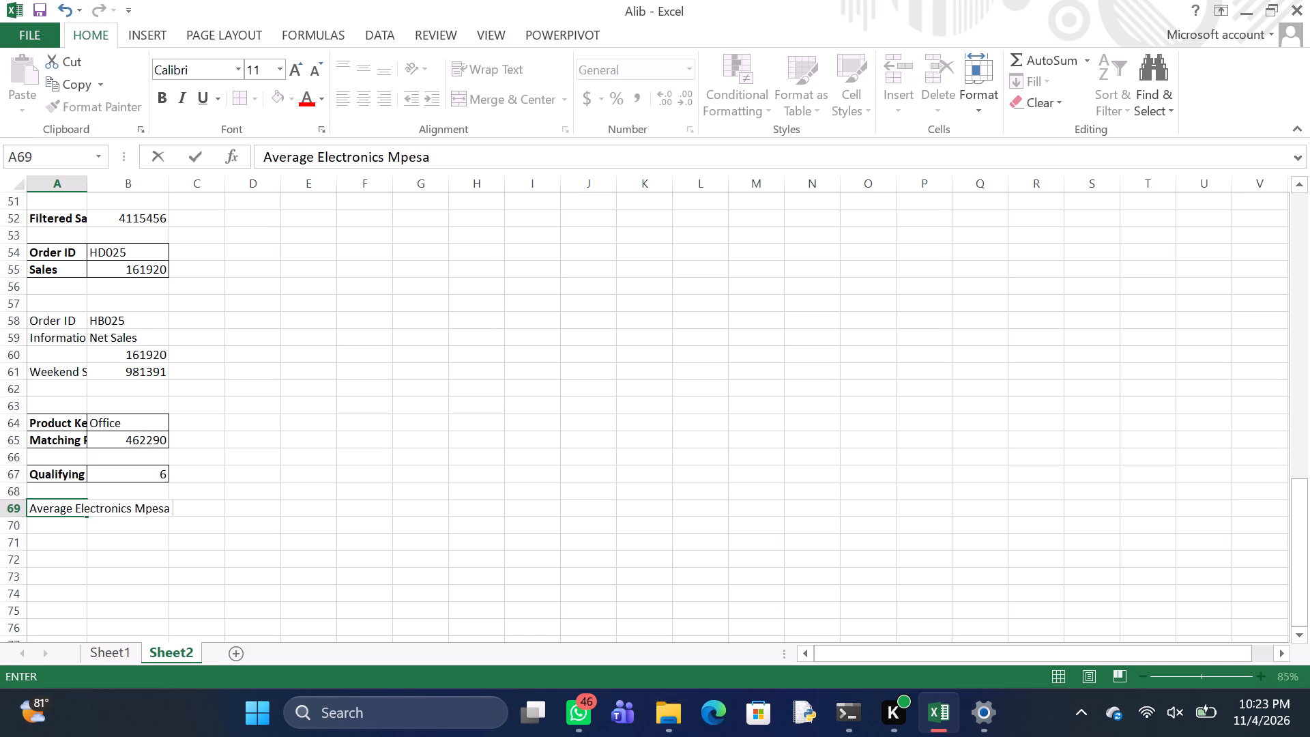
{"action": "key", "text": "s"}
{"action": "type", "text": "ales"}
{"action": "key", "text": "Return"}
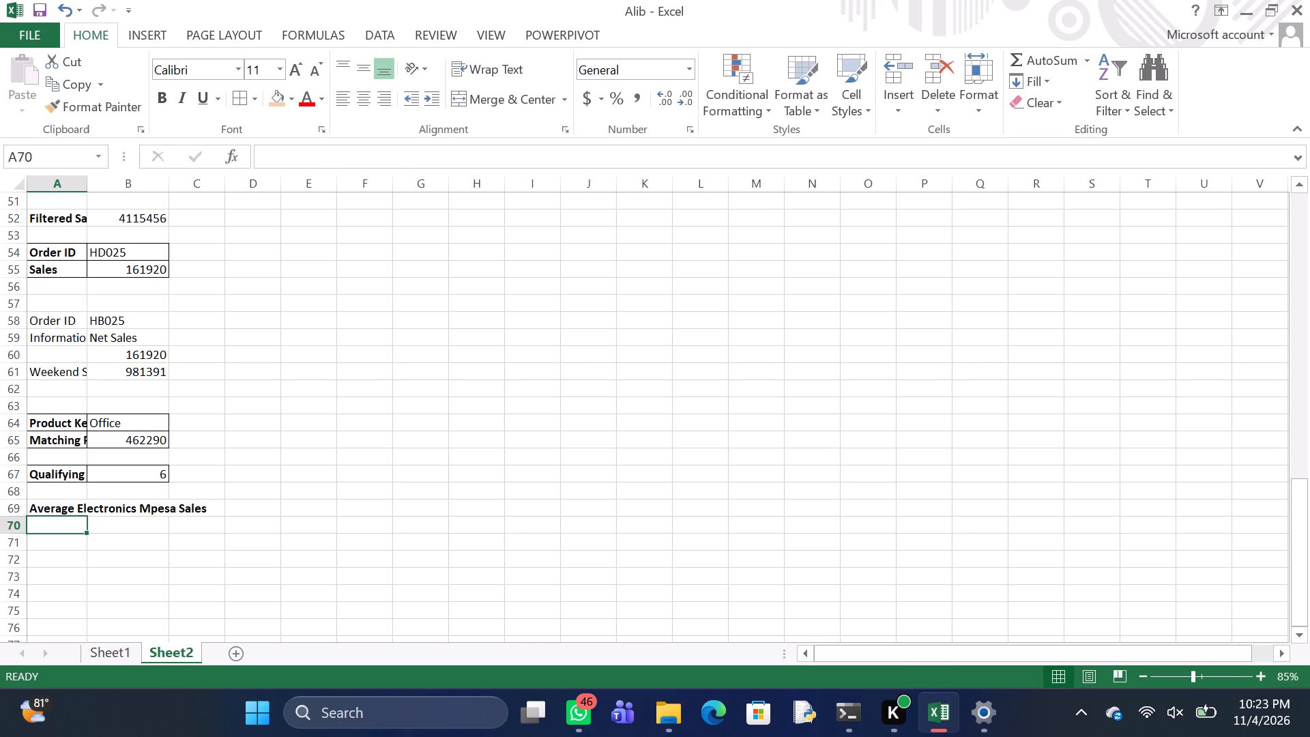
Start an AVERAGEIFS formula in B69 with Sheet1!$K$2:$K$67 as the average range.
{"action": "left_click", "coordinate": [157, 512]}
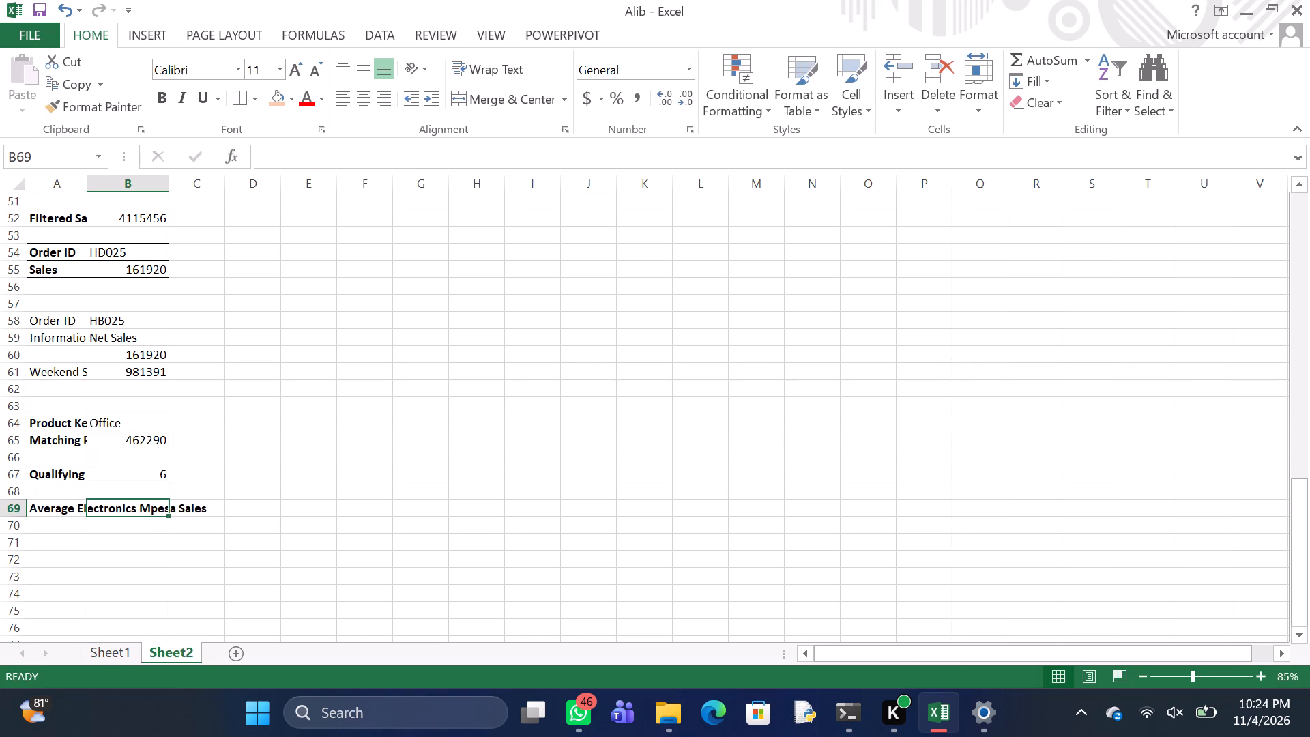
{"action": "key", "text": "equal"}
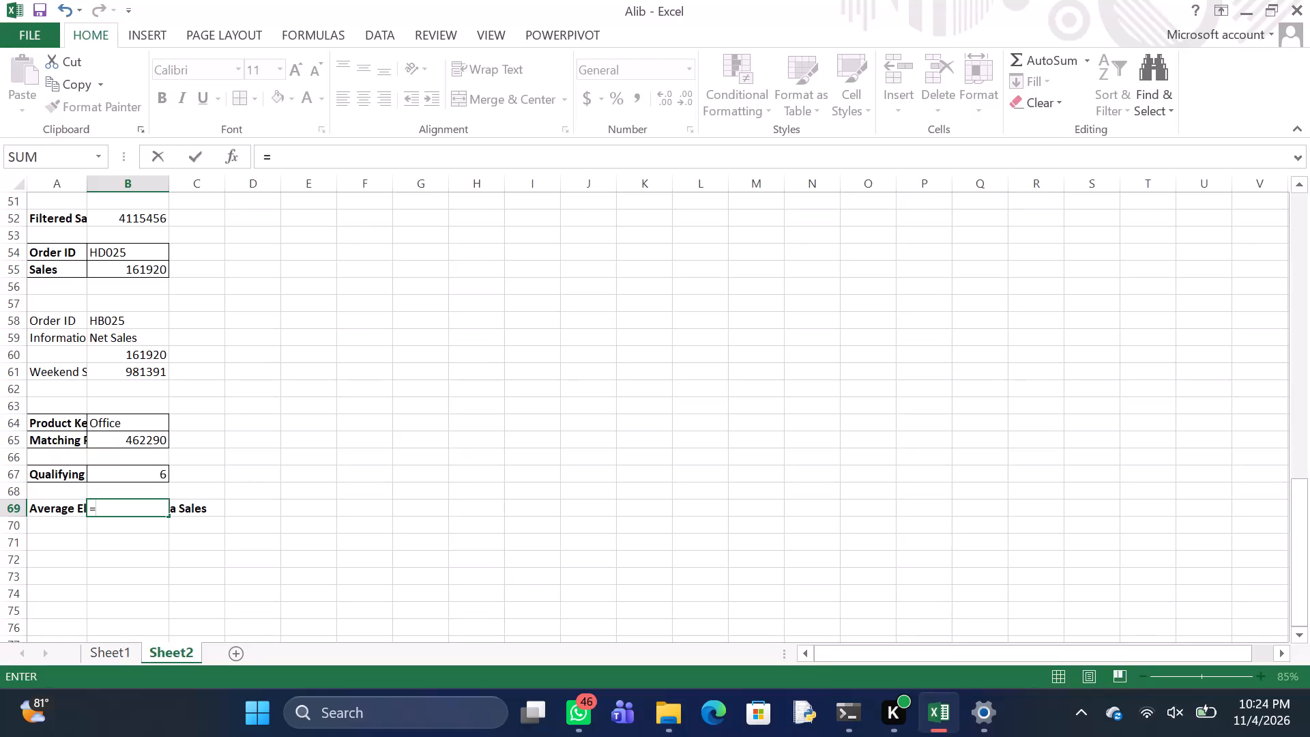
{"action": "key", "text": "a"}
{"action": "type", "text": "VERA"}
{"action": "type", "text": "GE"}
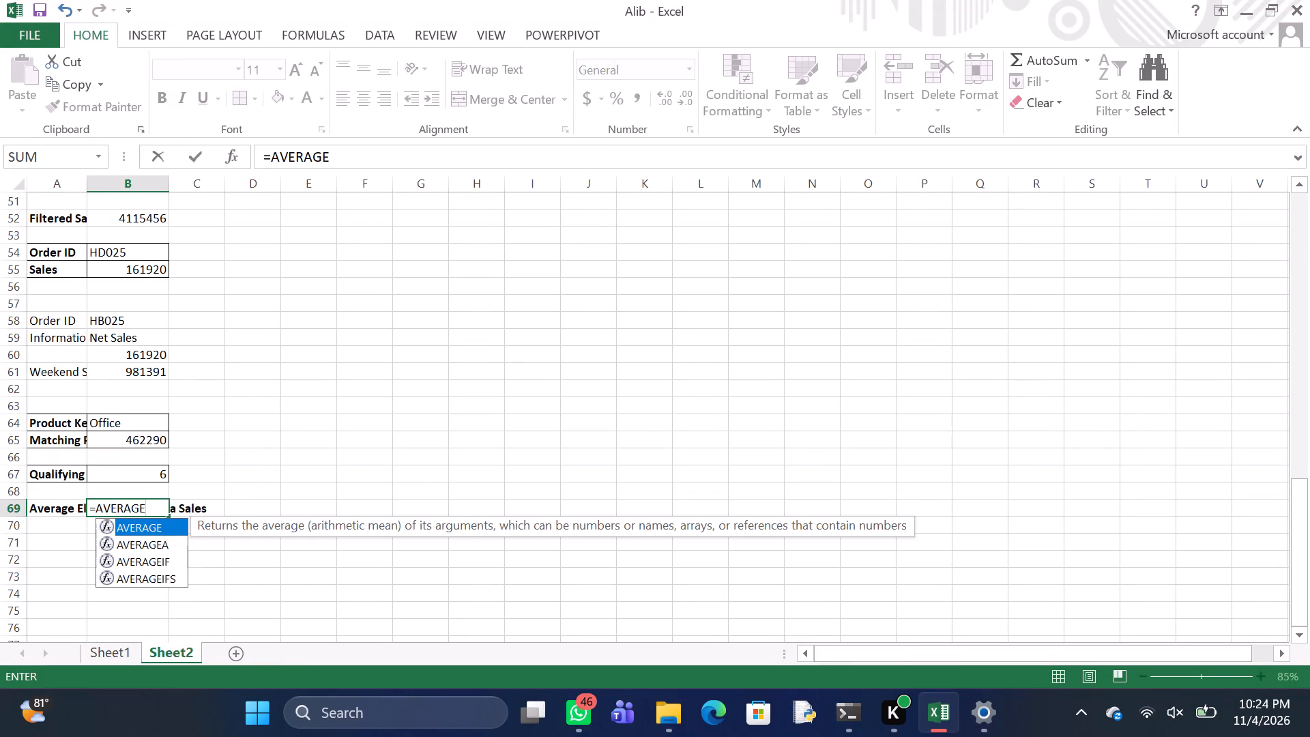
{"action": "type", "text": "IFS"}
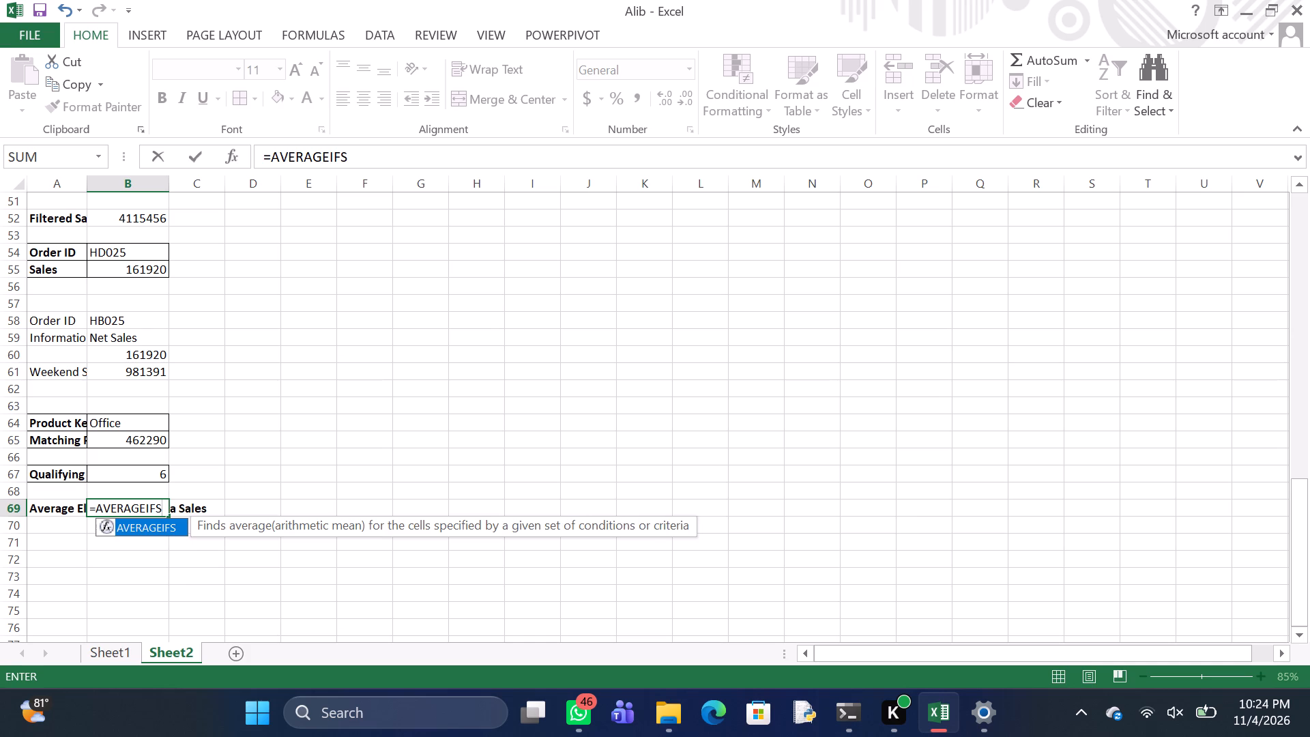
{"action": "key", "text": "shift+parenleft"}
{"action": "key", "text": "s"}
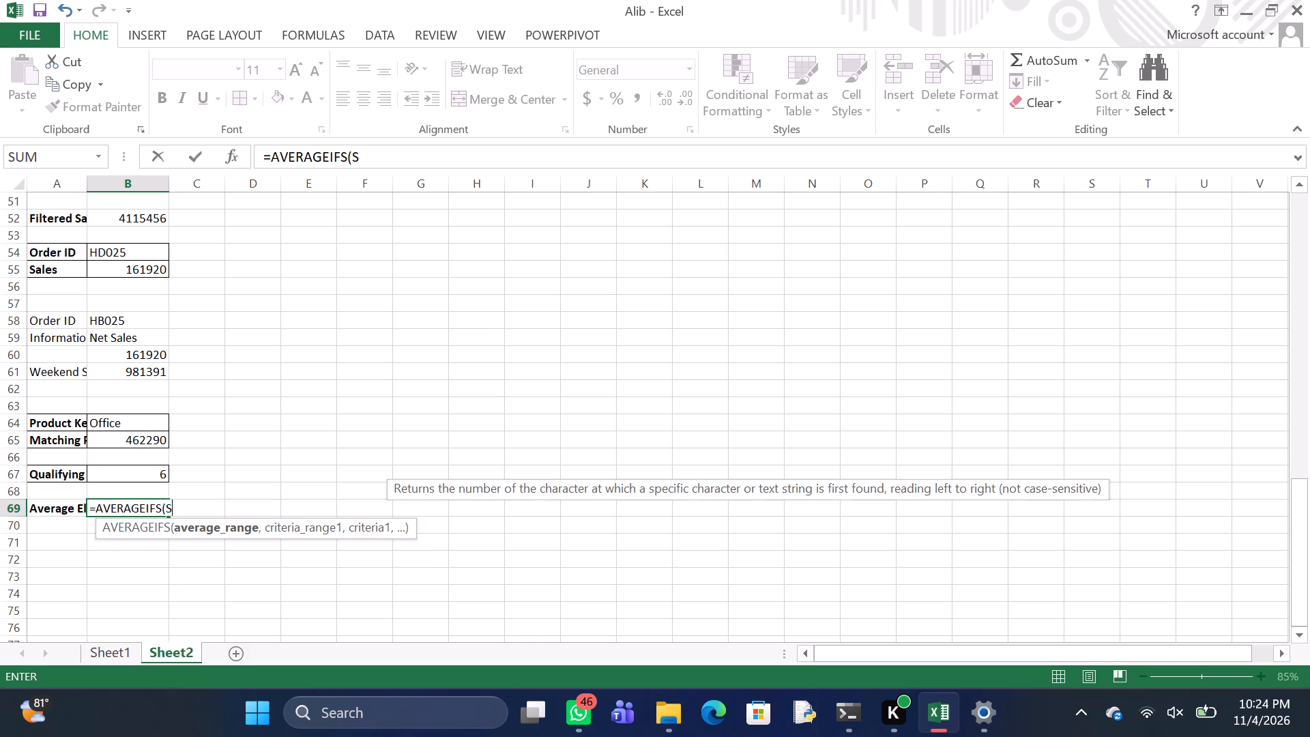
{"action": "type", "text": "heet1"}
{"action": "key", "text": "shift+exclam"}
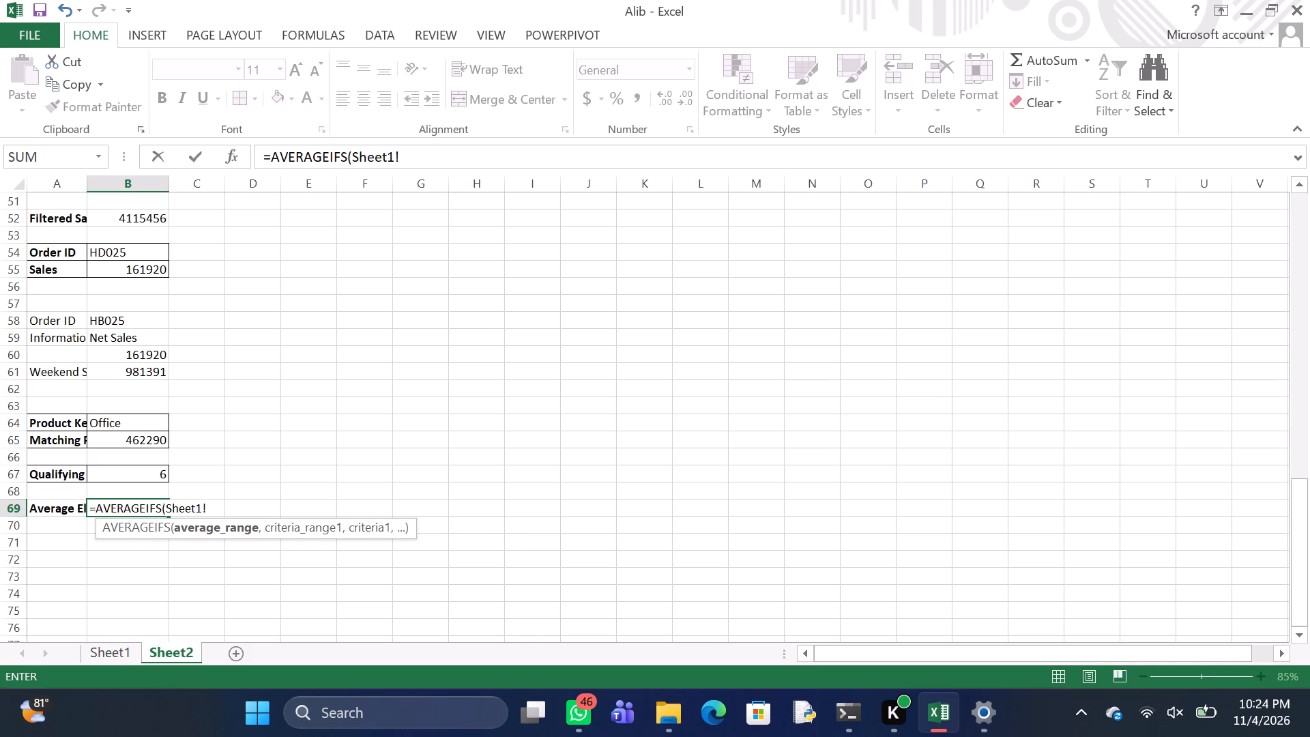
{"action": "key", "text": "shift+dollar"}
{"action": "key", "text": "k"}
{"action": "type", "text": "$2"}
{"action": "key", "text": "shift+colon"}
{"action": "key", "text": "shift+dollar"}
{"action": "key", "text": "k"}
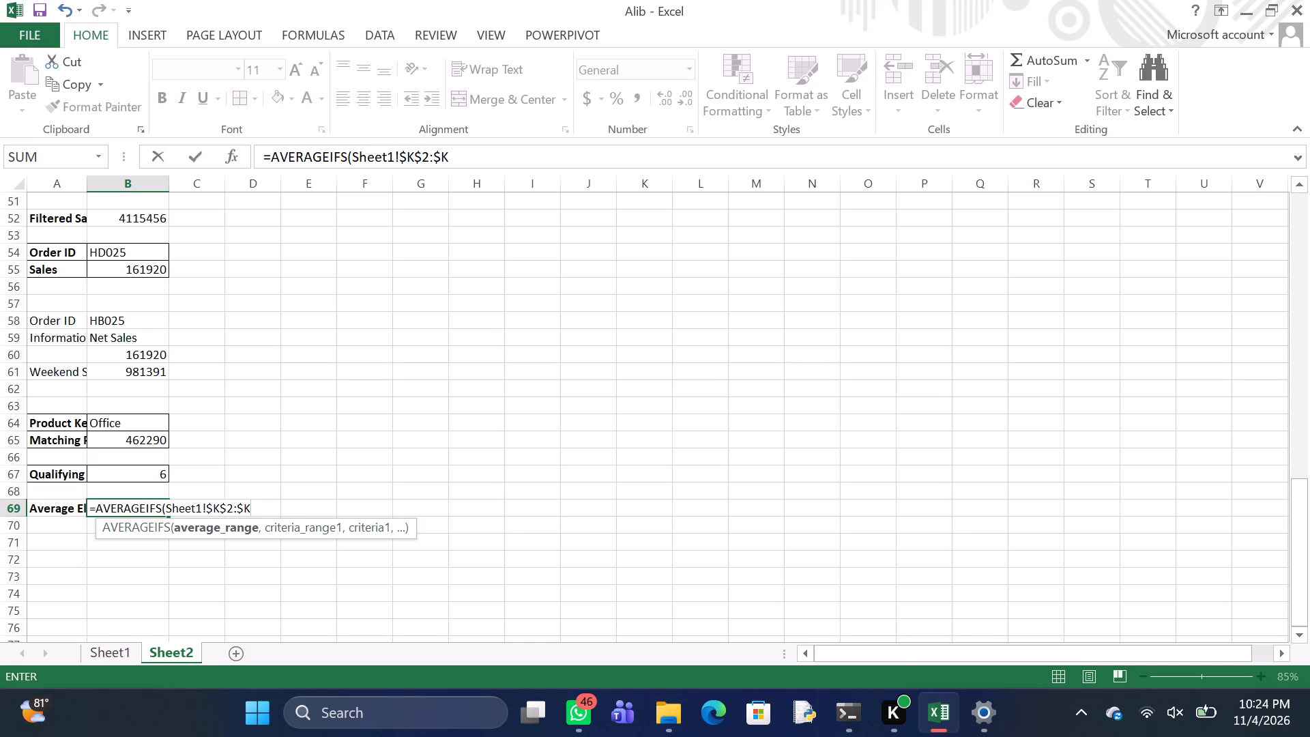
{"action": "key", "text": "shift+dollar"}
{"action": "key", "text": "6"}
{"action": "key", "text": "7"}
{"action": "key", "text": "comma"}
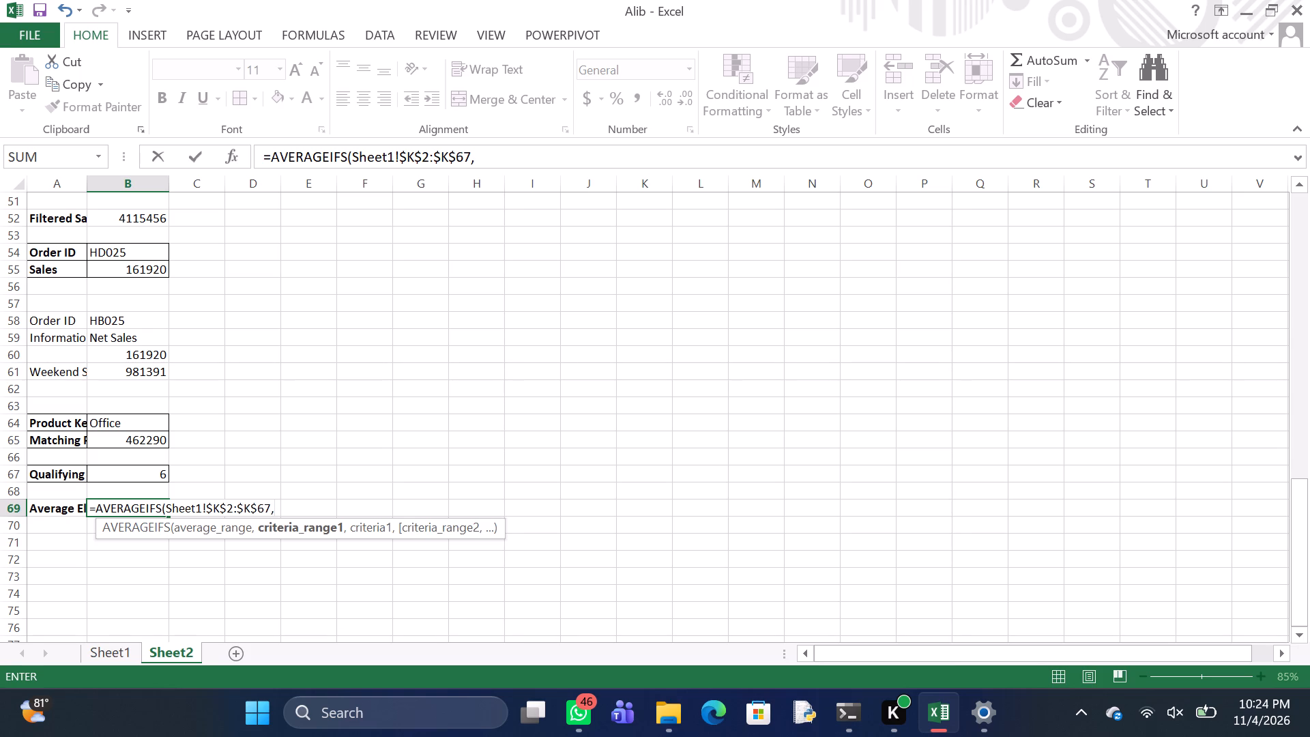
Add Sheet1!$E$2:$E$67 as the first criteria range of the AVERAGEIFS formula in B69.
{"action": "key", "text": "s"}
{"action": "type", "text": "hee"}
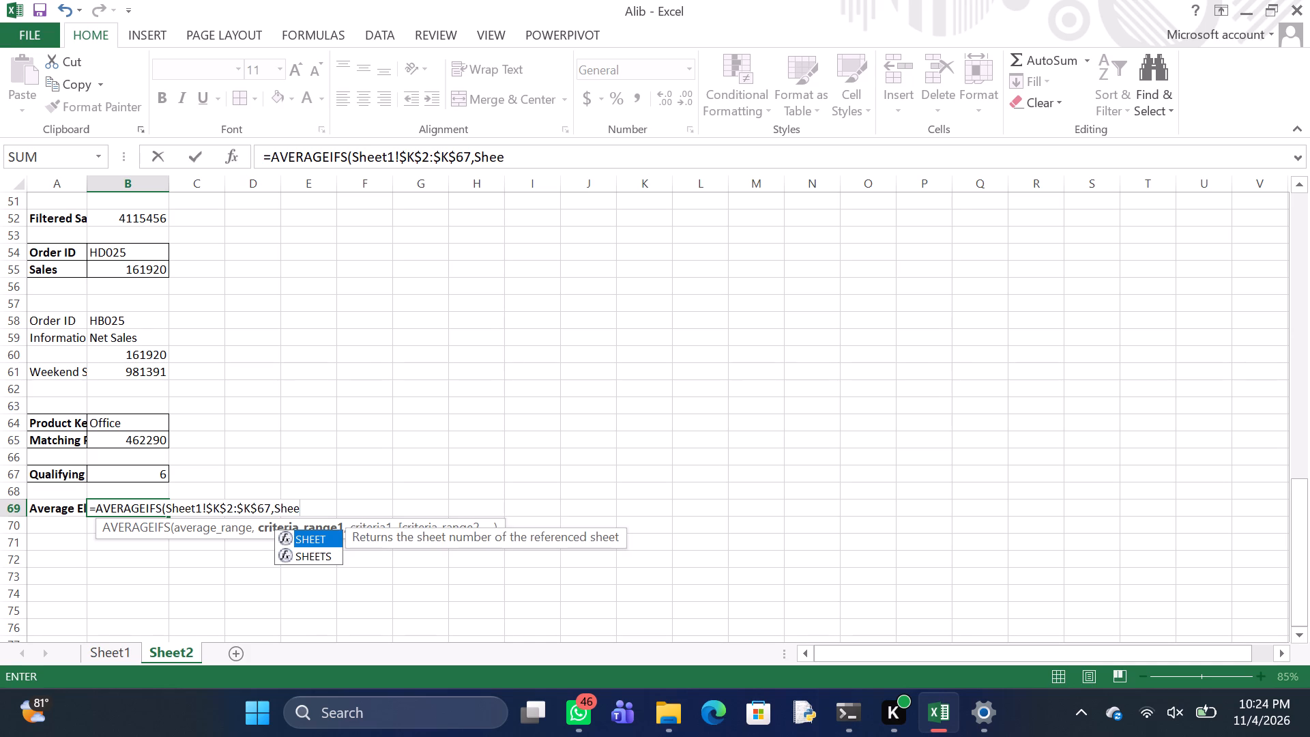
{"action": "type", "text": "t1"}
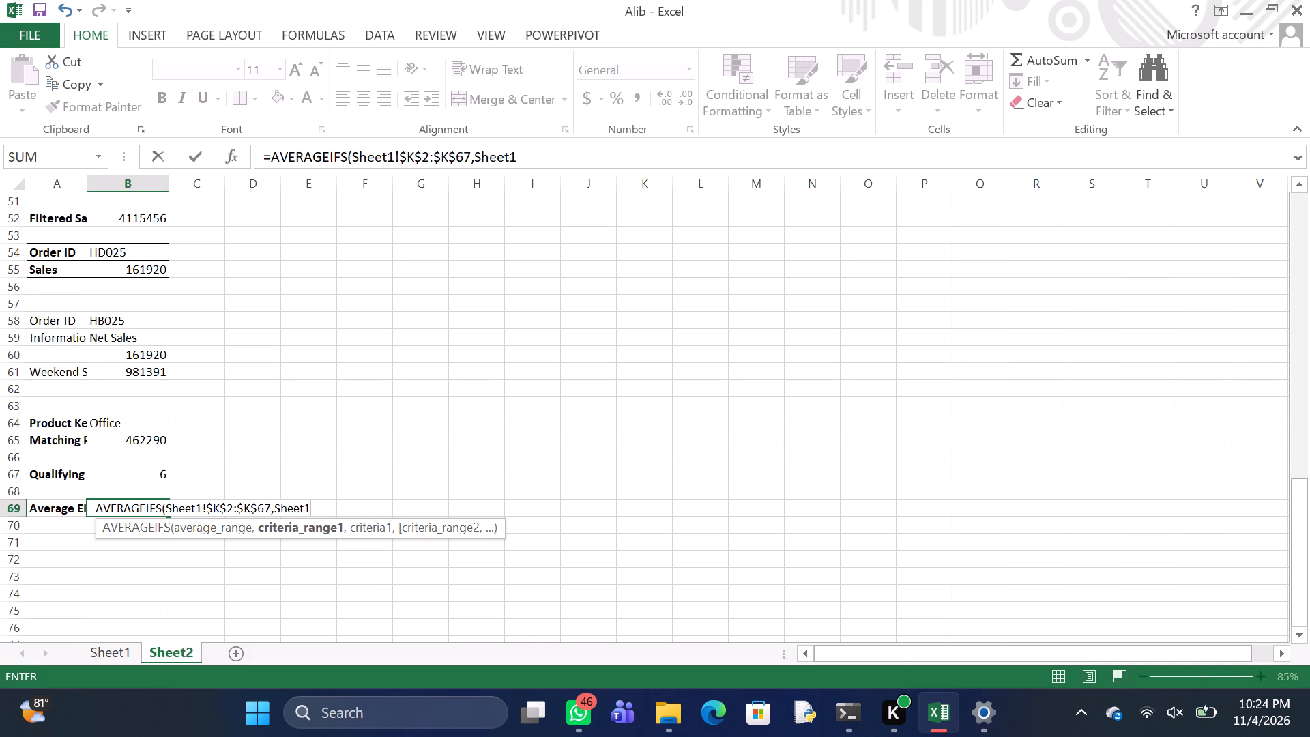
{"action": "key", "text": "shift+exclam"}
{"action": "key", "text": "shift+dollar"}
{"action": "key", "text": "e"}
{"action": "type", "text": "$2"}
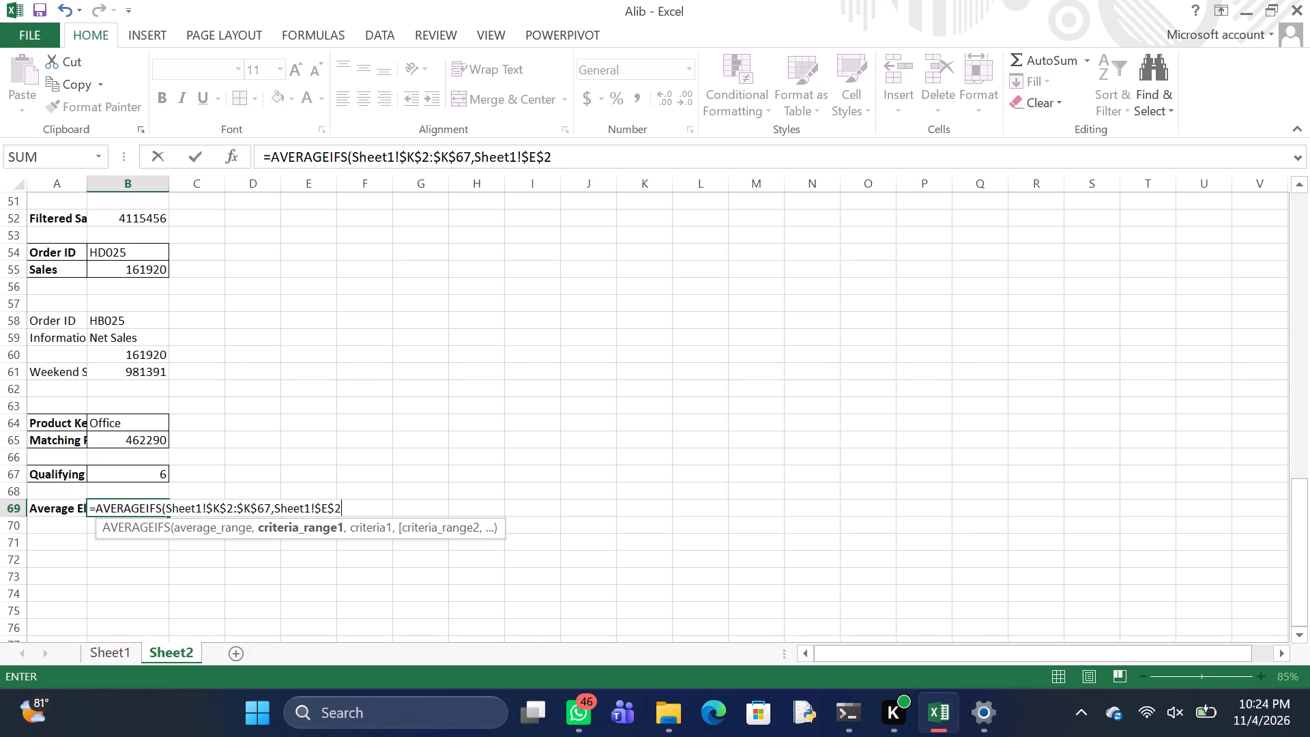
{"action": "key", "text": "shift+colon"}
{"action": "type", "text": "$E"}
{"action": "key", "text": "shift+dollar"}
{"action": "type", "text": "67"}
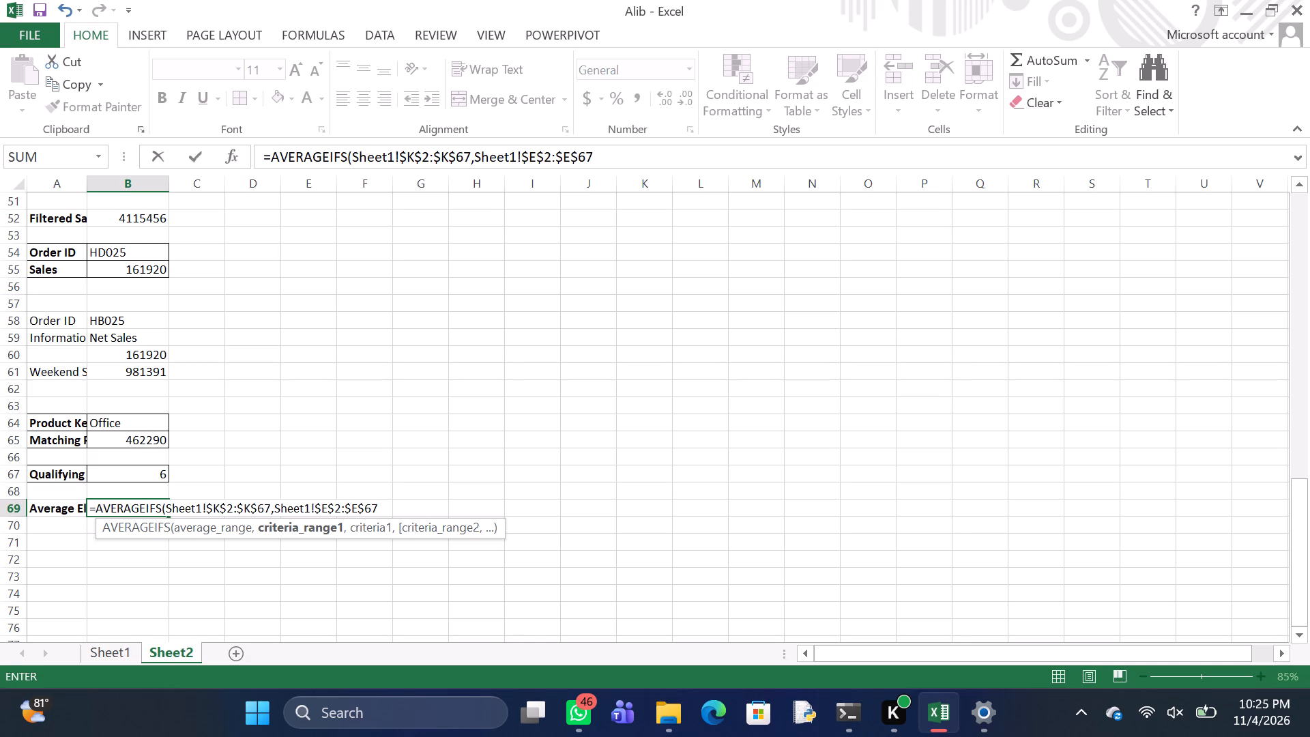
{"action": "key", "text": "comma"}
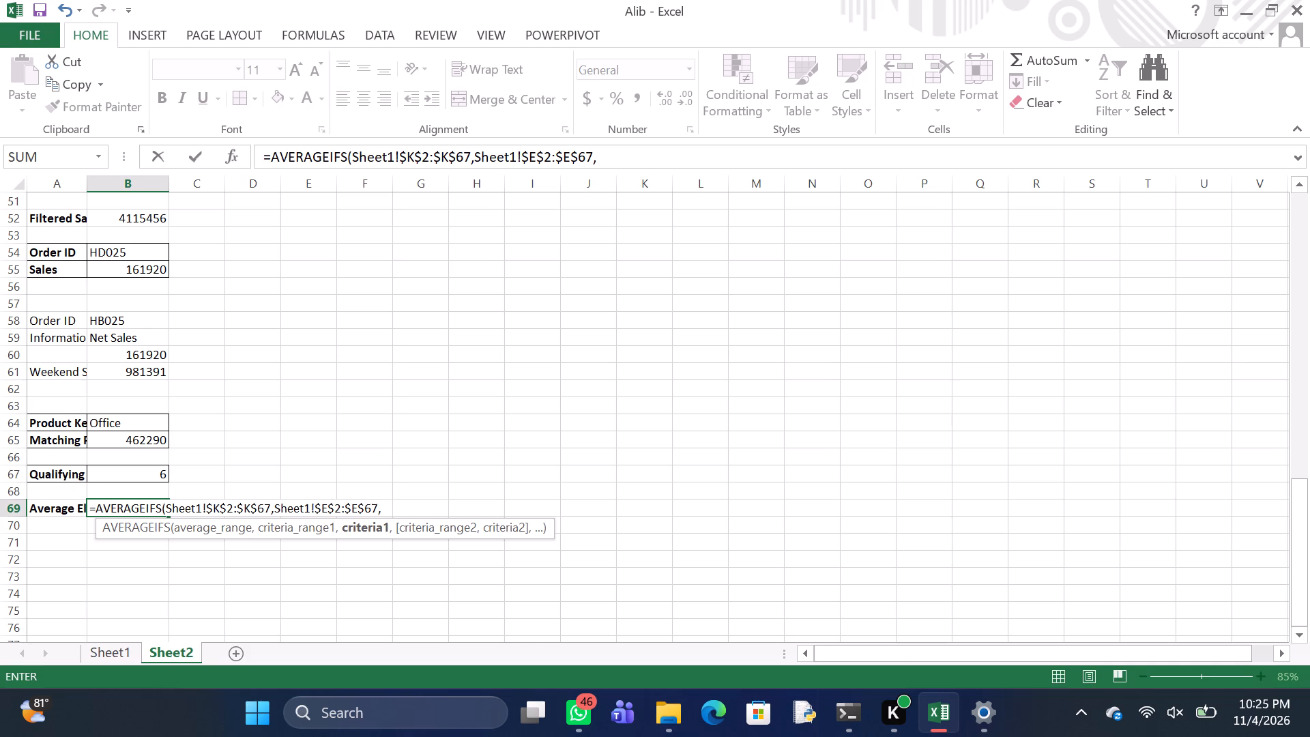
Set the first criterion of the AVERAGEIFS formula in B69 to "Electronics".
{"action": "key", "text": "shift+quotedbl"}
{"action": "key", "text": "e"}
{"action": "type", "text": "lectr"}
{"action": "type", "text": "onics"}
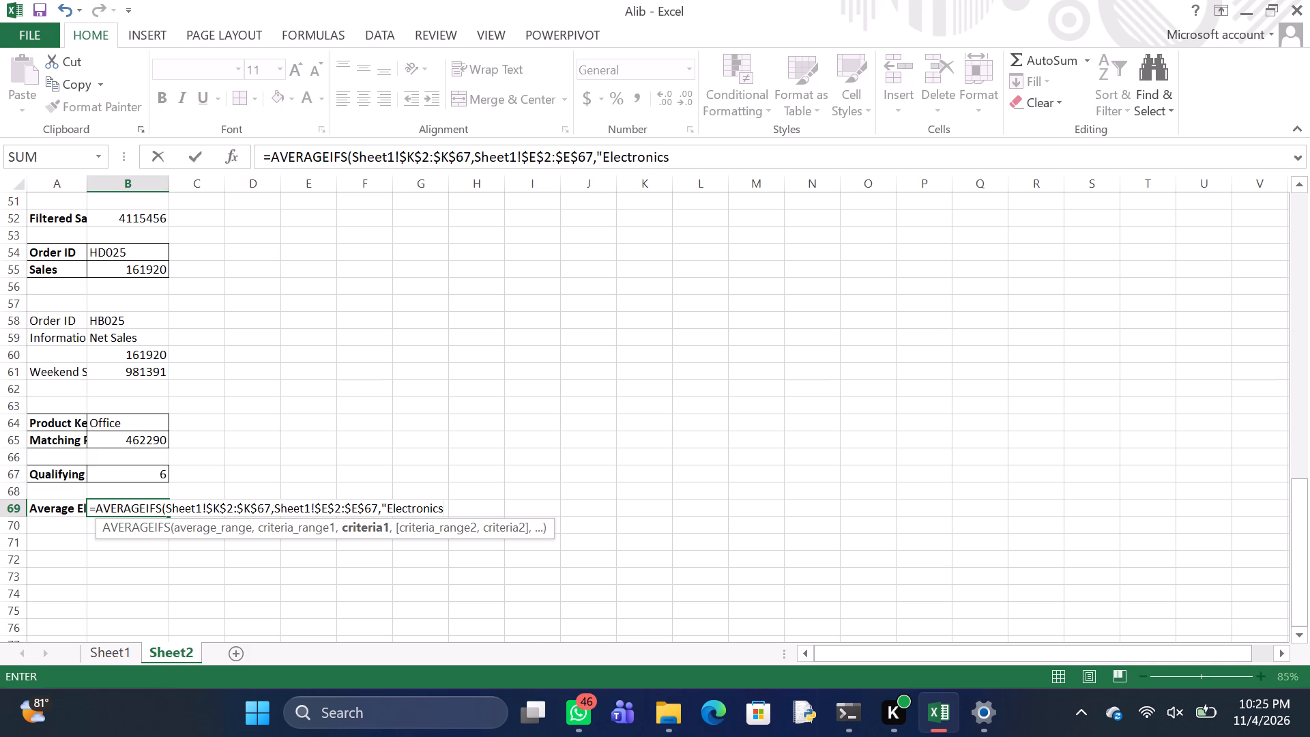
{"action": "key", "text": "shift+quotedbl"}
{"action": "key", "text": "comma"}
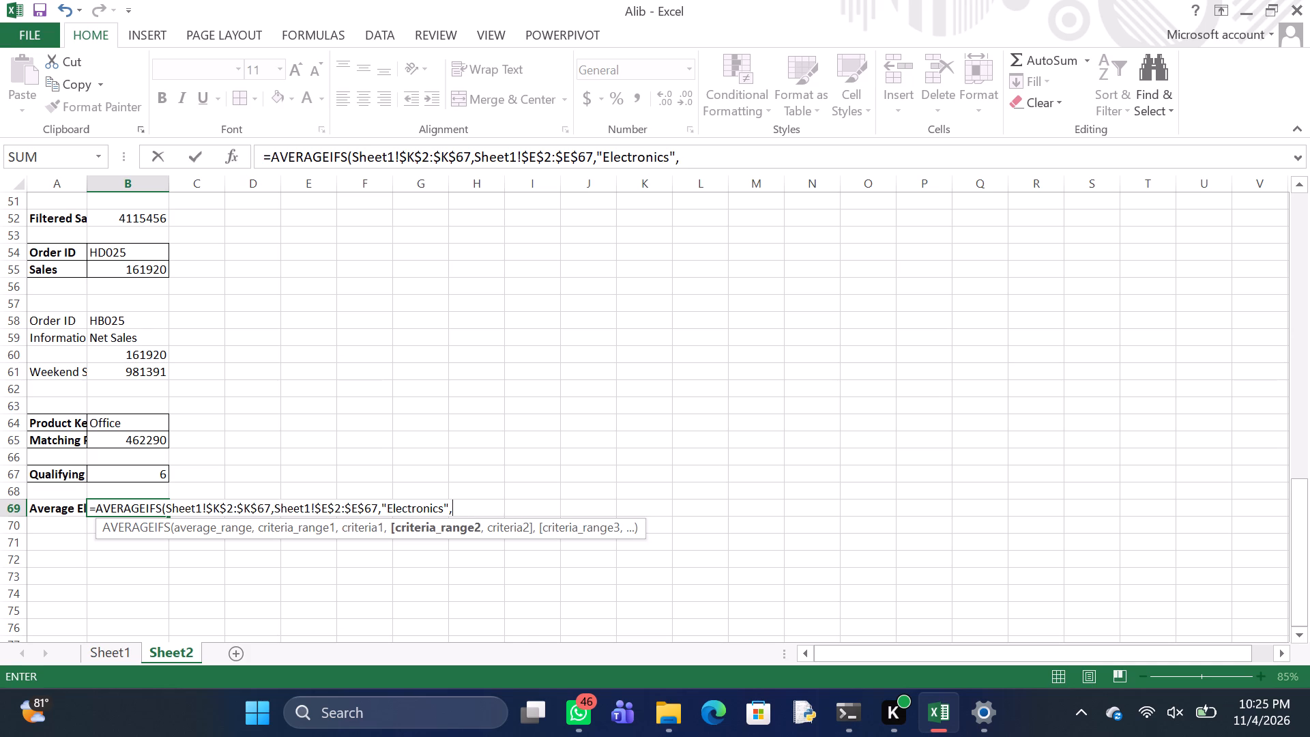
Add Sheet1!$I$2:$I$67 as the second criteria range of the AVERAGEIFS formula in B69.
{"action": "key", "text": "s"}
{"action": "type", "text": "heet"}
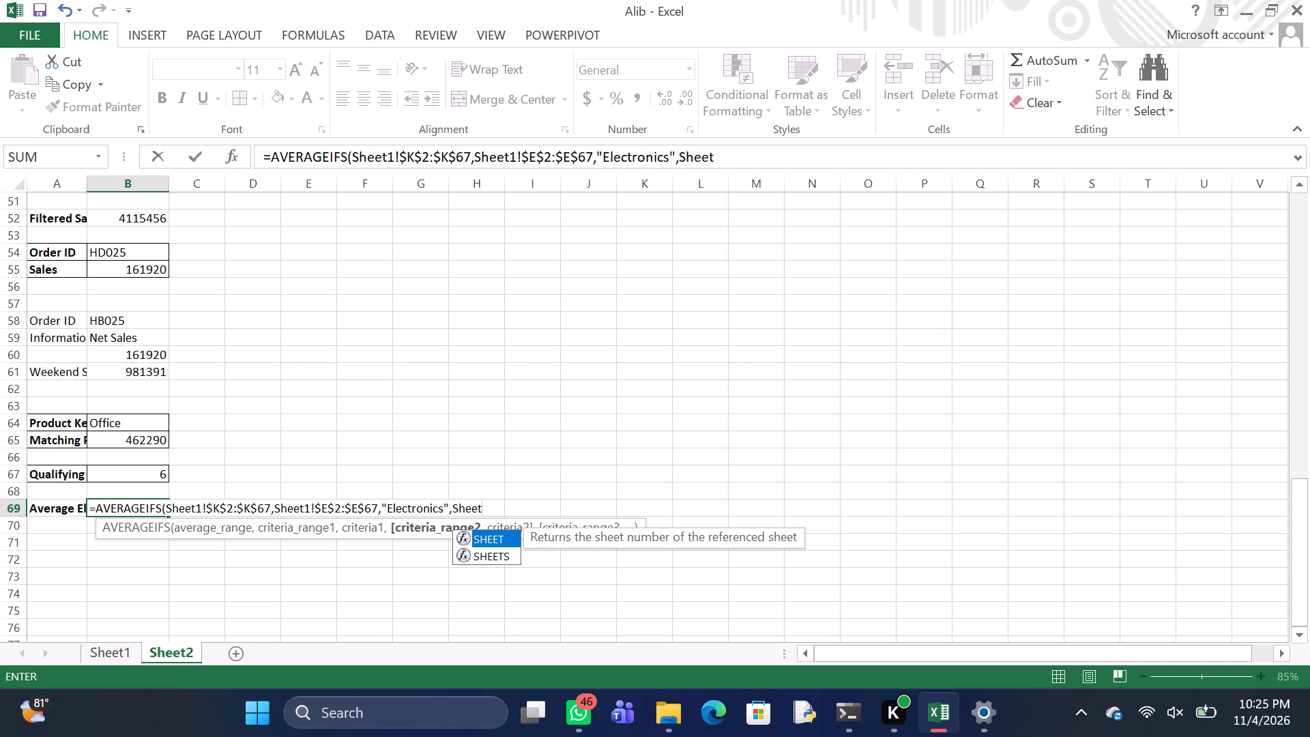
{"action": "key", "text": "1"}
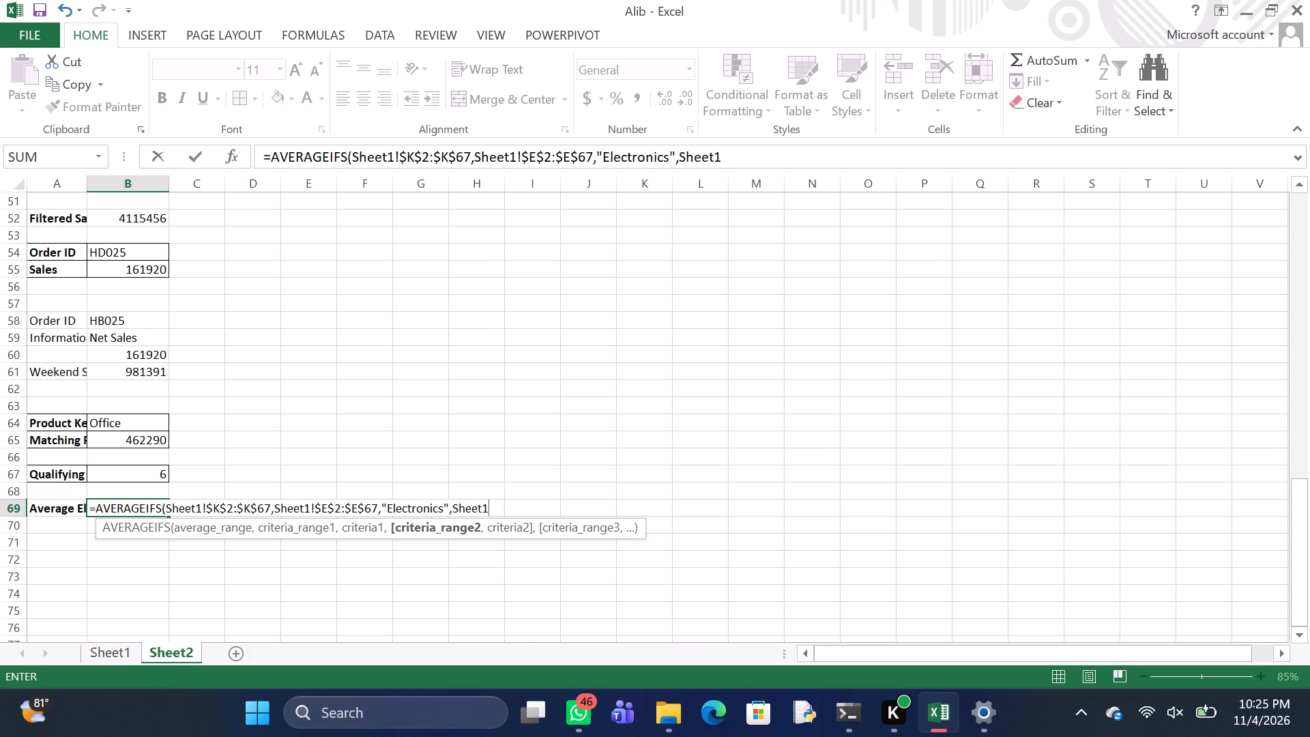
{"action": "key", "text": "shift+exclam"}
{"action": "key", "text": "shift+dollar"}
{"action": "key", "text": "i"}
{"action": "key", "text": "shift+dollar"}
{"action": "key", "text": "2"}
{"action": "key", "text": "shift+colon"}
{"action": "key", "text": "shift+dollar"}
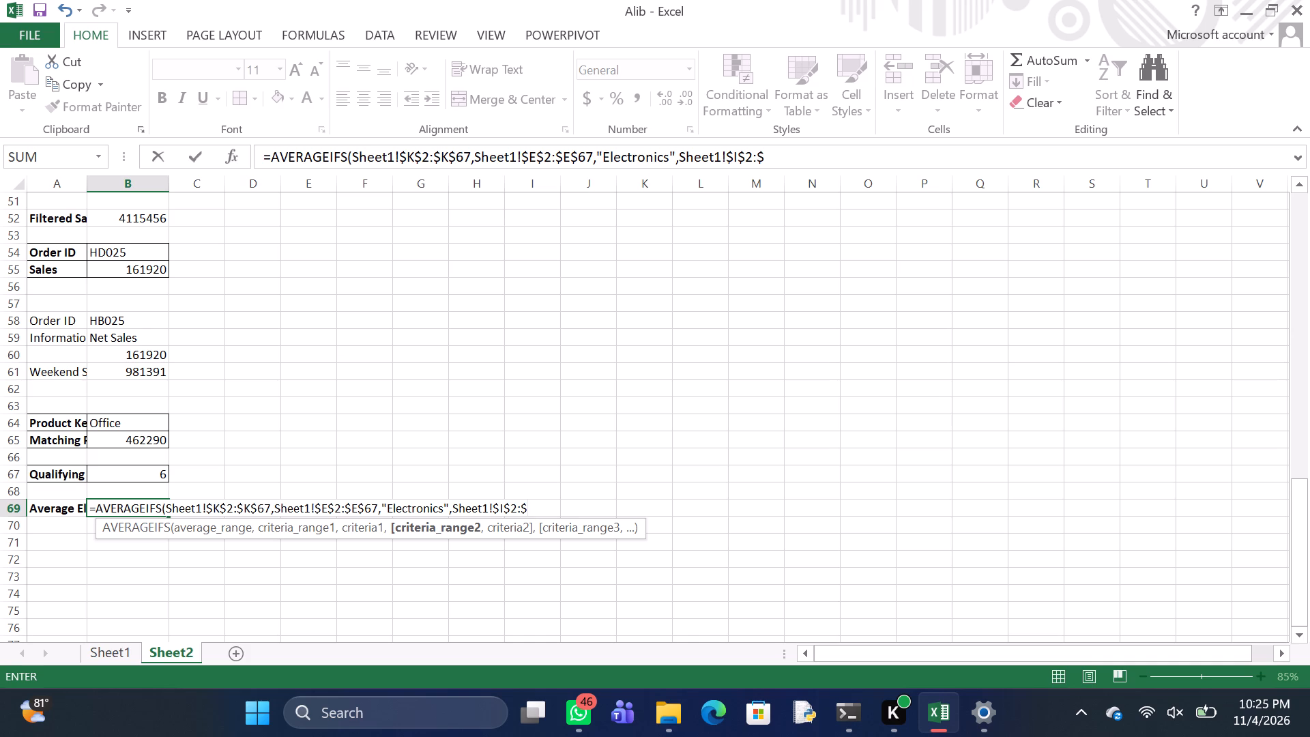
{"action": "key", "text": "i"}
{"action": "key", "text": "shift+dollar"}
{"action": "type", "text": "67"}
{"action": "key", "text": "comma"}
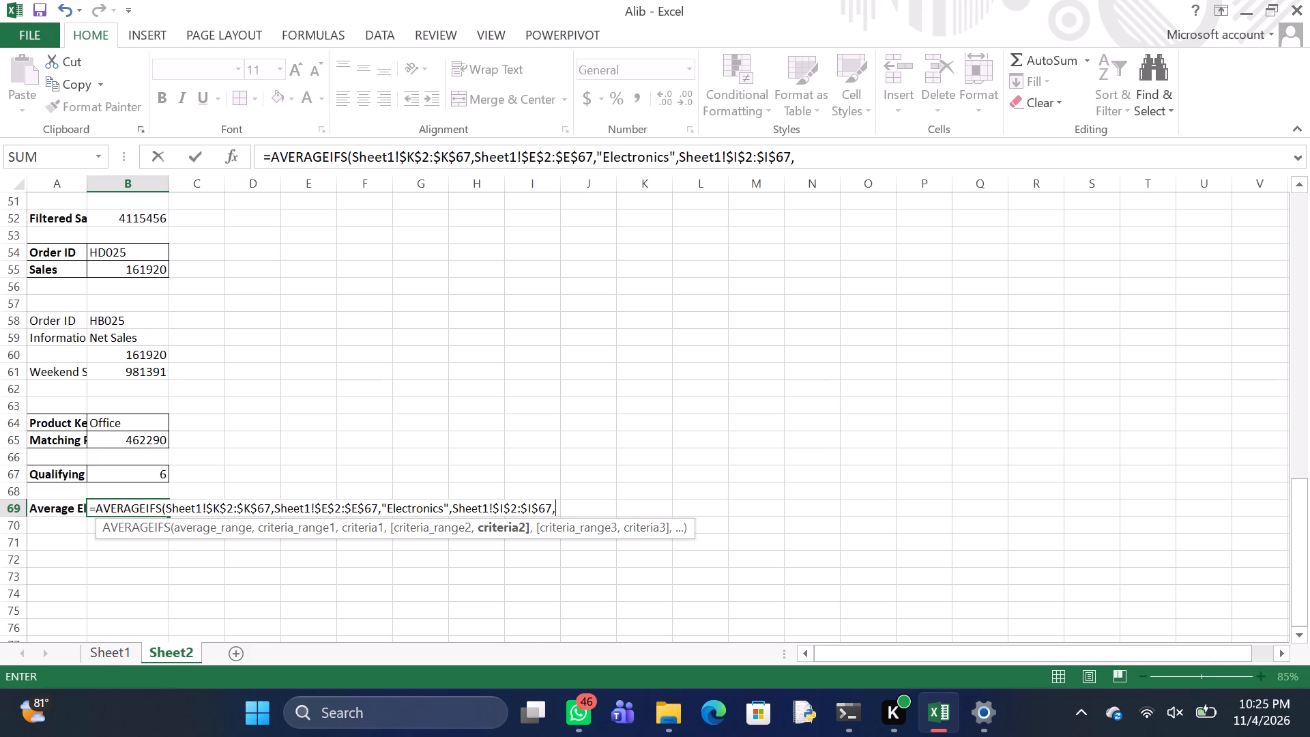
Begin the second criterion of the AVERAGEIFS formula in B69 as quoted text starting with M.
{"action": "key", "text": "shift+quotedbl"}
{"action": "key", "text": "m"}
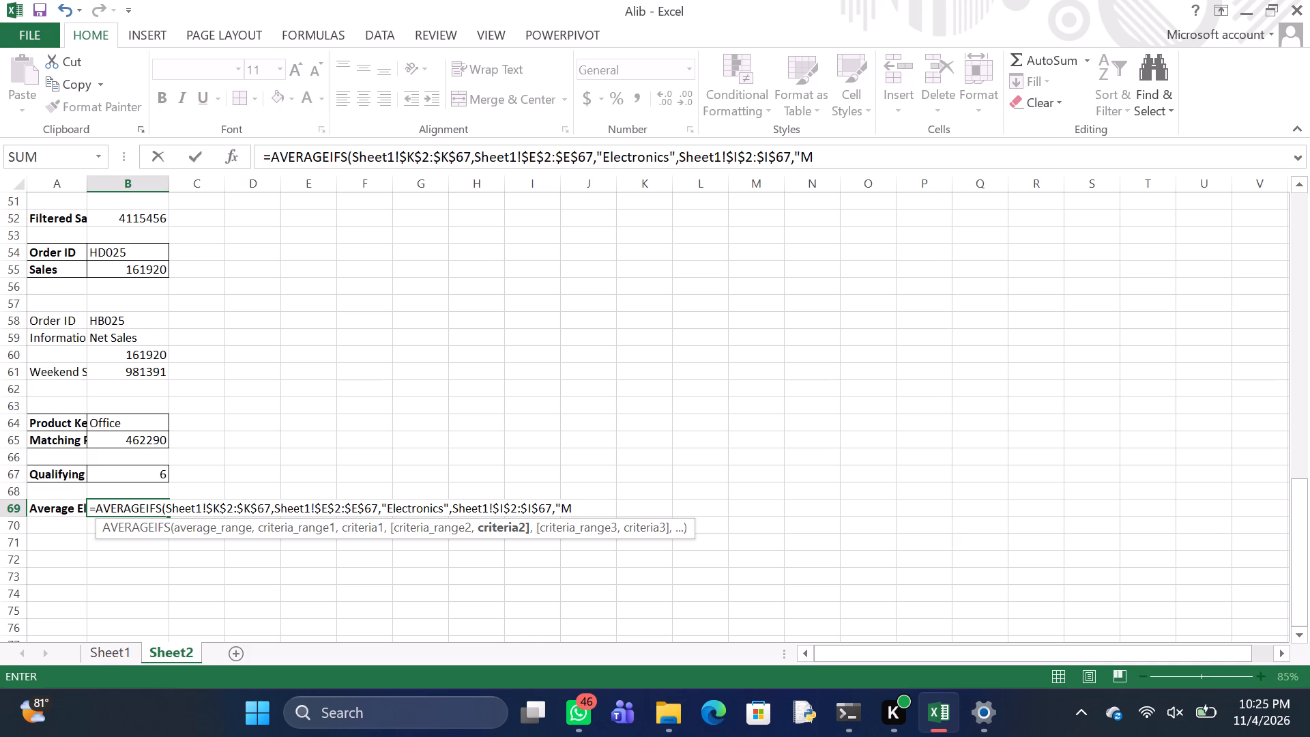
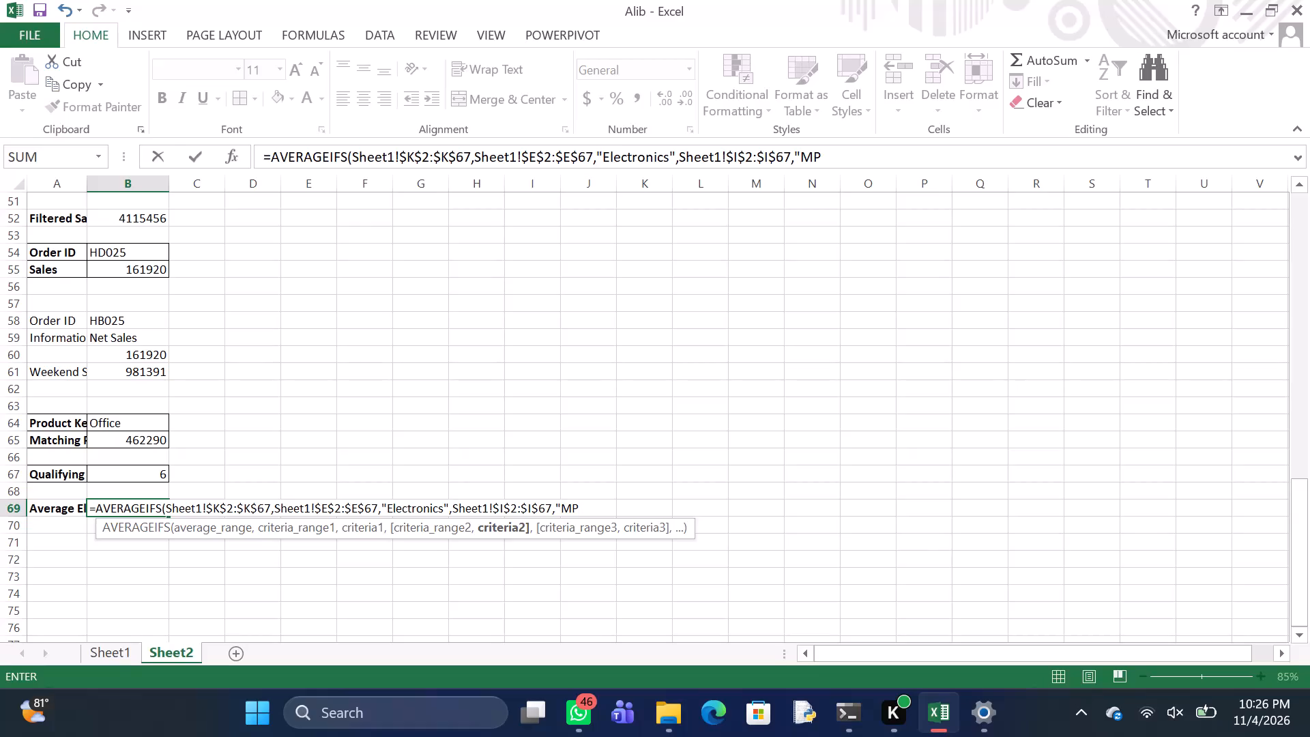
Complete the second criterion of the AVERAGEIFS formula in B69 as "Mpesa" and enter the formula.
{"action": "type", "text": "esa"}
{"action": "type", "text": "\")"}
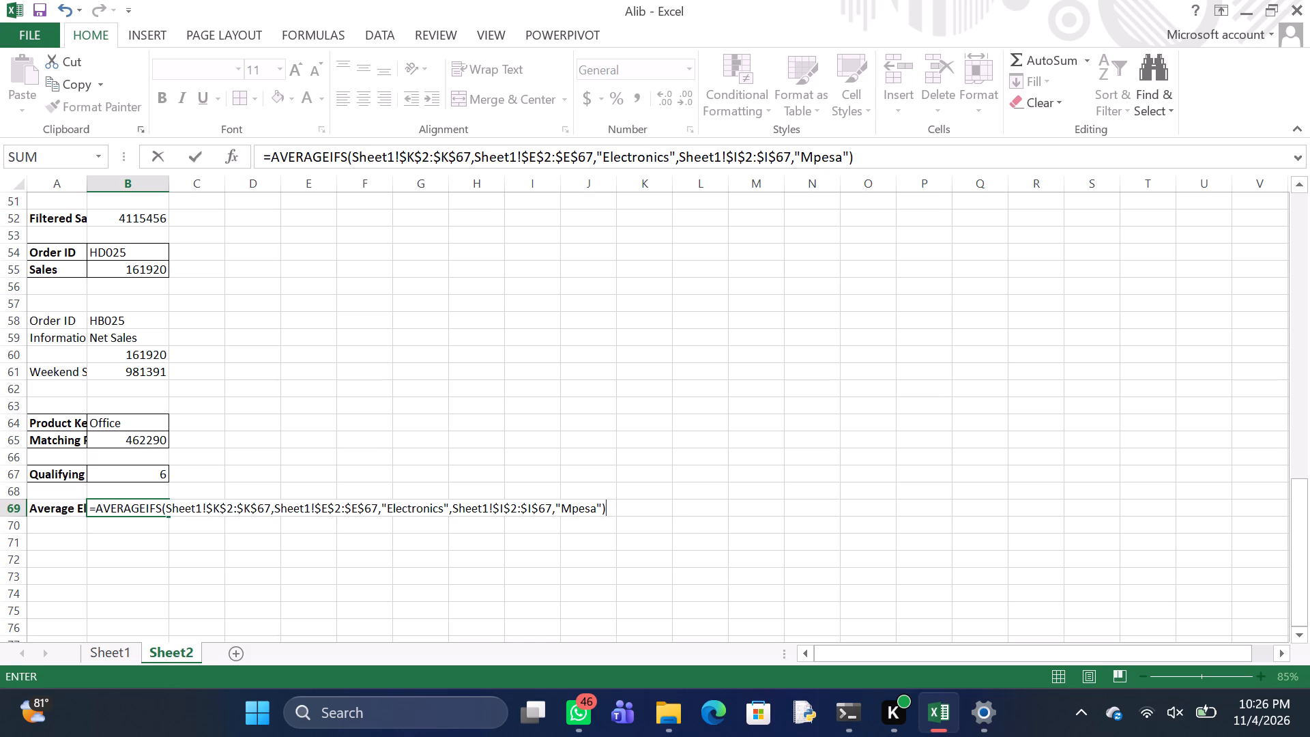
{"action": "key", "text": "Return"}
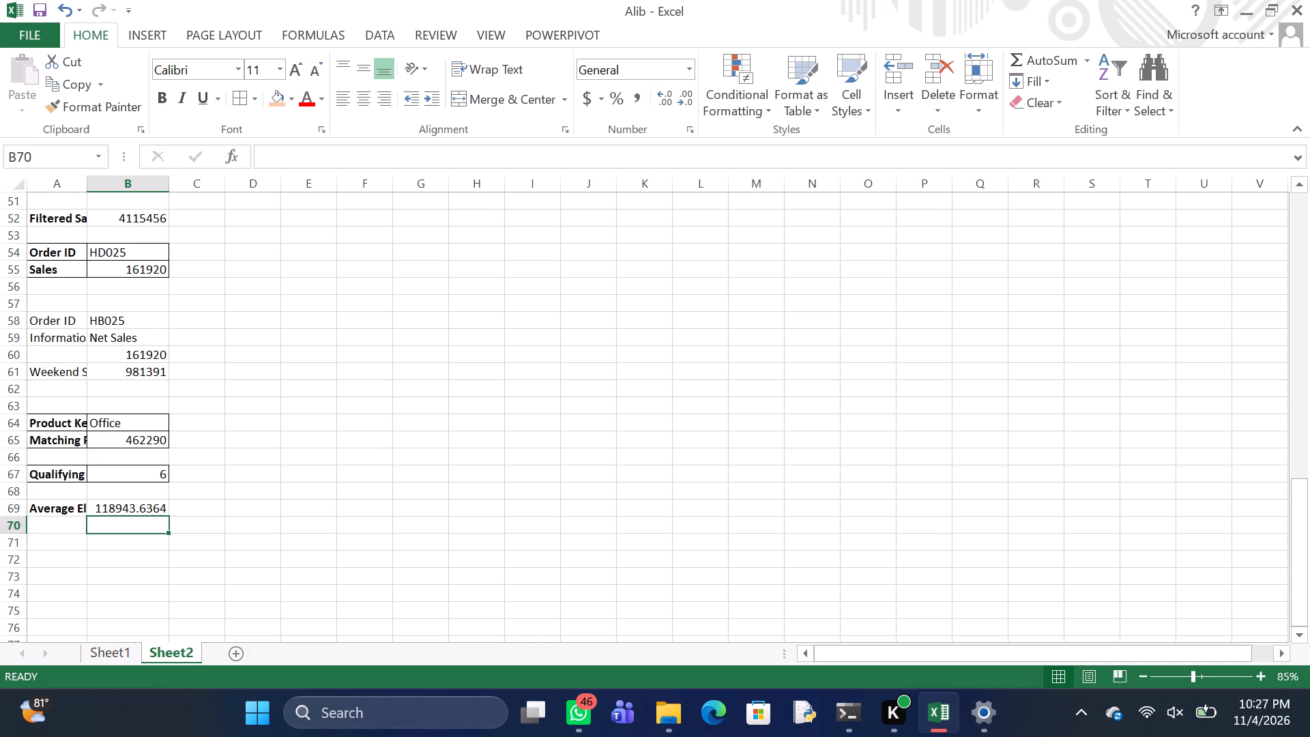
Label cell A71 as Unidue Electronics Customers.
{"action": "left_click", "coordinate": [66, 519]}
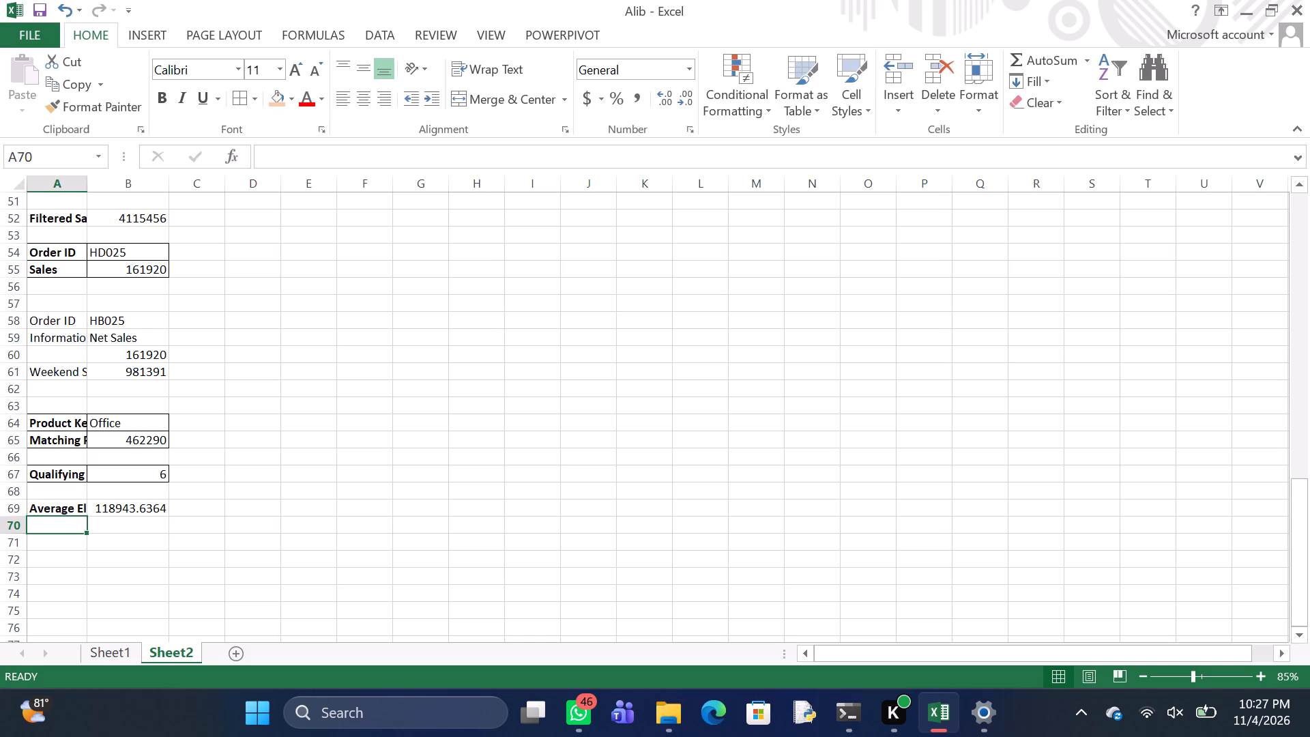
{"action": "left_click", "coordinate": [48, 542]}
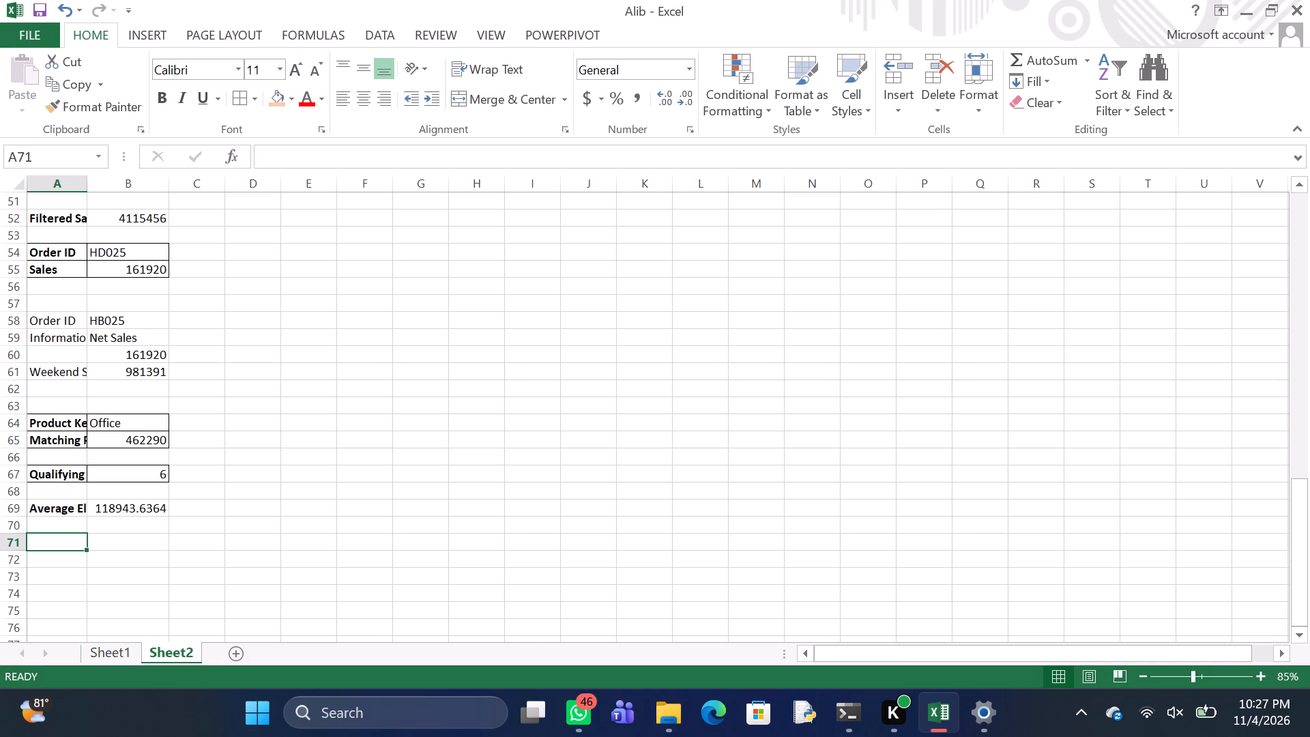
{"action": "key", "text": "u"}
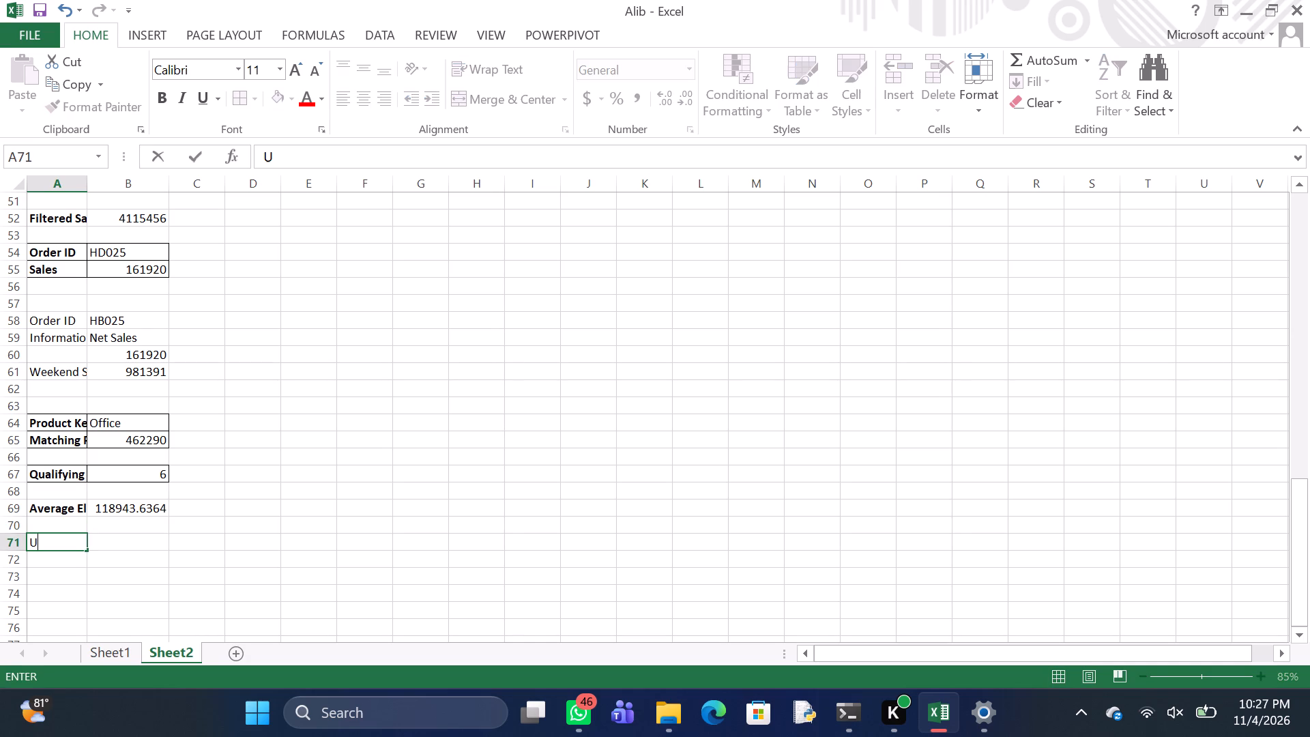
{"action": "type", "text": "ni"}
{"action": "type", "text": "due"}
{"action": "key", "text": "space"}
{"action": "key", "text": "e"}
{"action": "type", "text": "lecr"}
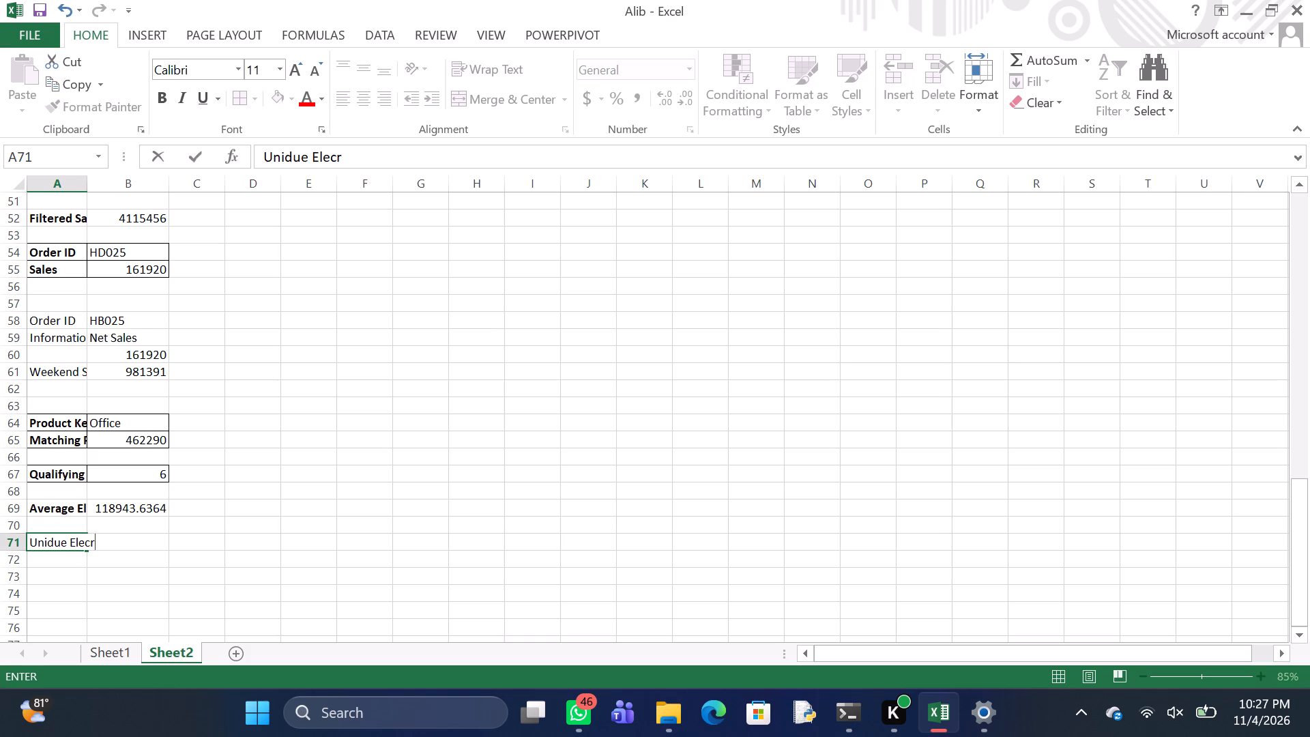
{"action": "key", "text": "BackSpace"}
{"action": "type", "text": "tronics"}
{"action": "key", "text": "space"}
{"action": "key", "text": "c"}
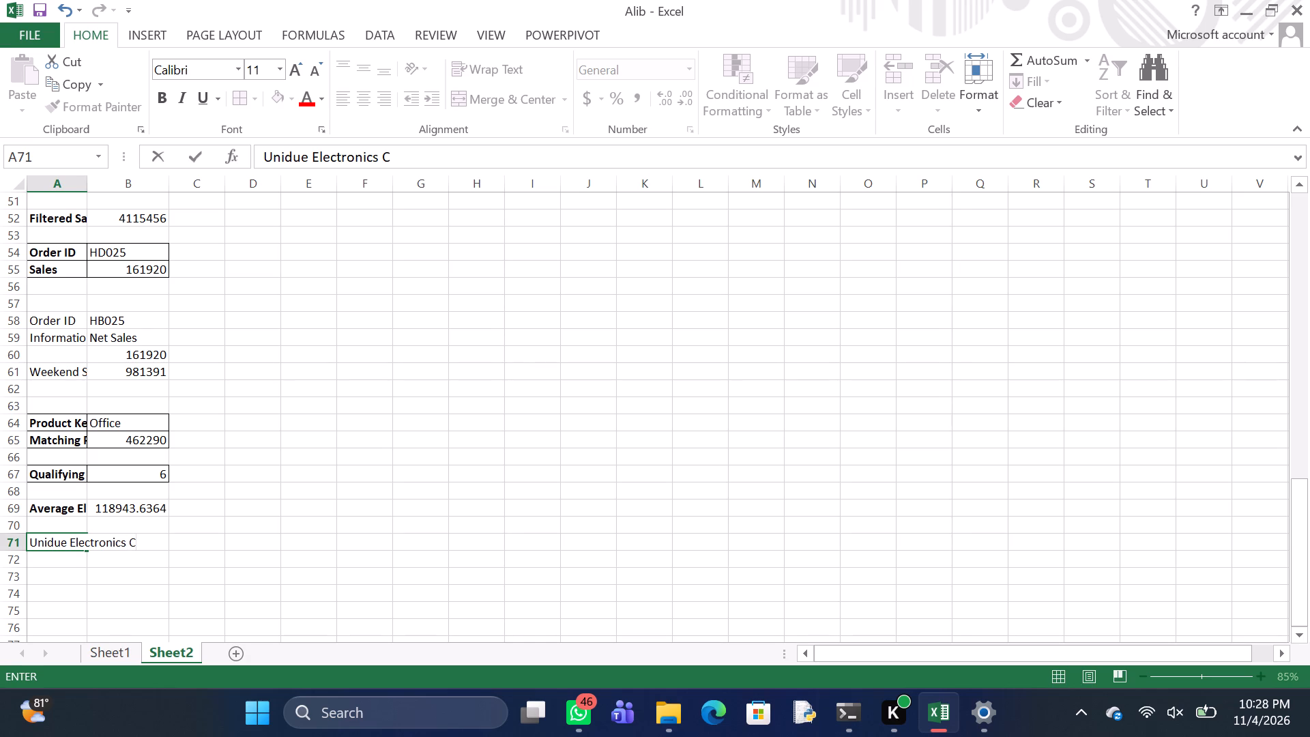
{"action": "type", "text": "ustomers"}
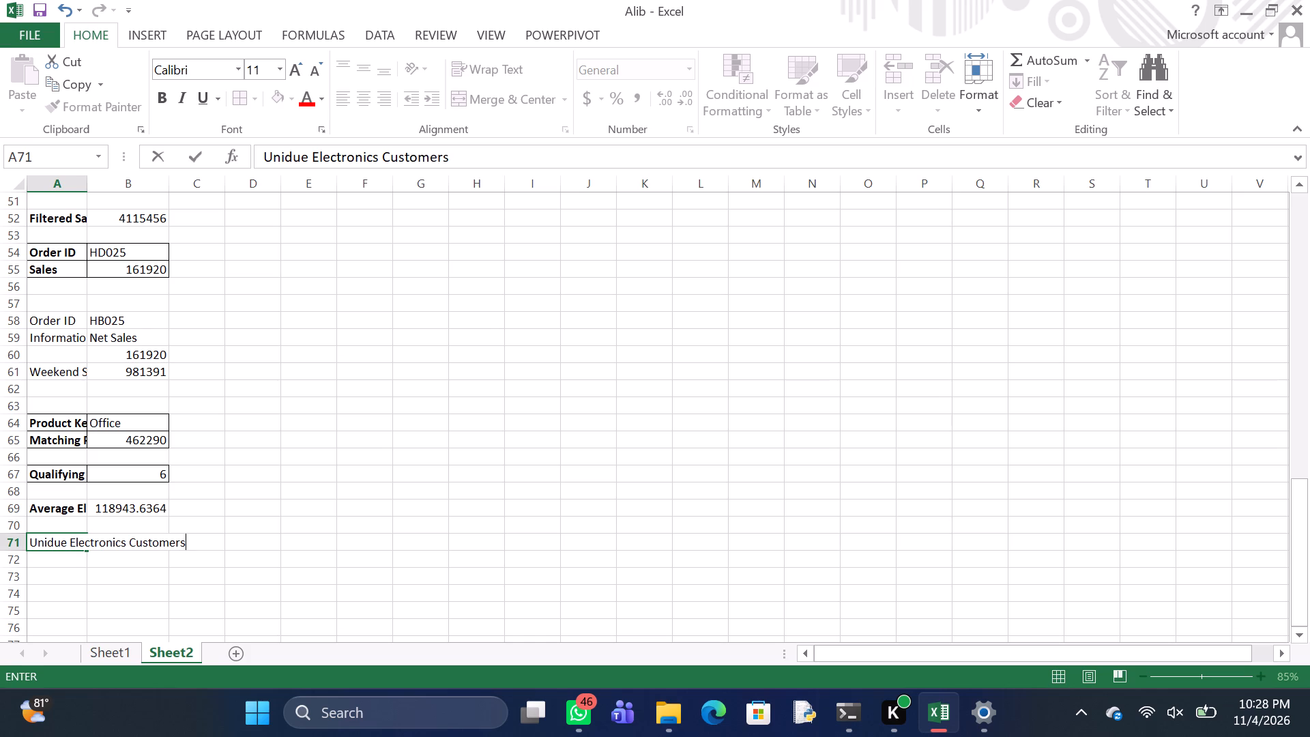
{"action": "key", "text": "Return"}
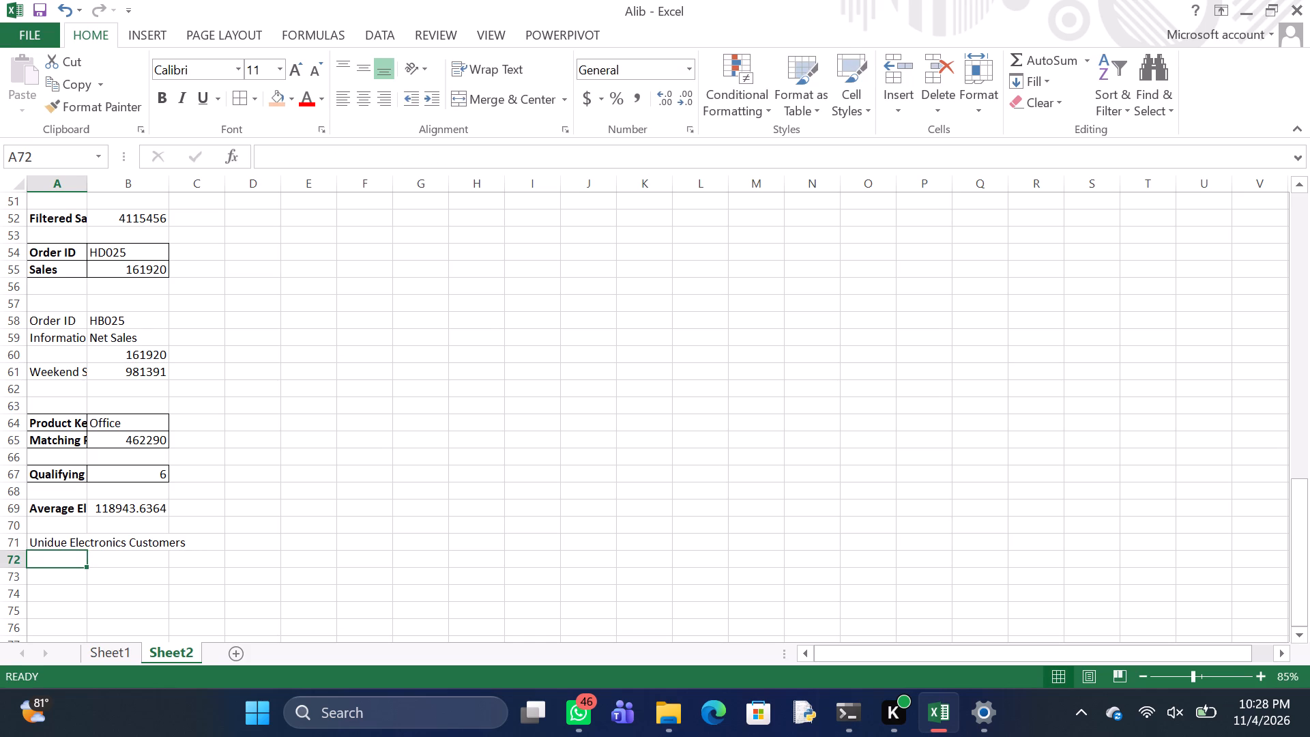
Start a formula in B71 with the nested functions =SUM(IF(FREQUENCY(IF.
{"action": "left_click", "coordinate": [139, 545]}
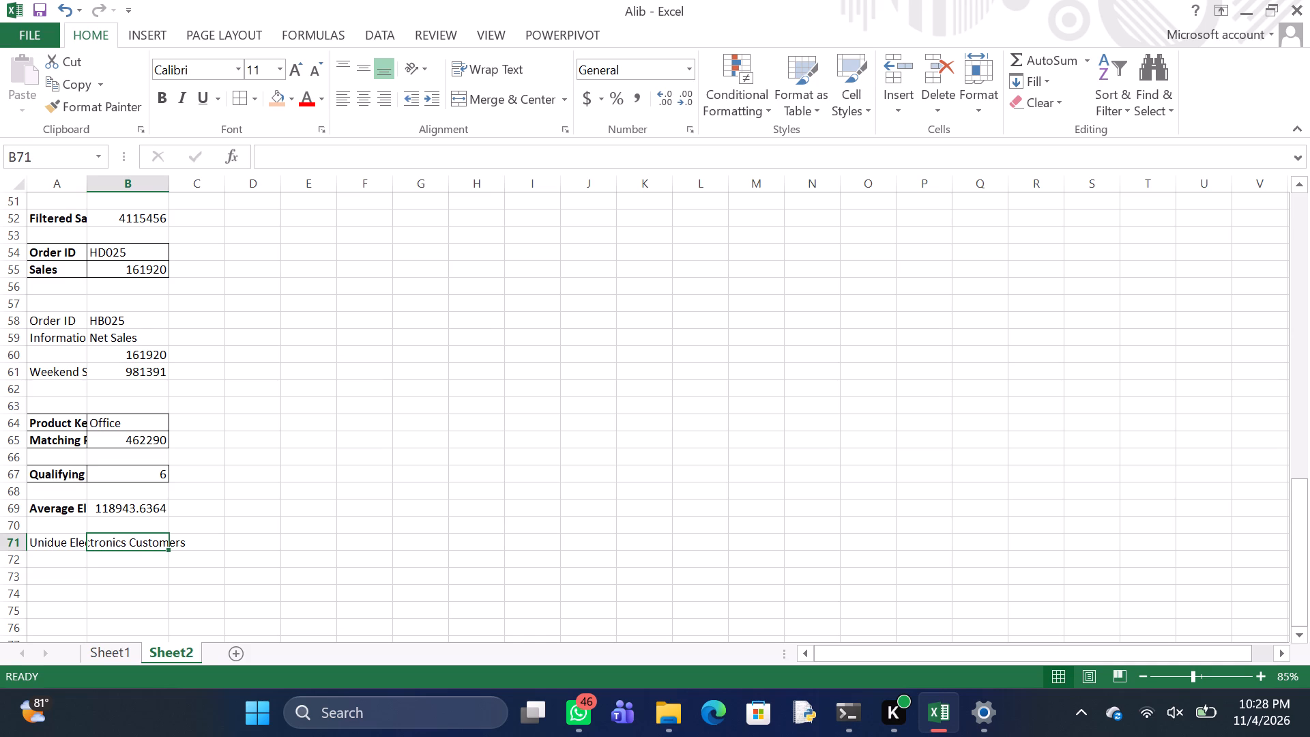
{"action": "key", "text": "equal"}
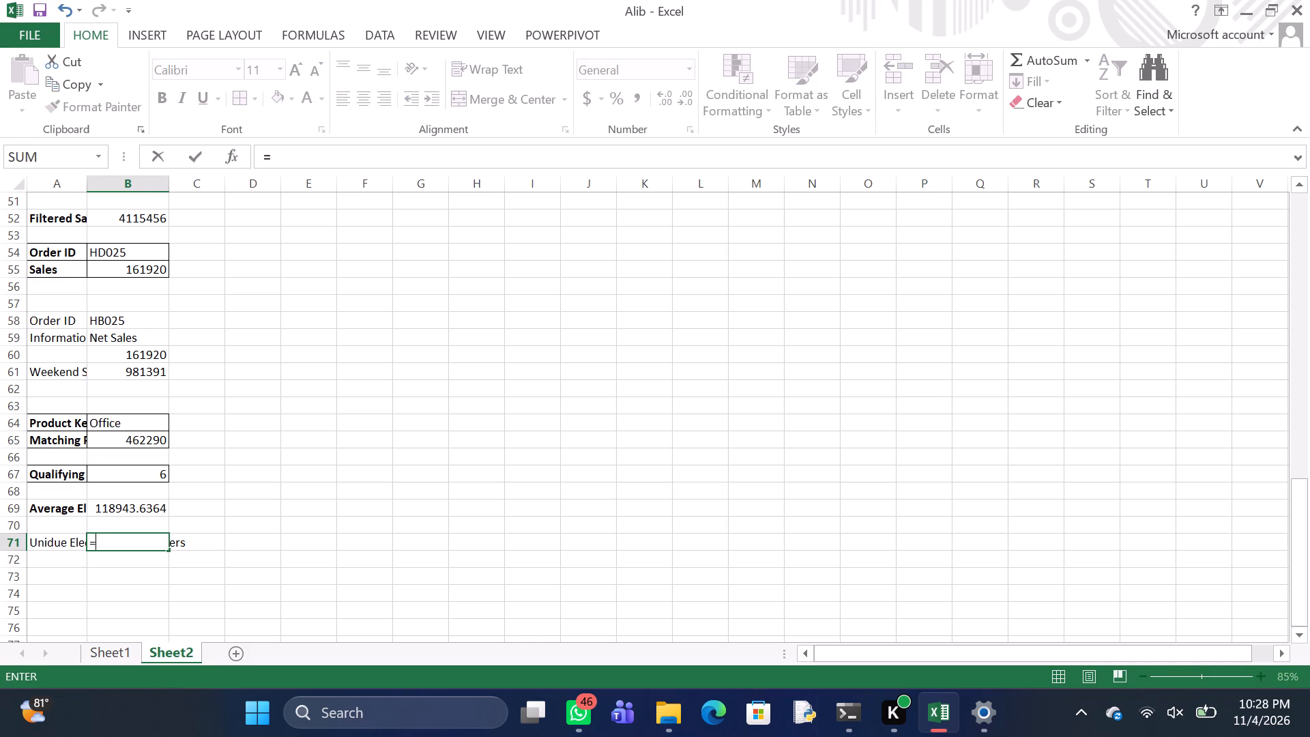
{"action": "key", "text": "s"}
{"action": "type", "text": "UM"}
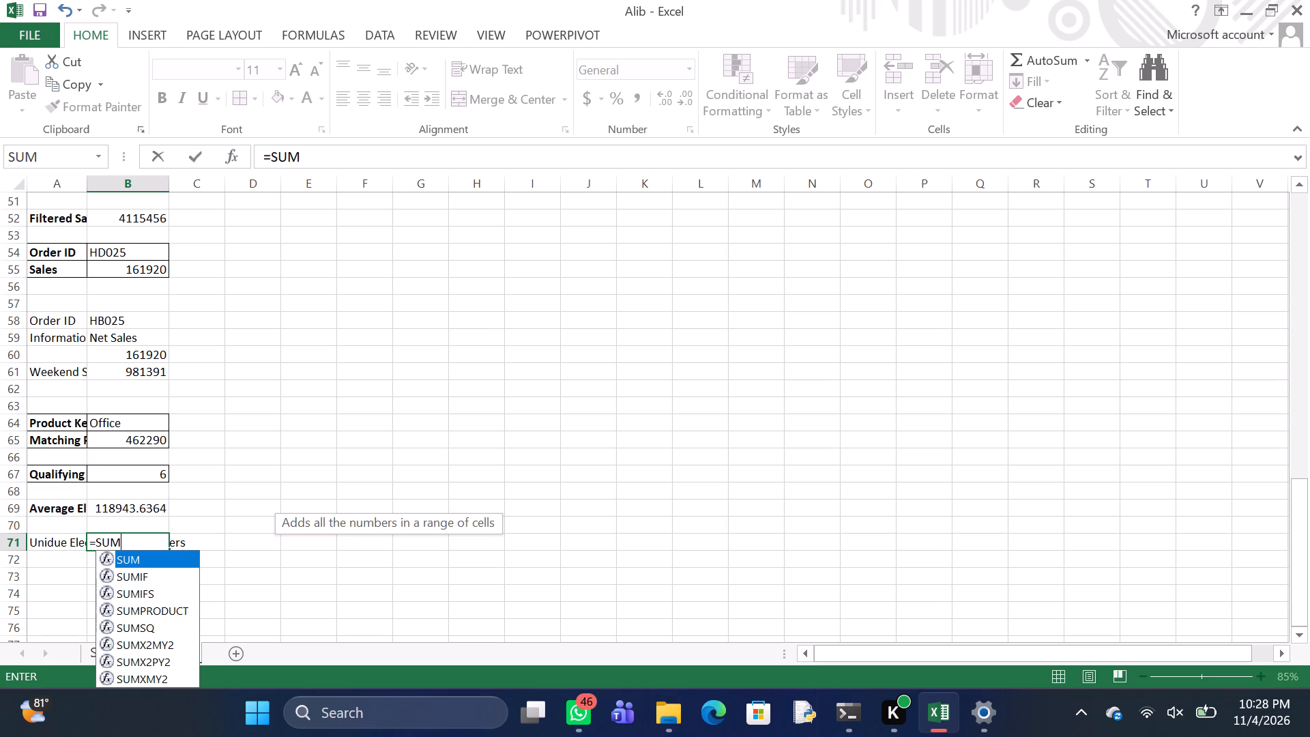
{"action": "key", "text": "shift+parenleft"}
{"action": "type", "text": "IF"}
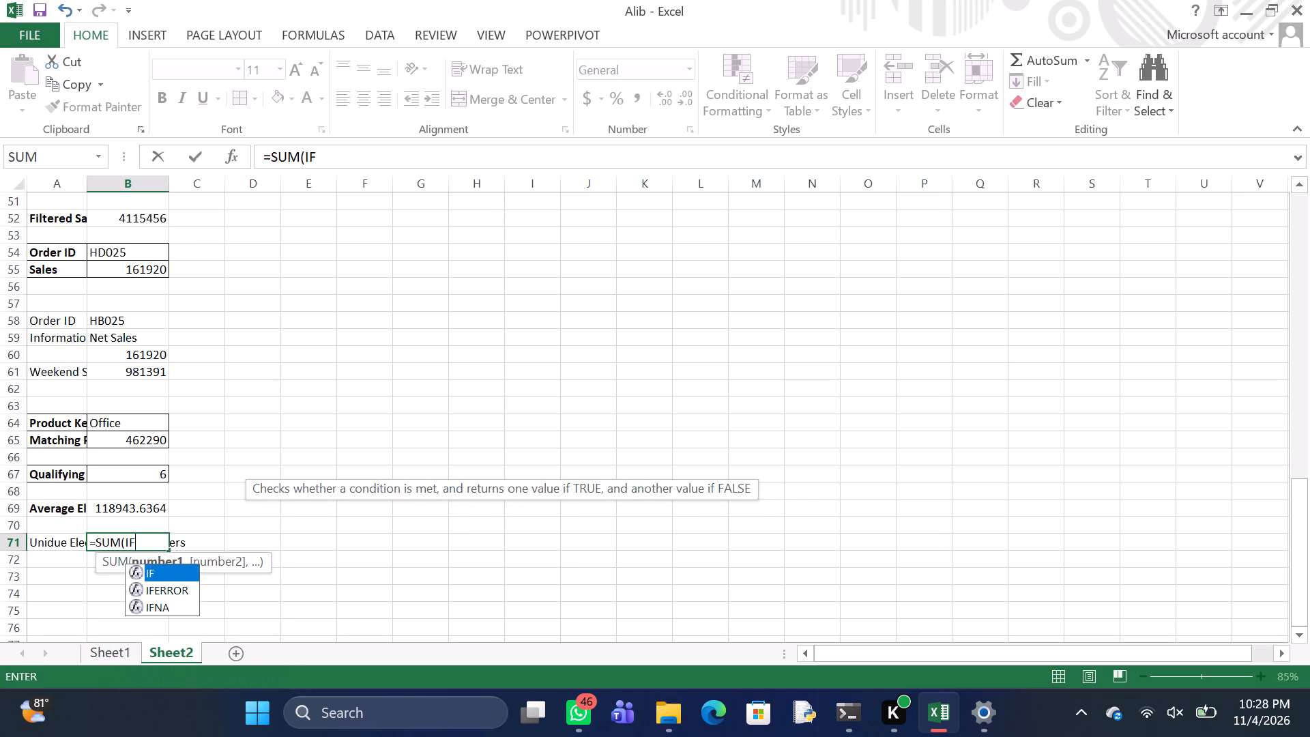
{"action": "key", "text": "shift+parenleft"}
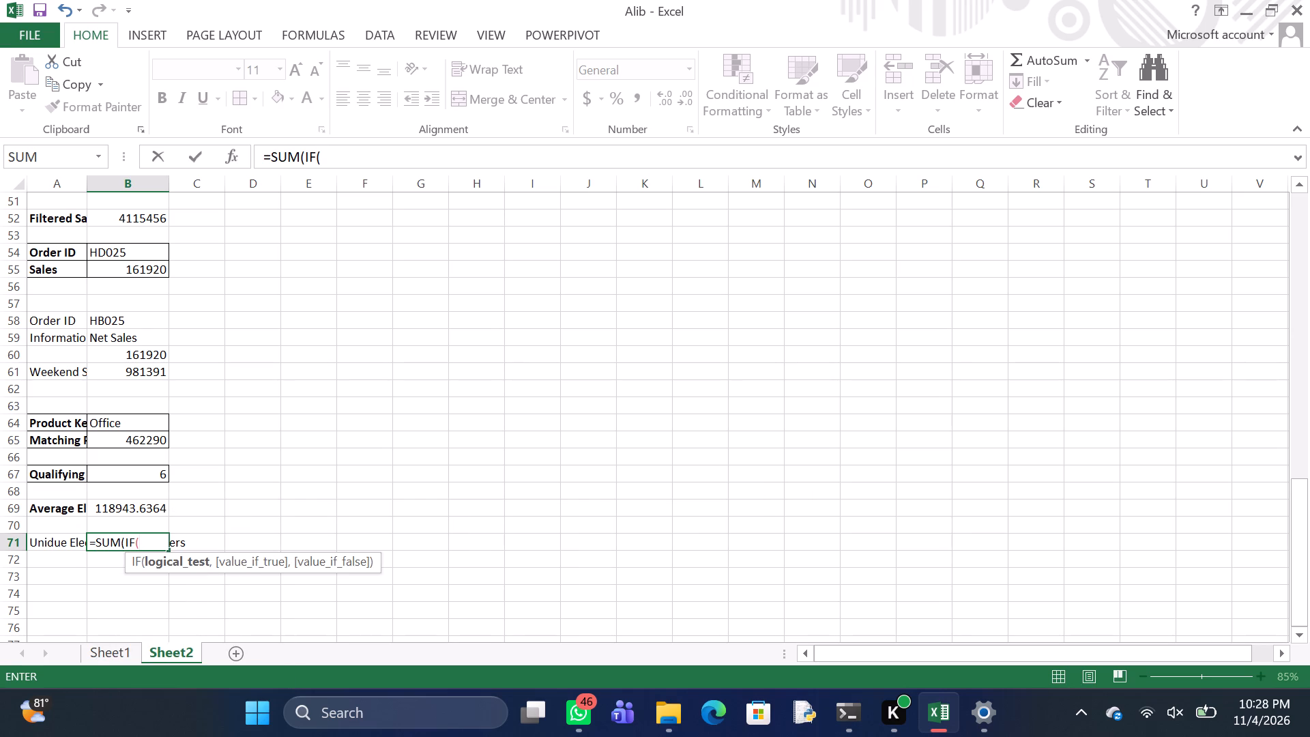
{"action": "type", "text": "FRE"}
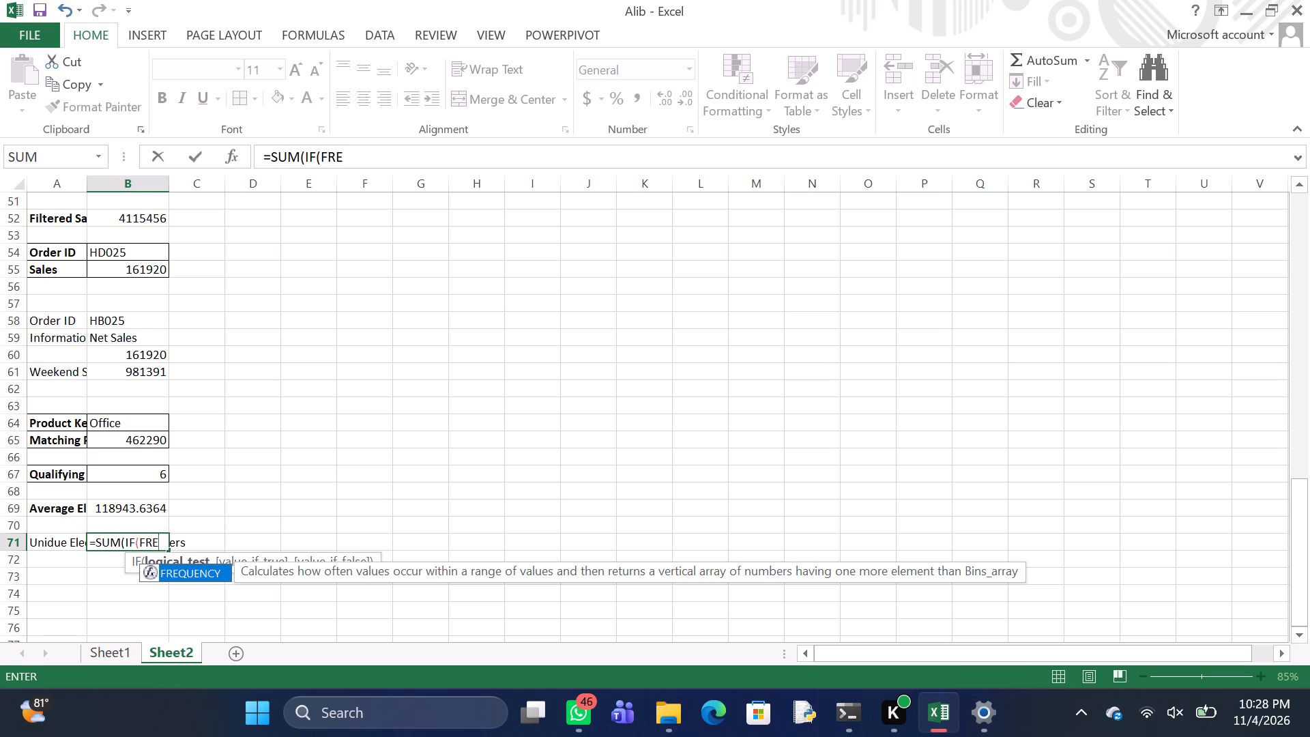
{"action": "key", "text": "q"}
{"action": "type", "text": "UEN"}
{"action": "type", "text": "CY"}
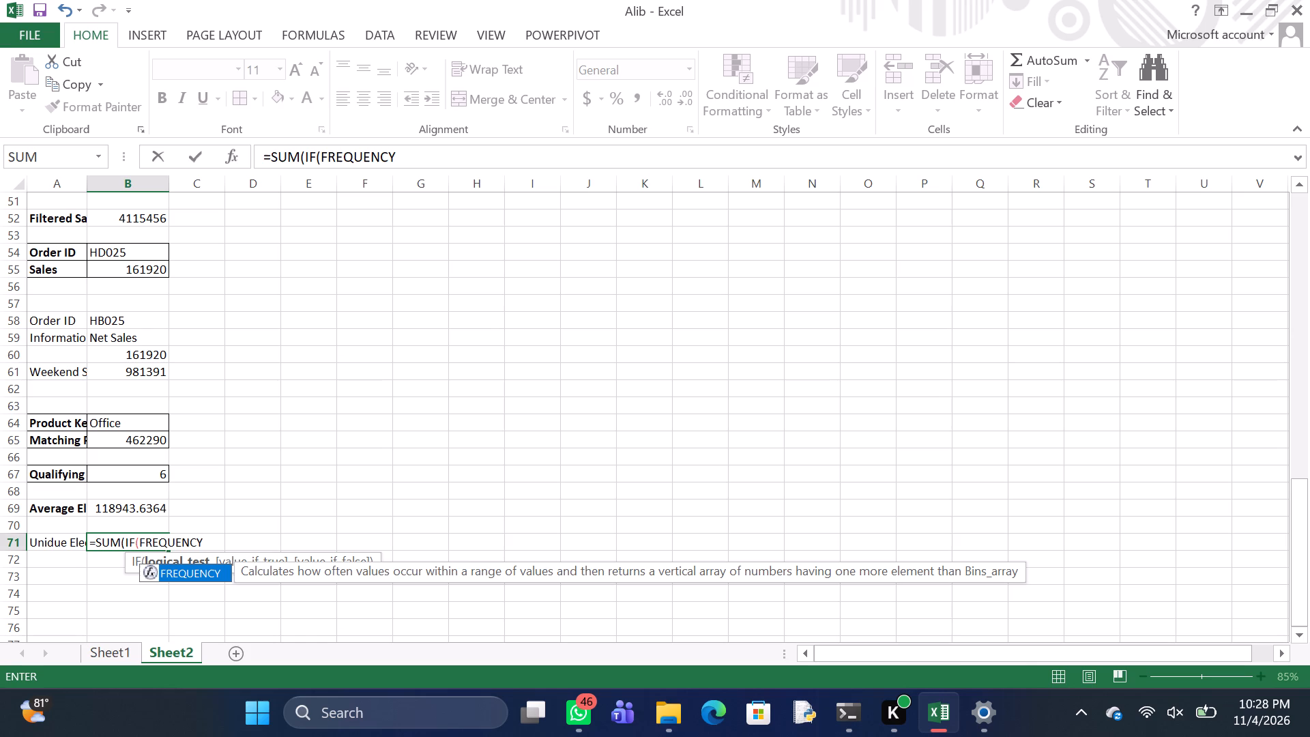
{"action": "type", "text": "(I"}
{"action": "key", "text": "f"}
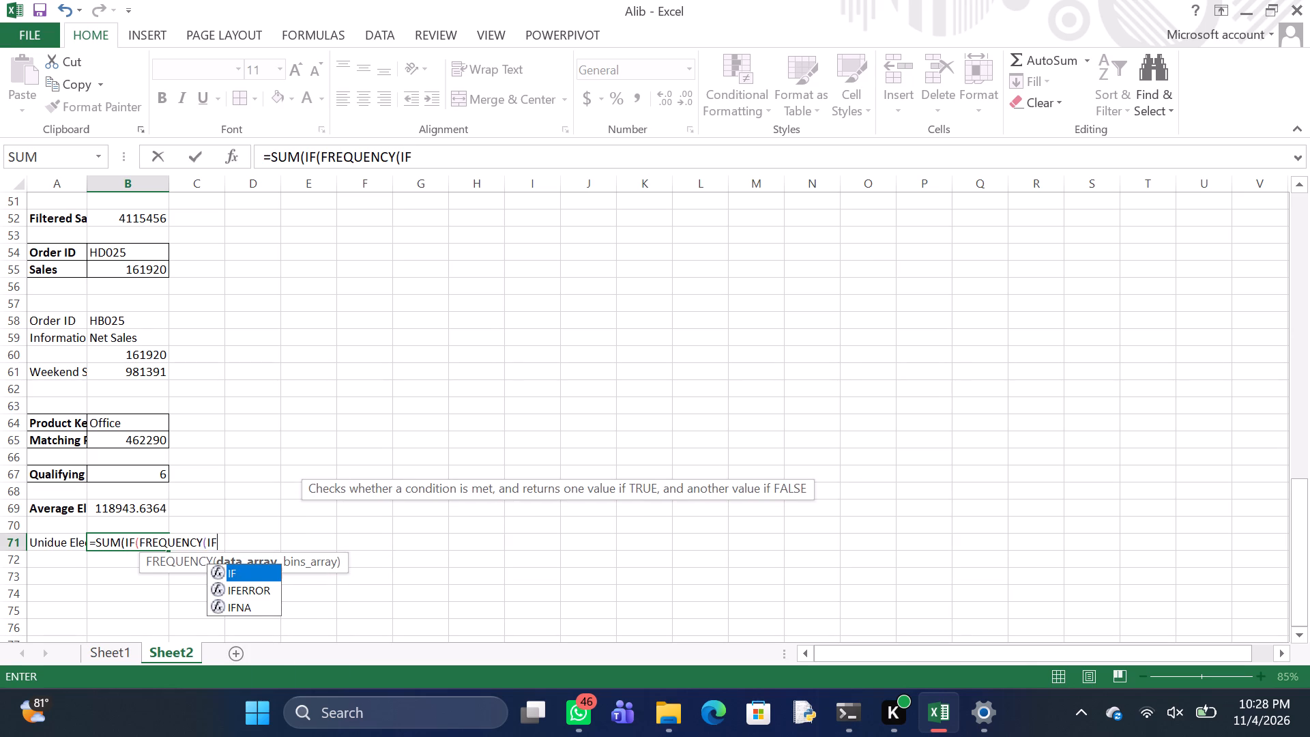
Set the inner IF's logical test in the B71 formula to Sheet1!$E$2:$E$67="Electronics".
{"action": "type", "text": "(S"}
{"action": "type", "text": "heet1"}
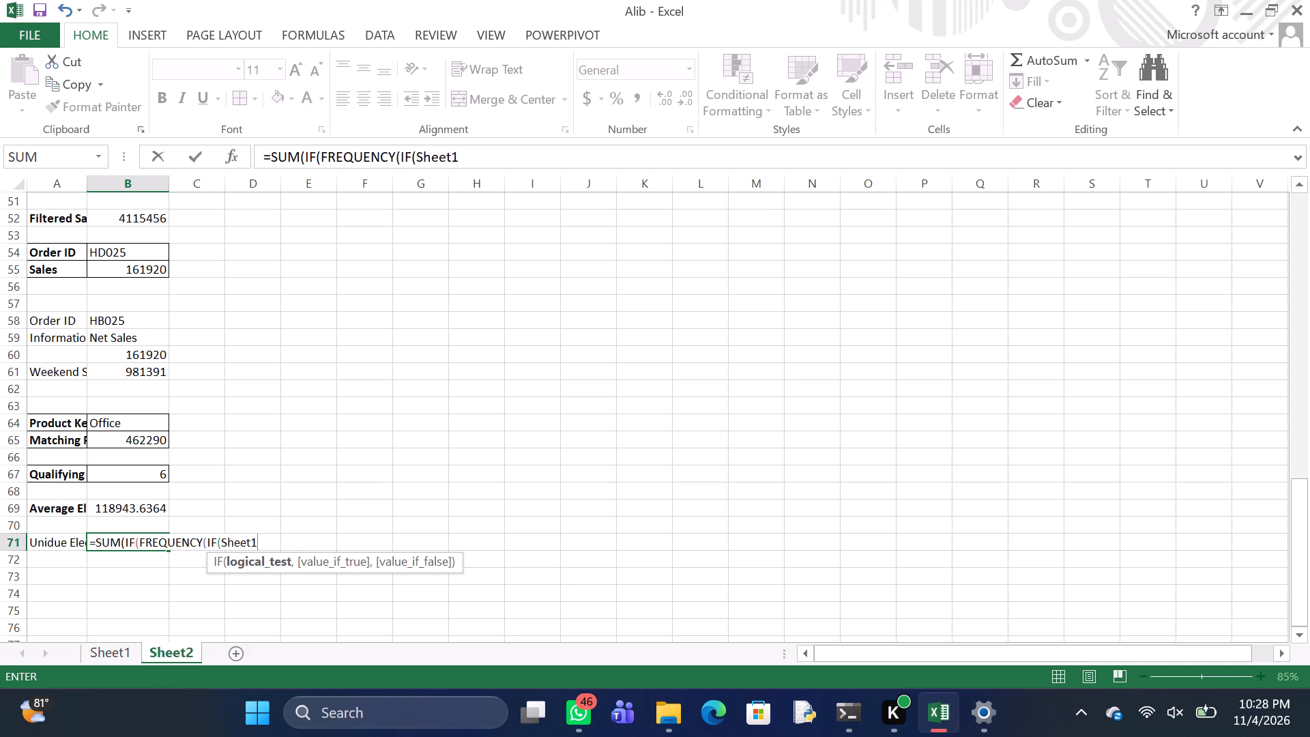
{"action": "key", "text": "shift+exclam"}
{"action": "type", "text": "$E"}
{"action": "type", "text": "$2"}
{"action": "key", "text": "shift+colon"}
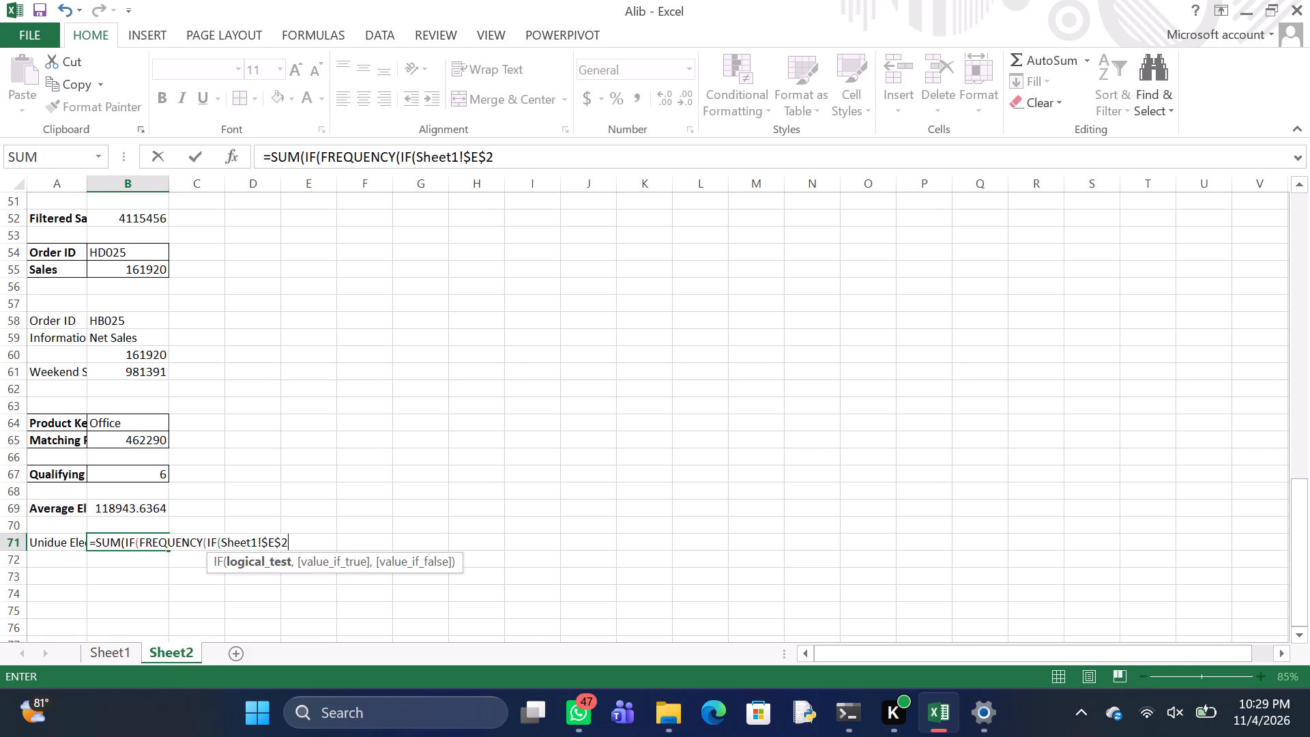
{"action": "type", "text": "$E"}
{"action": "type", "text": "$67"}
{"action": "key", "text": "equal"}
{"action": "key", "text": "shift+quotedbl"}
{"action": "key", "text": "e"}
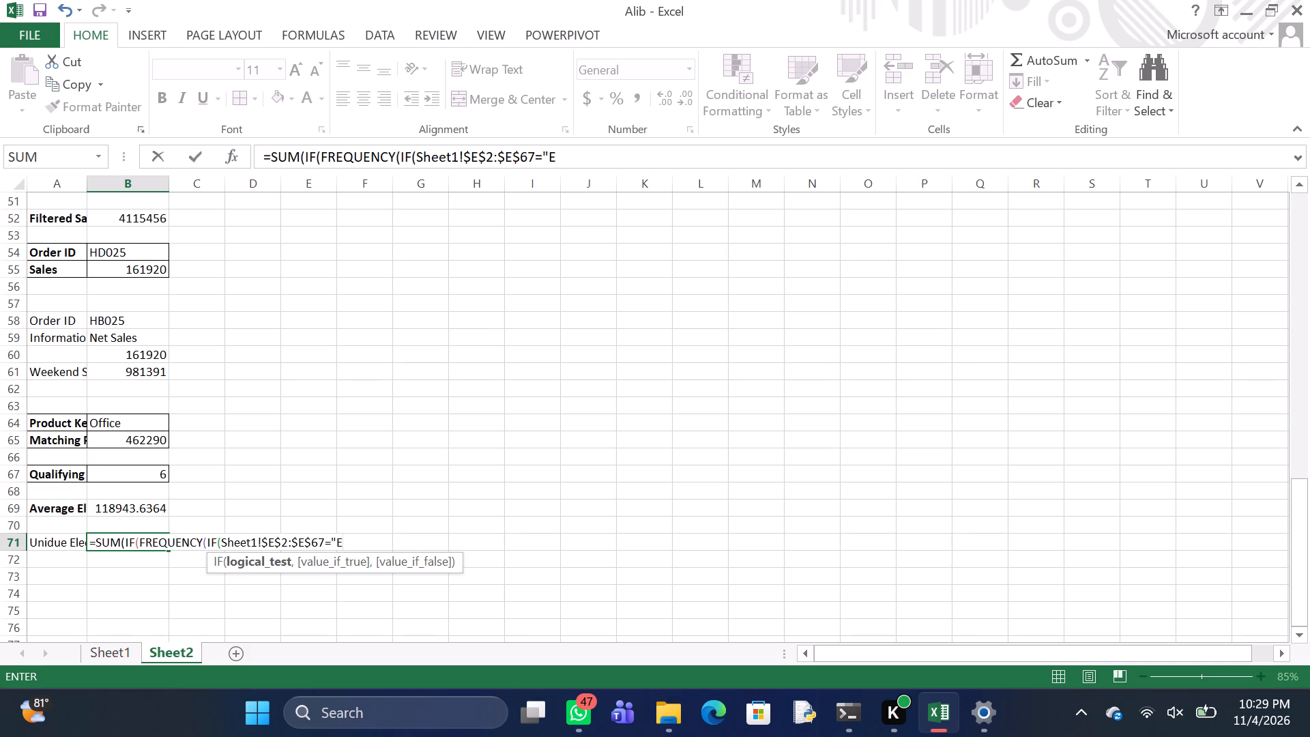
{"action": "type", "text": "lectronics"}
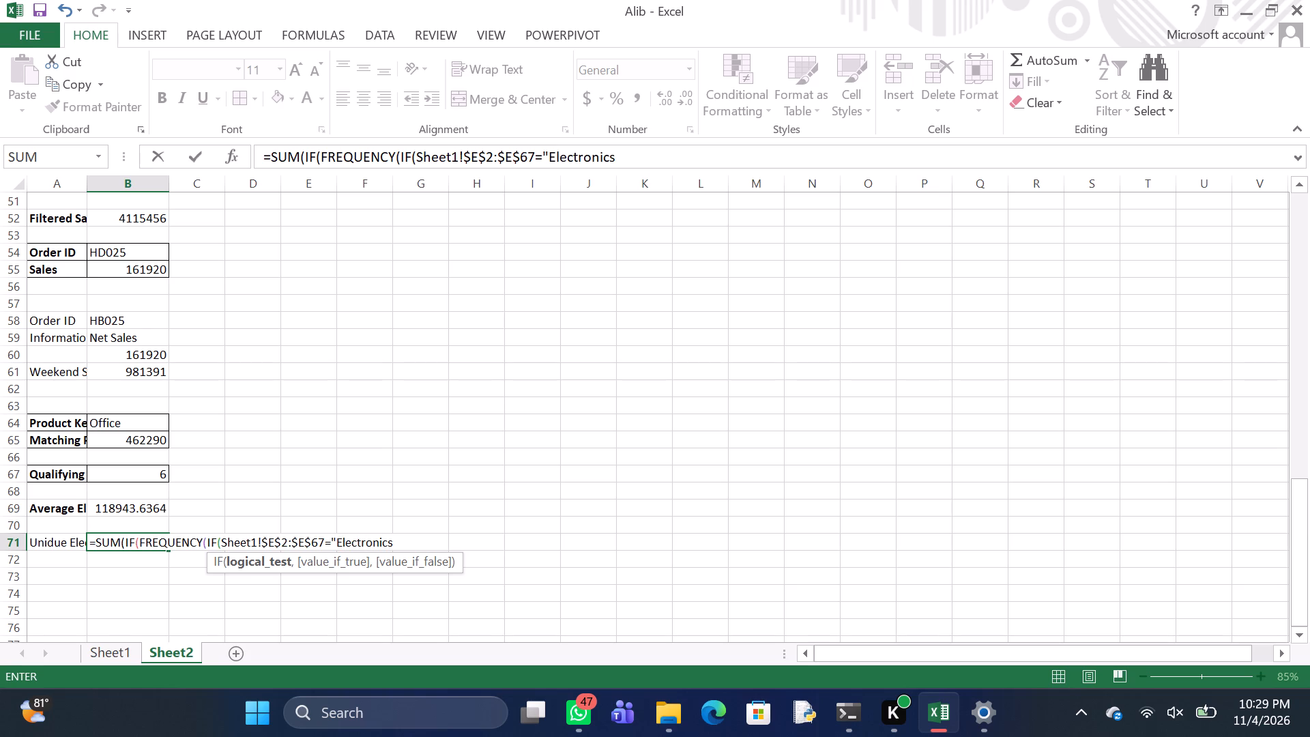
{"action": "key", "text": "shift+quotedbl"}
Nest a MATCH function as the inner IF's value_if_true argument in the B71 formula.
{"action": "key", "text": "comma"}
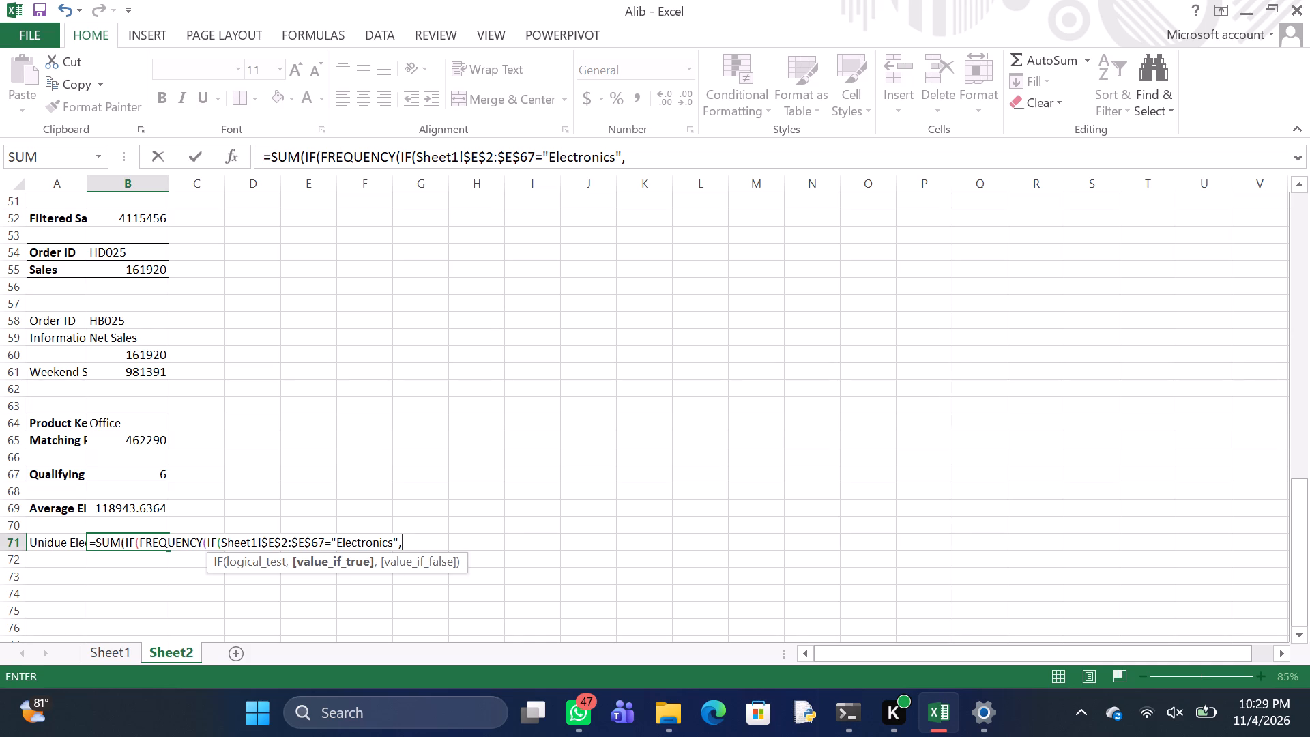
{"action": "key", "text": "m"}
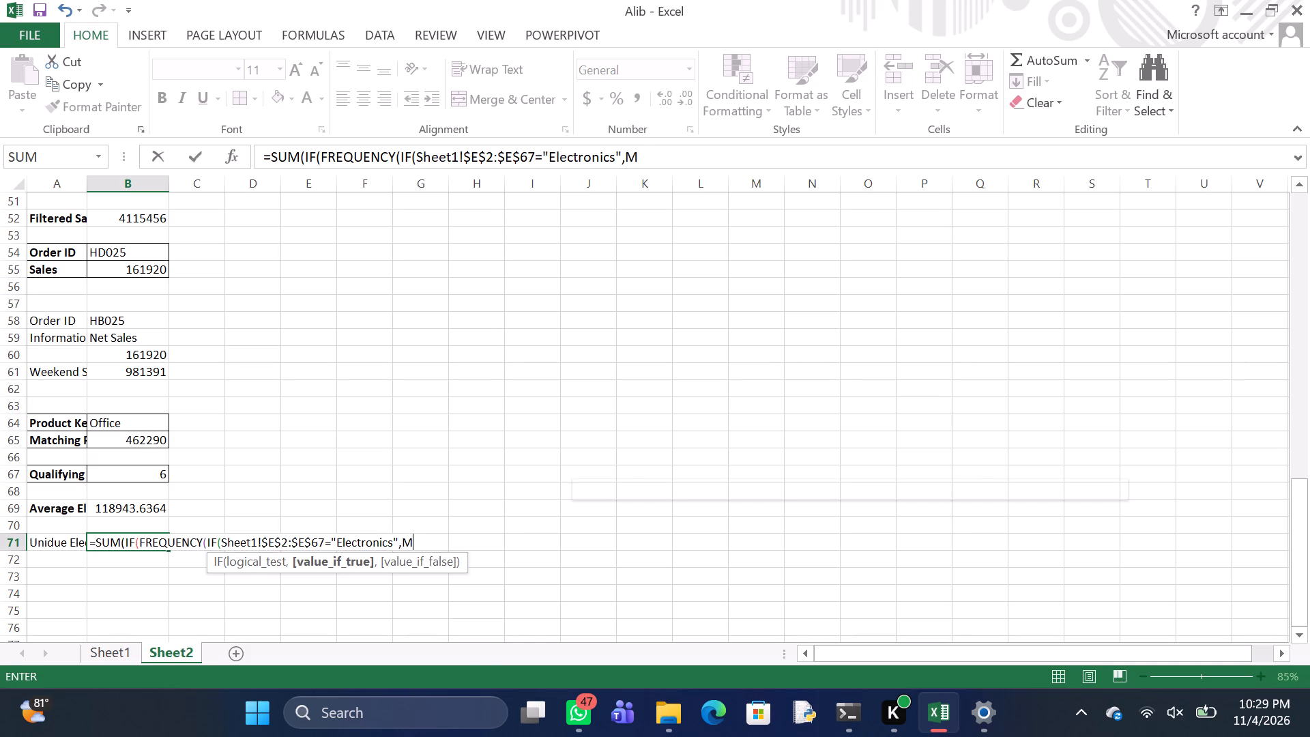
{"action": "key", "text": "a"}
{"action": "key", "text": "t"}
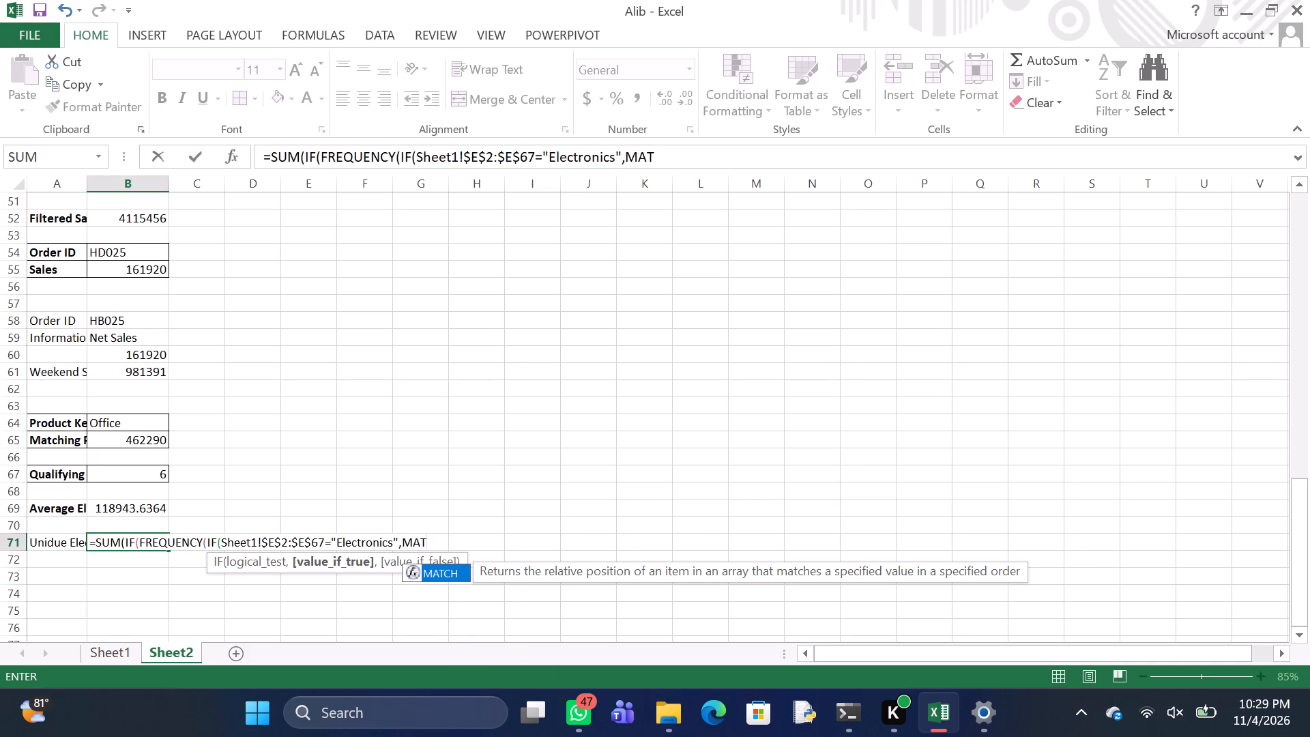
{"action": "type", "text": "CH"}
{"action": "key", "text": "shift+parenleft"}
Set the MATCH lookup value in the B71 formula to Sheet1!$C$2:$C$67.
{"action": "key", "text": "s"}
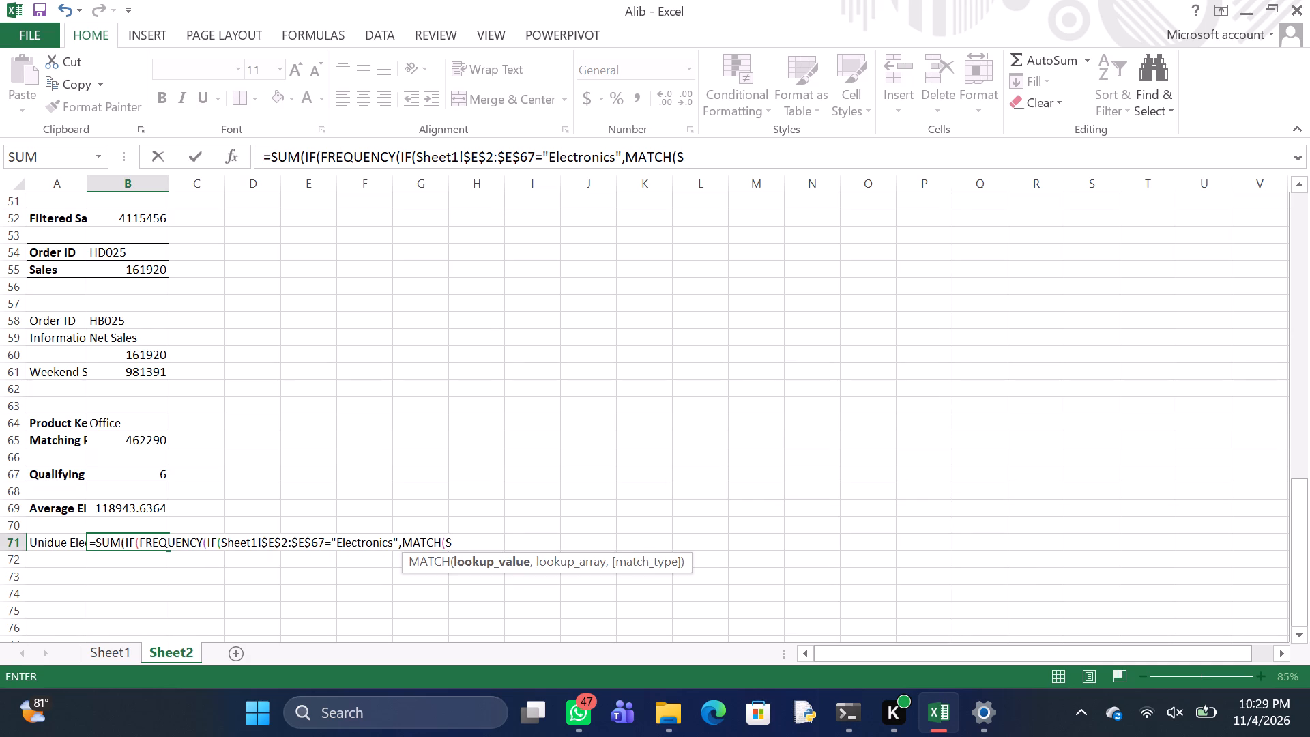
{"action": "type", "text": "heet1"}
{"action": "key", "text": "shift+exclam"}
{"action": "key", "text": "shift+dollar"}
{"action": "key", "text": "c"}
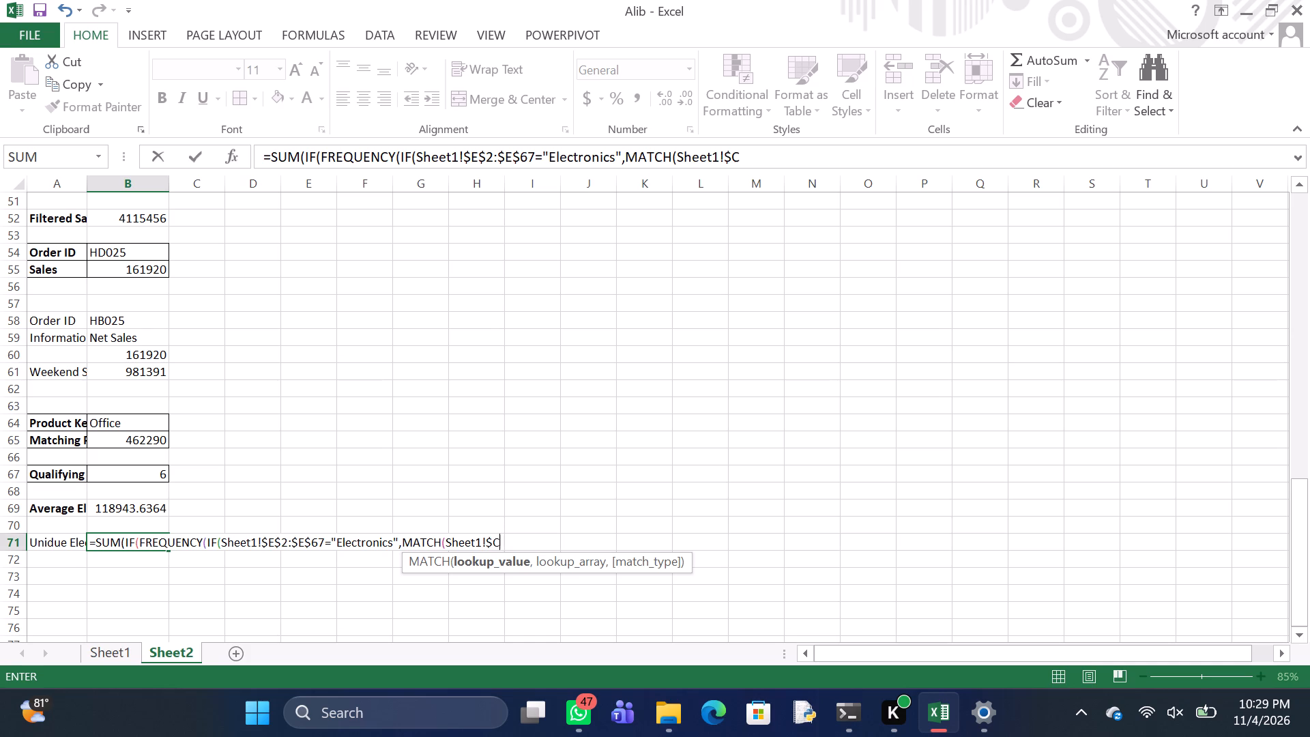
{"action": "key", "text": "shift+dollar"}
{"action": "key", "text": "2"}
{"action": "key", "text": "shift+colon"}
{"action": "key", "text": "shift+dollar"}
{"action": "key", "text": "c"}
{"action": "key", "text": "shift+dollar"}
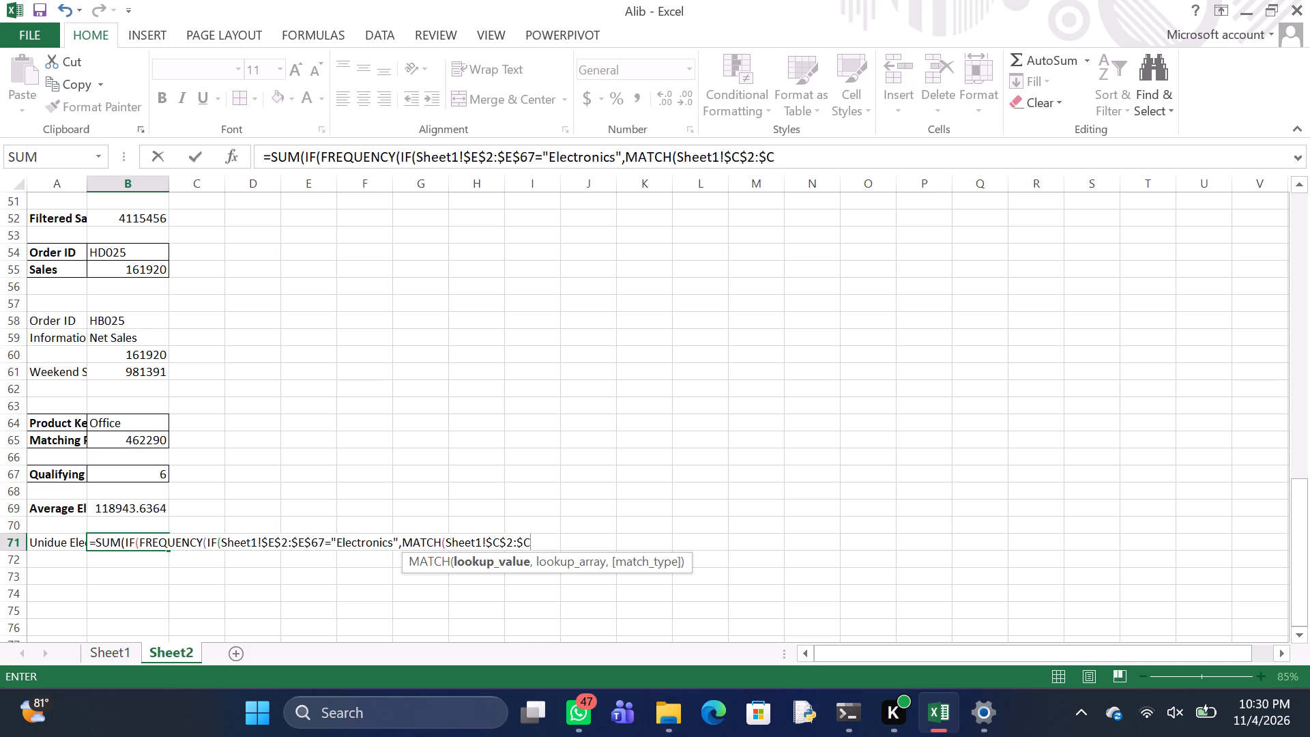
{"action": "key", "text": "6"}
{"action": "key", "text": "7"}
Set the MATCH lookup array in the B71 formula to the same range, Sheet1!$C$2:$C$67.
{"action": "type", "text": ",S"}
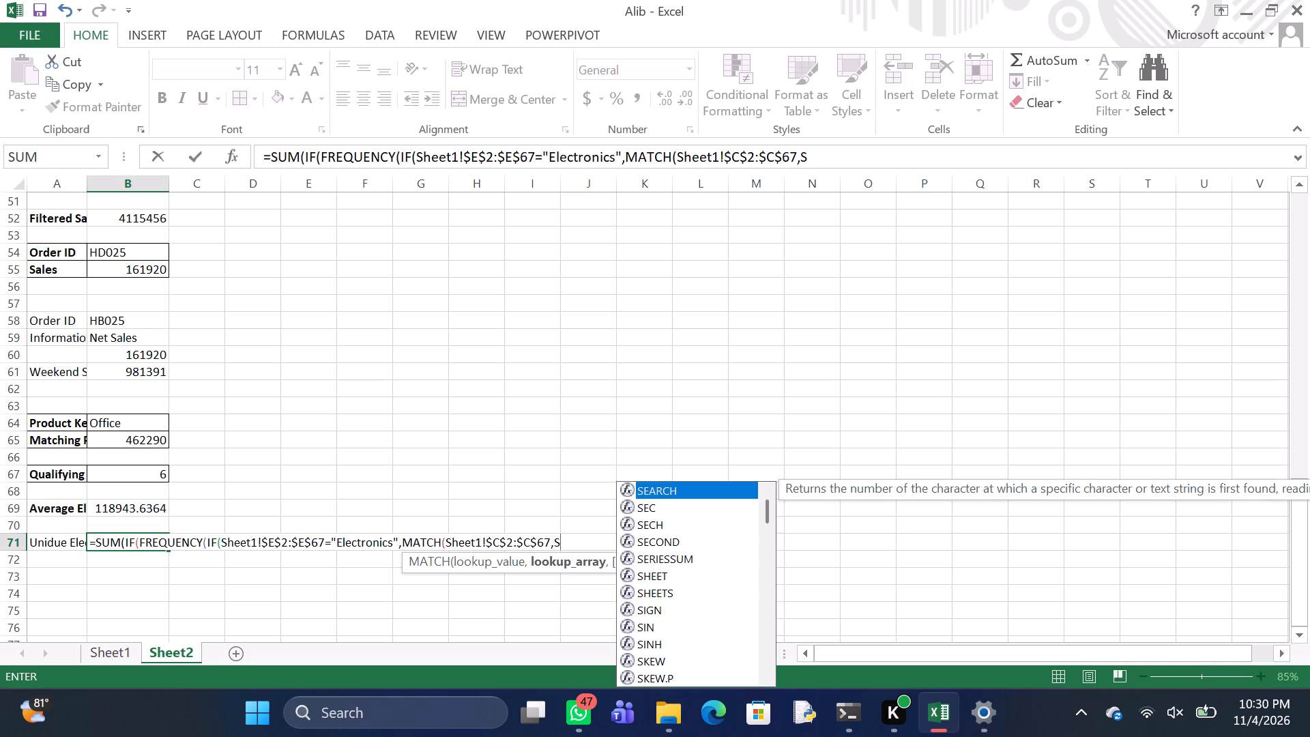
{"action": "type", "text": "heet"}
{"action": "key", "text": "1"}
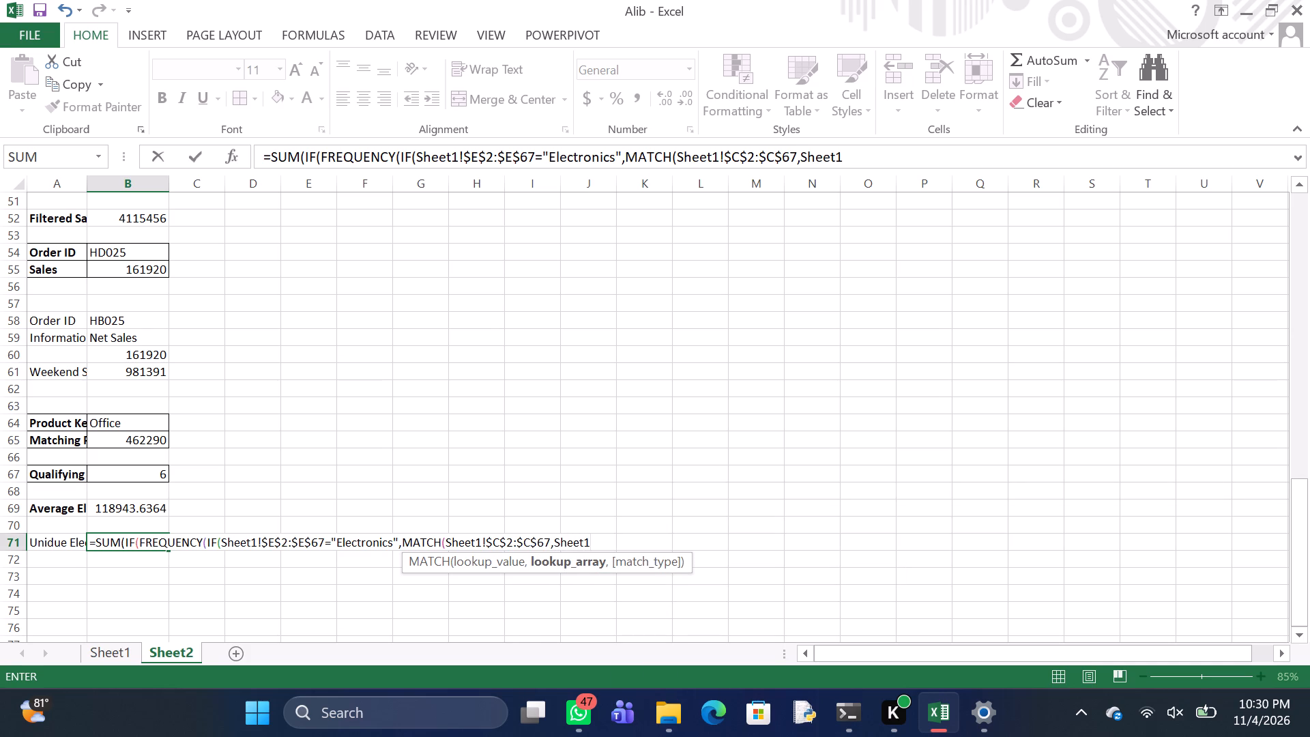
{"action": "key", "text": "shift+exclam"}
{"action": "type", "text": "$C"}
{"action": "key", "text": "shift+dollar"}
{"action": "key", "text": "6"}
{"action": "key", "text": "BackSpace"}
{"action": "key", "text": "2"}
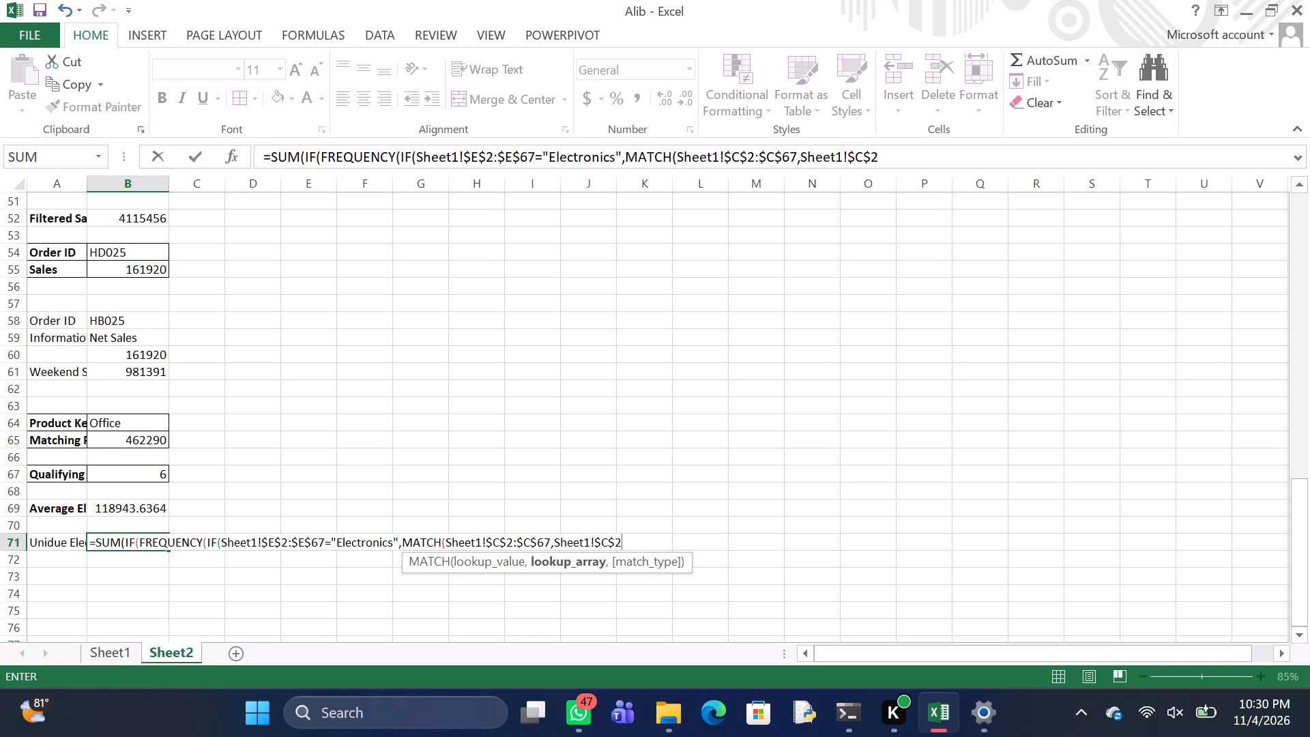
{"action": "key", "text": "shift+colon"}
{"action": "key", "text": "shift+dollar"}
{"action": "key", "text": "c"}
{"action": "key", "text": "shift+dollar"}
{"action": "key", "text": "6"}
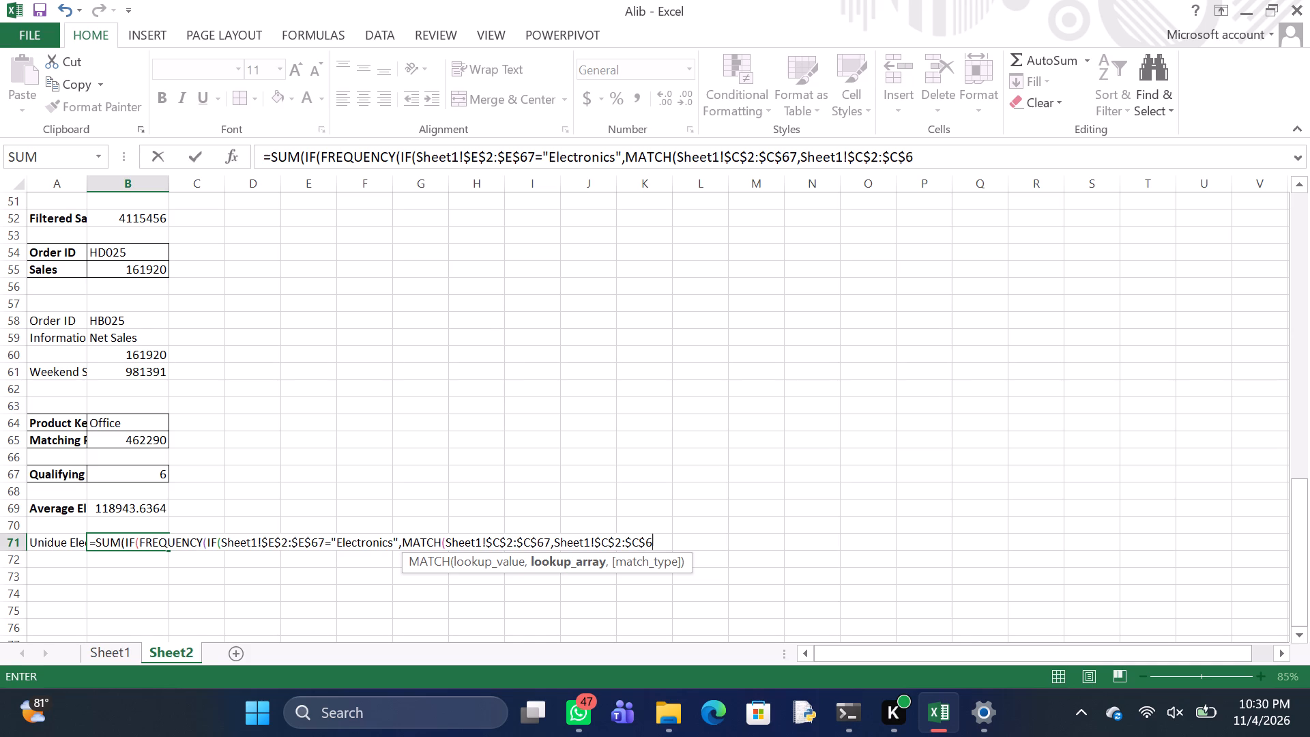
{"action": "key", "text": "7"}
Set the MATCH match type to 0 and close both the MATCH and inner IF functions.
{"action": "key", "text": "comma"}
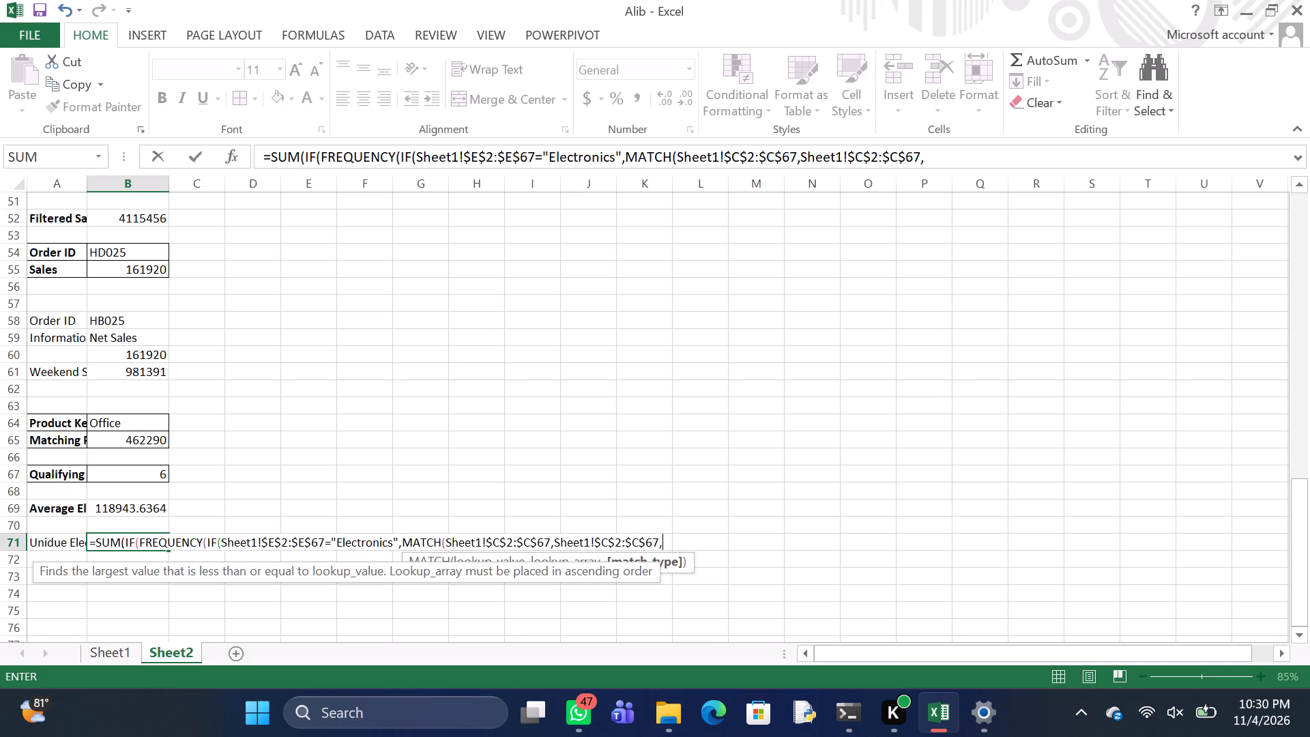
{"action": "key", "text": "0"}
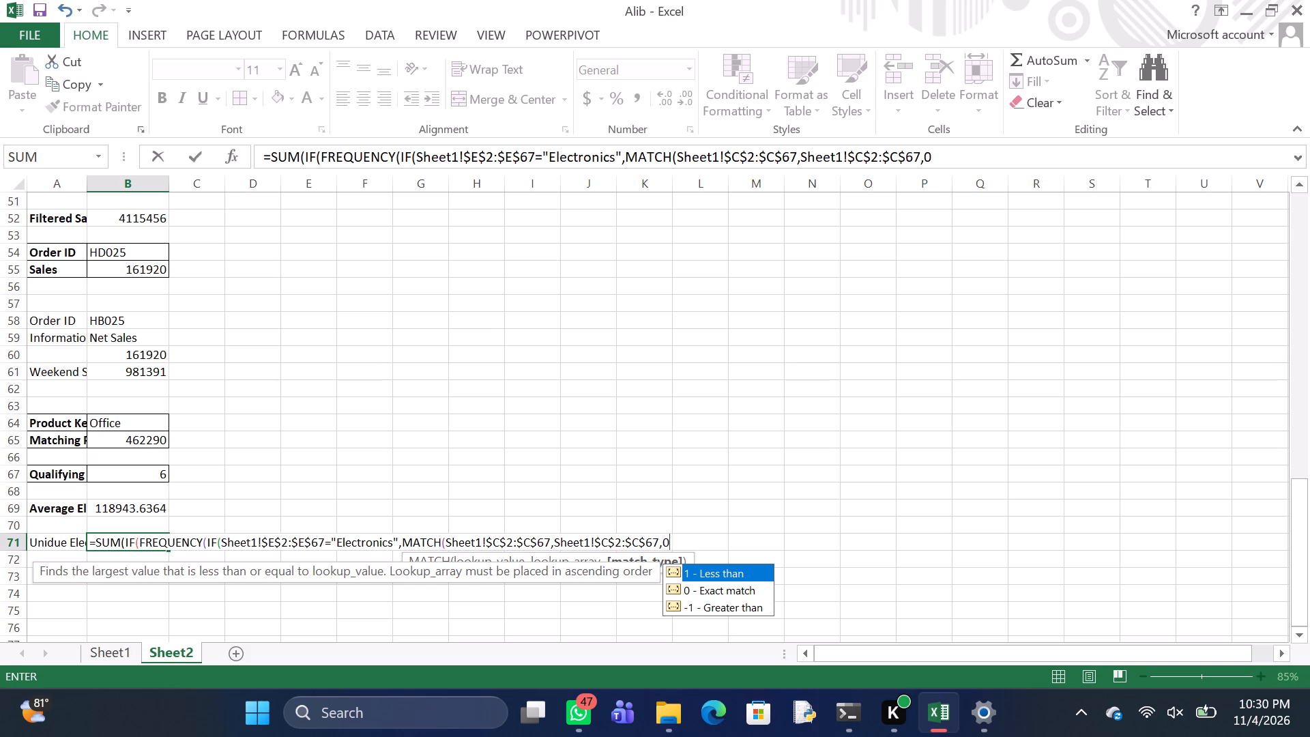
{"action": "type", "text": "))"}
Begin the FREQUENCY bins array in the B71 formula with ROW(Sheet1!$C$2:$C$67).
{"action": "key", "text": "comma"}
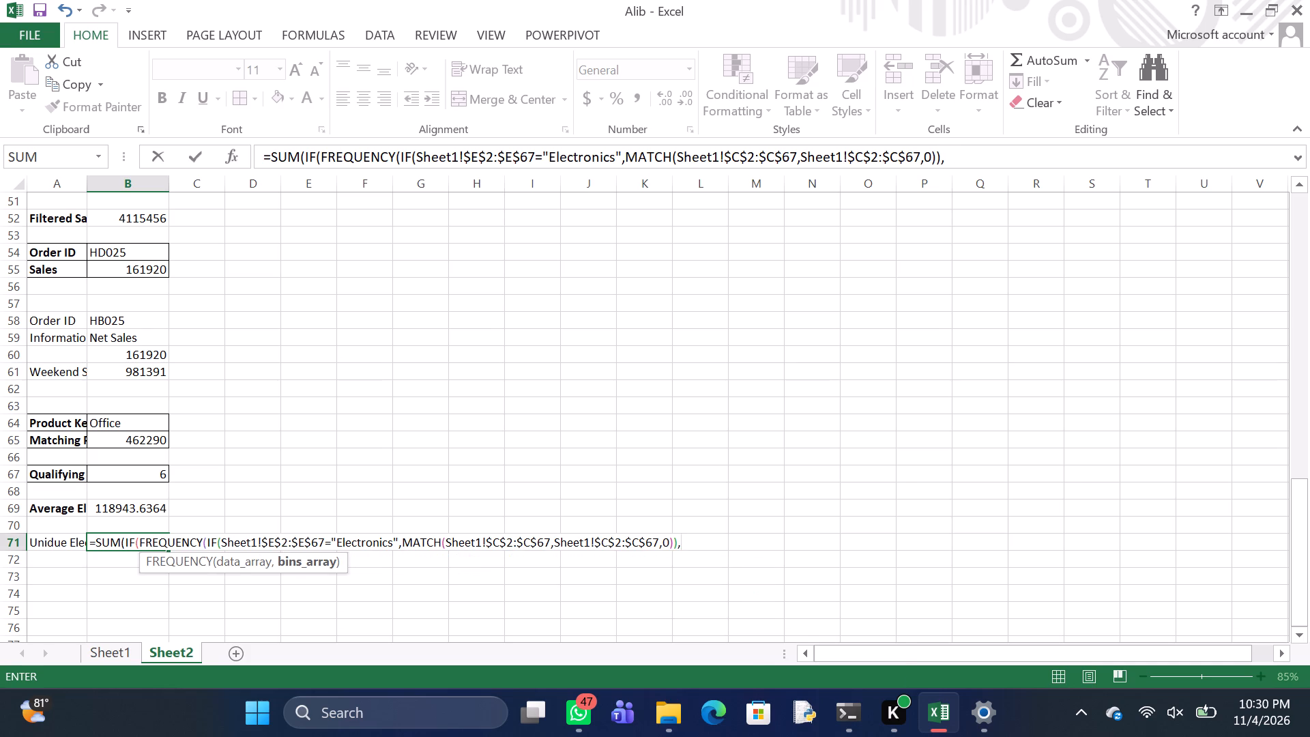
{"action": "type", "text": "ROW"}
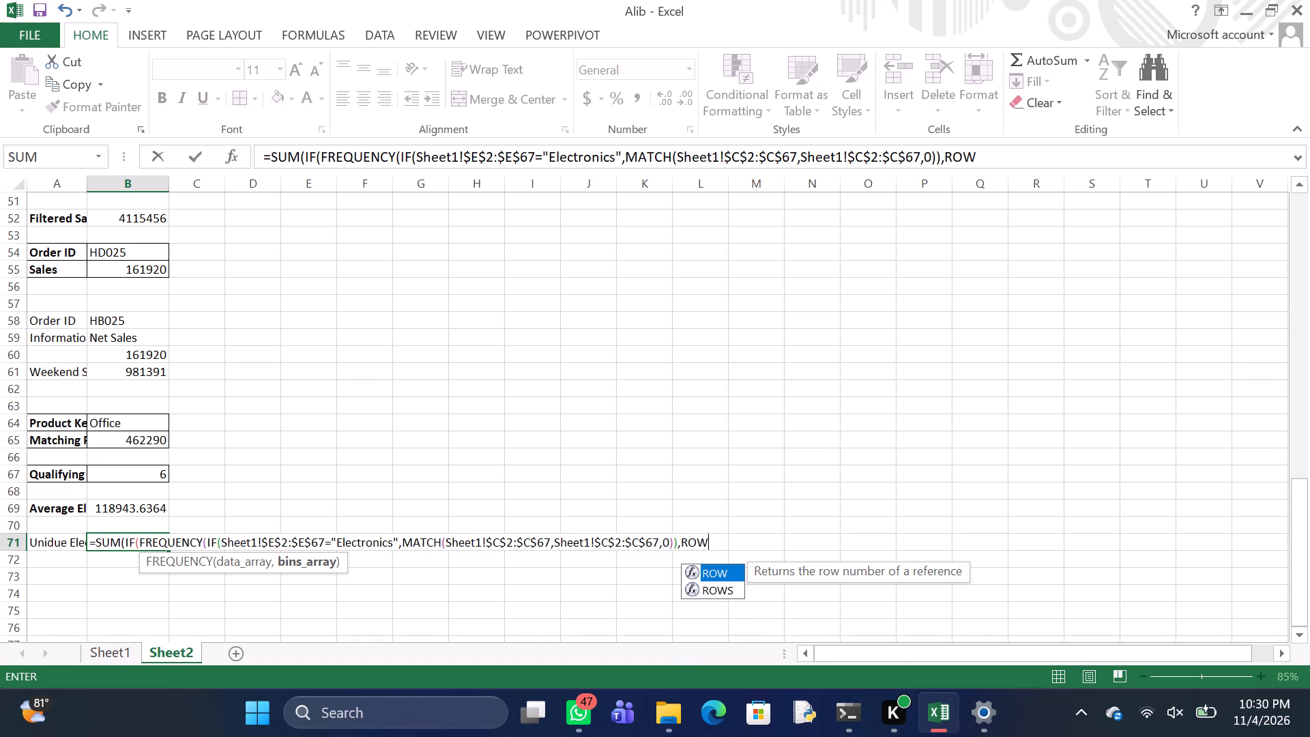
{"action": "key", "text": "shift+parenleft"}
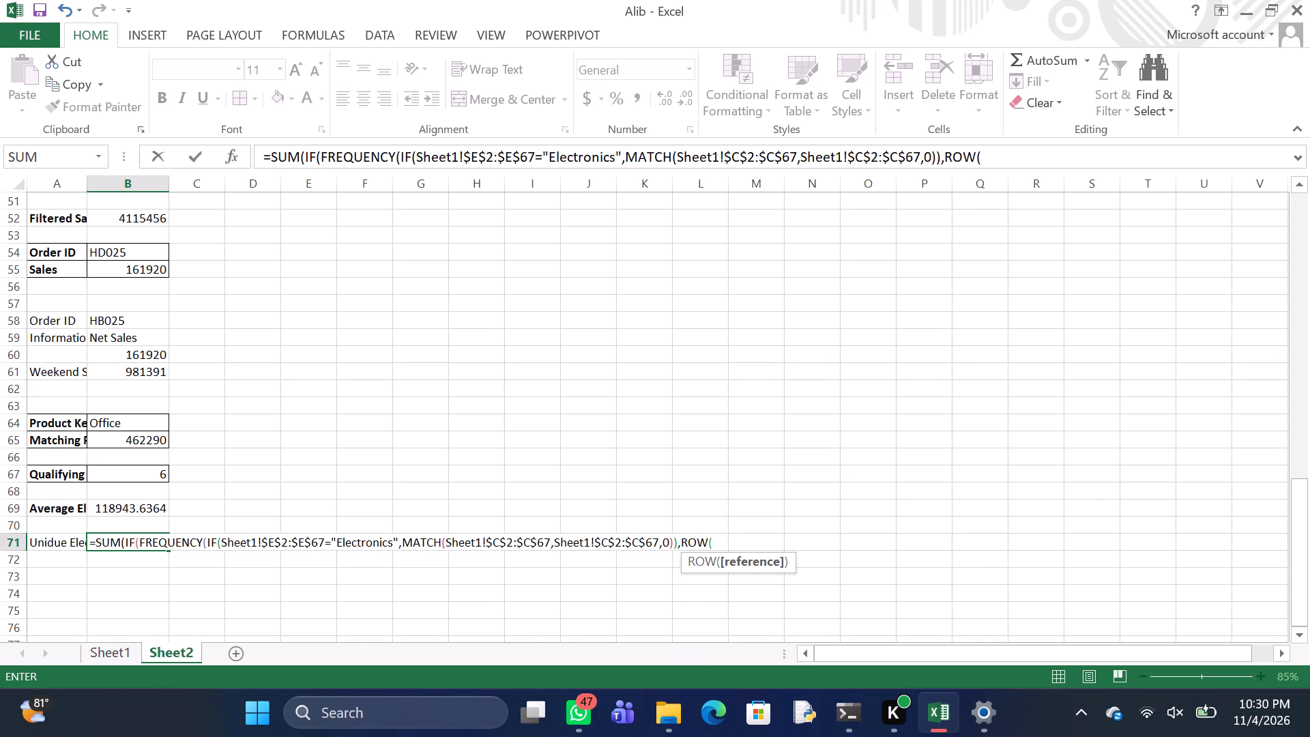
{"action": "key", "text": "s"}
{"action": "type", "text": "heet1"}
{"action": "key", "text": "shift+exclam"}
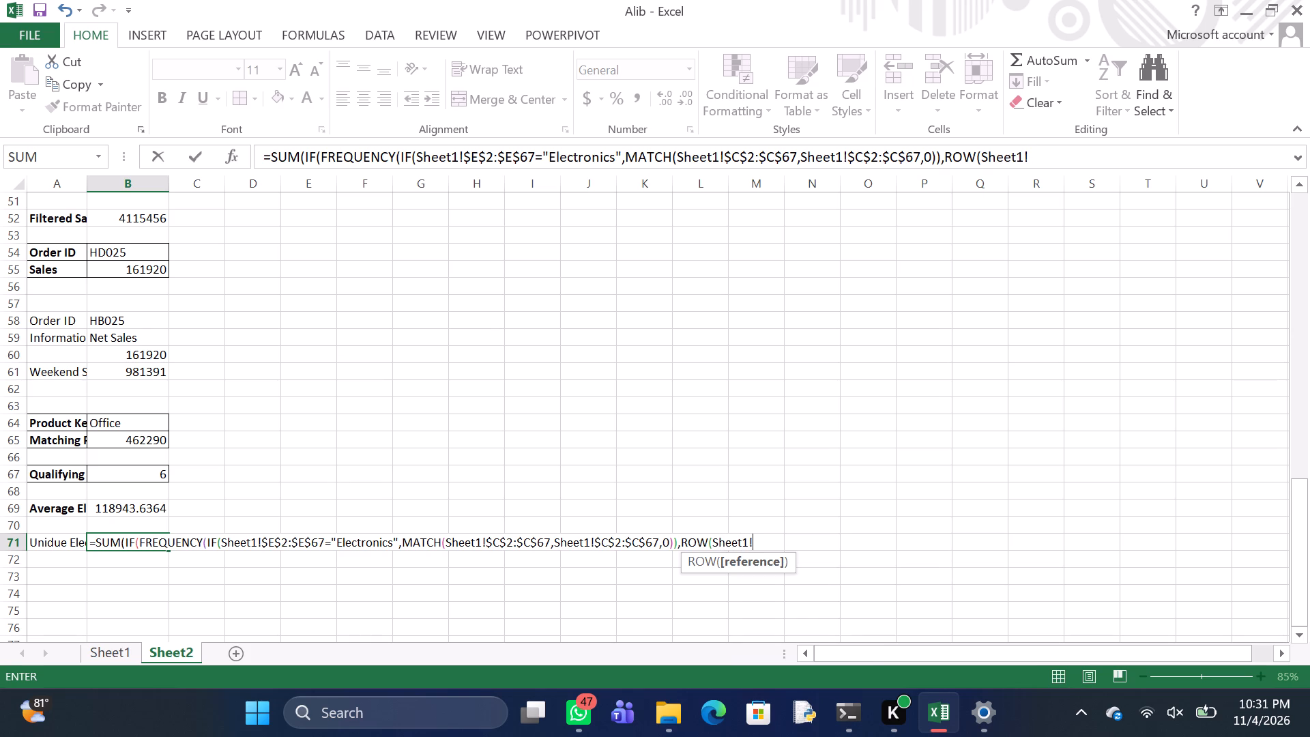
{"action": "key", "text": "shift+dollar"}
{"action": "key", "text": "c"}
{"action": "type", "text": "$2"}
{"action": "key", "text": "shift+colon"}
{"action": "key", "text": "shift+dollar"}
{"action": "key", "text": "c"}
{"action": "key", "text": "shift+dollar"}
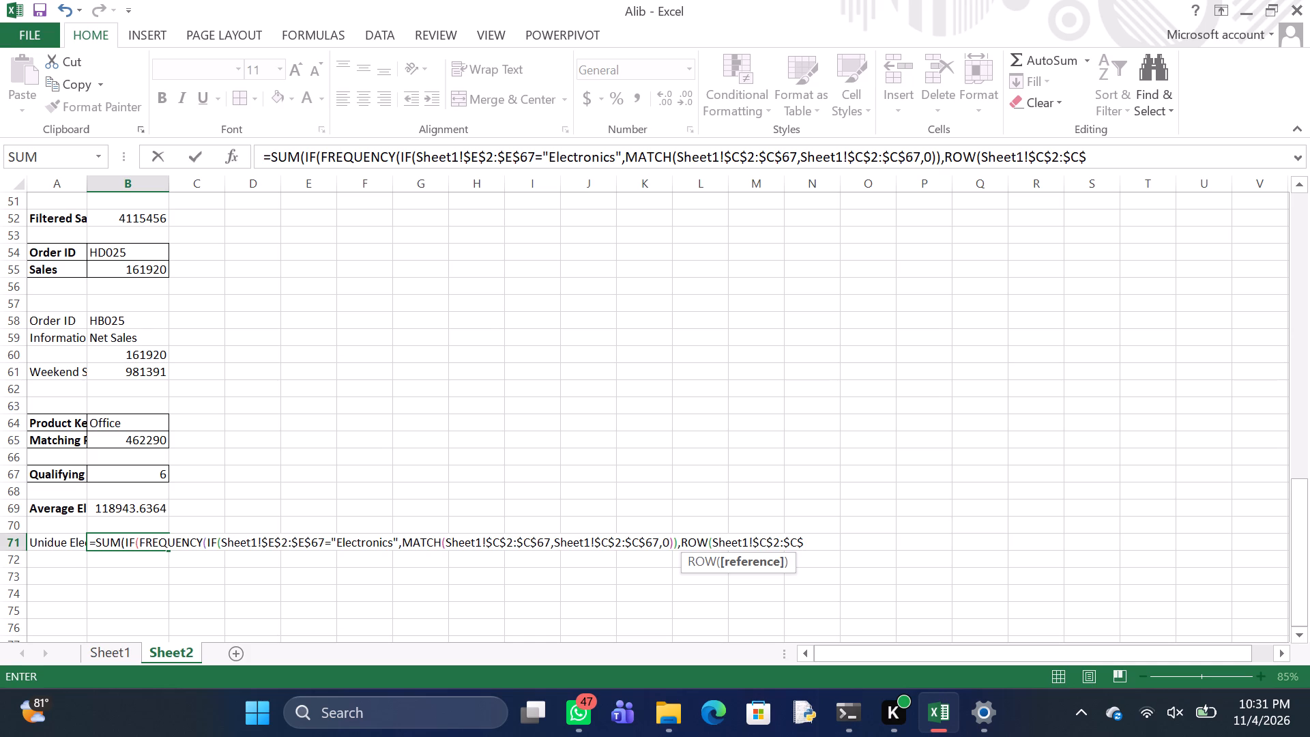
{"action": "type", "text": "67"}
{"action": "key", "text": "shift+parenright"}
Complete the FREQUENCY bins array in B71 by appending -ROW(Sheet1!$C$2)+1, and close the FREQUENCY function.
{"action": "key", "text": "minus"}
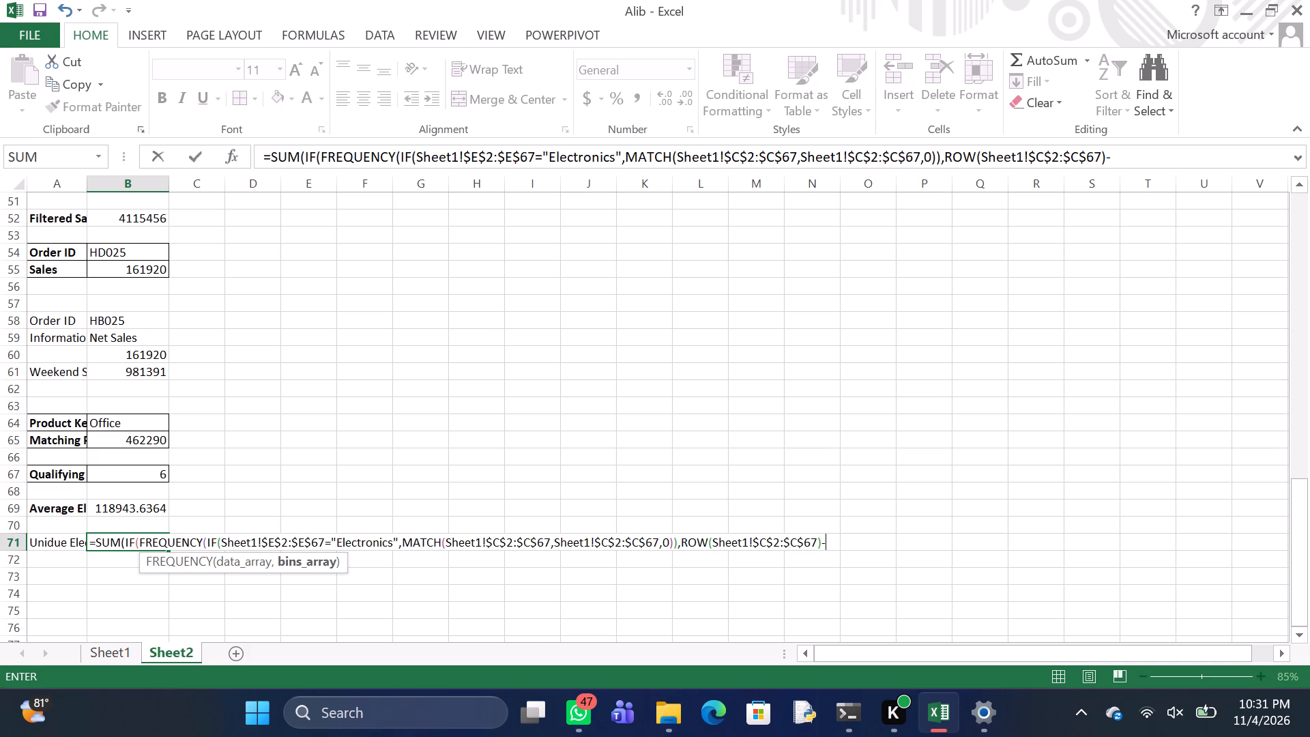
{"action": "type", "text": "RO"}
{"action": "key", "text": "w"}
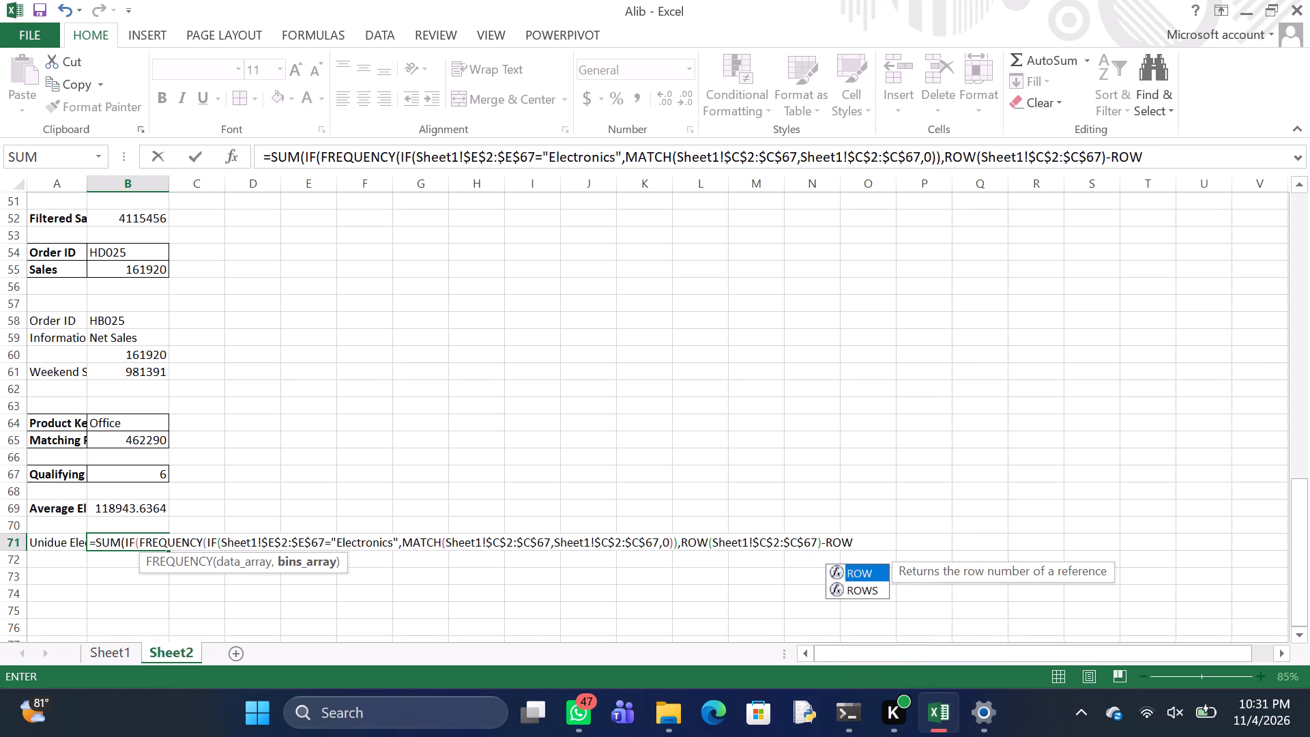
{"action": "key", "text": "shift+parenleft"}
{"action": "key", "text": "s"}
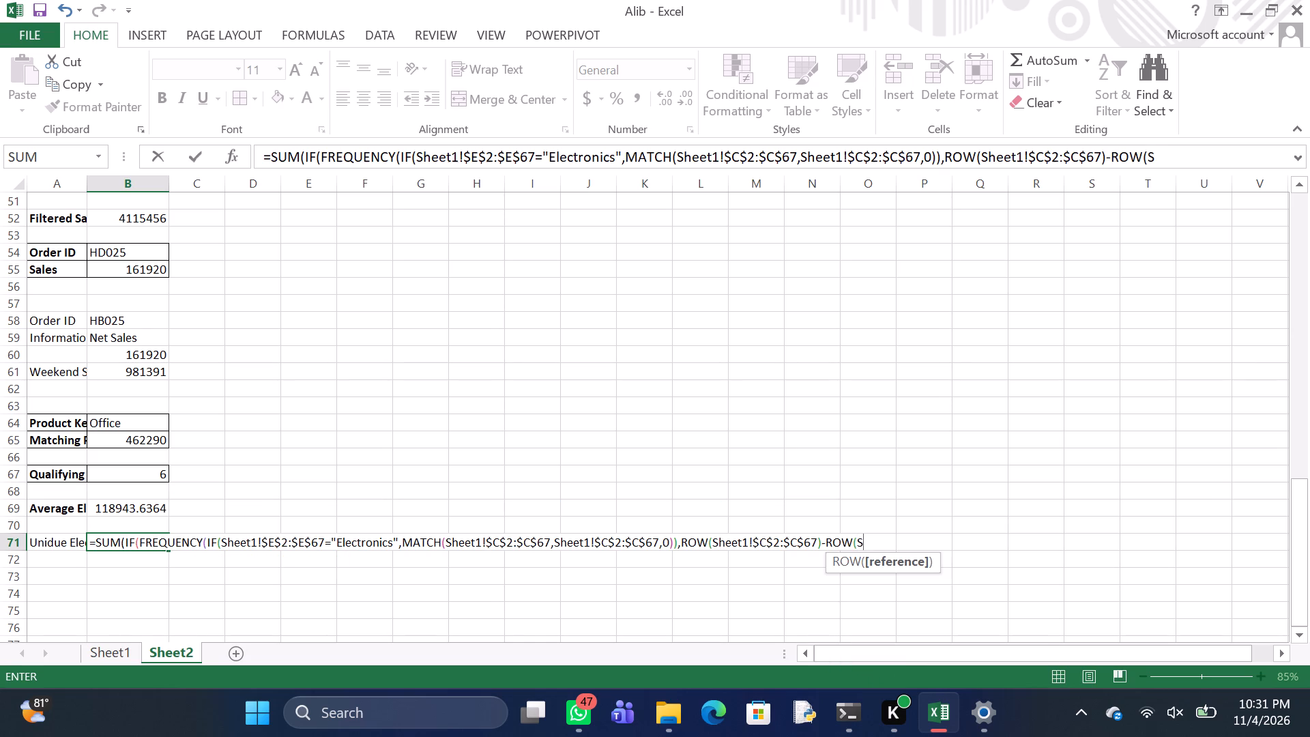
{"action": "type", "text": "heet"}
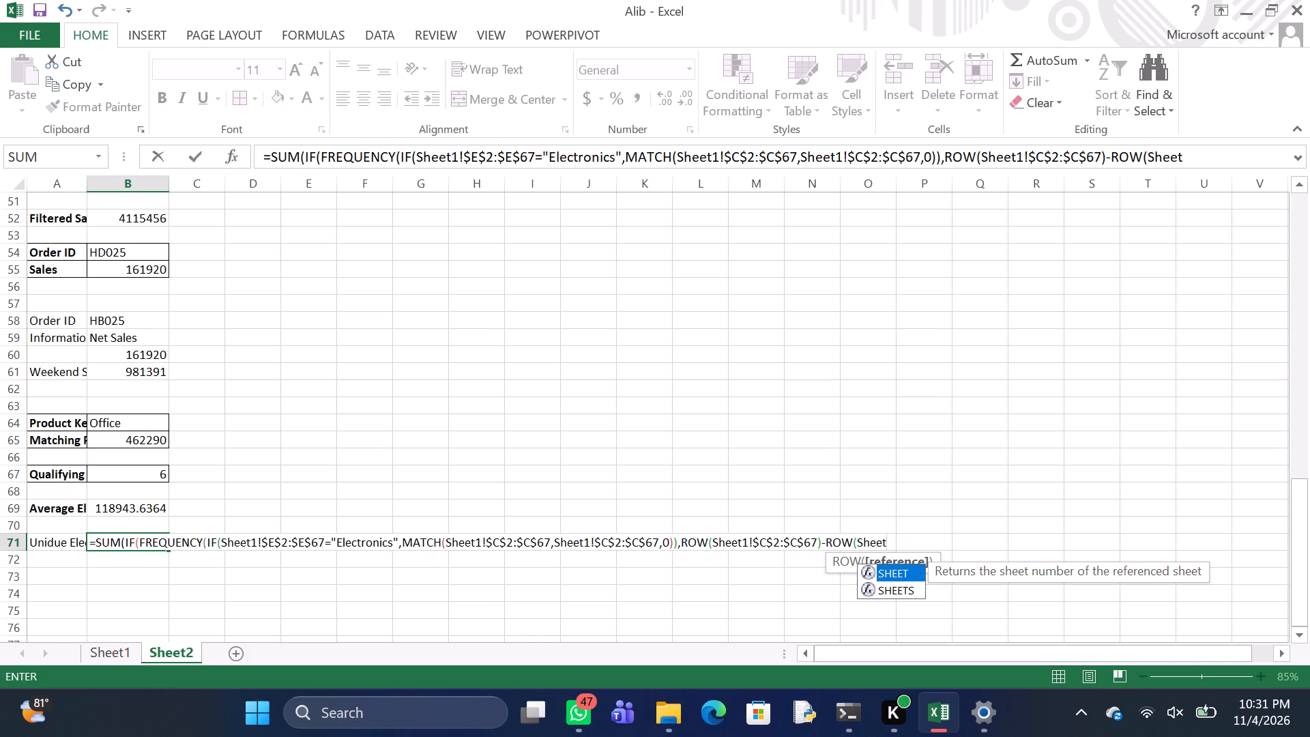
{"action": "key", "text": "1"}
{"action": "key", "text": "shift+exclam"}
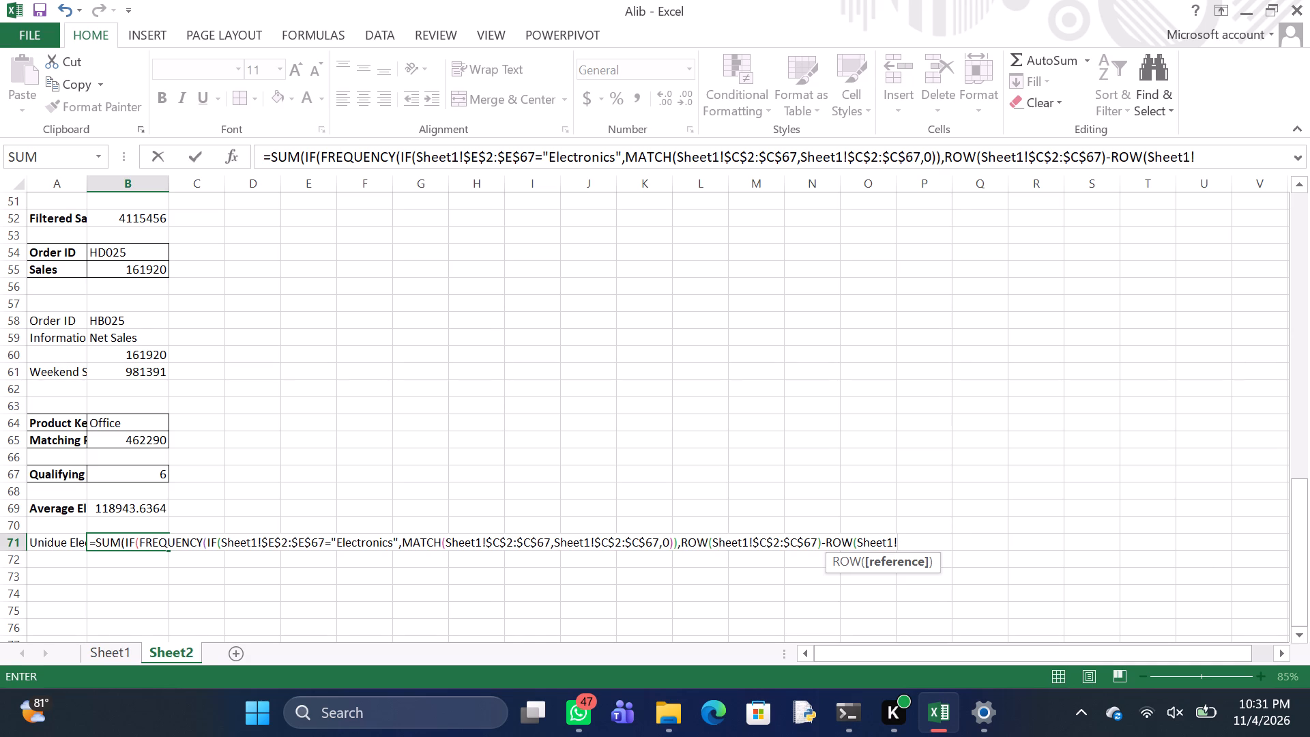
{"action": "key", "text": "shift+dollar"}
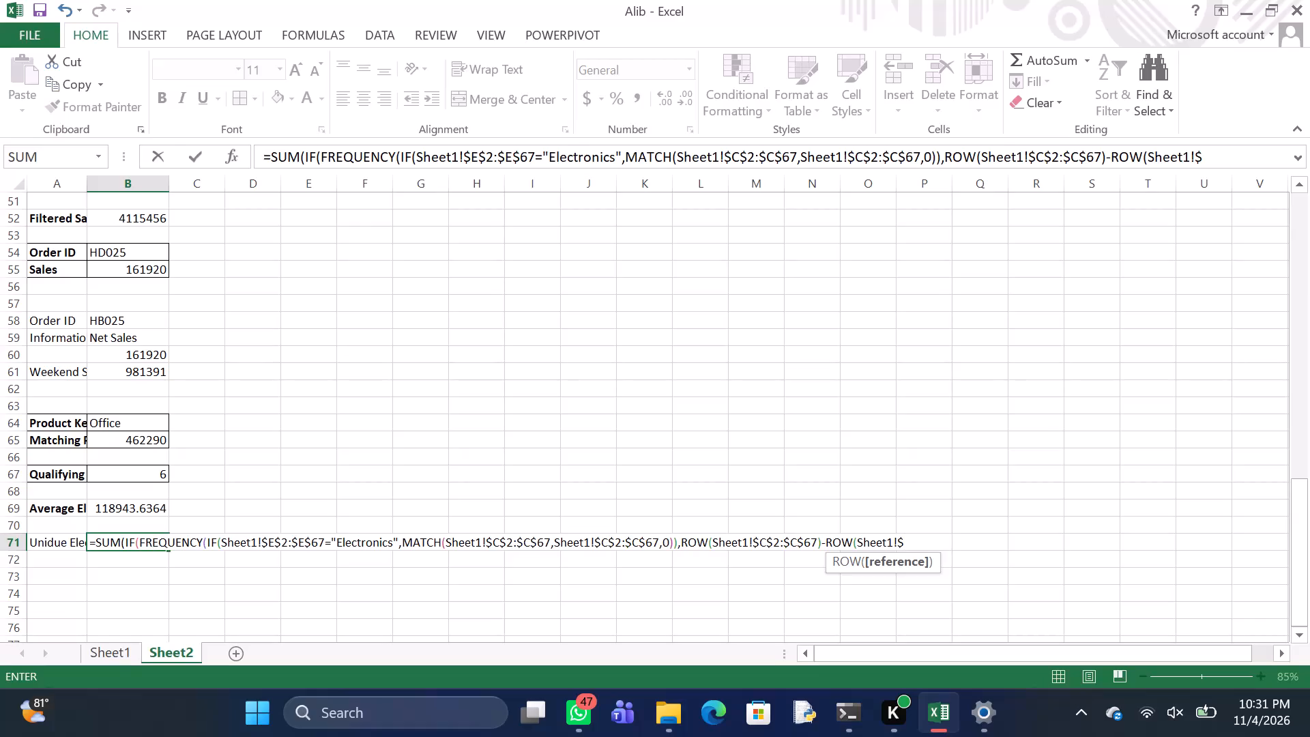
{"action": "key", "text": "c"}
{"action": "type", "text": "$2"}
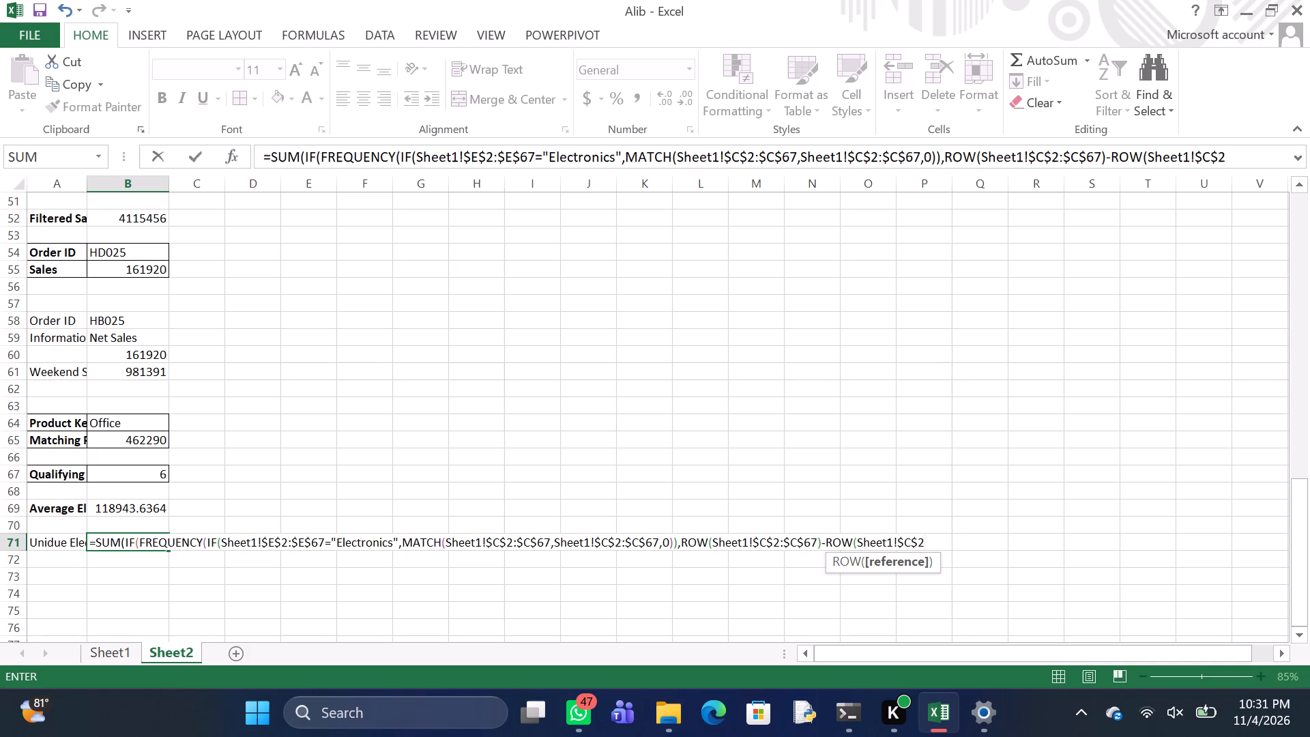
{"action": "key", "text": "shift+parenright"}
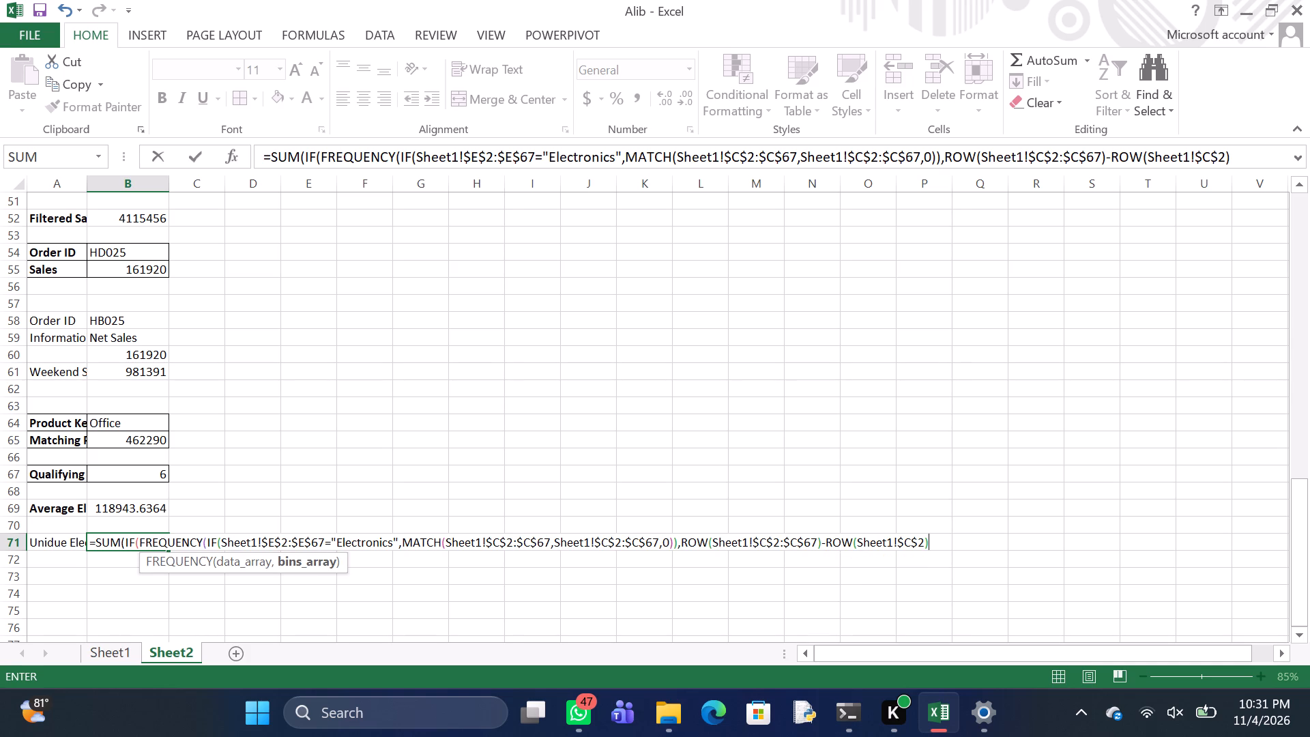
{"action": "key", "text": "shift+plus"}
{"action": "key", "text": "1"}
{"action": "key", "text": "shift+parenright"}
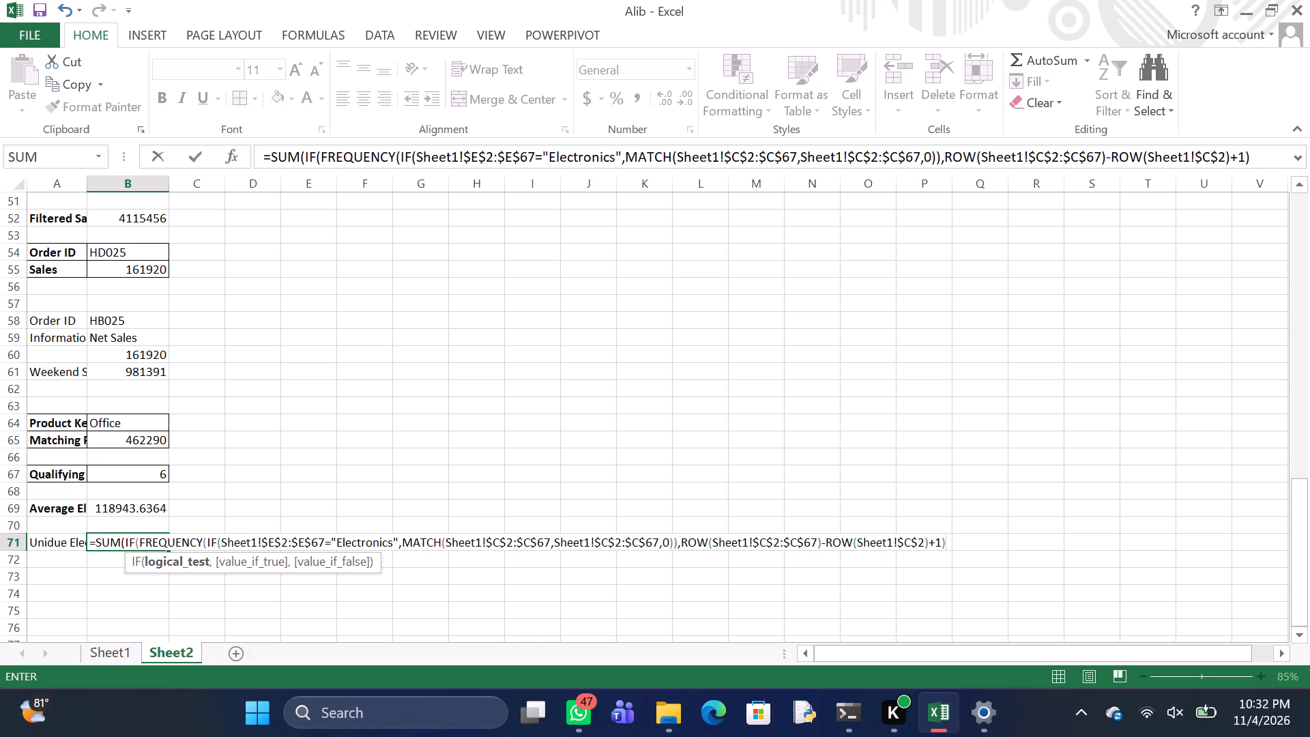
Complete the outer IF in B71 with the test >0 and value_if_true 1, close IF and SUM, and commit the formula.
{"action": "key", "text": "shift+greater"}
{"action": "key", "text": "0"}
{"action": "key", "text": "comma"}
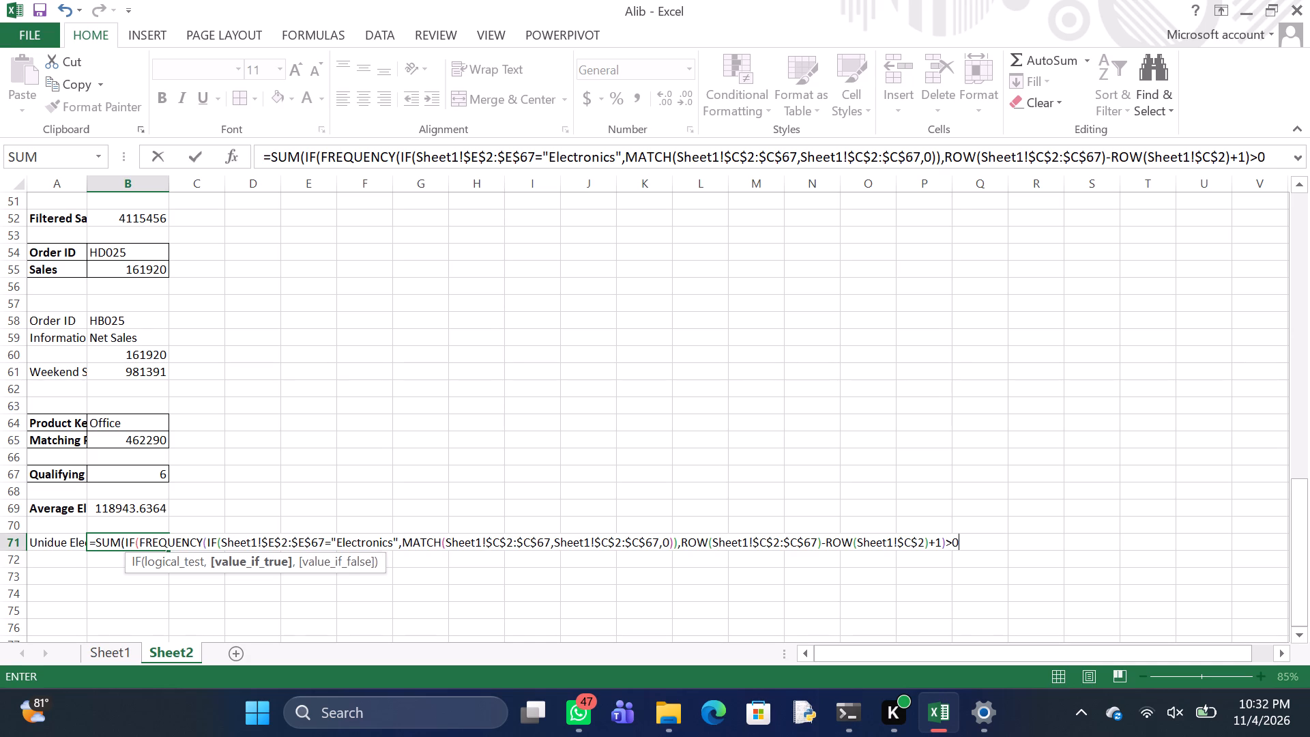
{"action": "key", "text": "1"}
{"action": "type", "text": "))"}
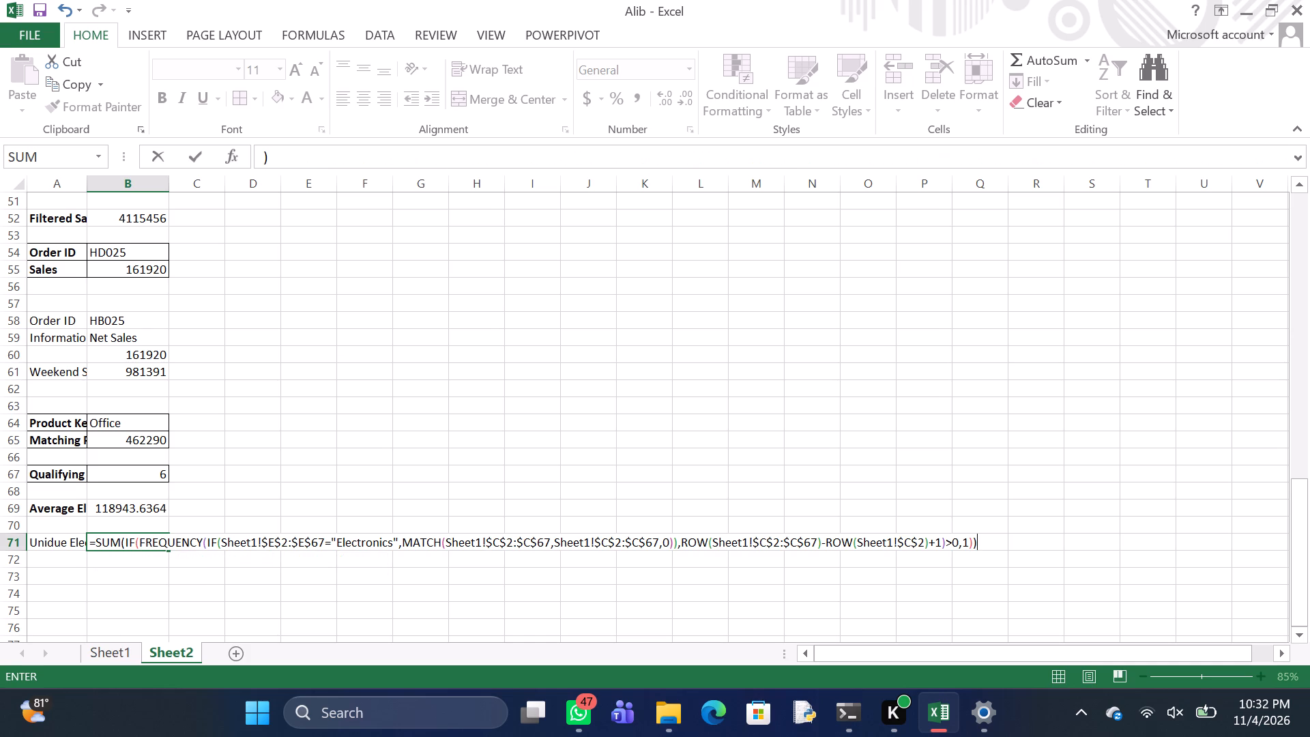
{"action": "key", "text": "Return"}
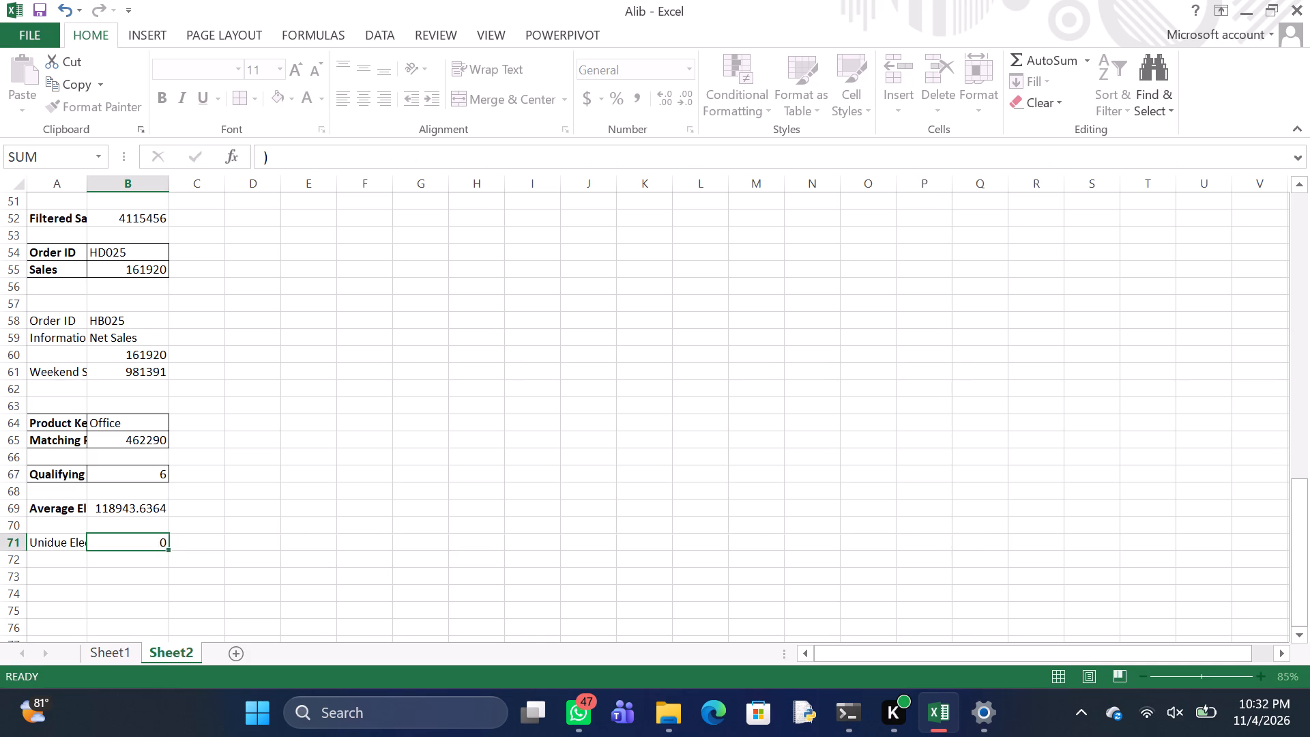
Replace the SUM/IF/FREQUENCY formula in B71 with a SUMPRODUCT function opened with two parentheses.
{"action": "left_click", "coordinate": [136, 543]}
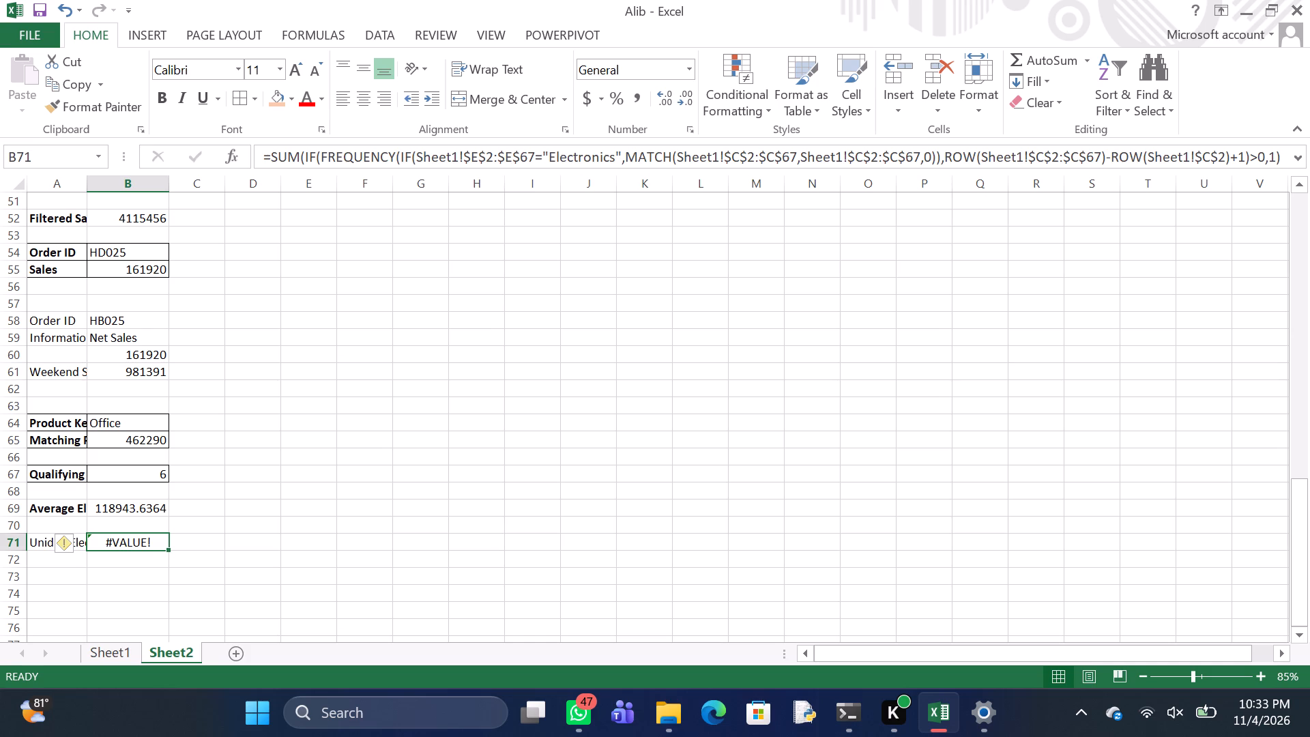
{"action": "left_click", "coordinate": [1283, 151]}
{"action": "key", "text": "BackSpace"}
{"action": "key", "text": "BackSpace"}
{"action": "key", "text": "BackSpace"}
{"action": "key", "text": "BackSpace"}
{"action": "key", "text": "BackSpace"}
{"action": "key", "text": "BackSpace"}
{"action": "key", "text": "BackSpace"}
{"action": "key", "text": "BackSpace"}
{"action": "key", "text": "BackSpace"}
{"action": "key", "text": "BackSpace"}
{"action": "key", "text": "BackSpace"}
{"action": "key", "text": "BackSpace"}
{"action": "key", "text": "BackSpace"}
{"action": "key", "text": "BackSpace"}
{"action": "key", "text": "BackSpace"}
{"action": "key", "text": "BackSpace"}
{"action": "key", "text": "BackSpace"}
{"action": "key", "text": "BackSpace"}
{"action": "key", "text": "BackSpace"}
{"action": "key", "text": "BackSpace"}
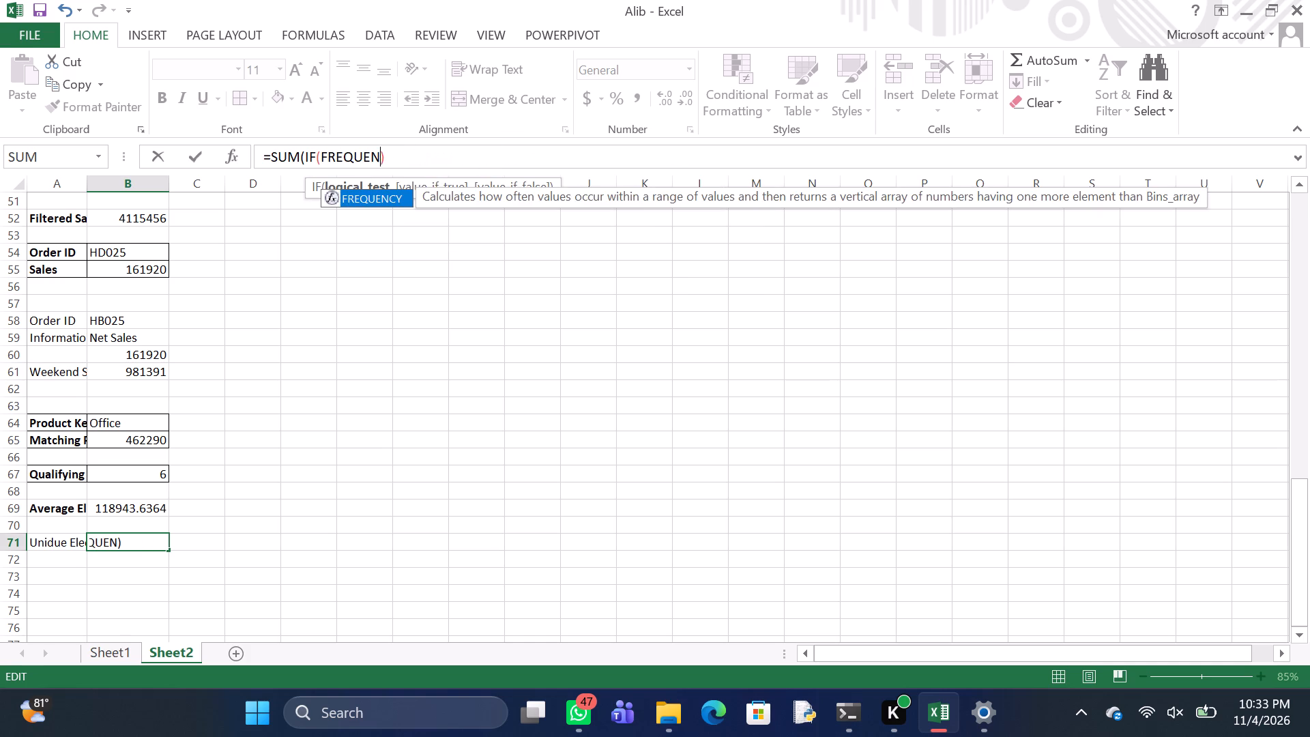
{"action": "key", "text": "BackSpace"}
{"action": "key", "text": "BackSpace"}
{"action": "key", "text": "BackSpace"}
{"action": "key", "text": "BackSpace"}
{"action": "key", "text": "BackSpace"}
{"action": "key", "text": "BackSpace"}
{"action": "key", "text": "BackSpace"}
{"action": "key", "text": "BackSpace"}
{"action": "key", "text": "BackSpace"}
{"action": "key", "text": "BackSpace"}
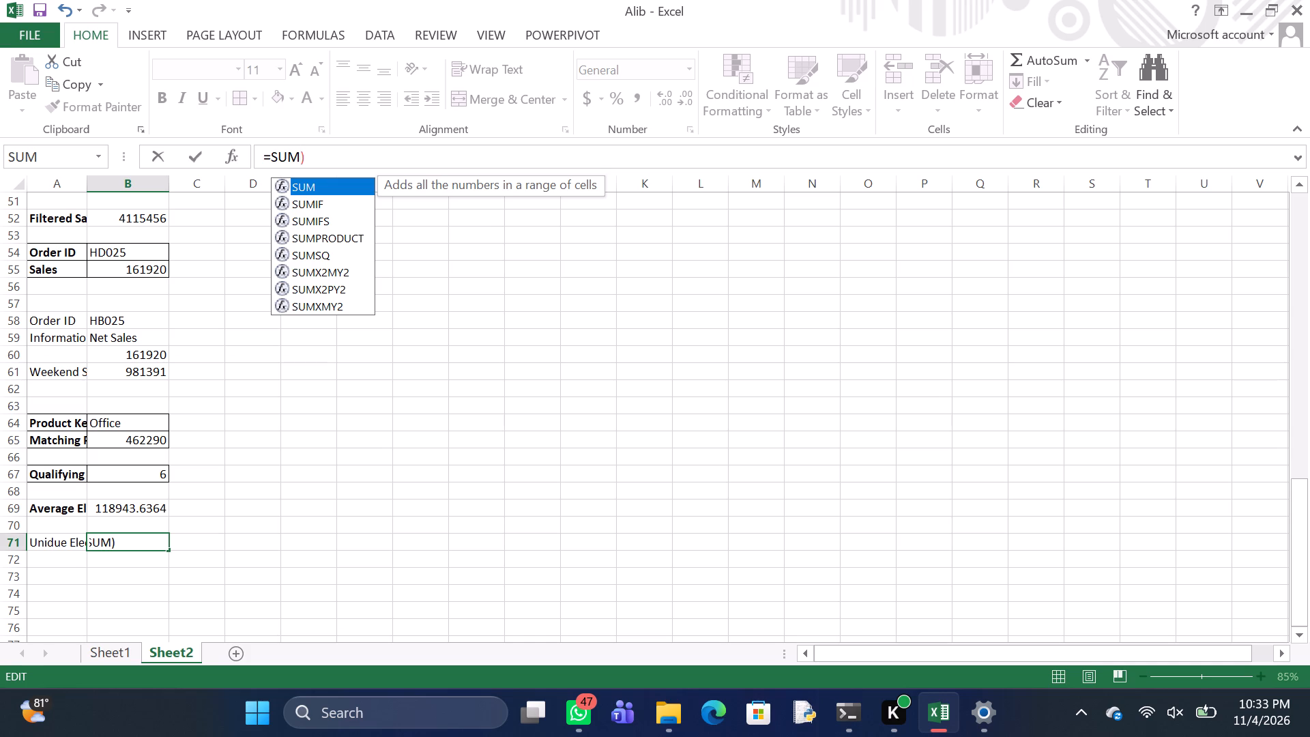
{"action": "key", "text": "p"}
{"action": "type", "text": "RODUCT"}
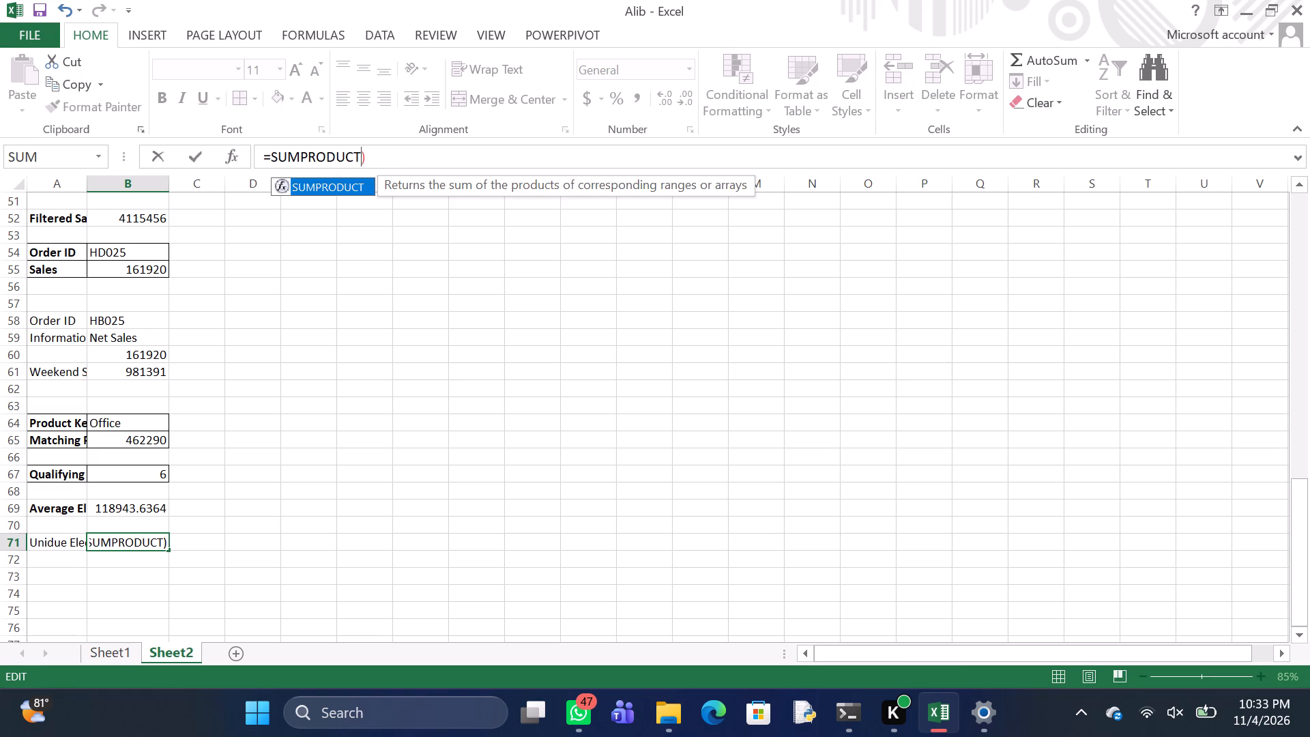
{"action": "type", "text": "(("}
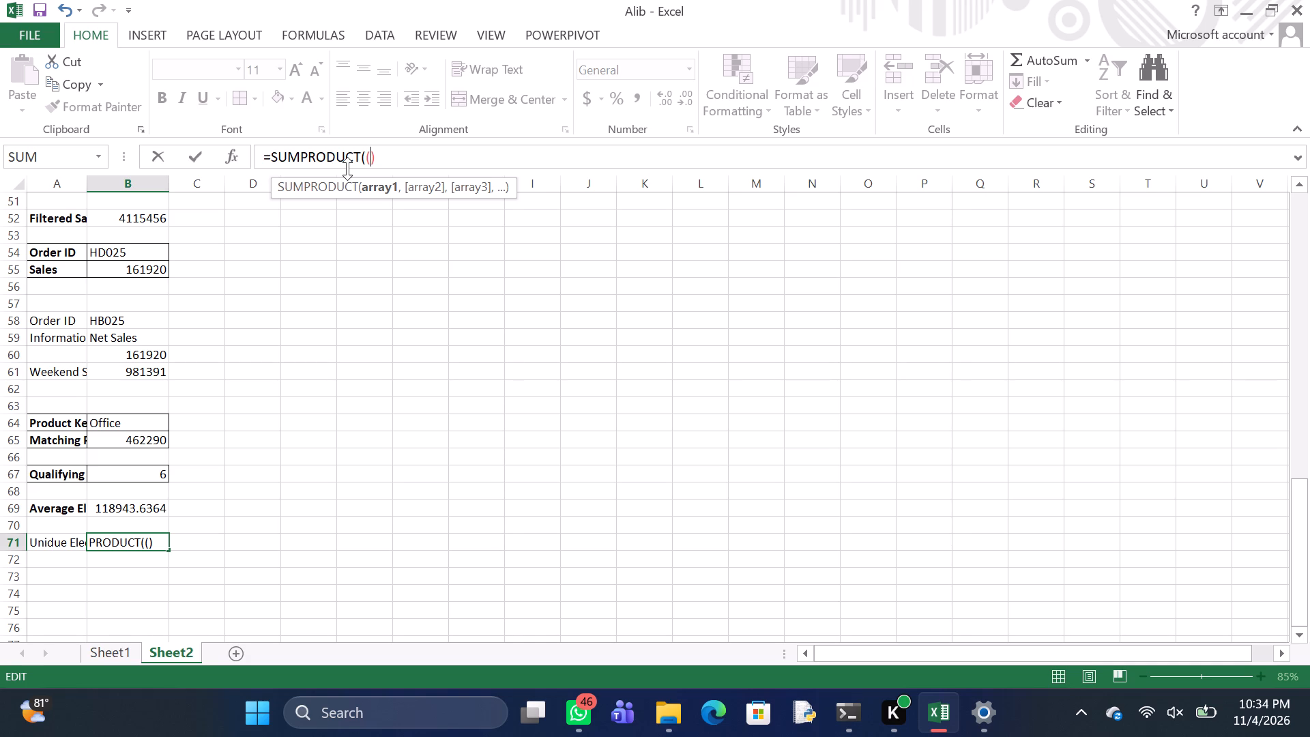
Enter the range Sheet1!$E$2:$E$67 inside the inner parentheses of the SUMPRODUCT formula in B71.
{"action": "key", "text": "n"}
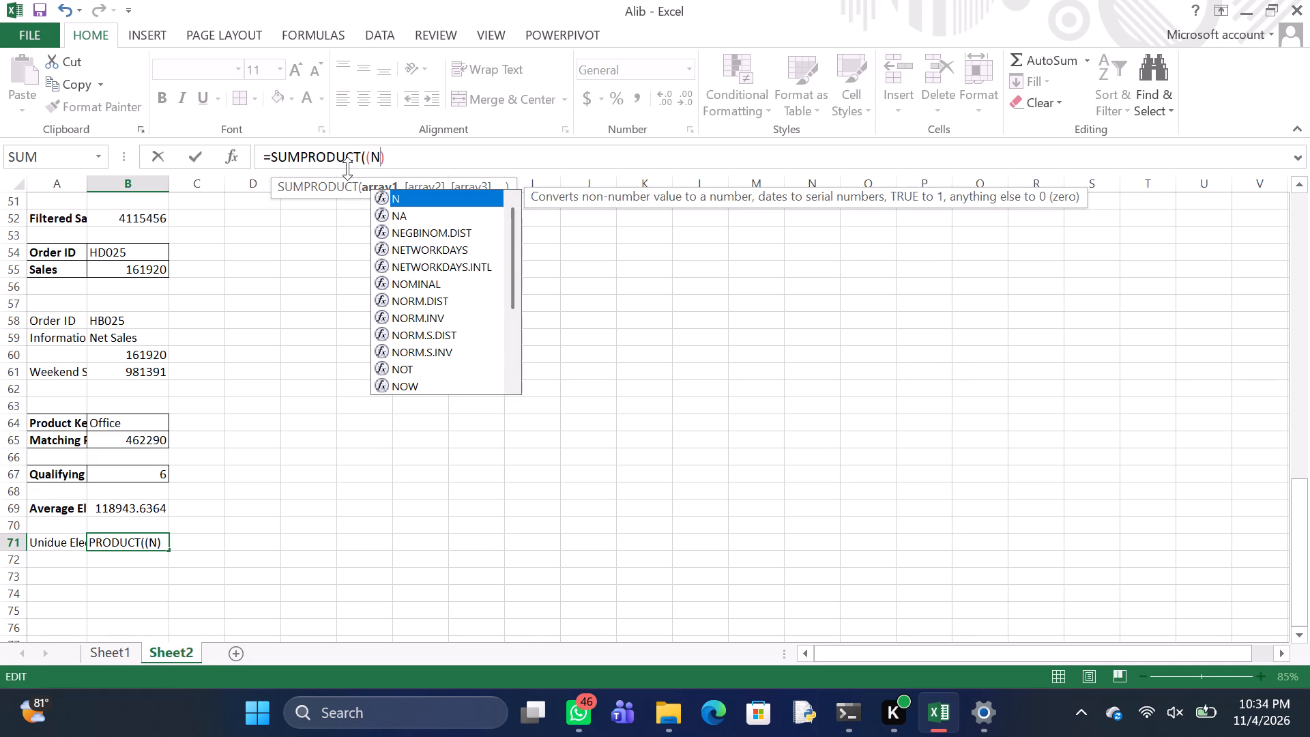
{"action": "key", "text": "BackSpace"}
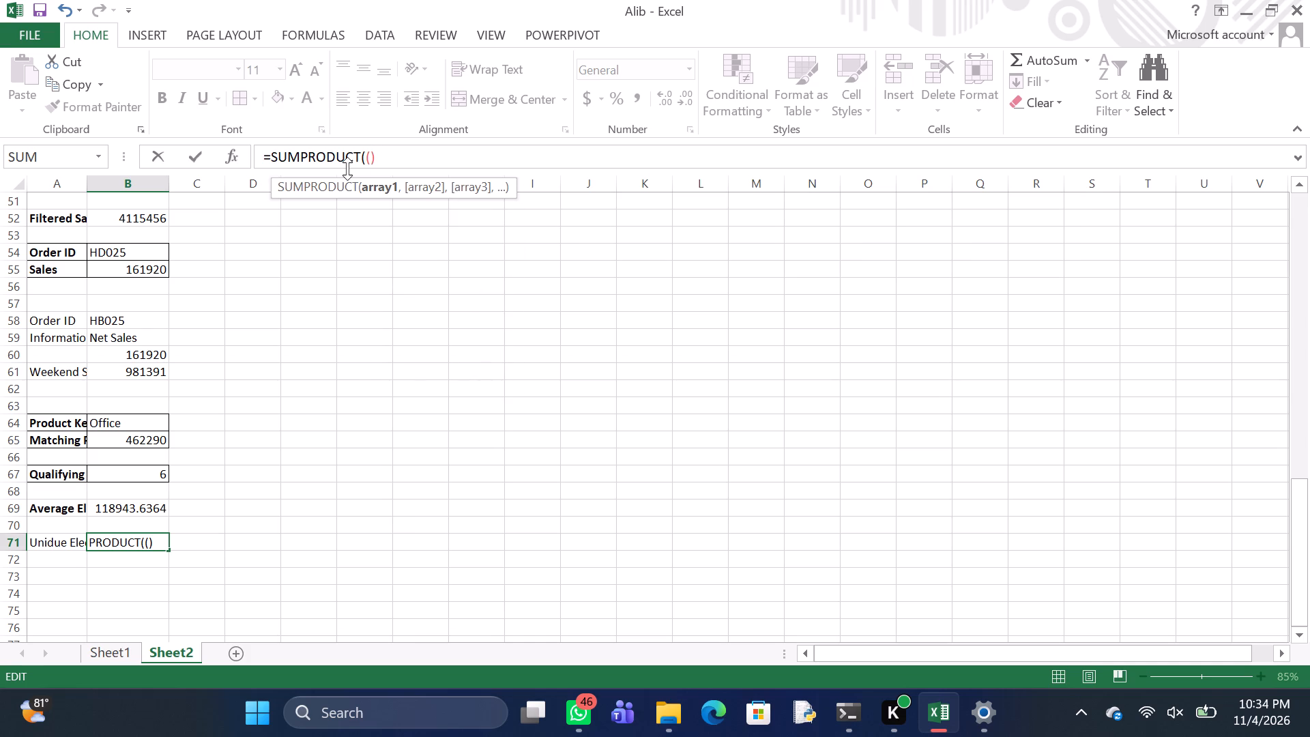
{"action": "key", "text": "s"}
{"action": "type", "text": "heet"}
{"action": "key", "text": "1"}
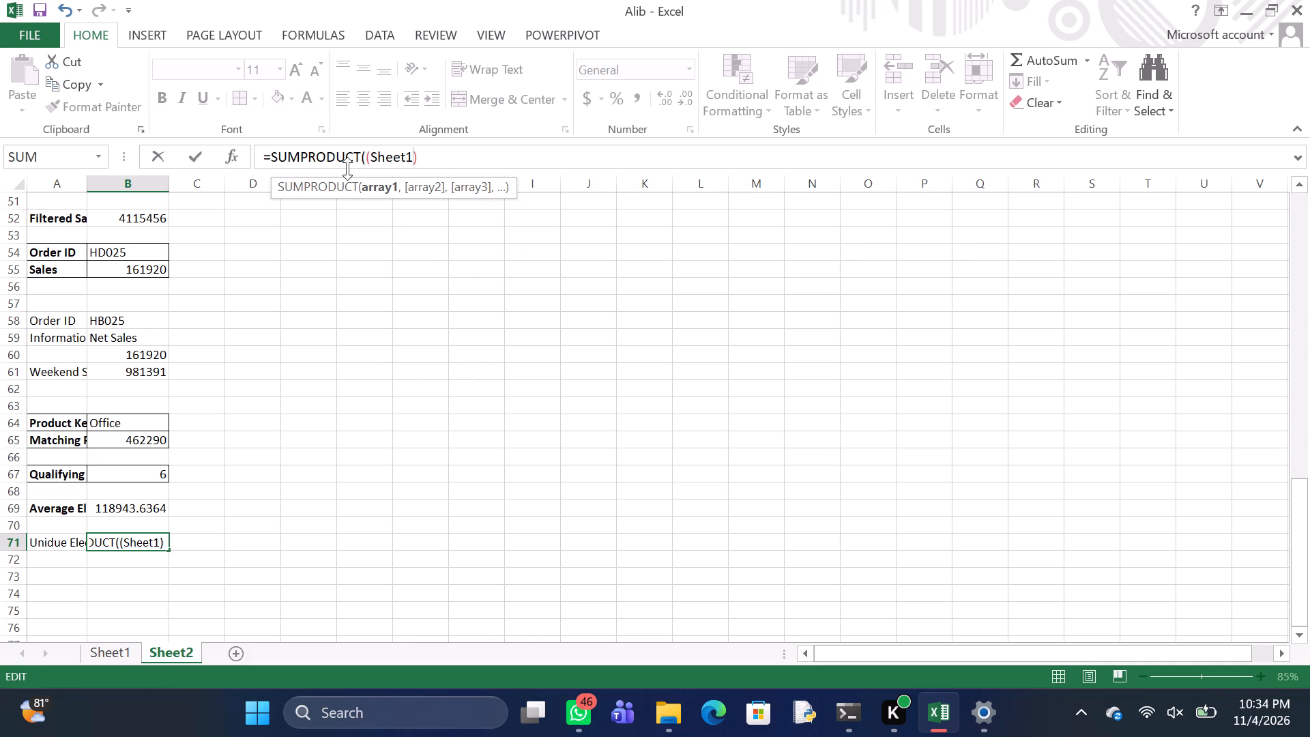
{"action": "key", "text": "shift+exclam"}
{"action": "key", "text": "shift+dollar"}
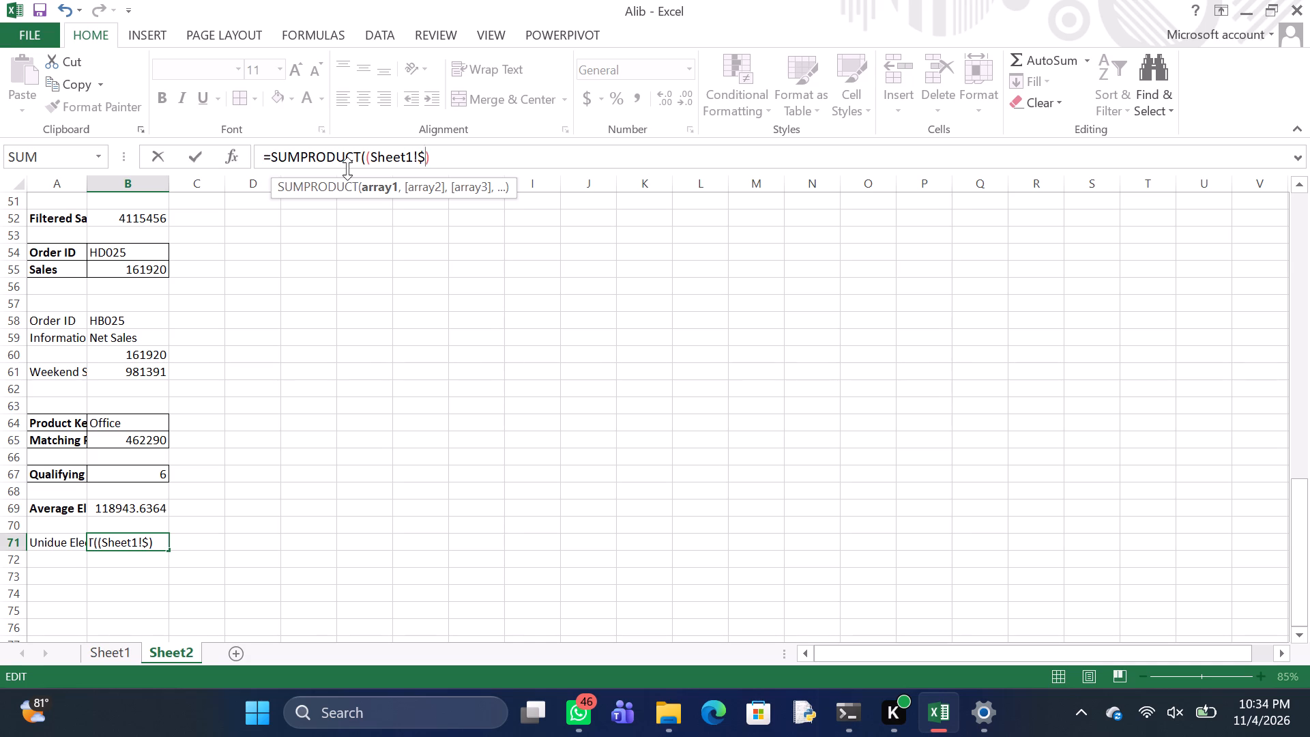
{"action": "type", "text": "E$2"}
{"action": "key", "text": "shift+colon"}
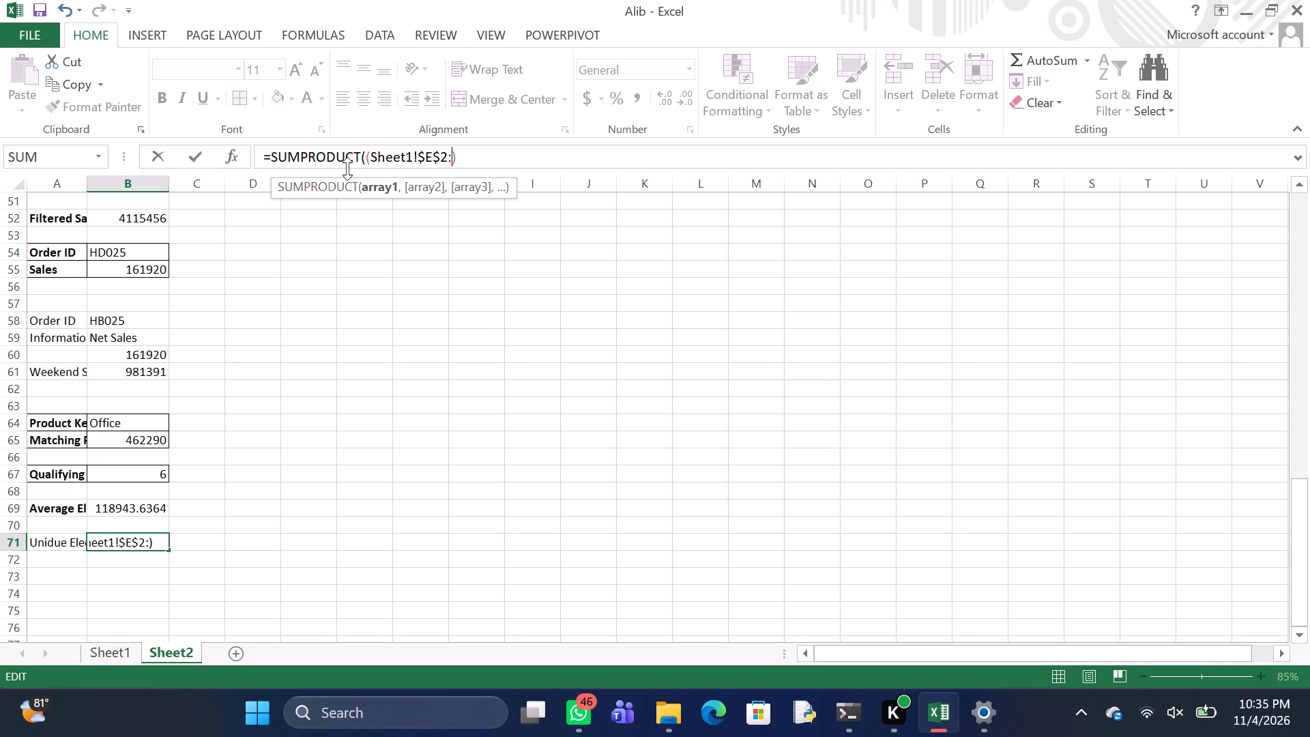
{"action": "type", "text": "$E"}
{"action": "key", "text": "shift+dollar"}
{"action": "key", "text": "6"}
{"action": "key", "text": "7"}
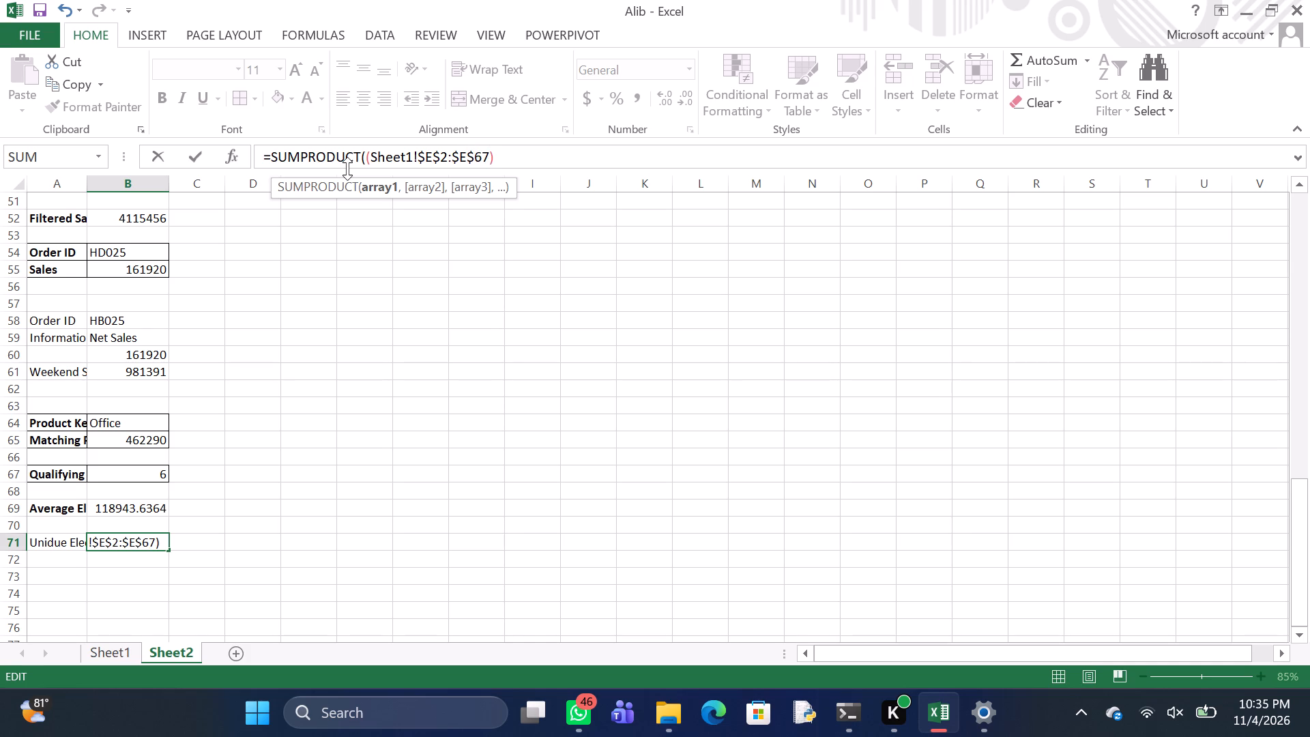
Complete the inner SUMPRODUCT condition in B71 by testing the column E range for equality with "Electronics".
{"action": "key", "text": "equal"}
{"action": "key", "text": "shift+quotedbl"}
{"action": "key", "text": "e"}
{"action": "type", "text": "LECTRONICS"}
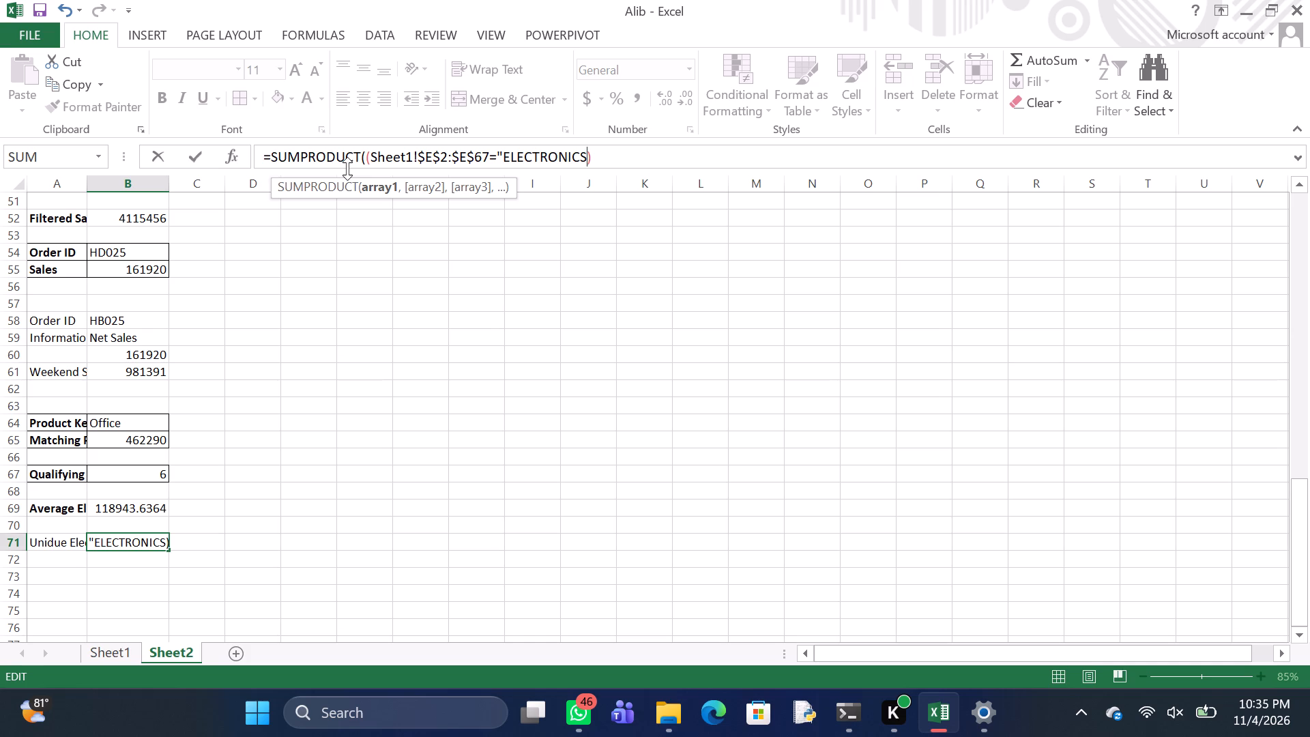
{"action": "key", "text": "BackSpace"}
{"action": "key", "text": "BackSpace"}
{"action": "key", "text": "BackSpace"}
{"action": "key", "text": "BackSpace"}
{"action": "key", "text": "BackSpace"}
{"action": "key", "text": "BackSpace"}
{"action": "key", "text": "BackSpace"}
{"action": "key", "text": "BackSpace"}
{"action": "key", "text": "BackSpace"}
{"action": "key", "text": "BackSpace"}
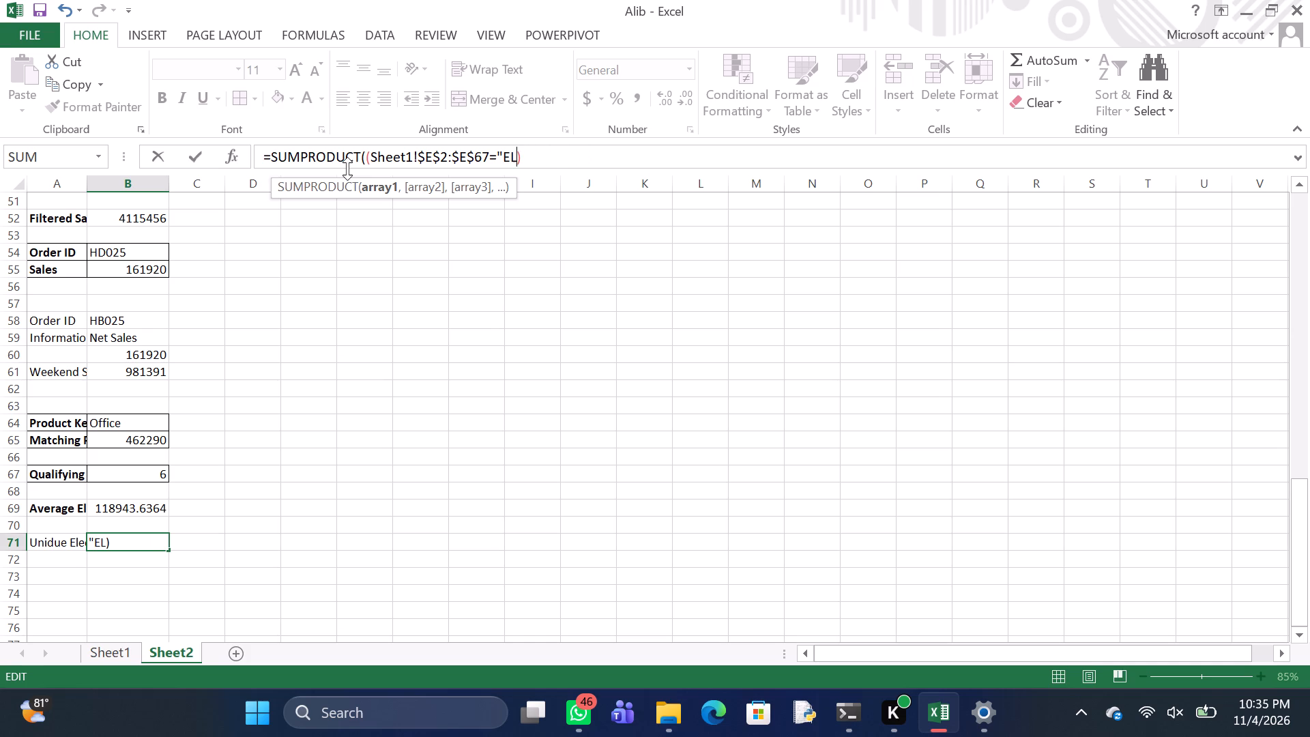
{"action": "key", "text": "l"}
{"action": "type", "text": "ectronics"}
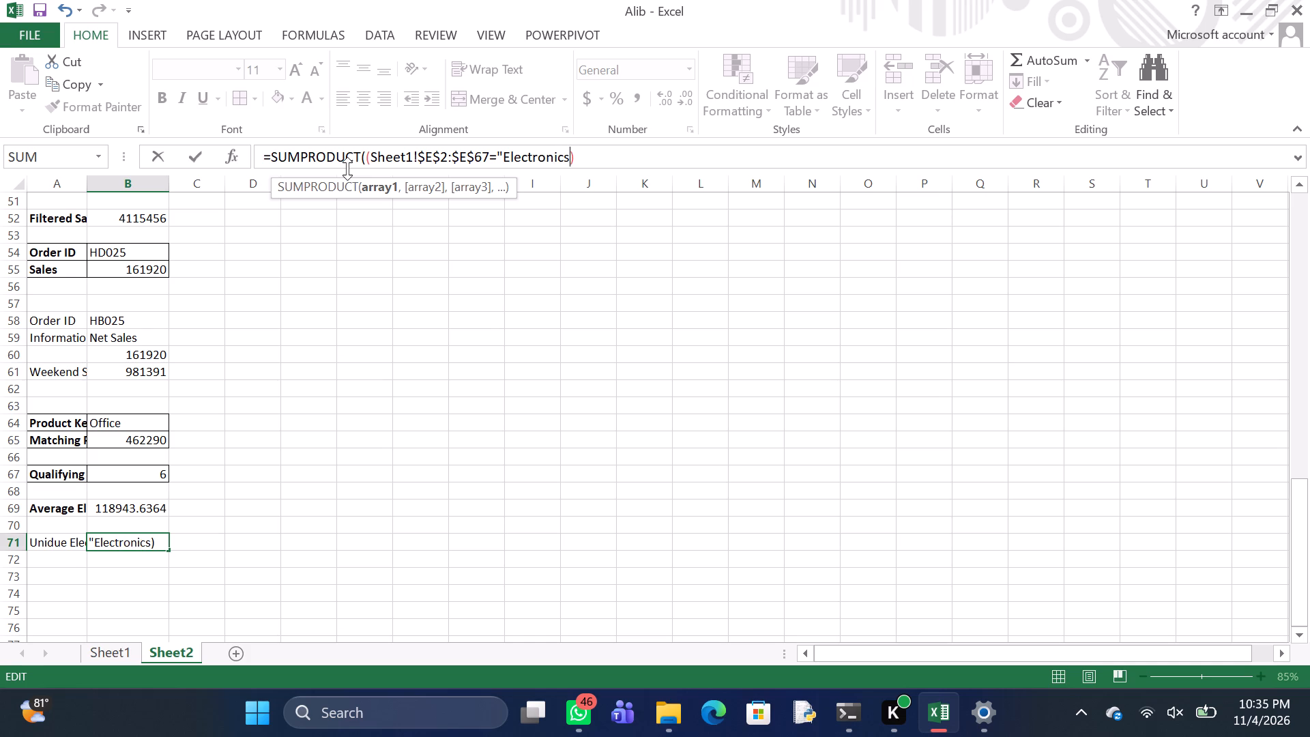
{"action": "key", "text": "shift+quotedbl"}
After the closed Electronics condition in B71, add a division by an opened COUNTIFS function.
{"action": "left_click", "coordinate": [612, 159]}
{"action": "key", "text": "slash"}
{"action": "key", "text": "c"}
{"action": "type", "text": "OUNTIF"}
{"action": "key", "text": "s"}
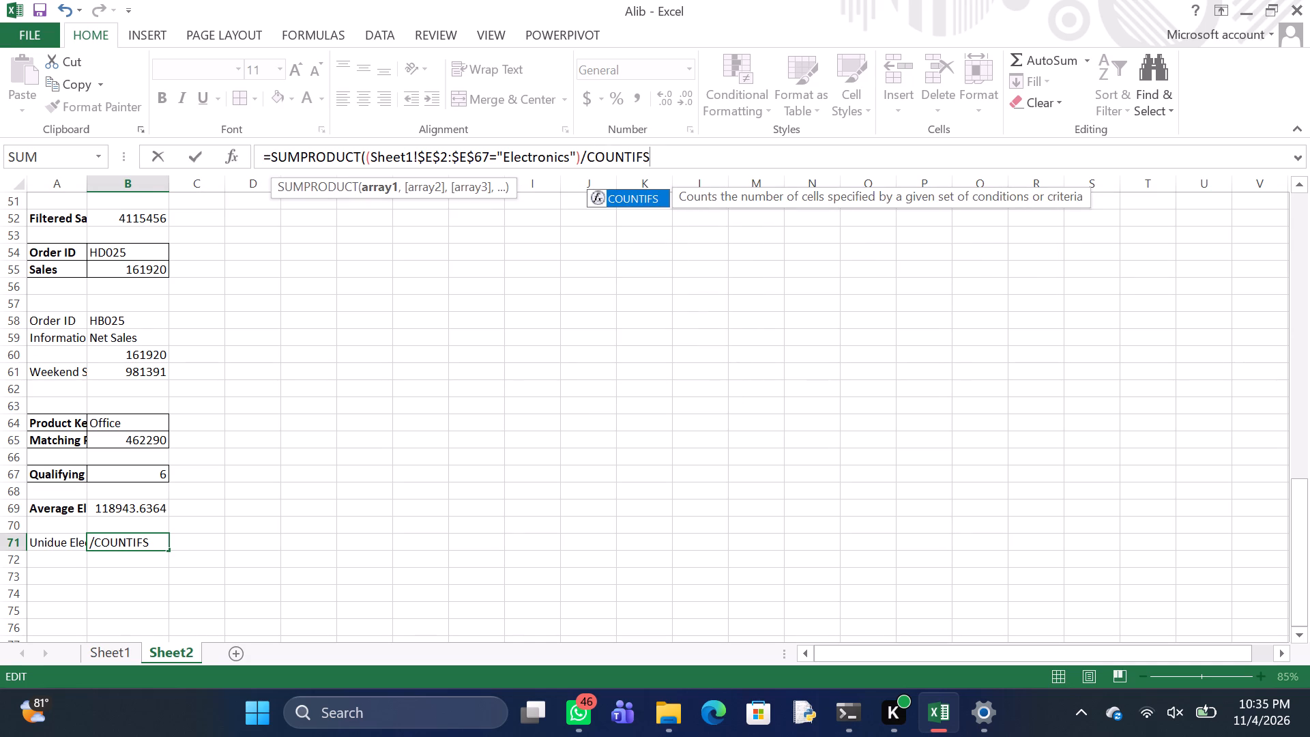
{"action": "key", "text": "shift+parenleft"}
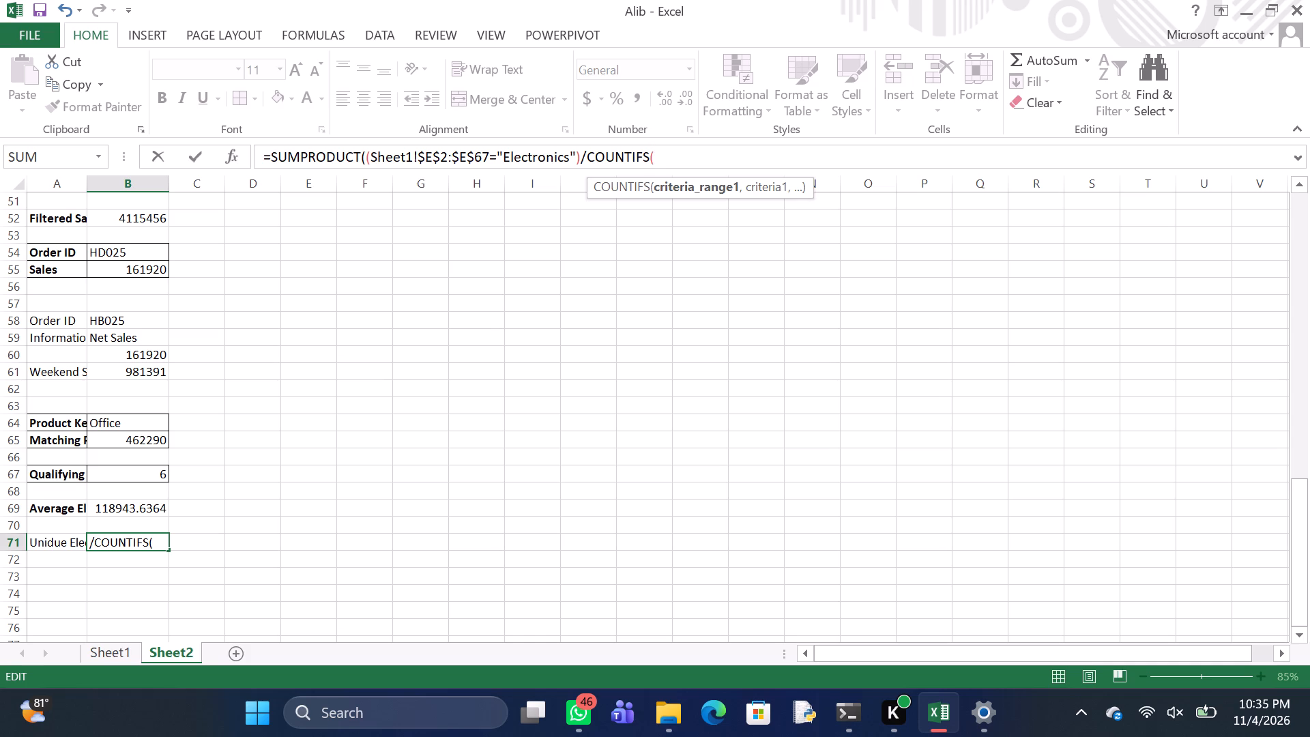
Enter Sheet1!$C$2:$C$67 as the first criteria range of COUNTIFS in B71.
{"action": "key", "text": "s"}
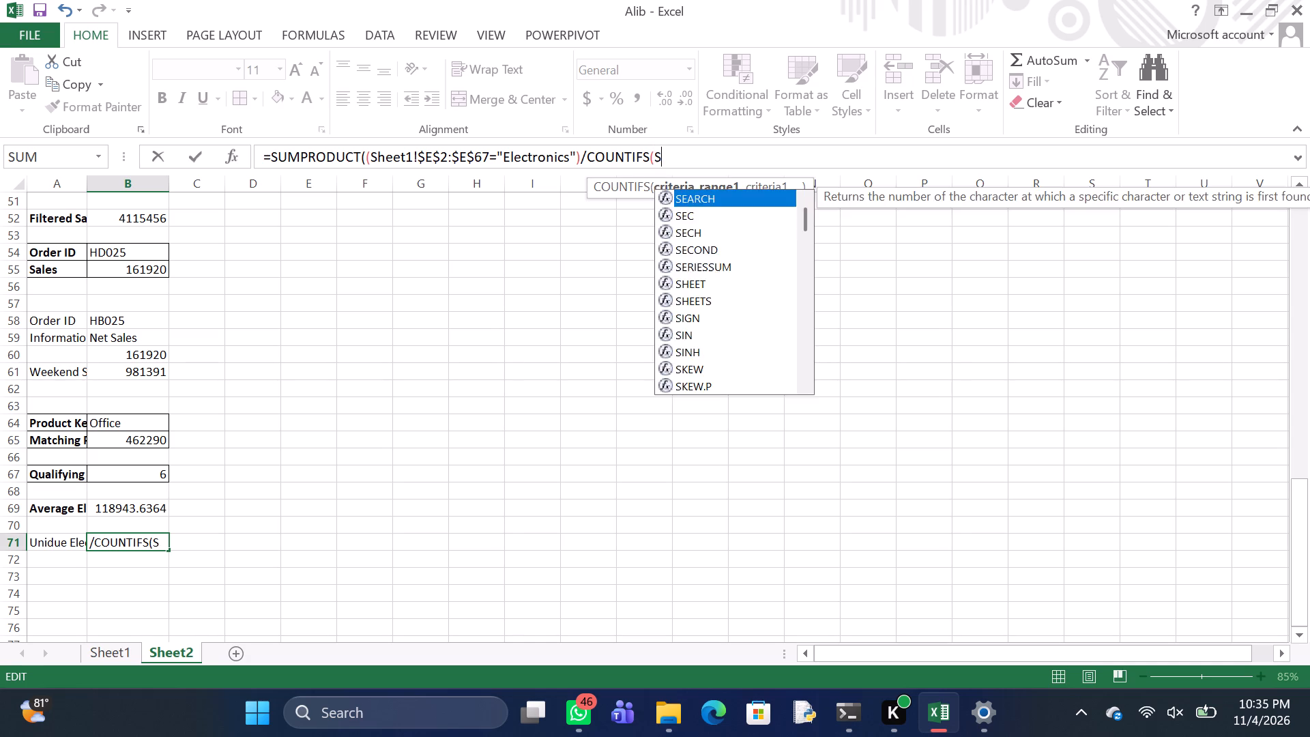
{"action": "type", "text": "heet1"}
{"action": "key", "text": "shift+exclam"}
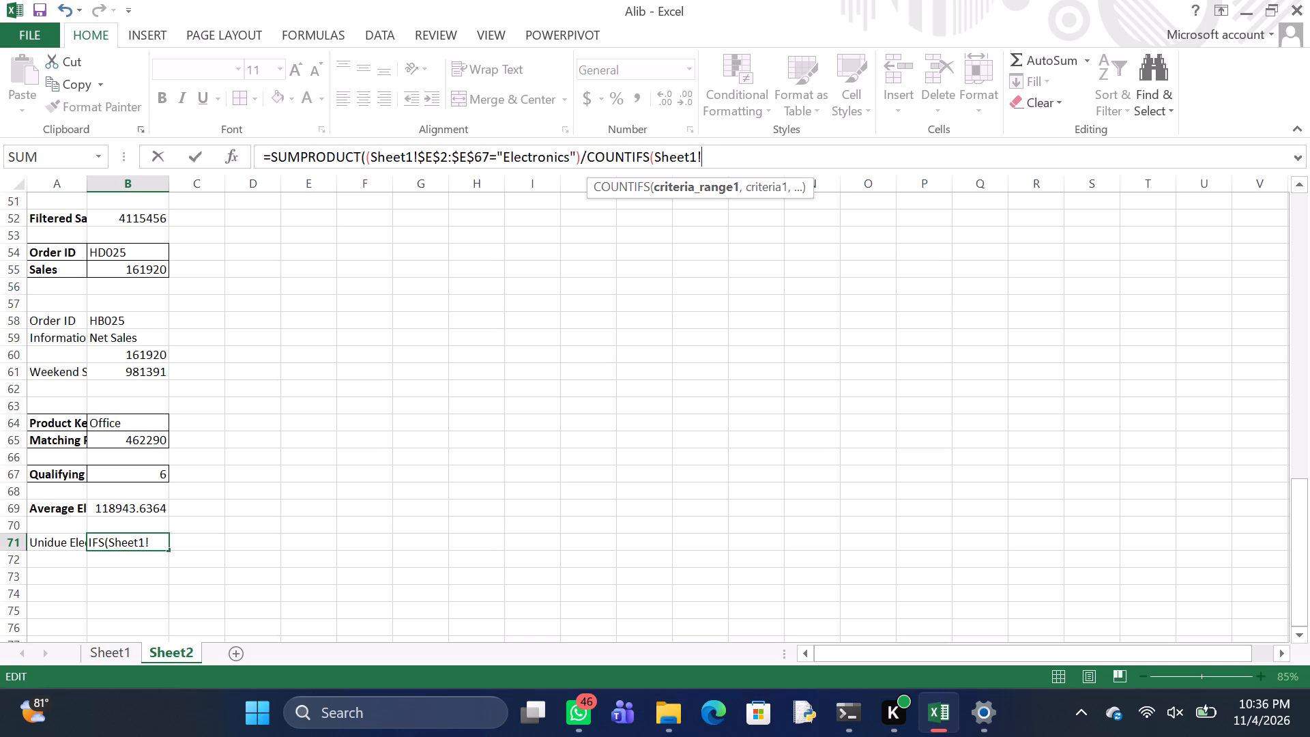
{"action": "key", "text": "shift+dollar"}
{"action": "key", "text": "c"}
{"action": "type", "text": "$2"}
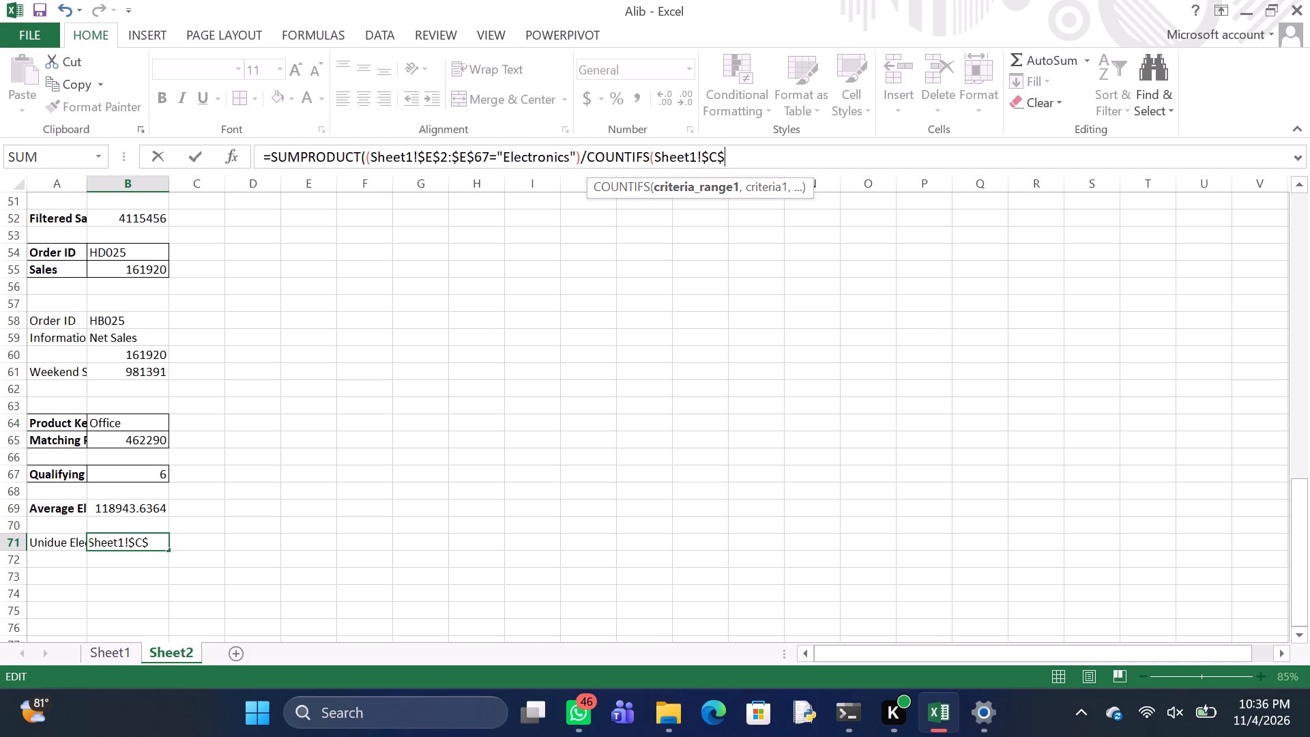
{"action": "key", "text": "shift+colon"}
{"action": "key", "text": "shift+dollar"}
{"action": "key", "text": "c"}
{"action": "key", "text": "shift+dollar"}
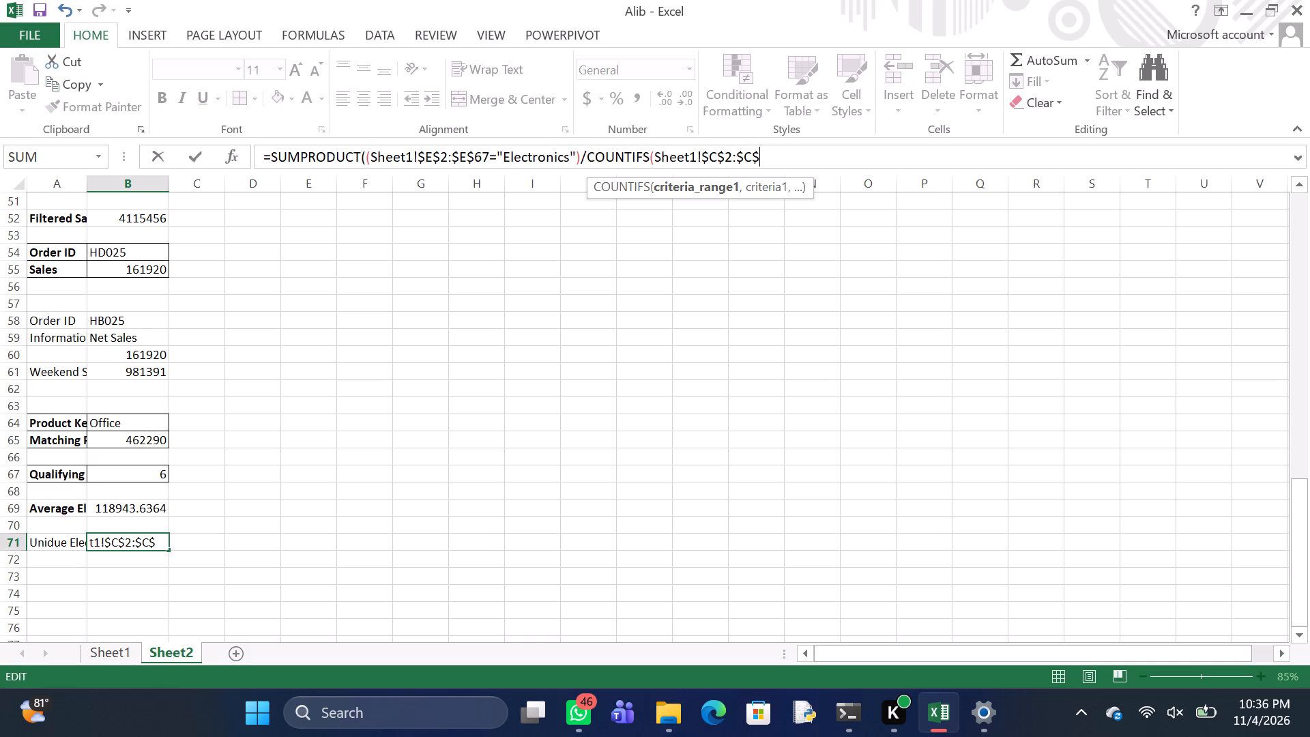
{"action": "type", "text": "67"}
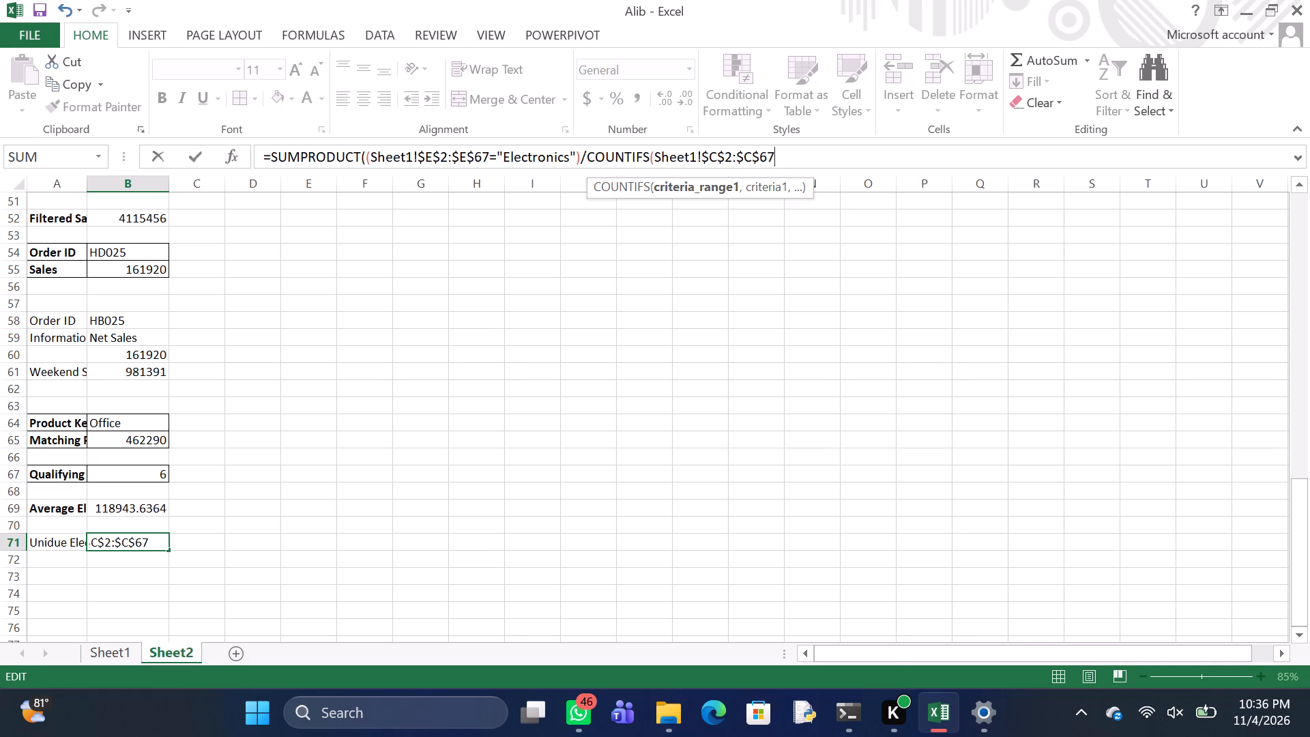
Enter Sheet1!$C$2:$C$67 as the first criteria argument of COUNTIFS in B71.
{"action": "type", "text": ",S"}
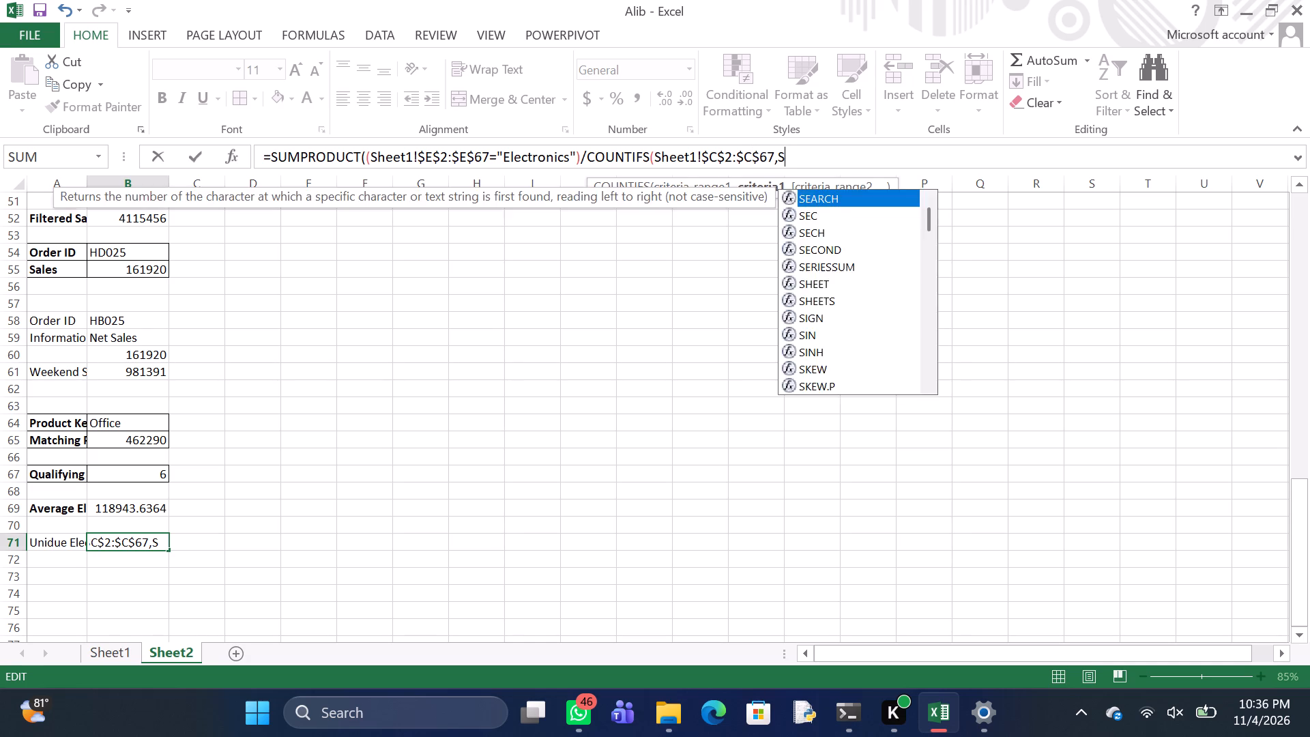
{"action": "type", "text": "heet"}
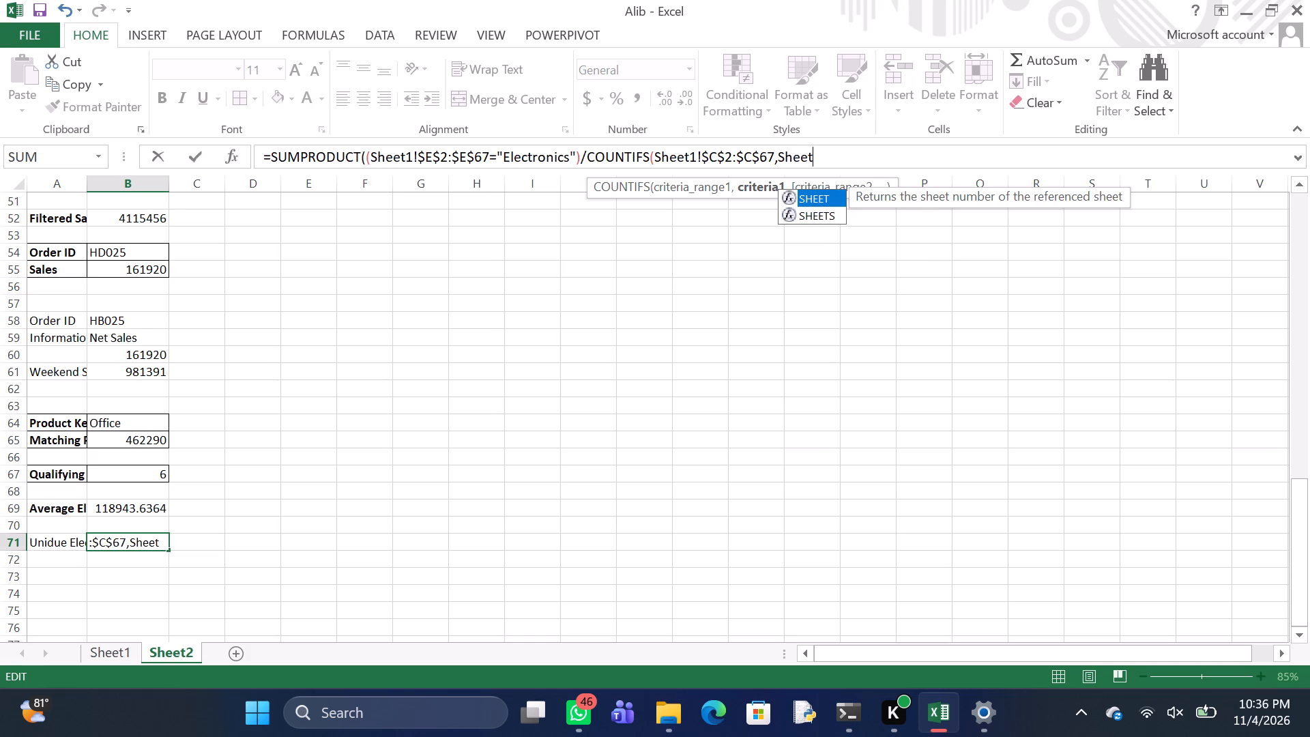
{"action": "key", "text": "1"}
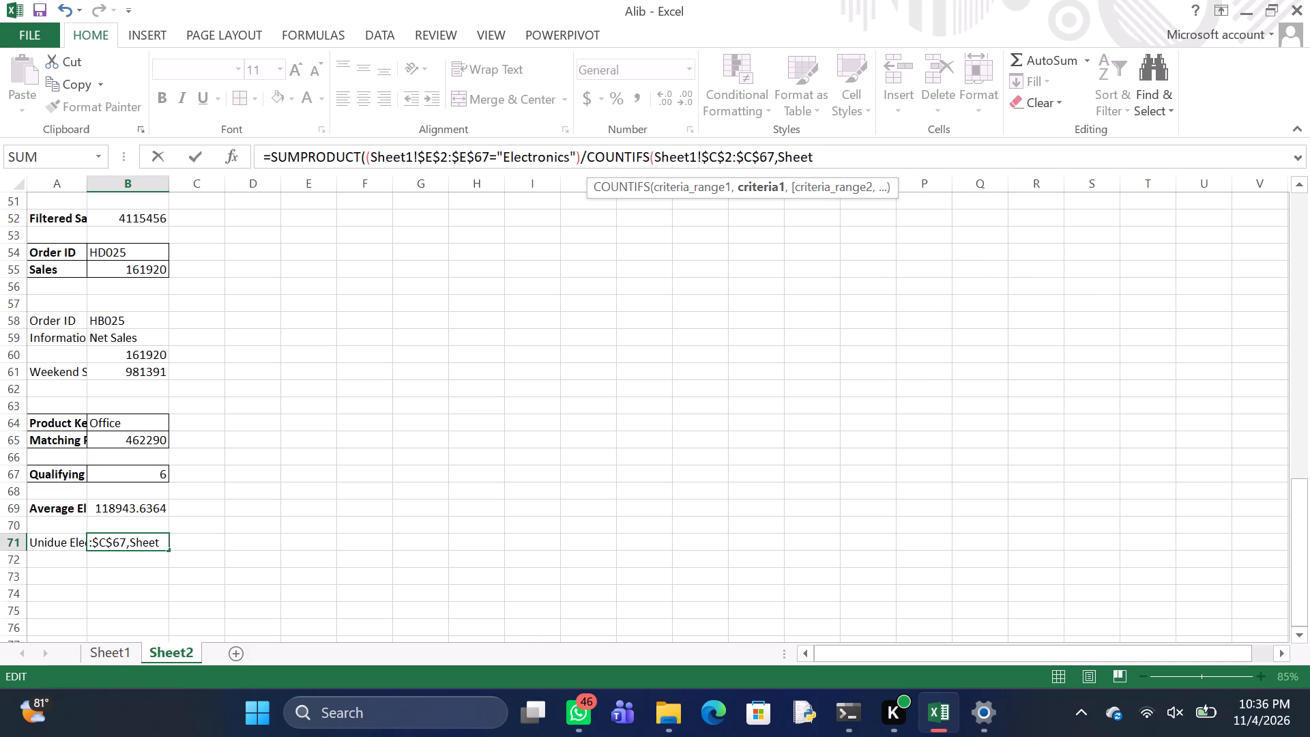
{"action": "key", "text": "shift+exclam"}
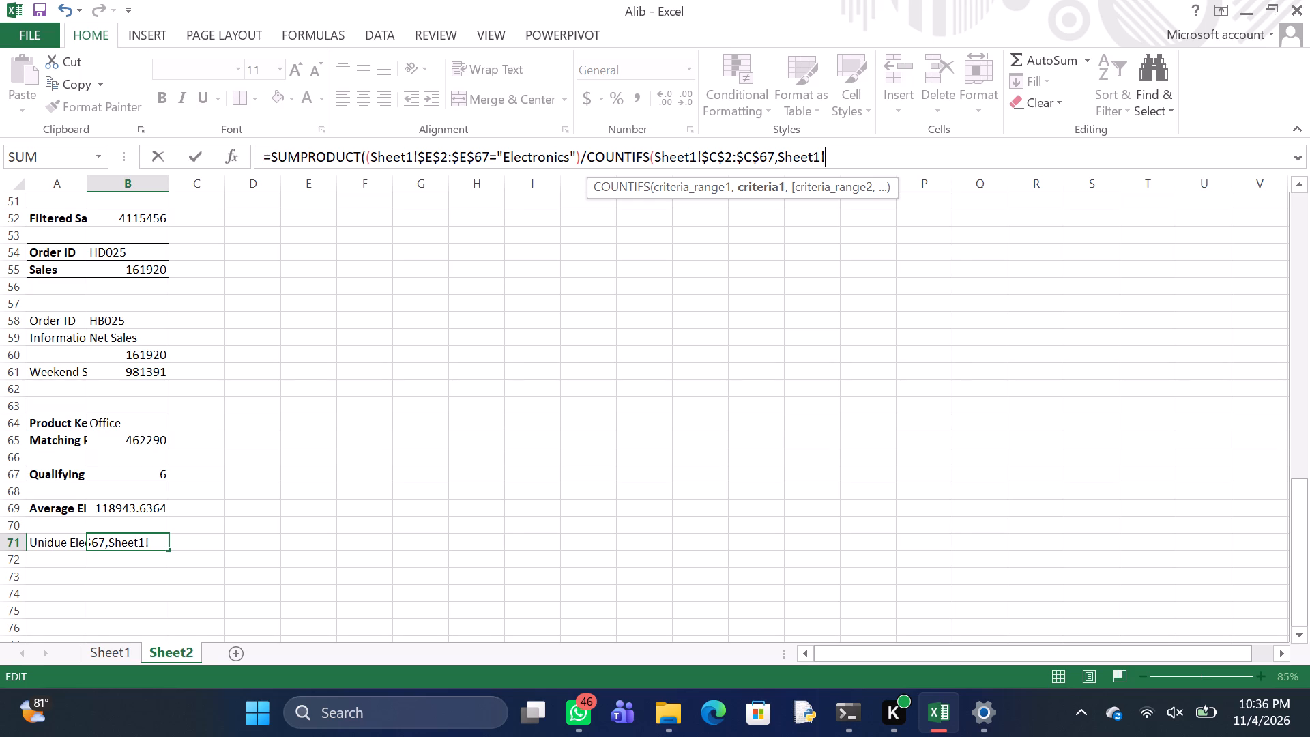
{"action": "key", "text": "shift+dollar"}
{"action": "key", "text": "c"}
{"action": "type", "text": "$2"}
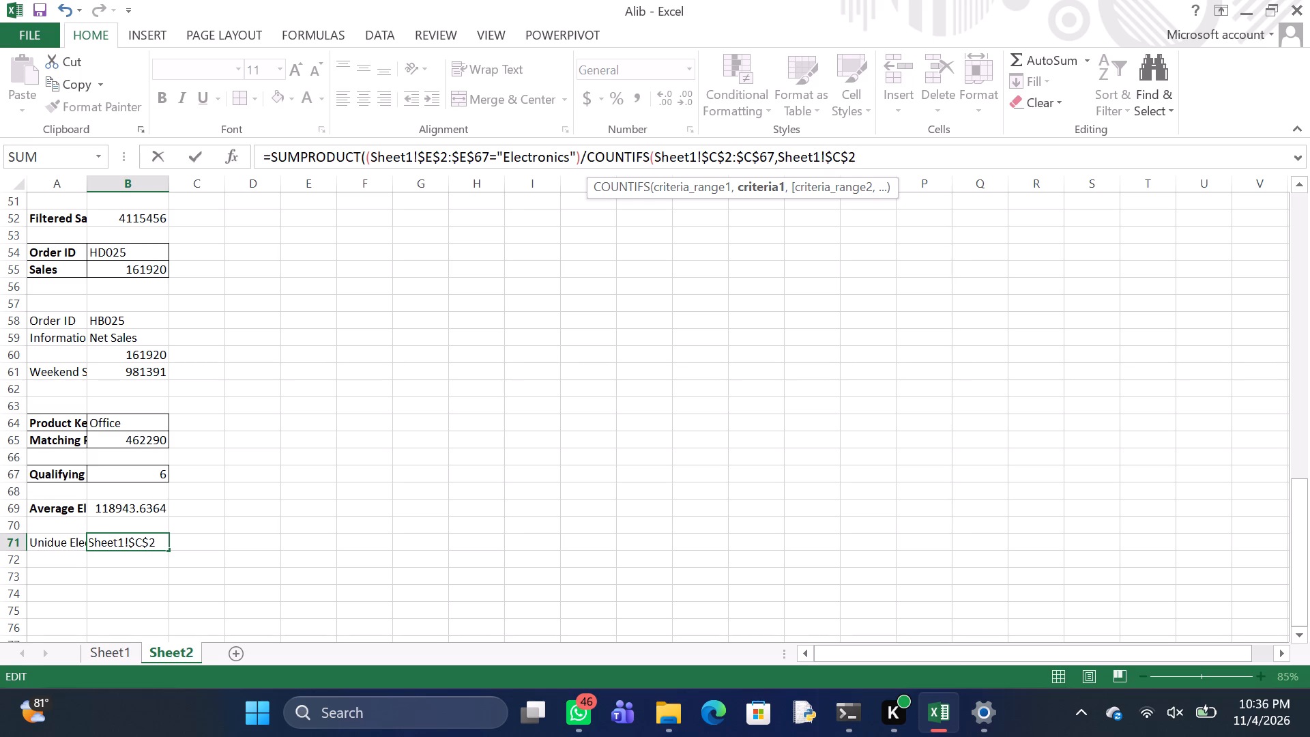
{"action": "key", "text": "shift+colon"}
{"action": "key", "text": "shift+numbersign"}
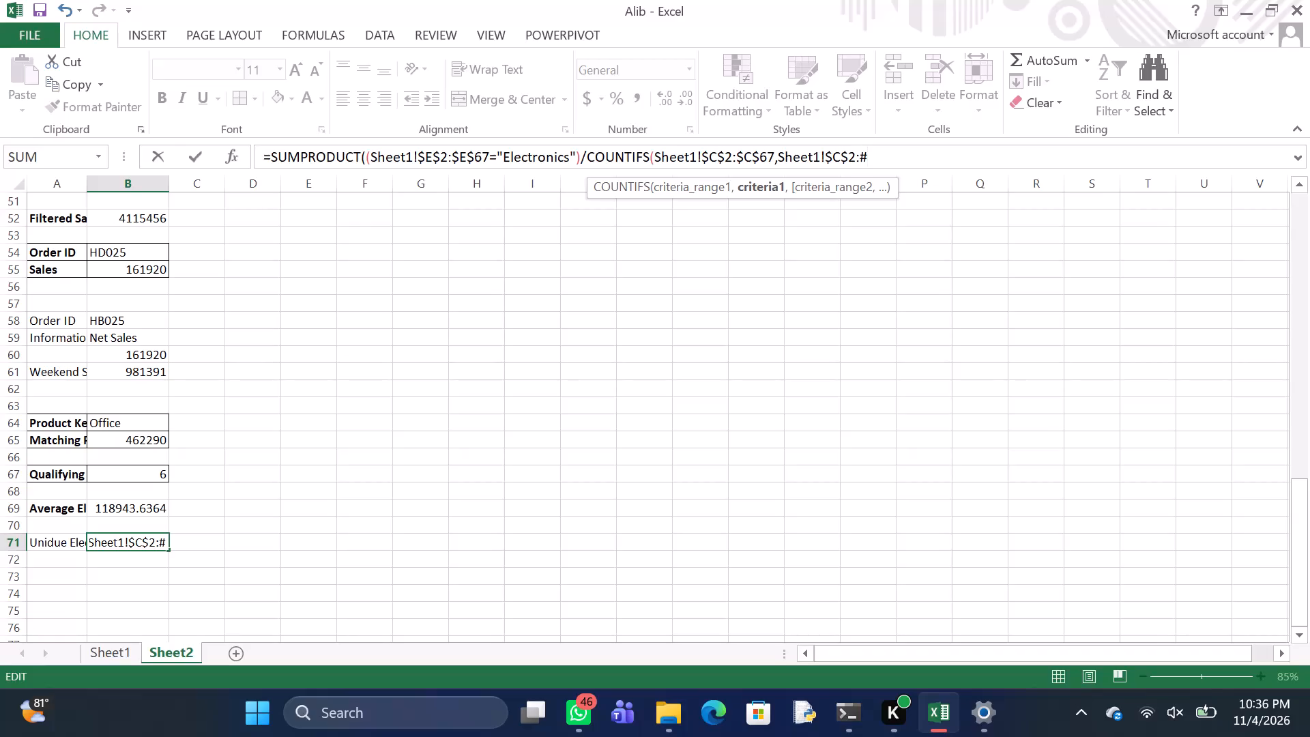
{"action": "key", "text": "BackSpace"}
{"action": "key", "text": "shift+dollar"}
{"action": "key", "text": "c"}
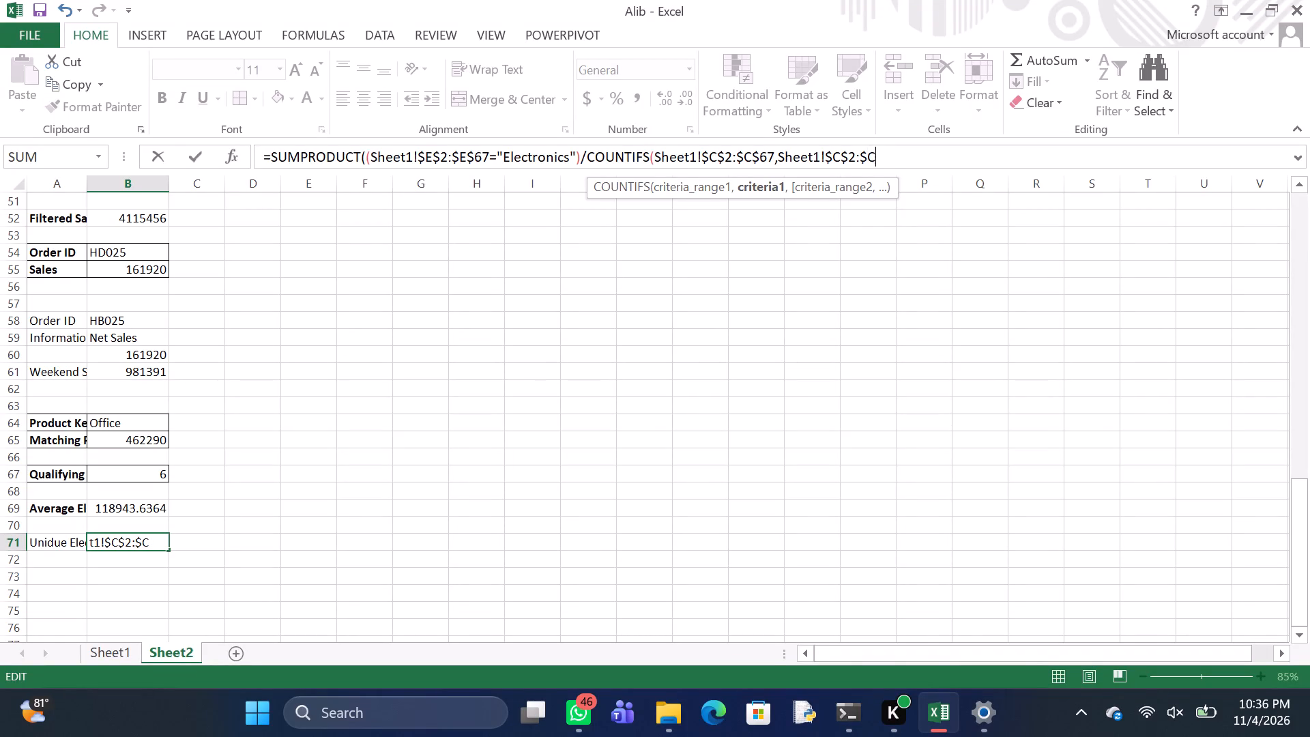
{"action": "key", "text": "shift+dollar"}
{"action": "type", "text": "67"}
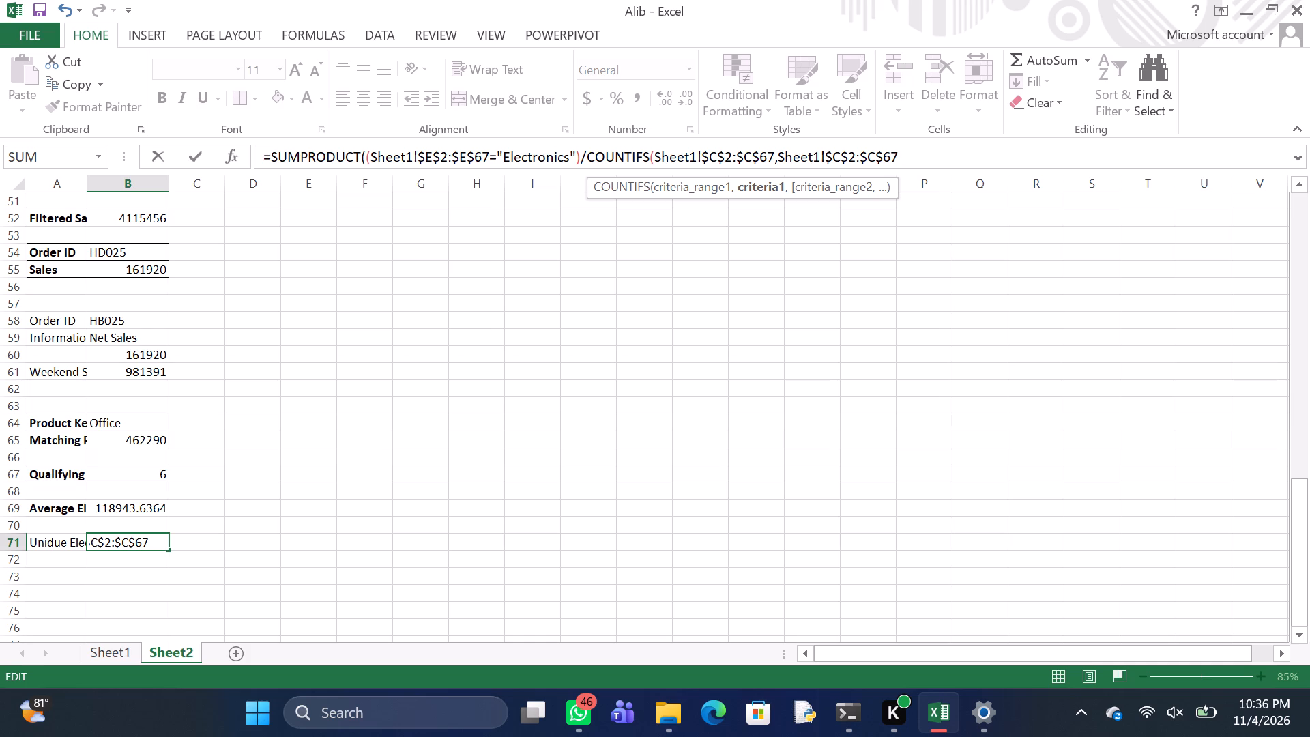
Add Sheet1!$E$2:$E$67 as the second criteria range of COUNTIFS in B71.
{"action": "key", "text": "comma"}
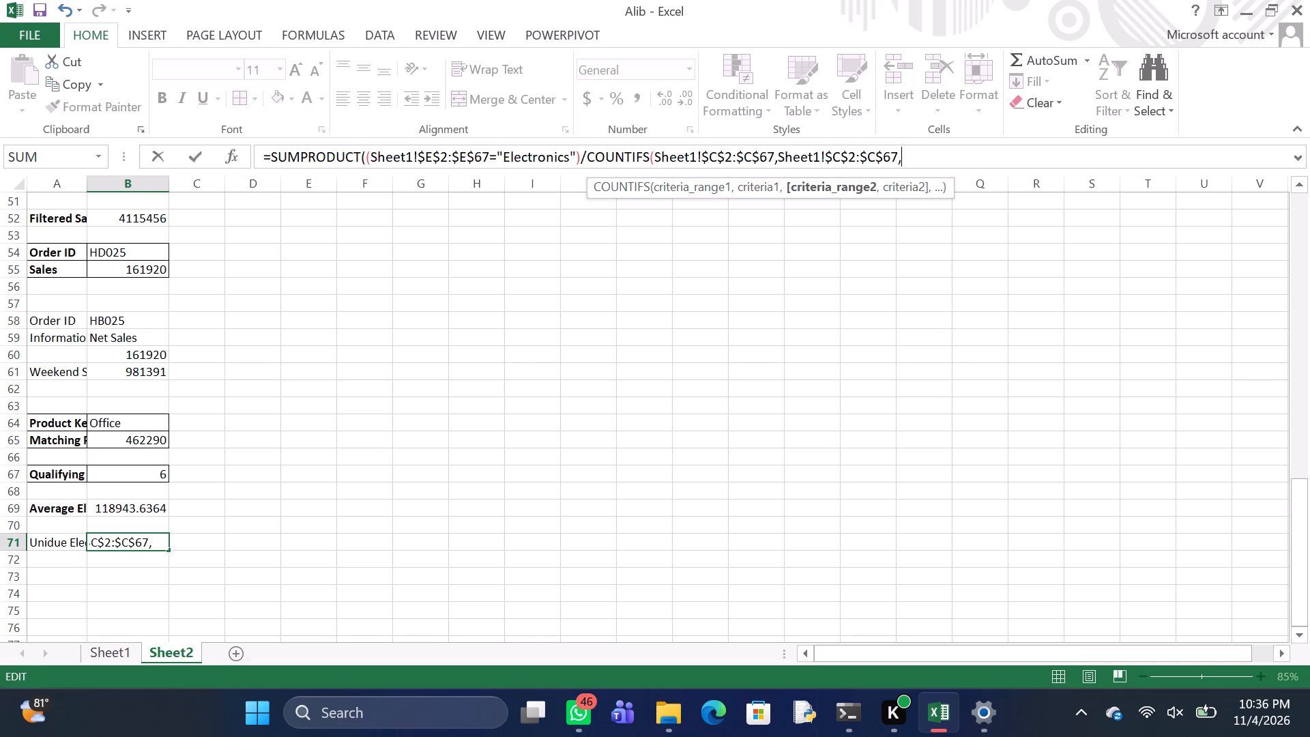
{"action": "key", "text": "s"}
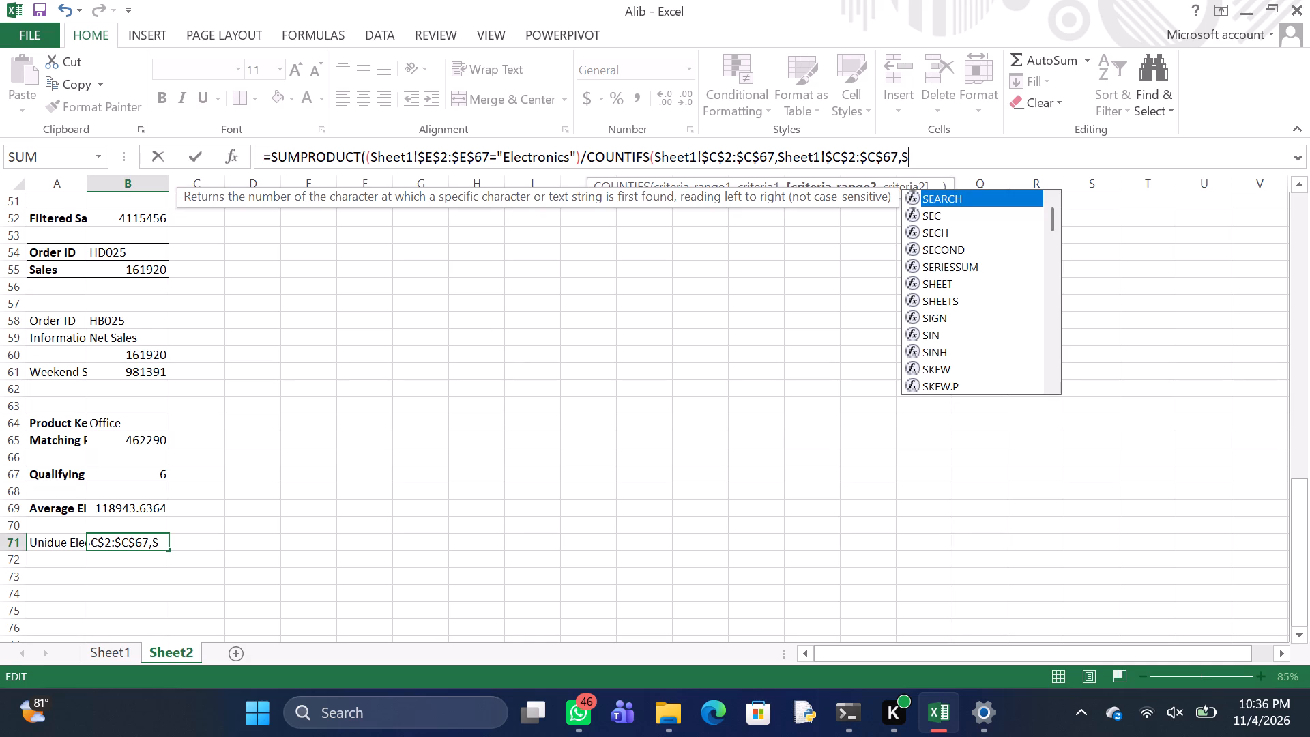
{"action": "type", "text": "heet1"}
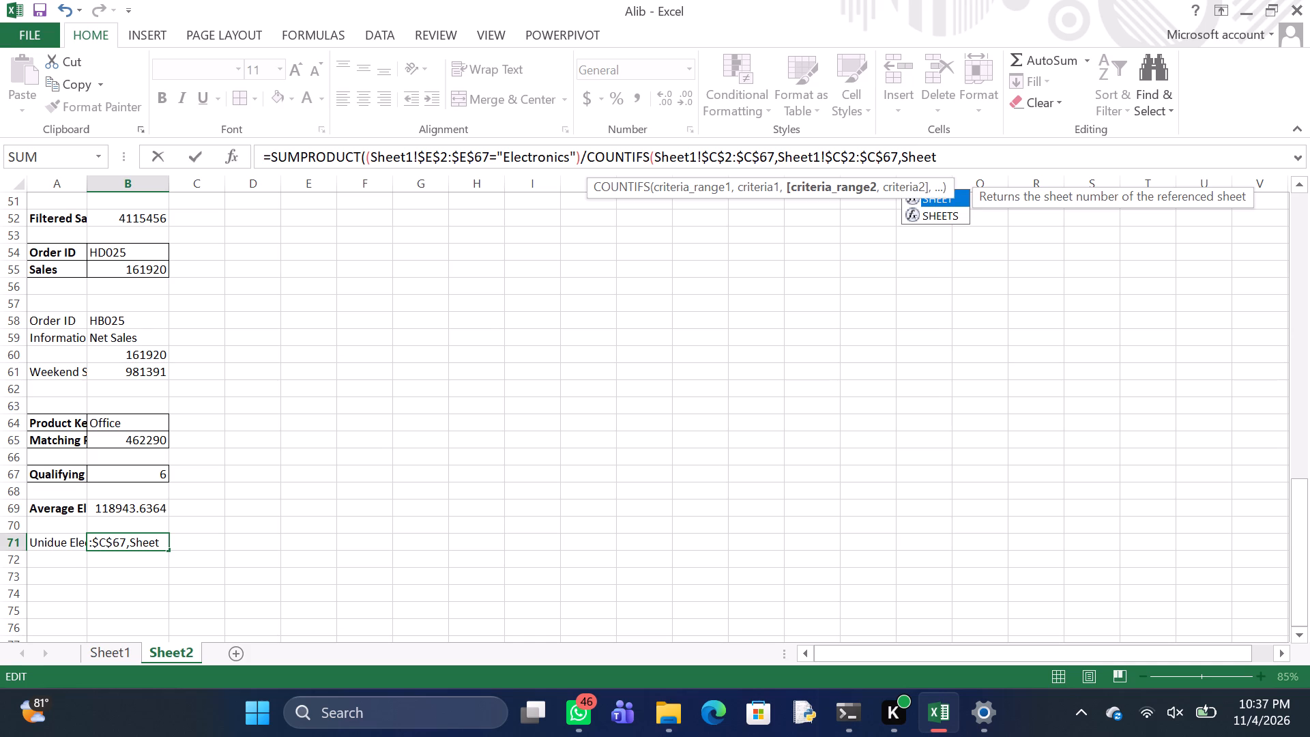
{"action": "key", "text": "shift+exclam"}
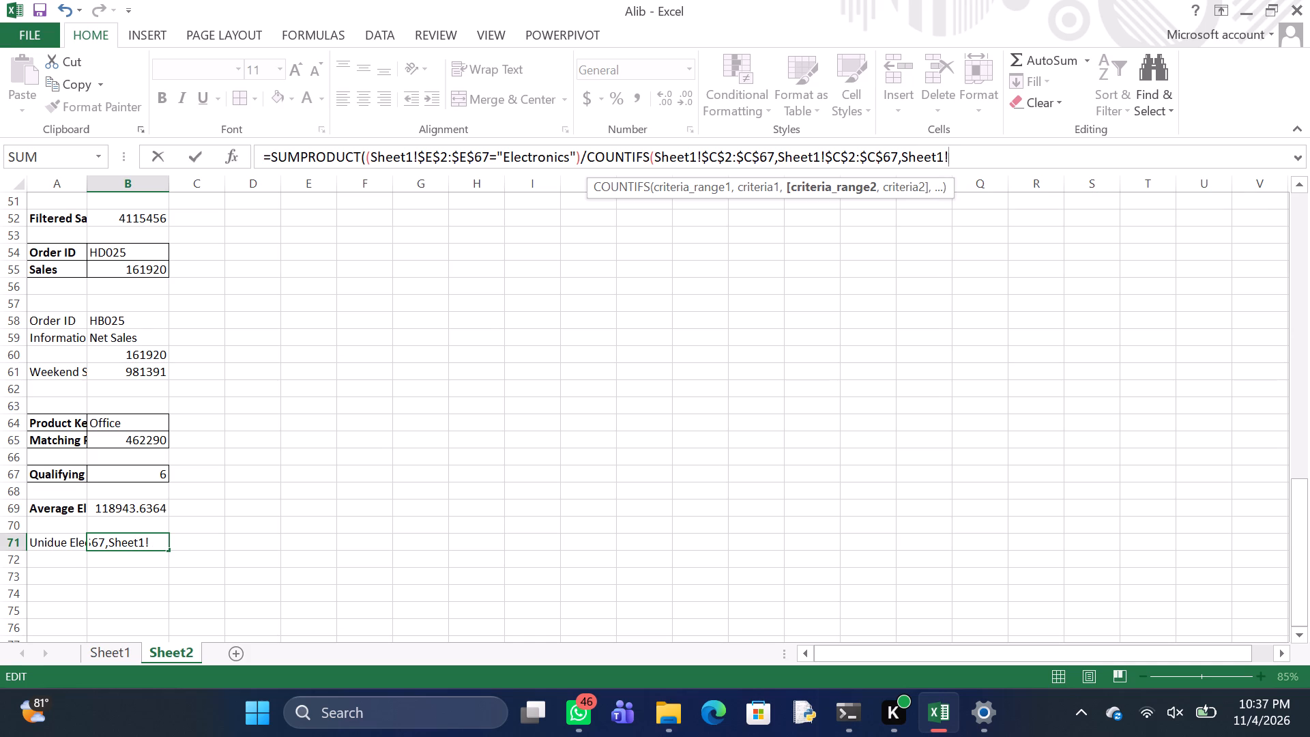
{"action": "type", "text": "$E"}
{"action": "type", "text": "$2"}
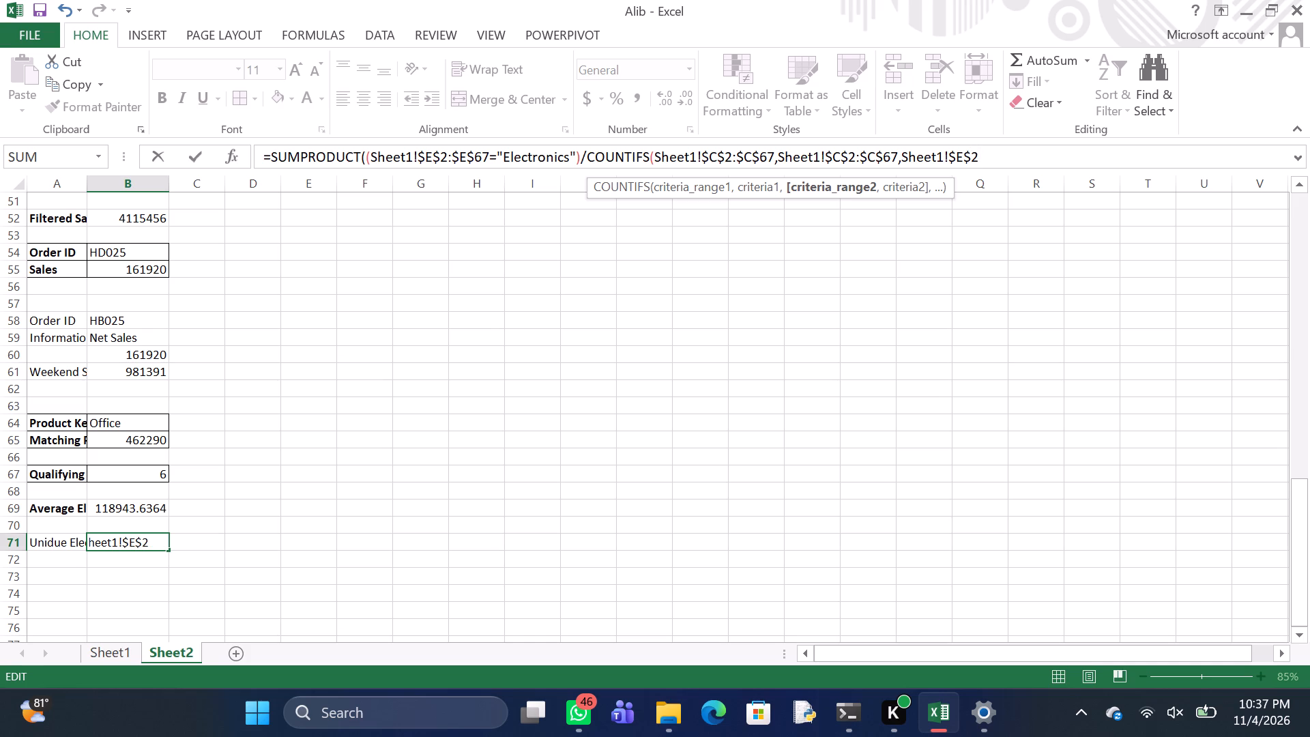
{"action": "key", "text": "shift+colon"}
{"action": "key", "text": "shift+dollar"}
{"action": "key", "text": "e"}
{"action": "key", "text": "shift+dollar"}
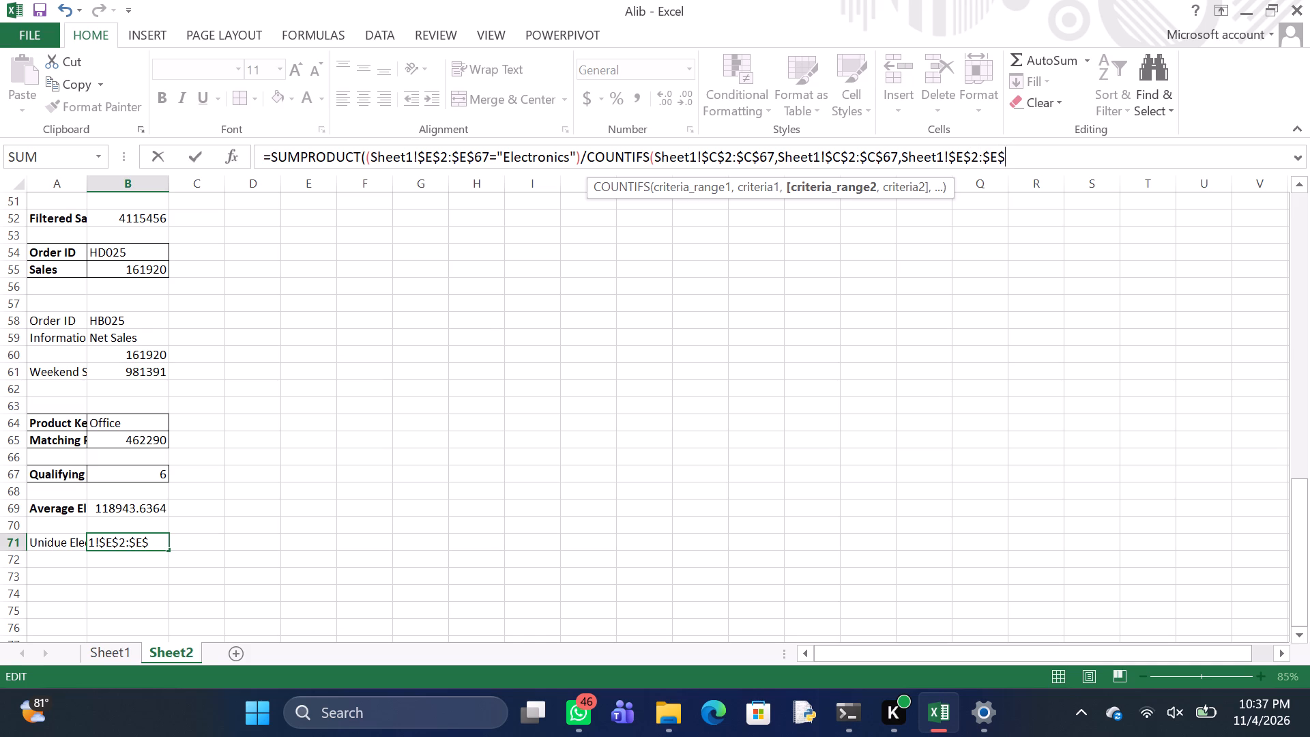
{"action": "key", "text": "6"}
{"action": "key", "text": "7"}
Add Sheet1!$E$2:$E$67 as the second criteria argument of COUNTIFS in B71.
{"action": "key", "text": "comma"}
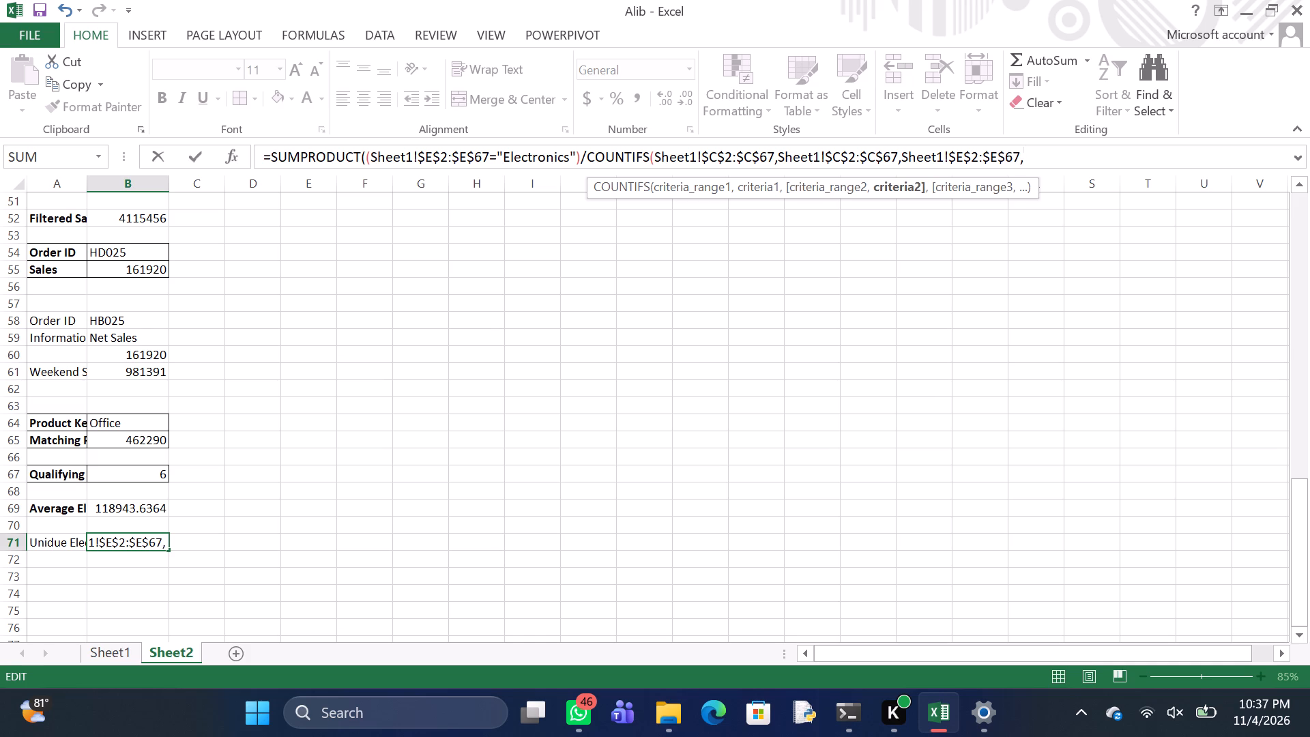
{"action": "key", "text": "s"}
{"action": "type", "text": "heet1"}
{"action": "key", "text": "shift+exclam"}
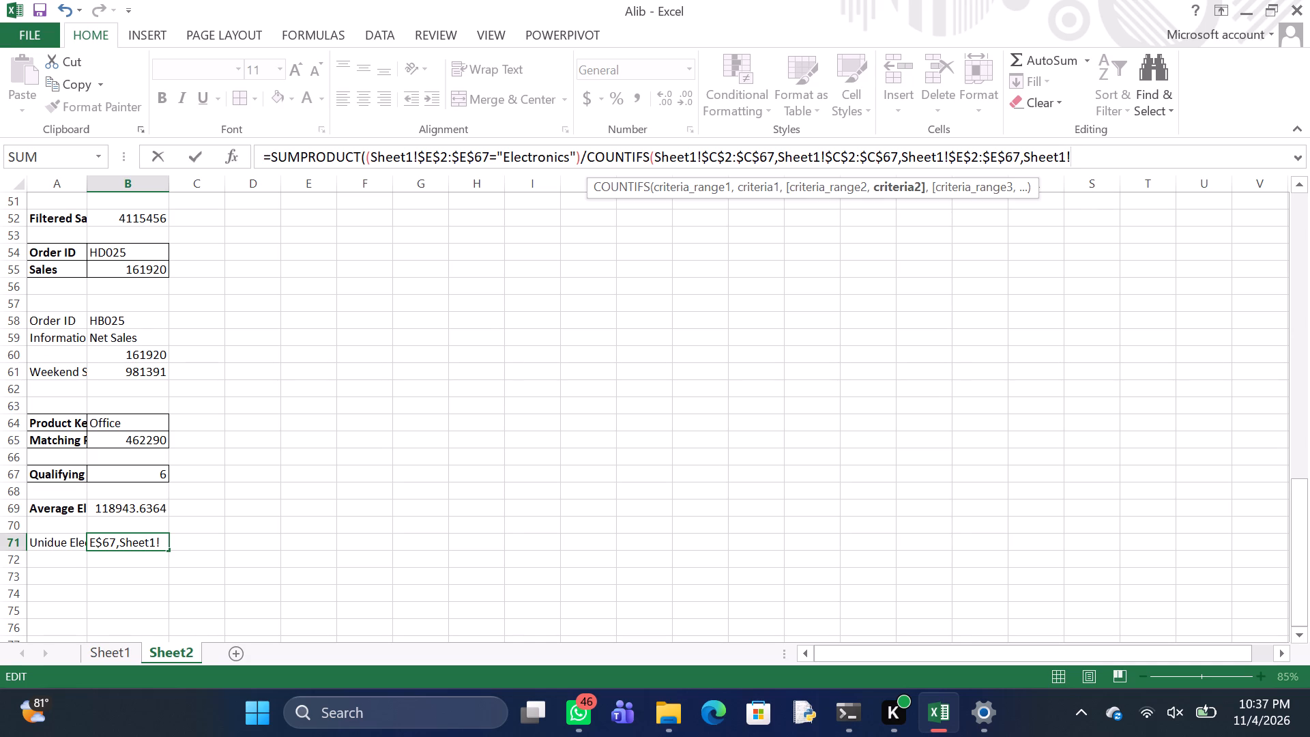
{"action": "key", "text": "shift+dollar"}
{"action": "key", "text": "e"}
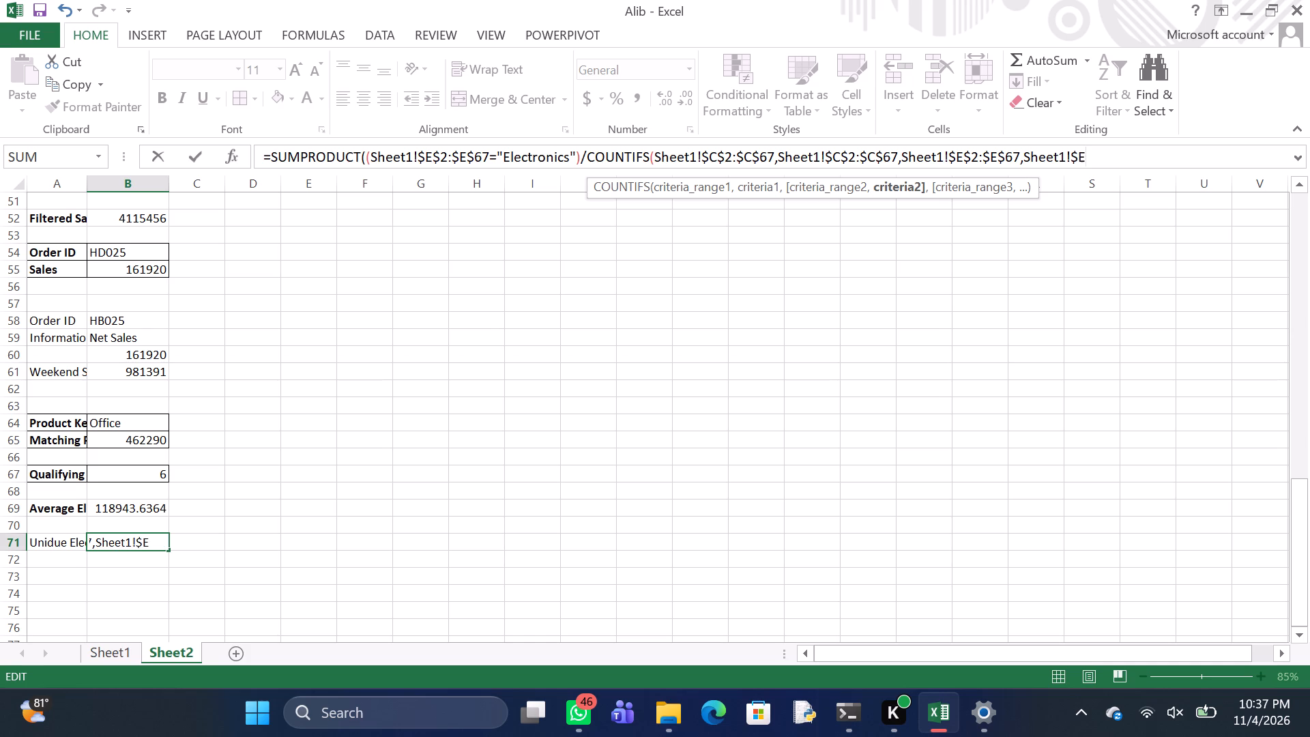
{"action": "key", "text": "shift+dollar"}
{"action": "key", "text": "2"}
{"action": "key", "text": "shift+colon"}
{"action": "key", "text": "shift+dollar"}
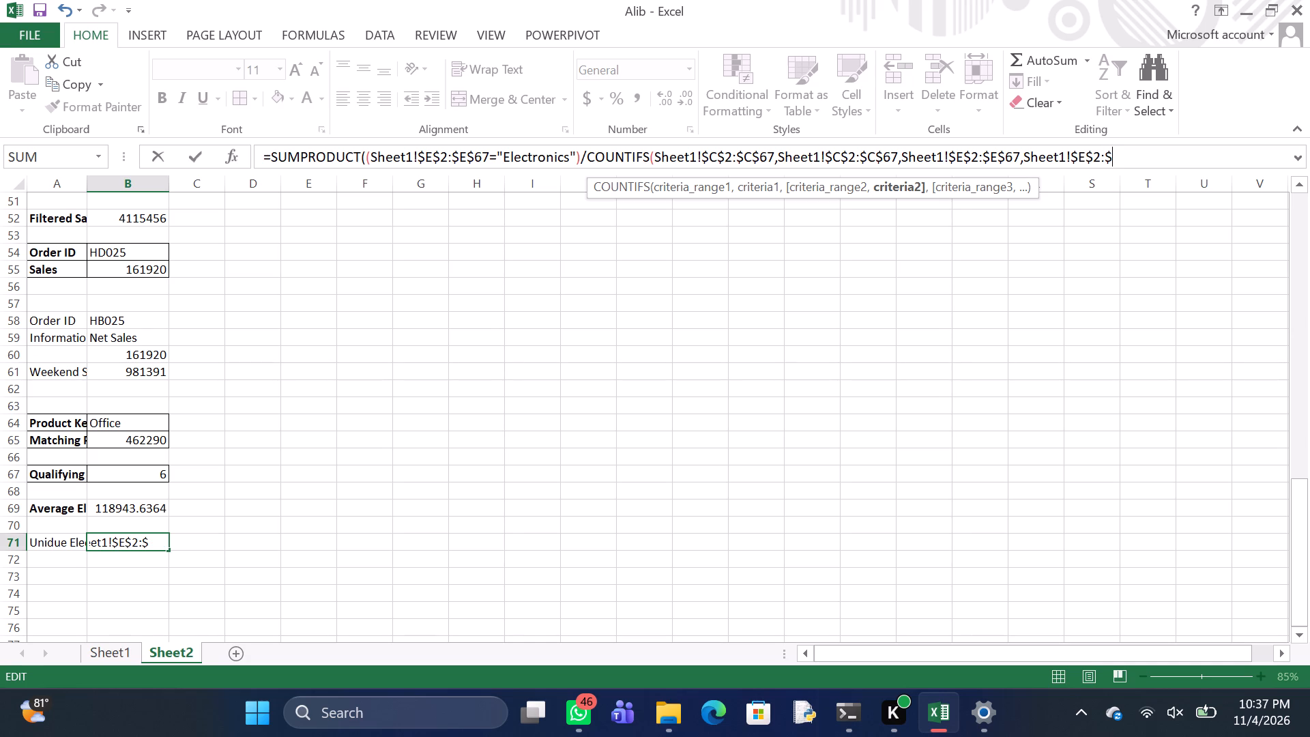
{"action": "key", "text": "f"}
{"action": "key", "text": "BackSpace"}
{"action": "key", "text": "e"}
{"action": "type", "text": "$2"}
{"action": "key", "text": "BackSpace"}
{"action": "type", "text": "67"}
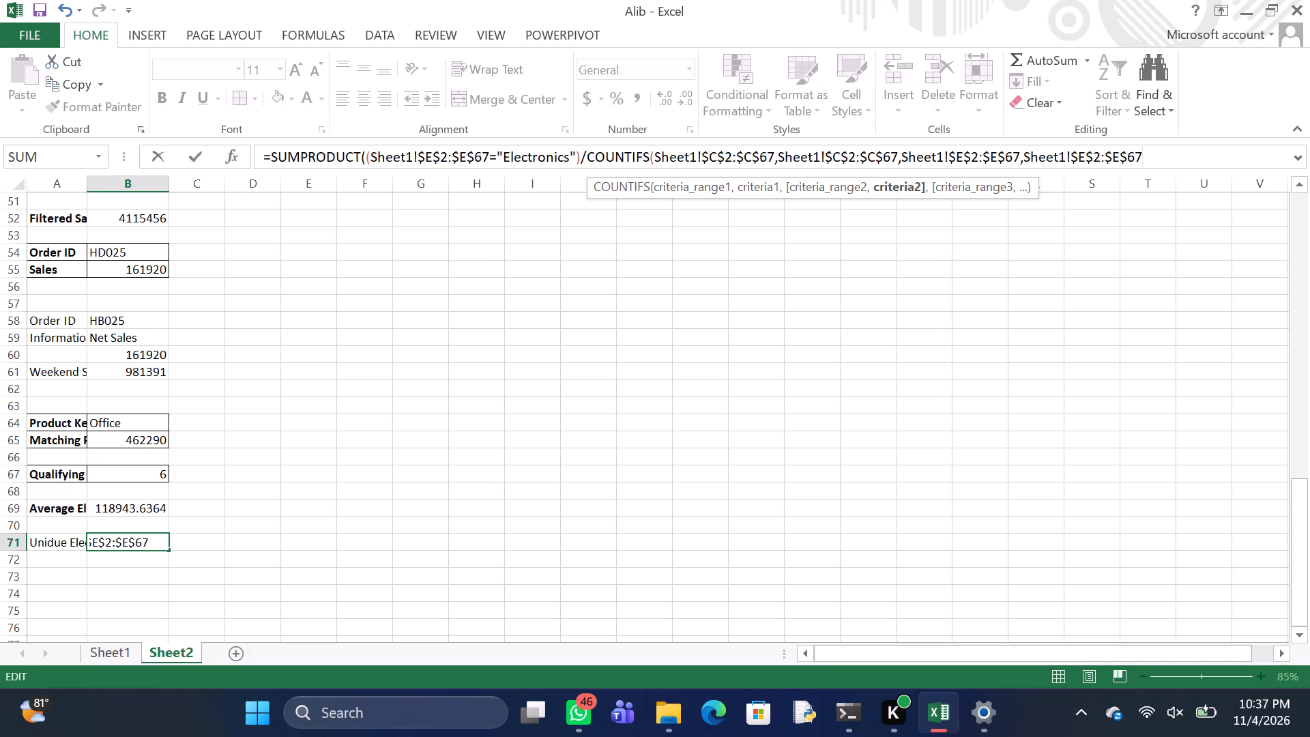
Close the COUNTIFS and SUMPRODUCT parentheses and commit the formula in B71.
{"action": "type", "text": "))"}
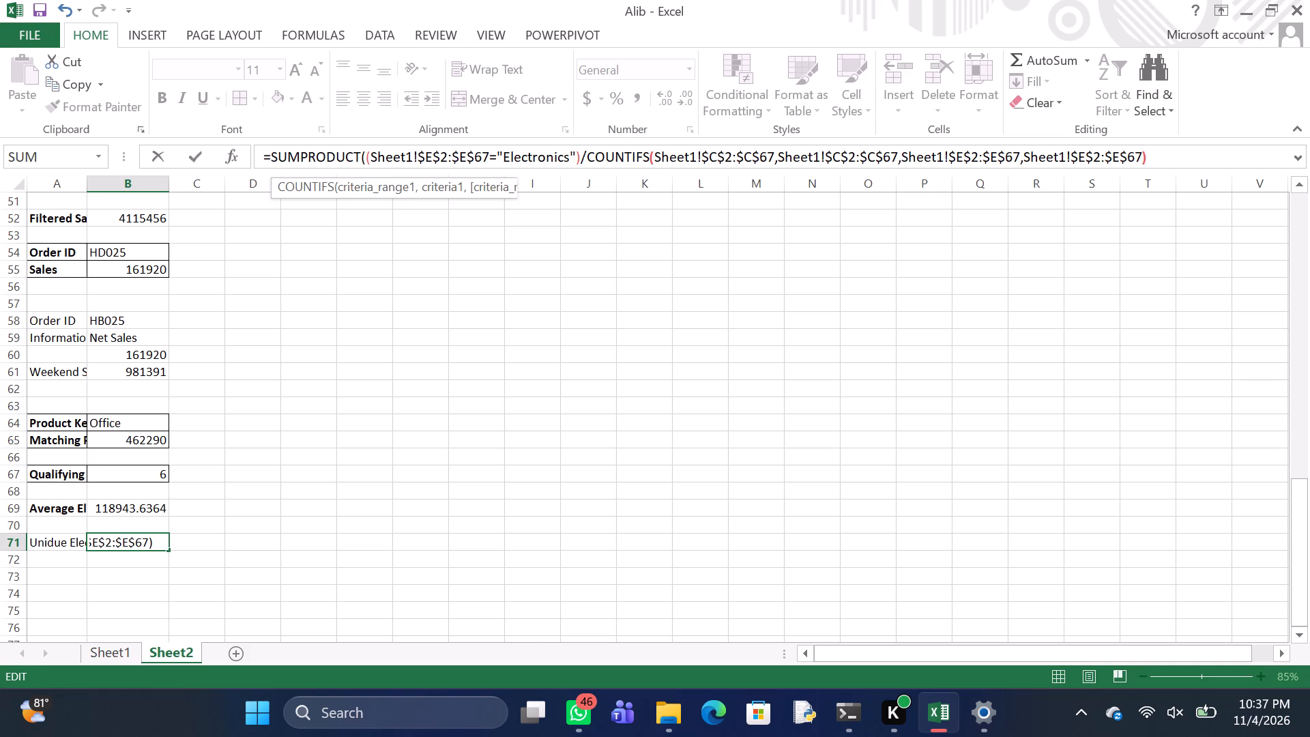
{"action": "key", "text": "Return"}
{"action": "key", "text": "Return"}
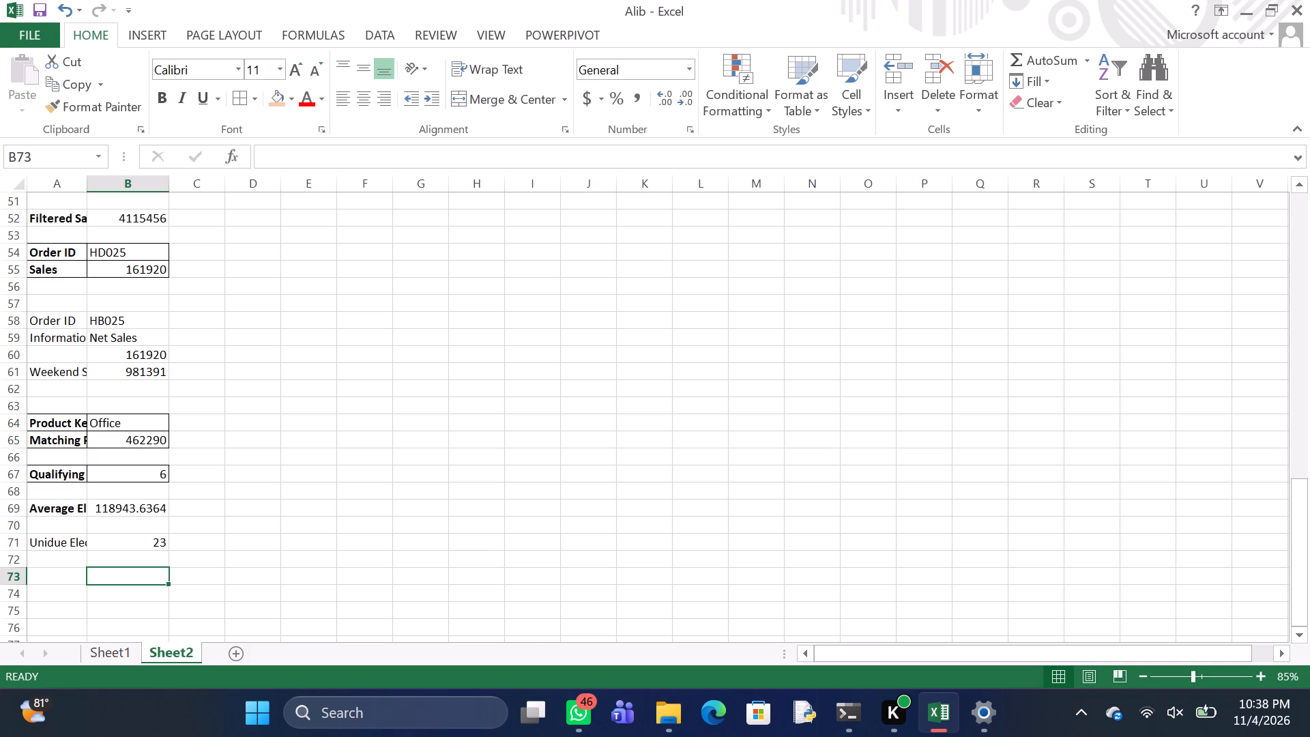
Enter the label Mpesa Order Percentage in cell A73 of Sheet2.
{"action": "left_click", "coordinate": [48, 579]}
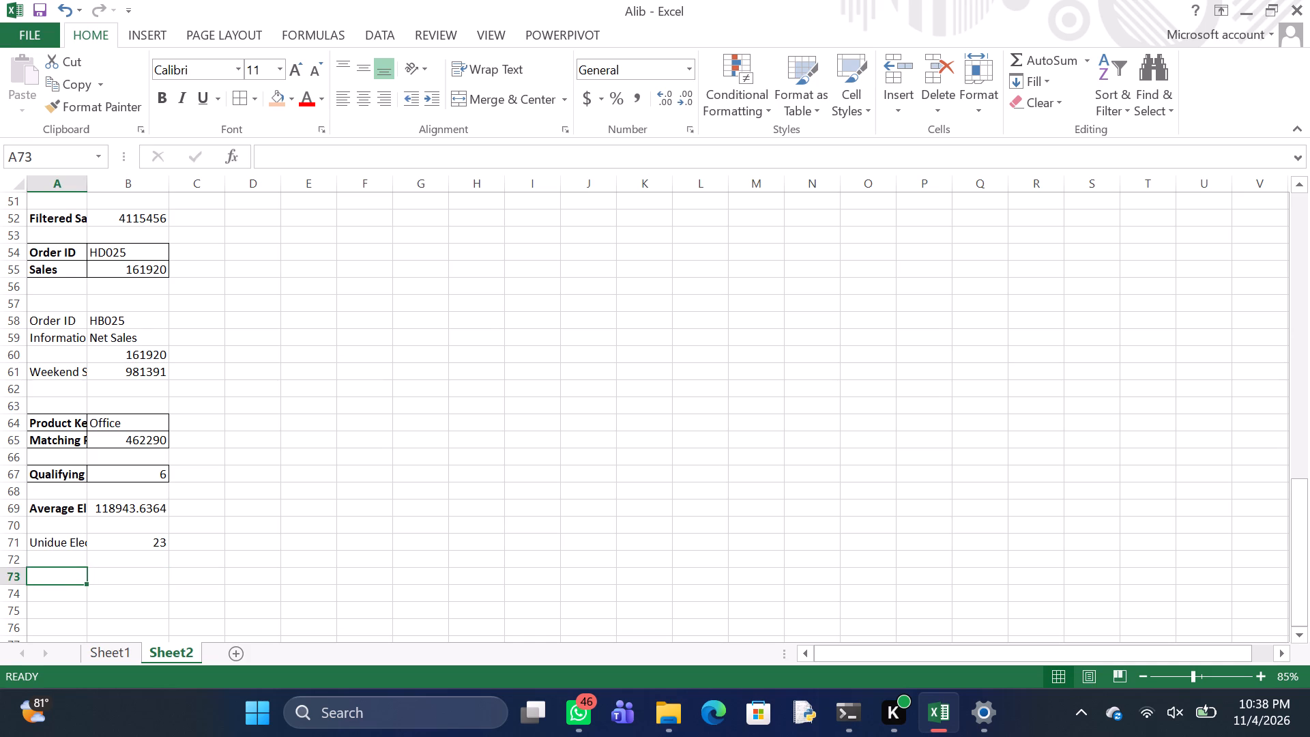
{"action": "type", "text": "MP"}
{"action": "type", "text": "esa"}
{"action": "key", "text": "space"}
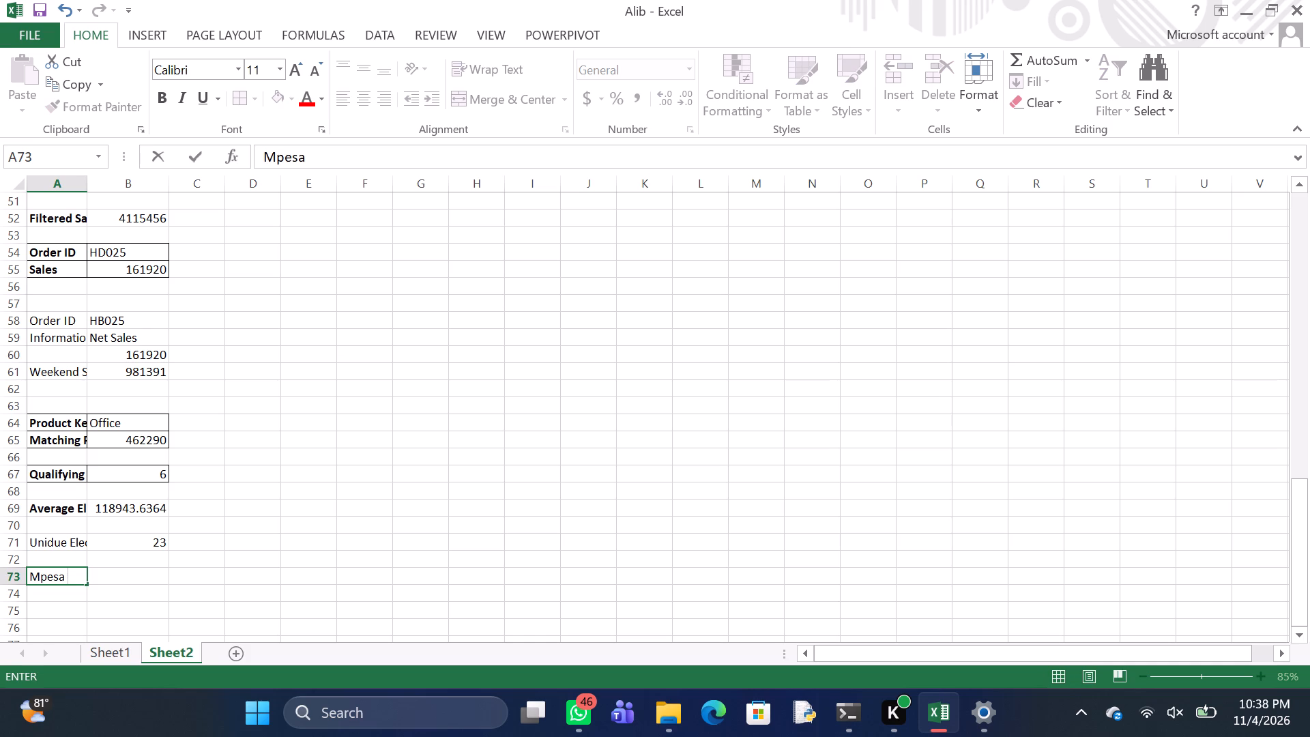
{"action": "key", "text": "o"}
{"action": "type", "text": "rder"}
{"action": "key", "text": "space"}
{"action": "key", "text": "p"}
{"action": "type", "text": "erce"}
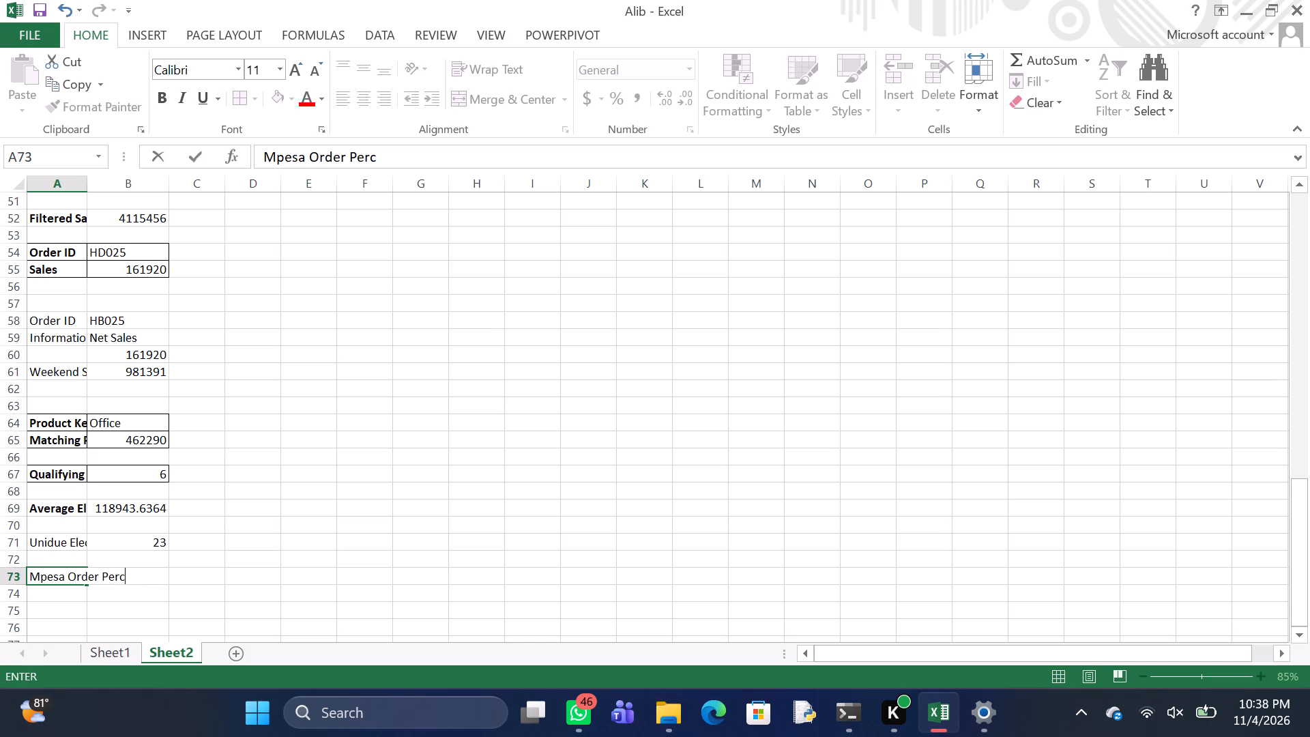
{"action": "type", "text": "ntage"}
{"action": "key", "text": "Return"}
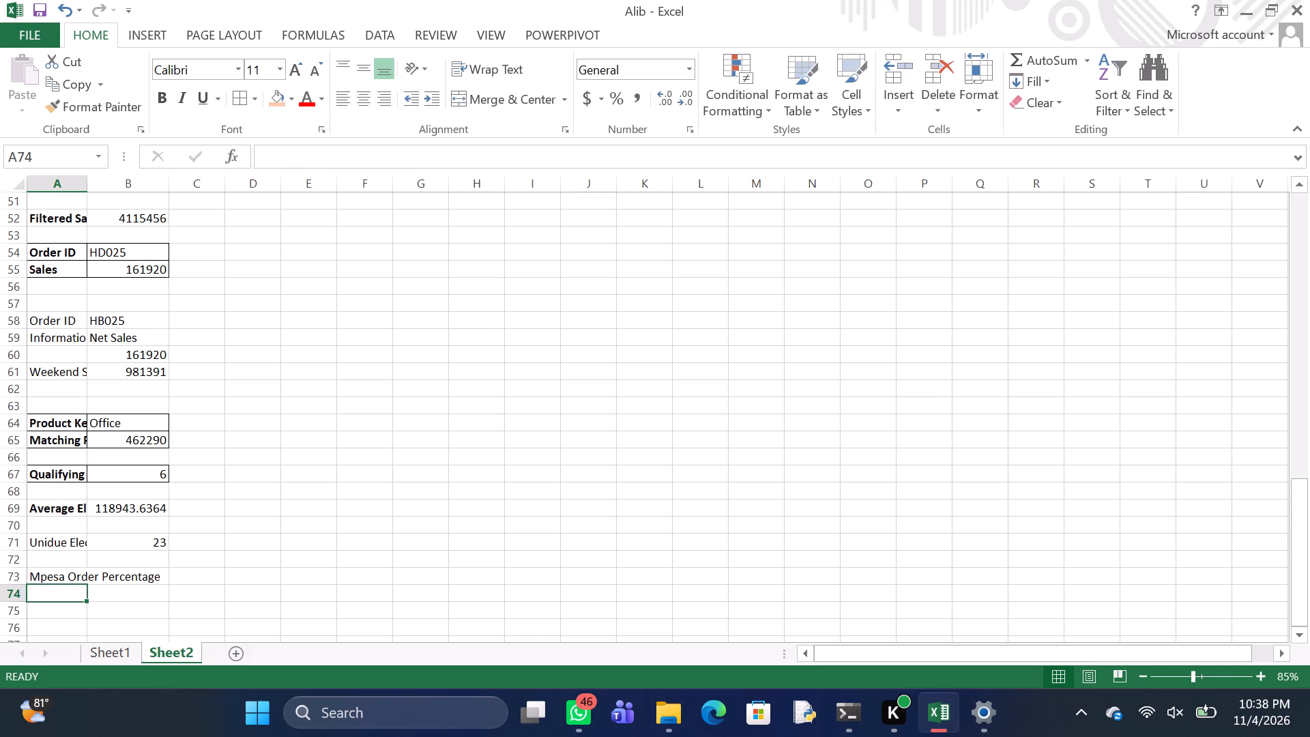
Correct the spelling of the label in A71 to Unique Electronics Customers.
{"action": "left_click", "coordinate": [69, 541]}
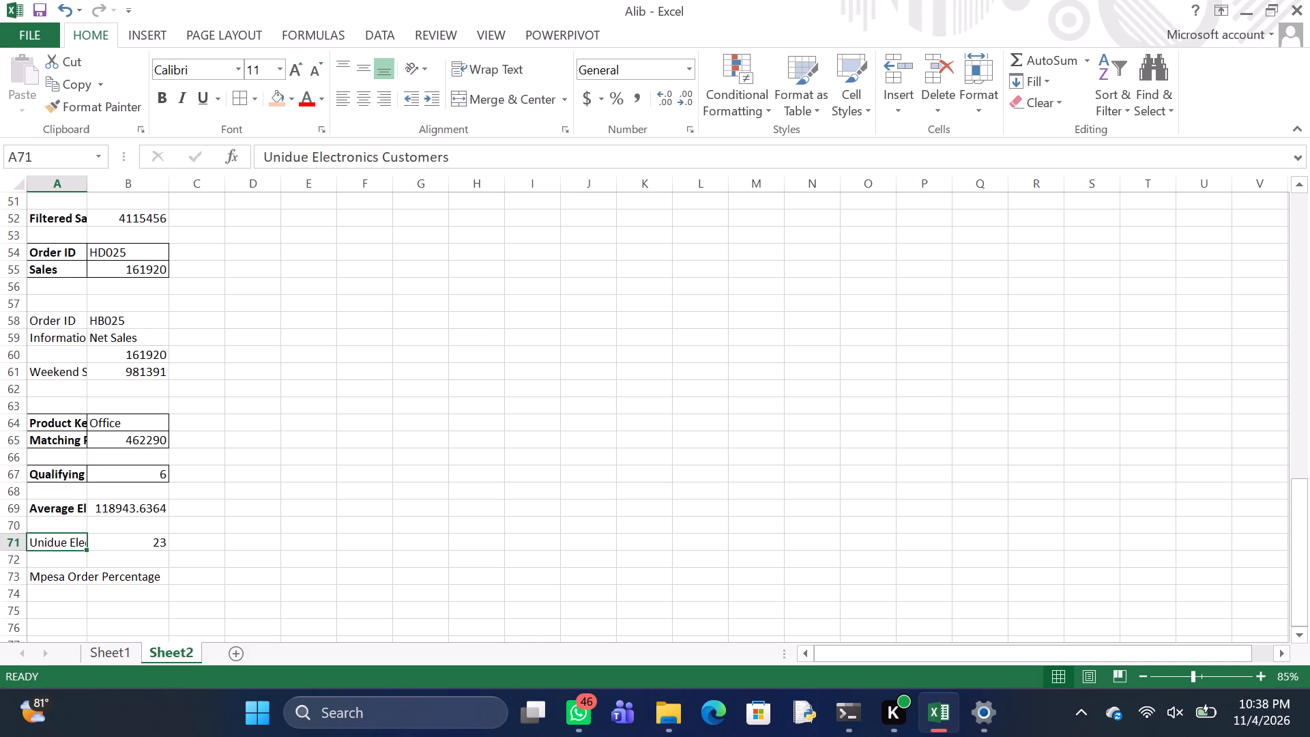
{"action": "left_click", "coordinate": [292, 152]}
{"action": "key", "text": "BackSpace"}
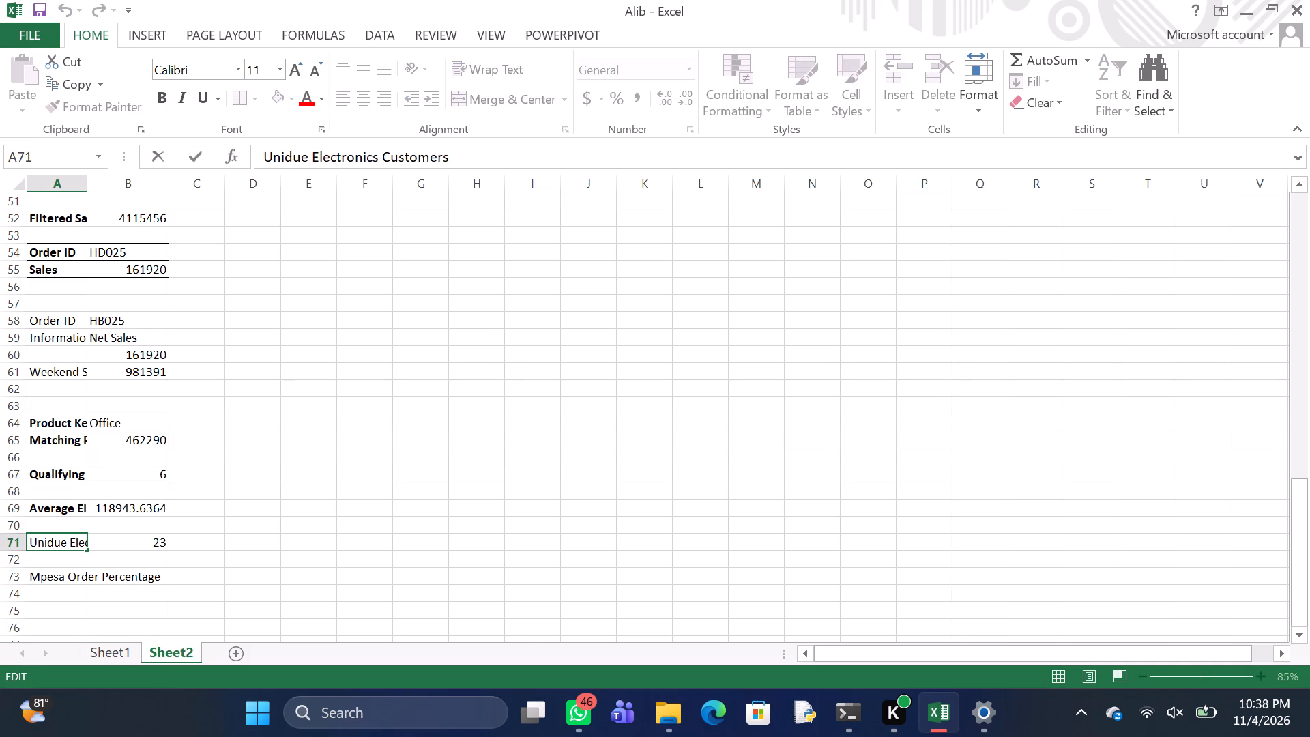
{"action": "key", "text": "q"}
{"action": "key", "text": "Return"}
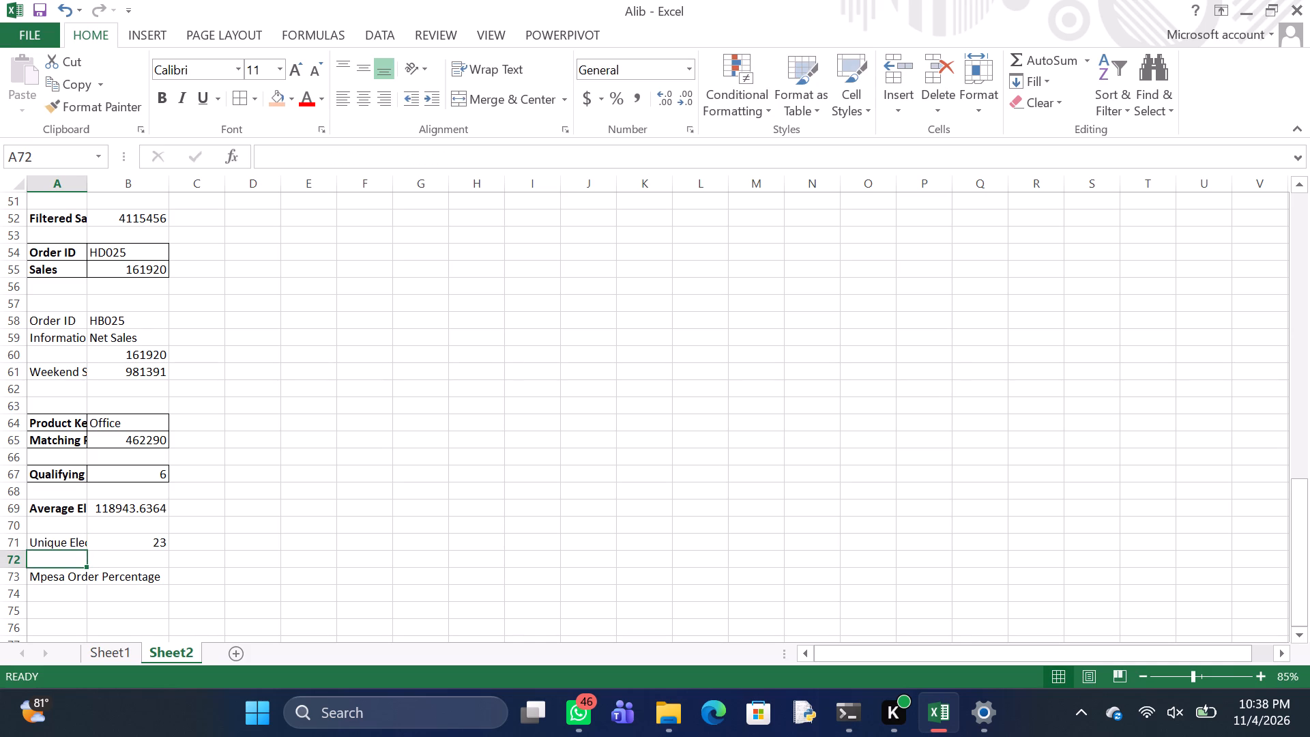
Bold the Unique Electronics Customers label in A71 and apply all borders to A71:B71.
{"action": "left_click", "coordinate": [58, 547]}
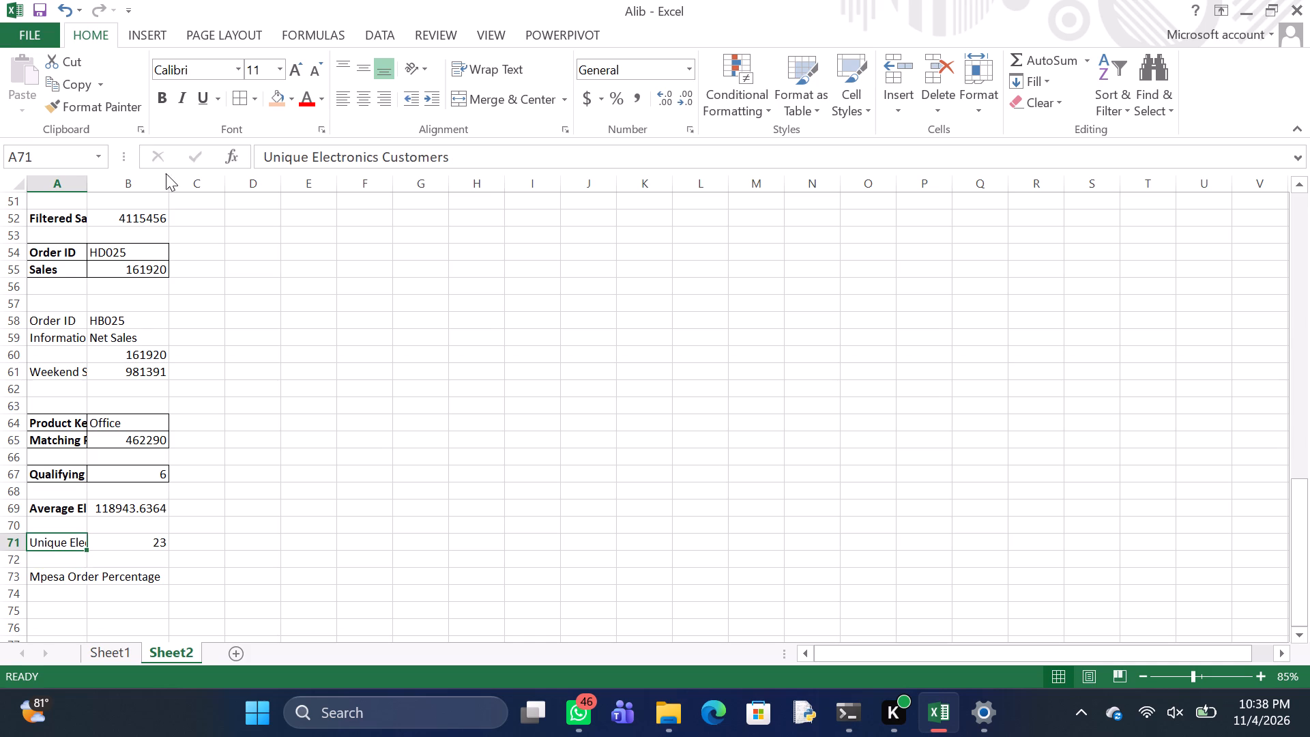
{"action": "left_click", "coordinate": [160, 101]}
{"action": "key", "text": "ctrl+a"}
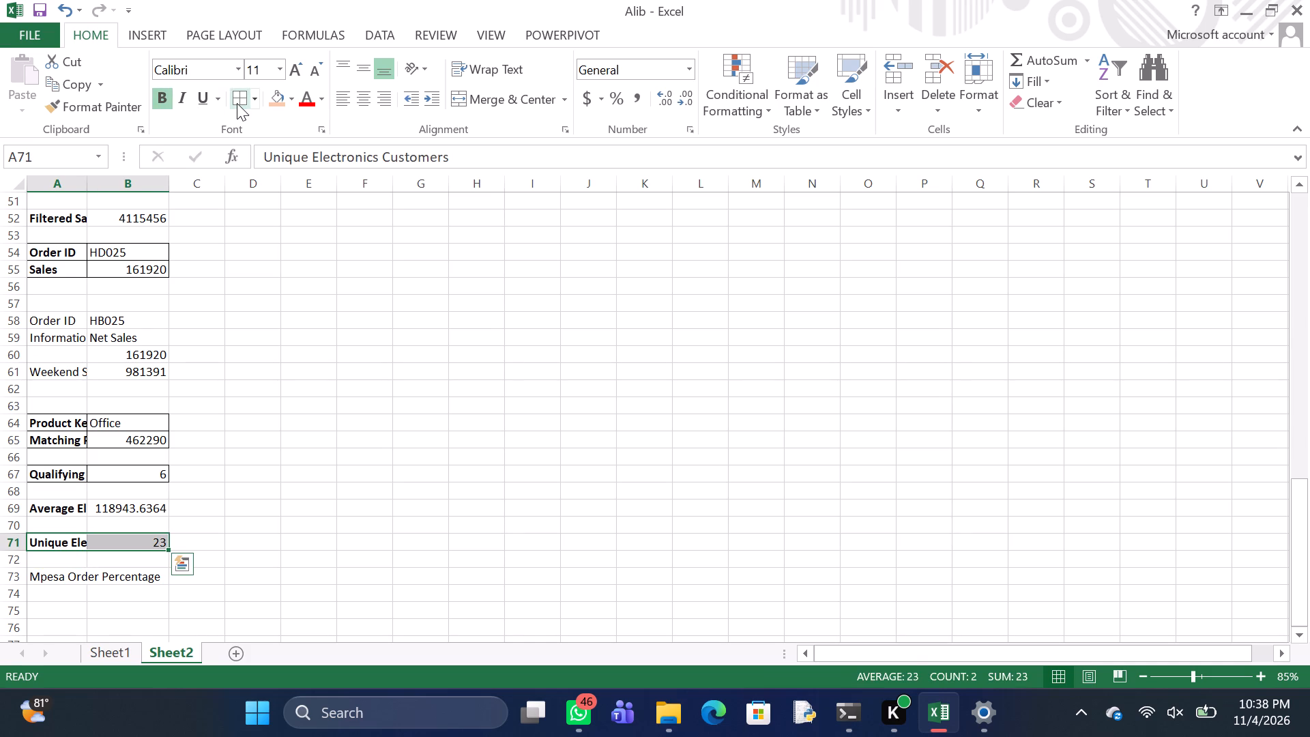
{"action": "left_click", "coordinate": [236, 103]}
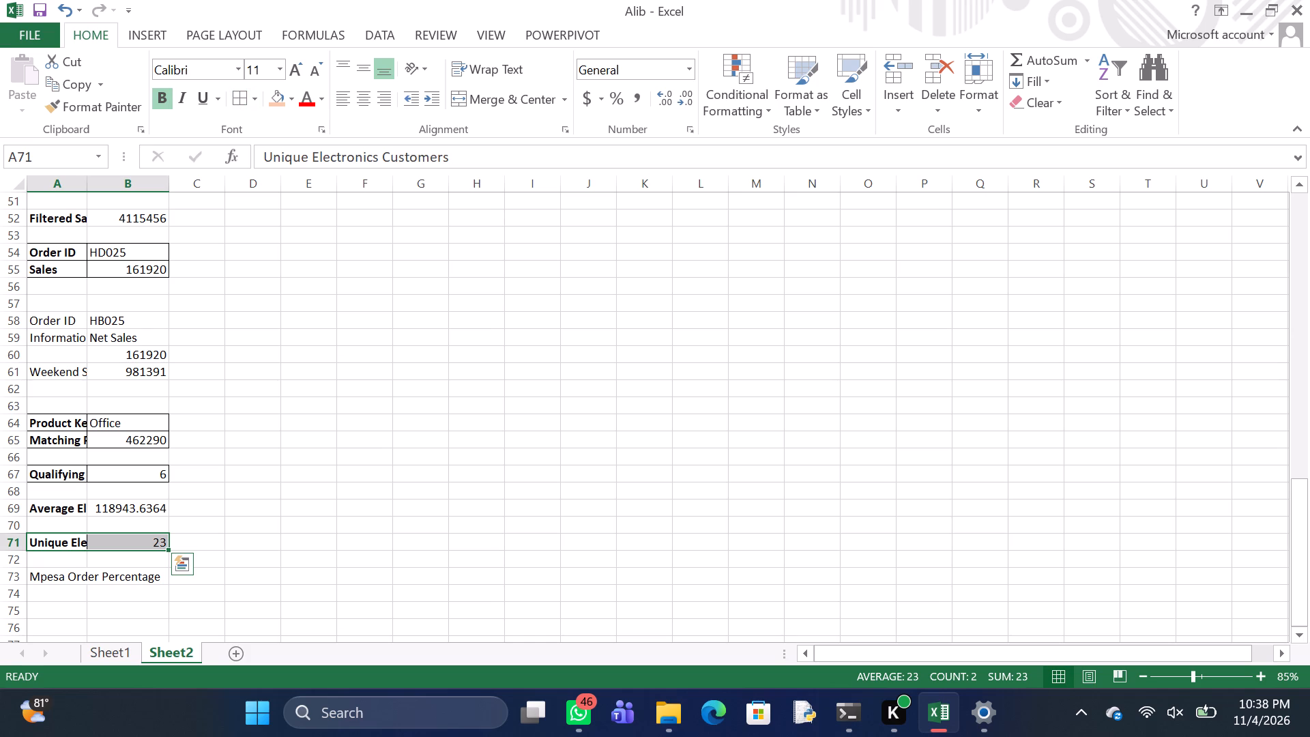
Bold the Mpesa Order Percentage label in A73.
{"action": "left_click", "coordinate": [55, 579]}
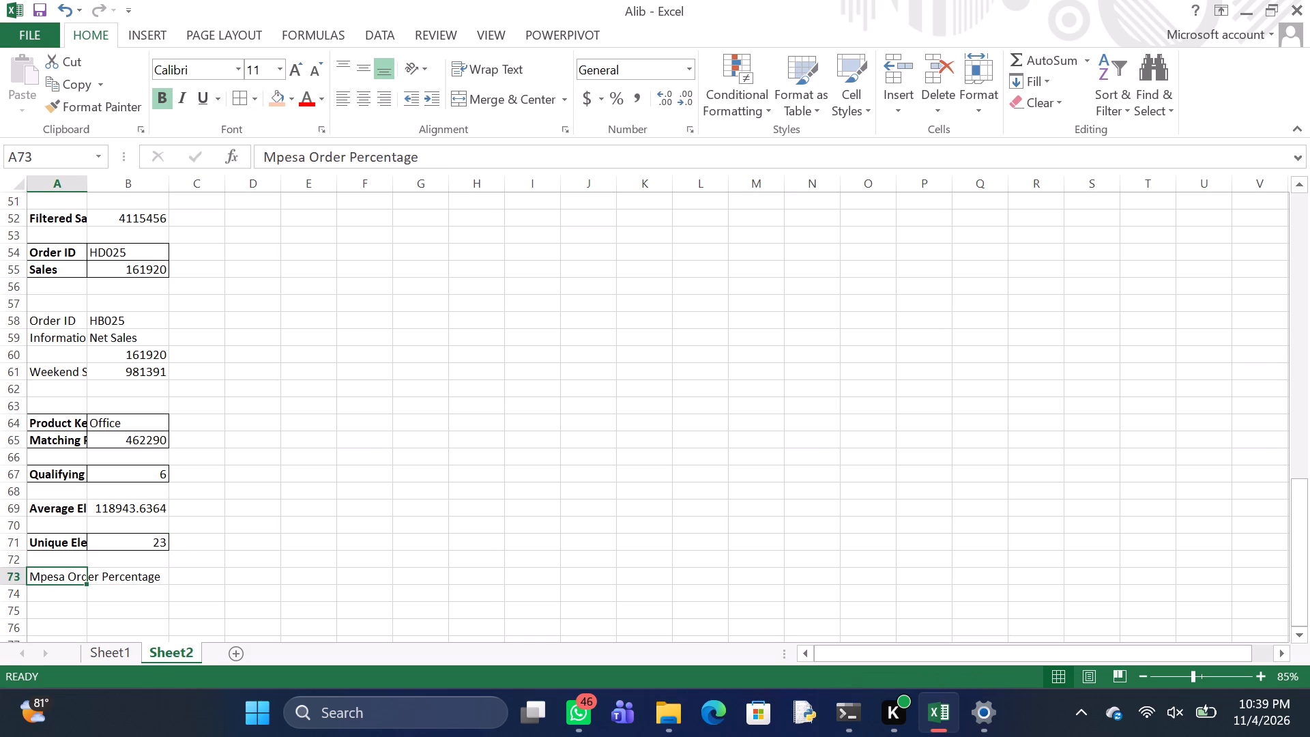
{"action": "left_click", "coordinate": [166, 89]}
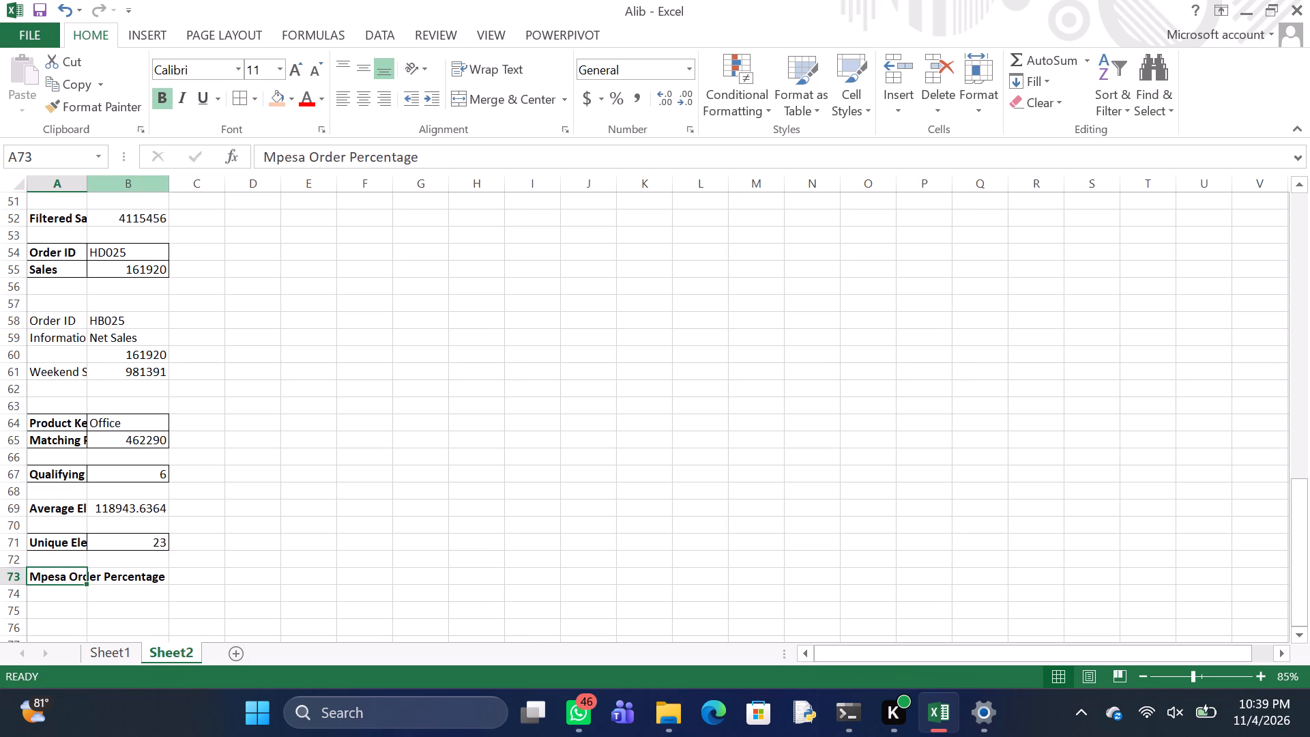
Start a formula in B73 with the function name entered as =COUNFIF.
{"action": "left_click", "coordinate": [140, 579]}
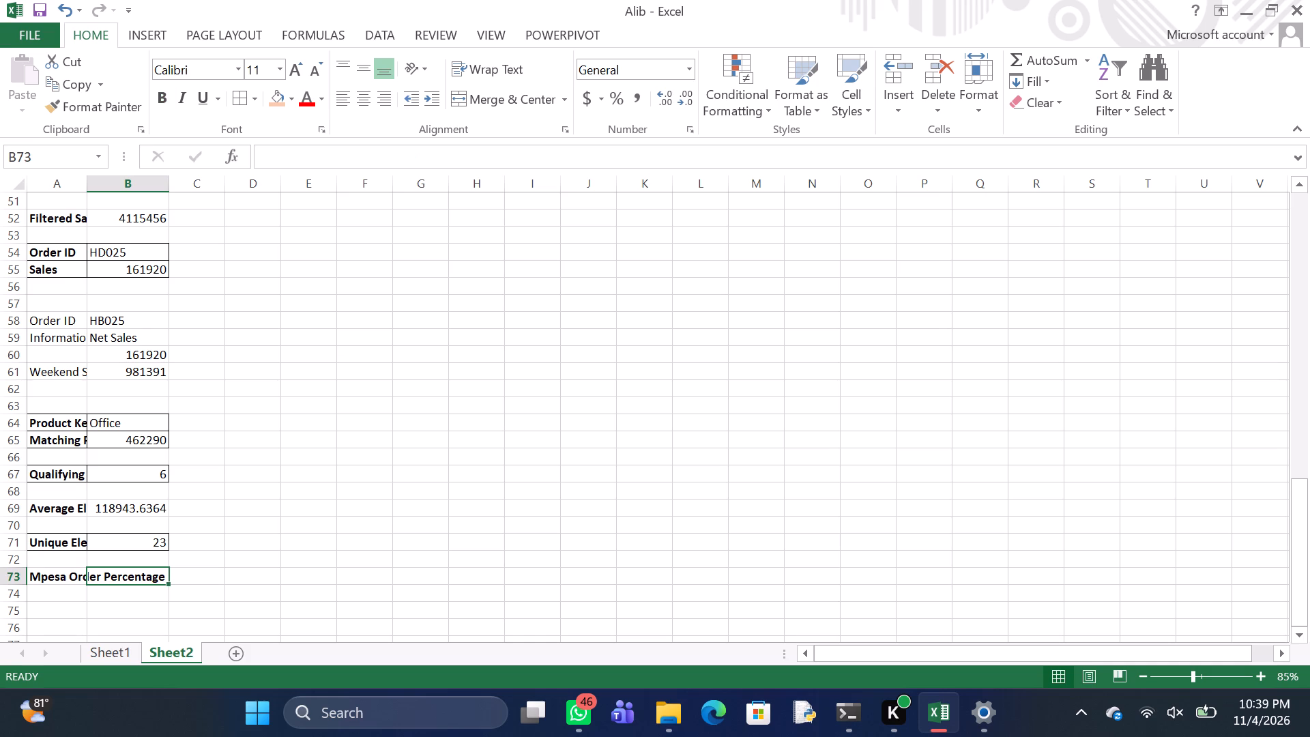
{"action": "key", "text": "equal"}
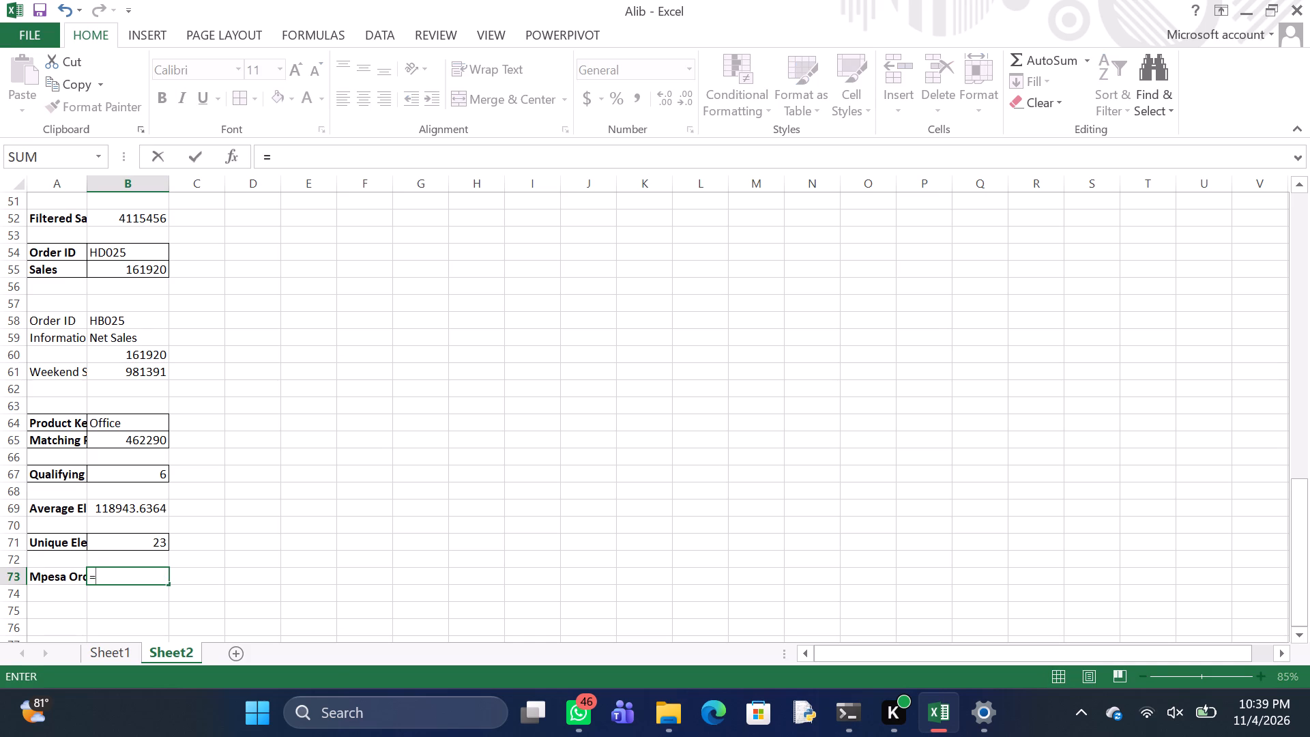
{"action": "type", "text": "COUN"}
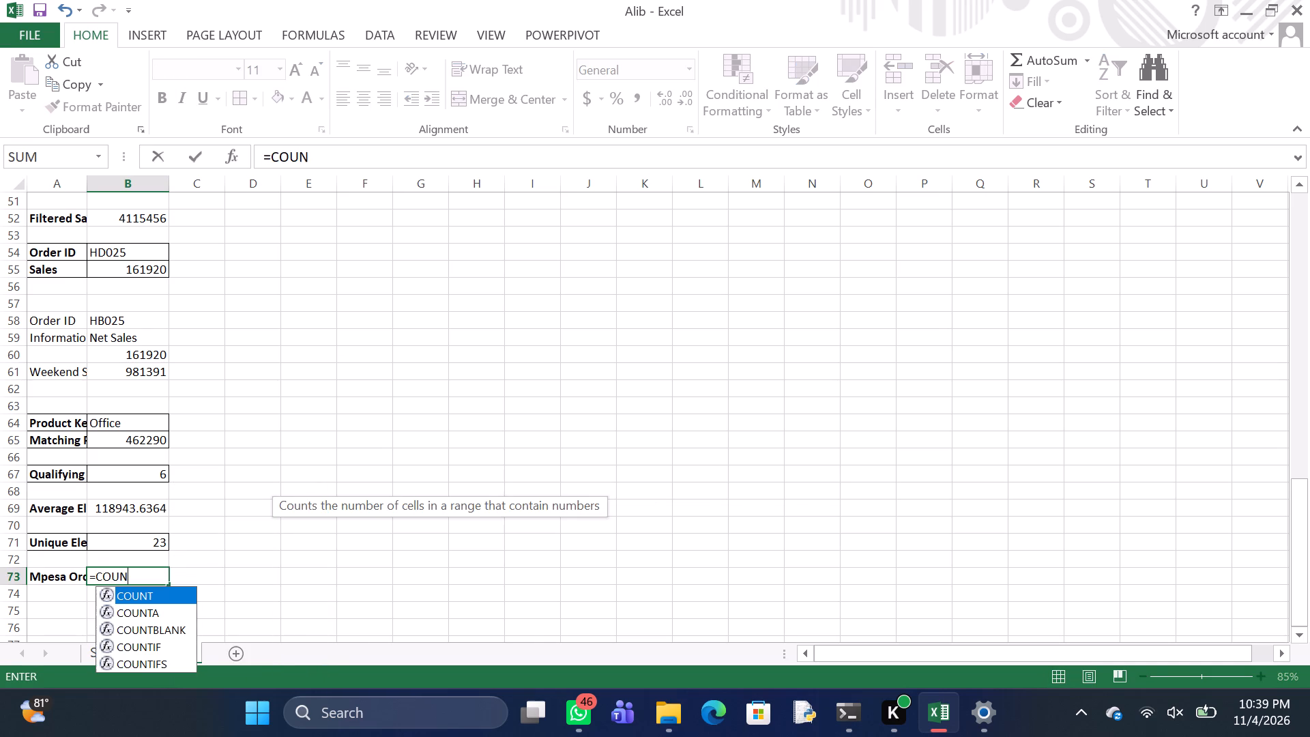
{"action": "key", "text": "f"}
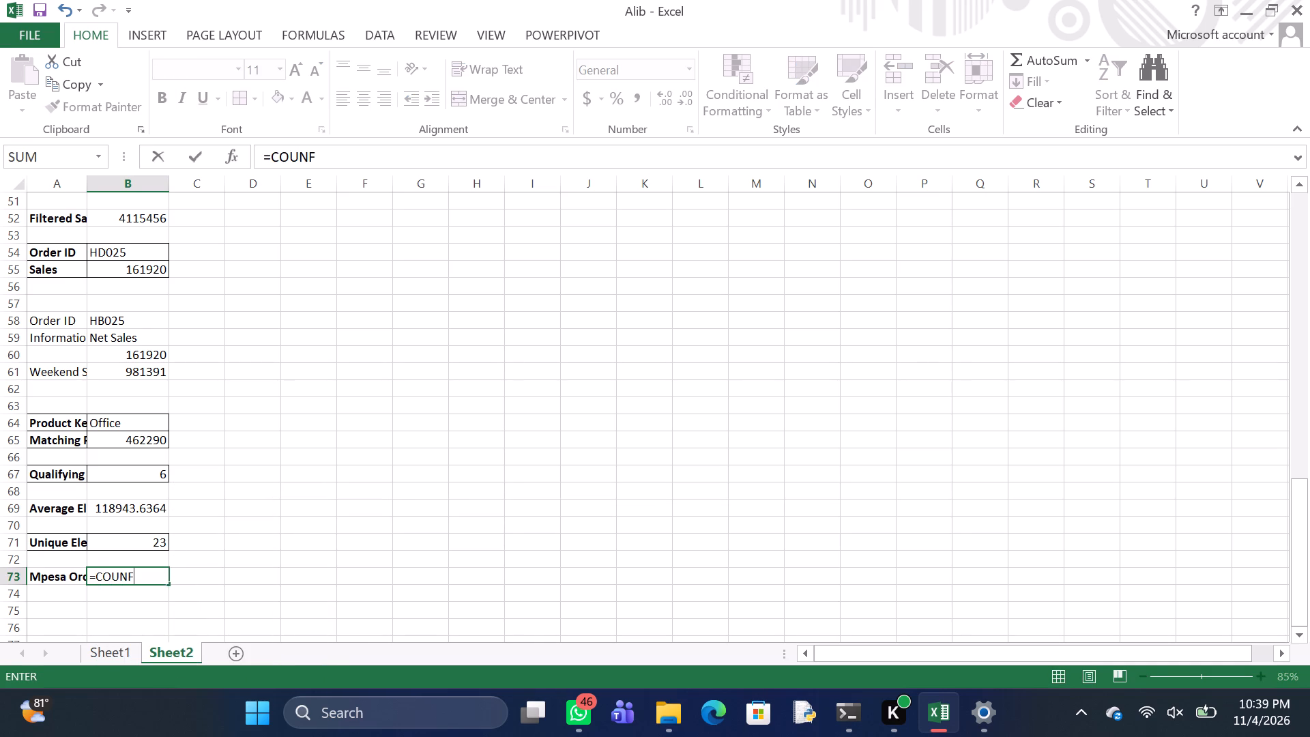
{"action": "type", "text": "IF"}
Open the function's parenthesis in B73 and enter Sheet1$I$2:$I$67 as its range argument.
{"action": "type", "text": "(S"}
{"action": "type", "text": "heet"}
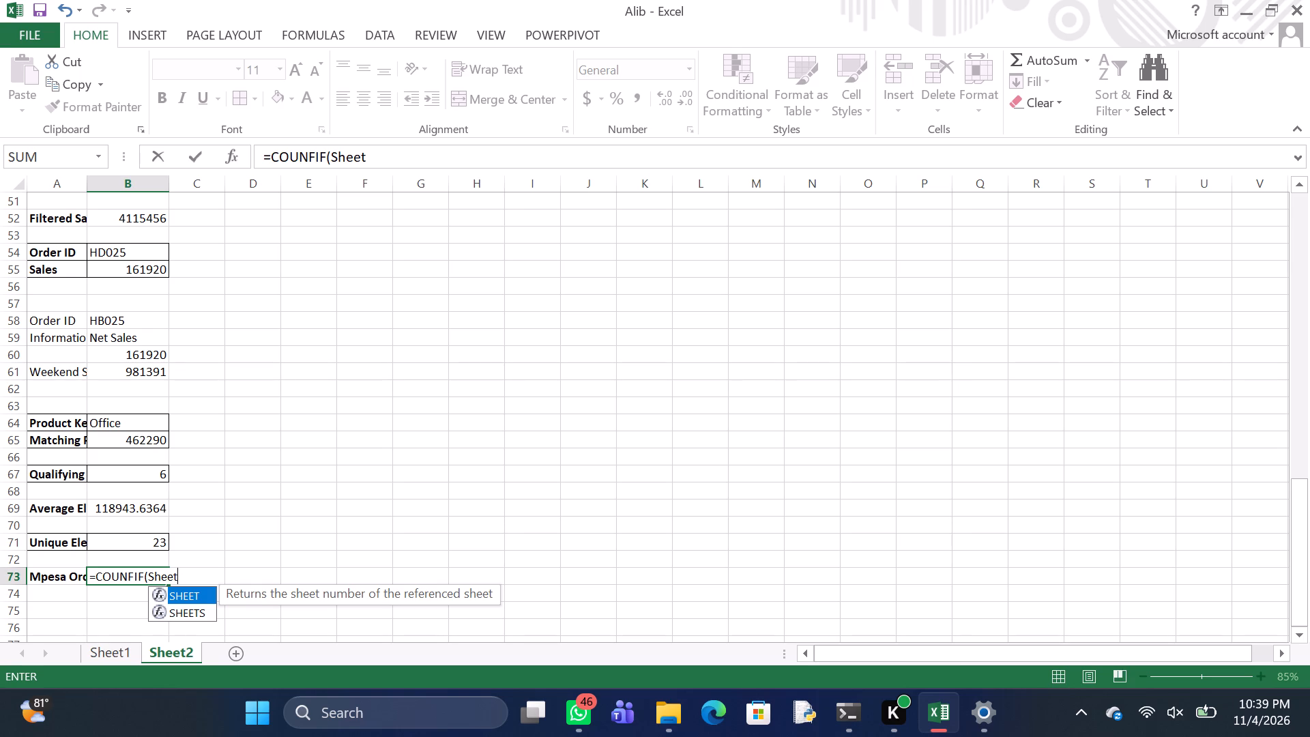
{"action": "key", "text": "1"}
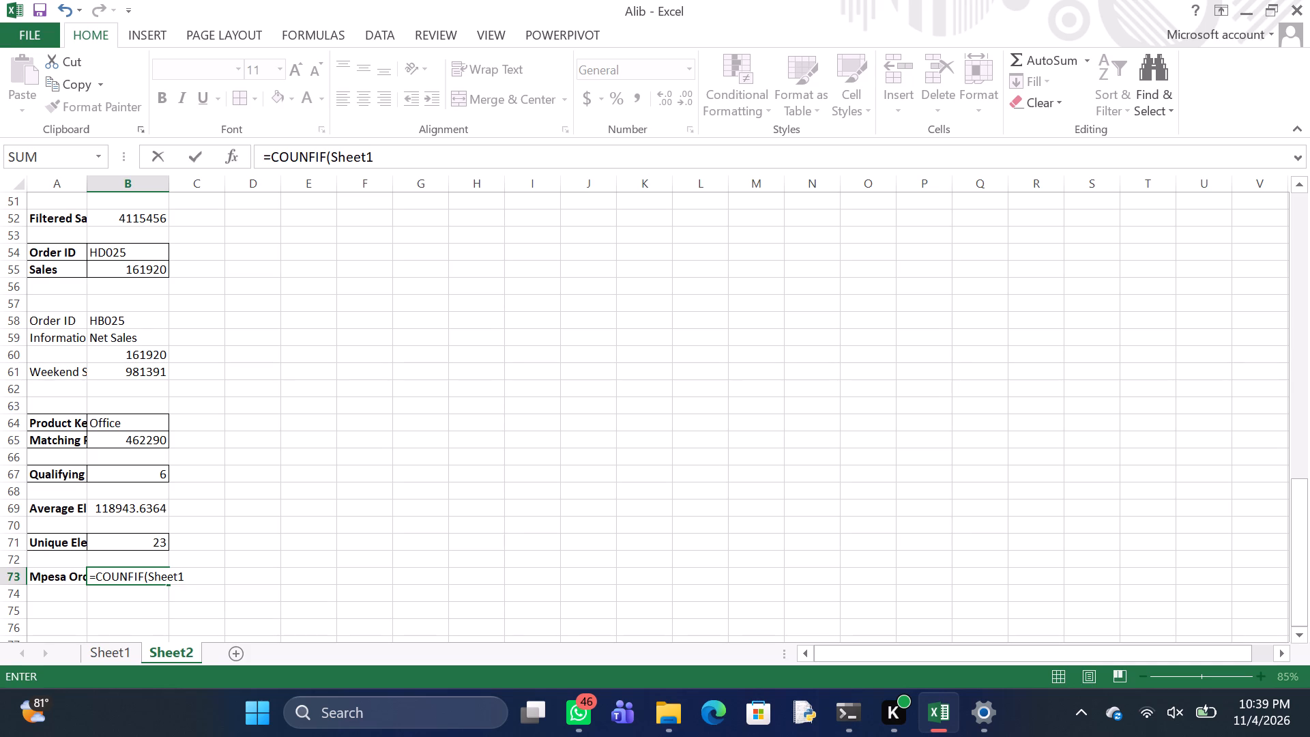
{"action": "key", "text": "shift+dollar"}
{"action": "key", "text": "i"}
{"action": "key", "text": "shift+dollar"}
{"action": "key", "text": "1"}
{"action": "key", "text": "BackSpace"}
{"action": "key", "text": "2"}
{"action": "key", "text": "shift+colon"}
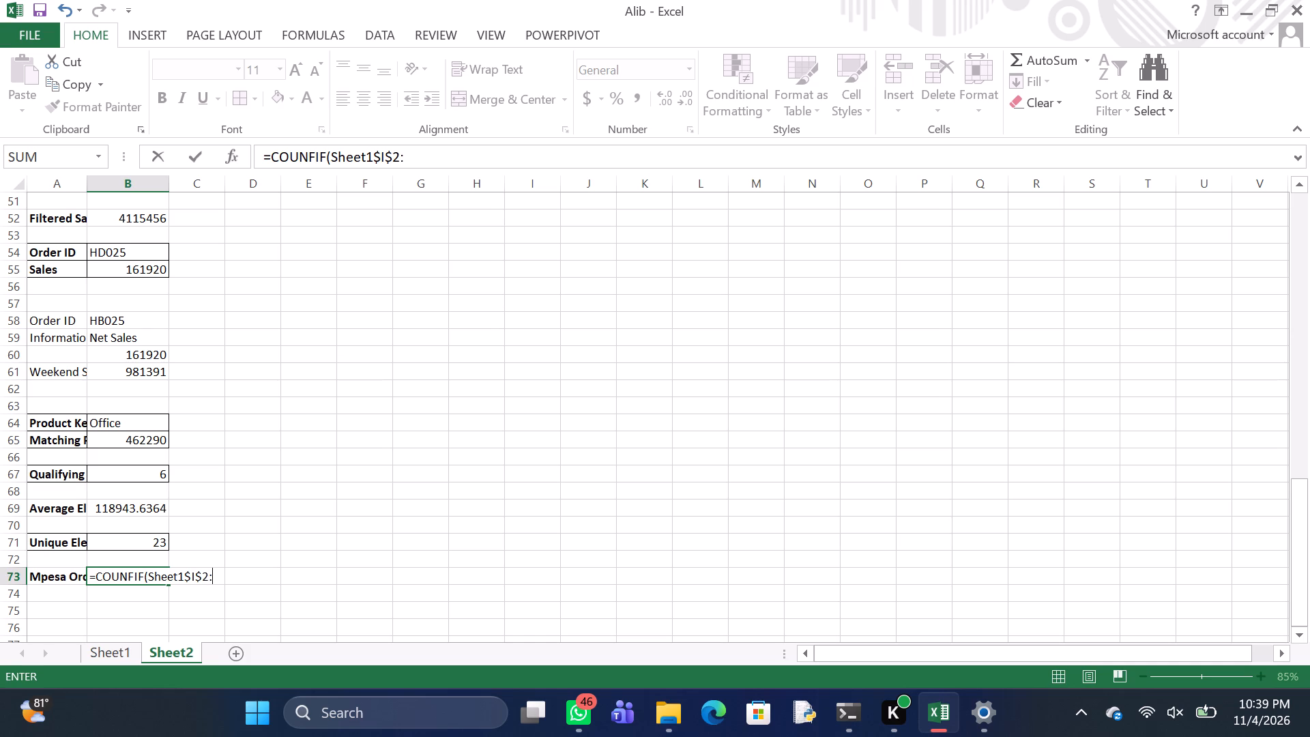
{"action": "key", "text": "shift+dollar"}
{"action": "key", "text": "i"}
{"action": "key", "text": "shift+dollar"}
{"action": "key", "text": "6"}
{"action": "key", "text": "7"}
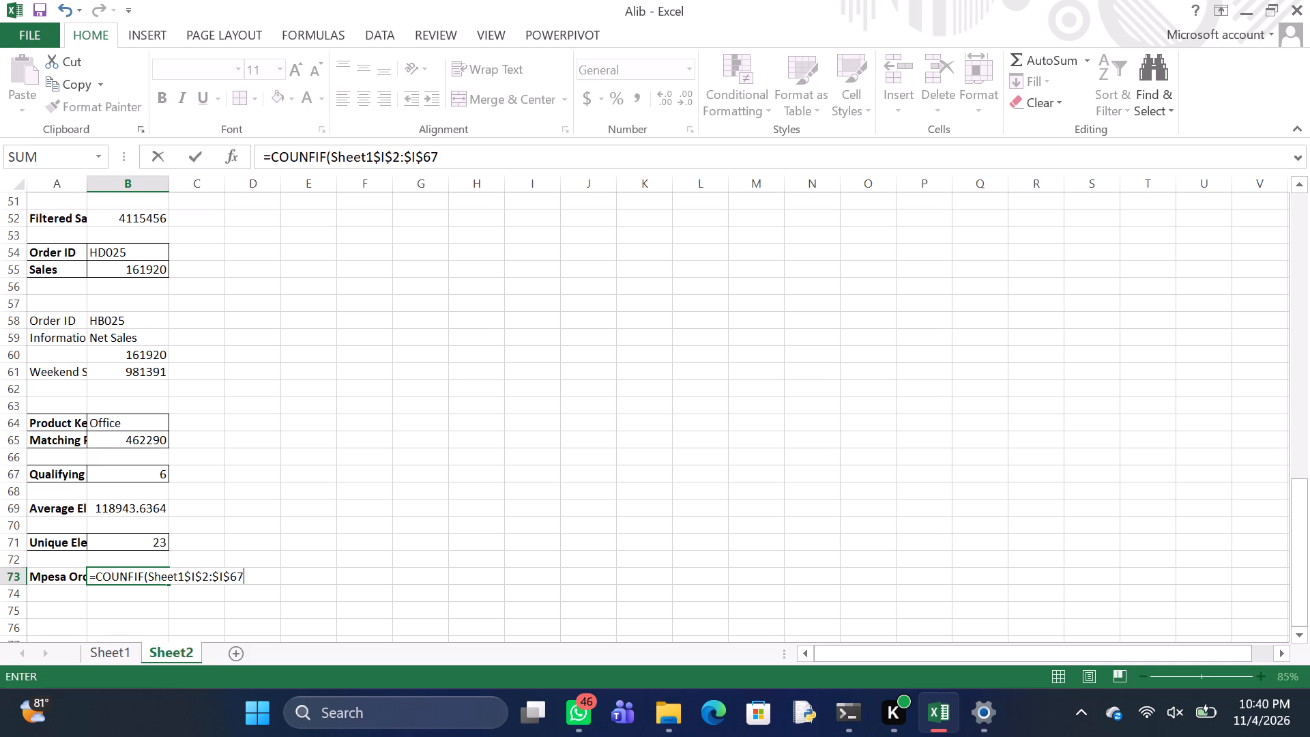
Add "Mpesa" as the criterion after the Sheet1 range in the B73 formula and close the function's parenthesis.
{"action": "key", "text": "comma"}
{"action": "key", "text": "shift+quotedbl"}
{"action": "type", "text": "MP"}
{"action": "type", "text": "esa"}
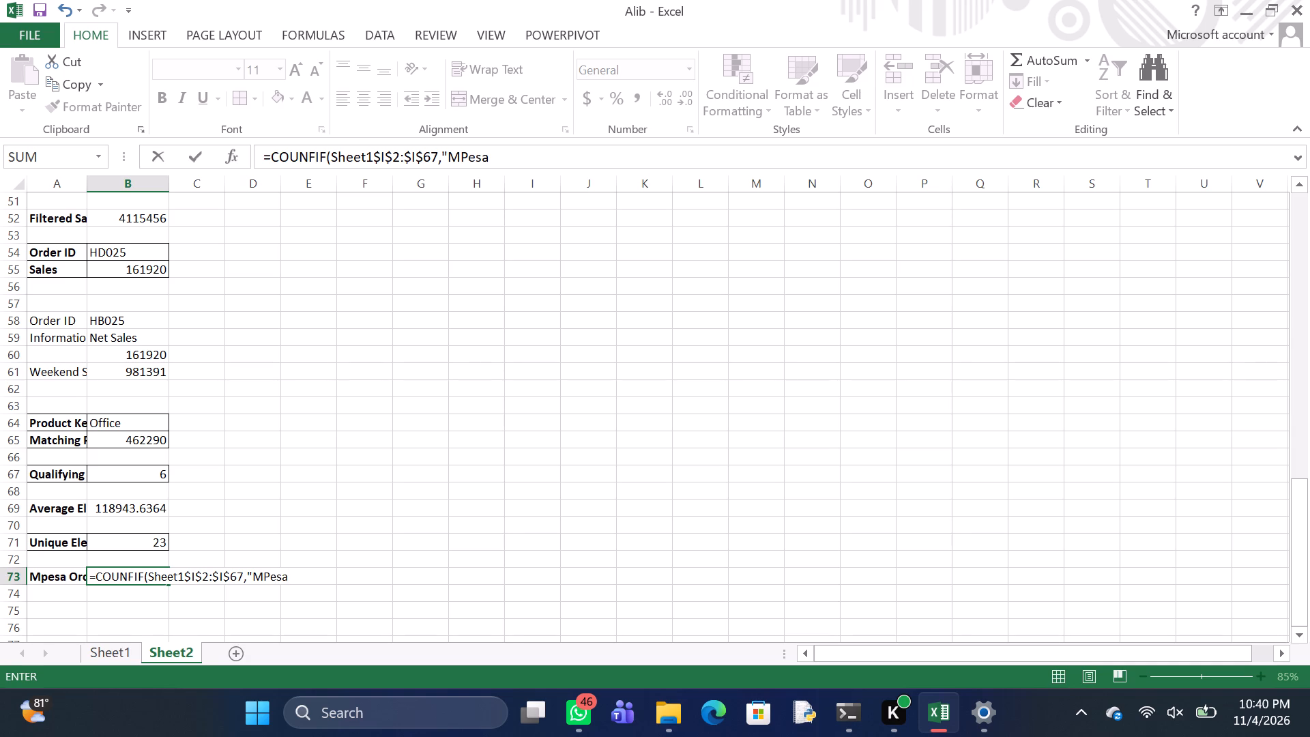
{"action": "key", "text": "shift+quotedbl"}
{"action": "key", "text": "shift+parenright"}
Divide the Mpesa count in B73 by COUNTA($A$2:$A$67) and try to enter the formula.
{"action": "key", "text": "c"}
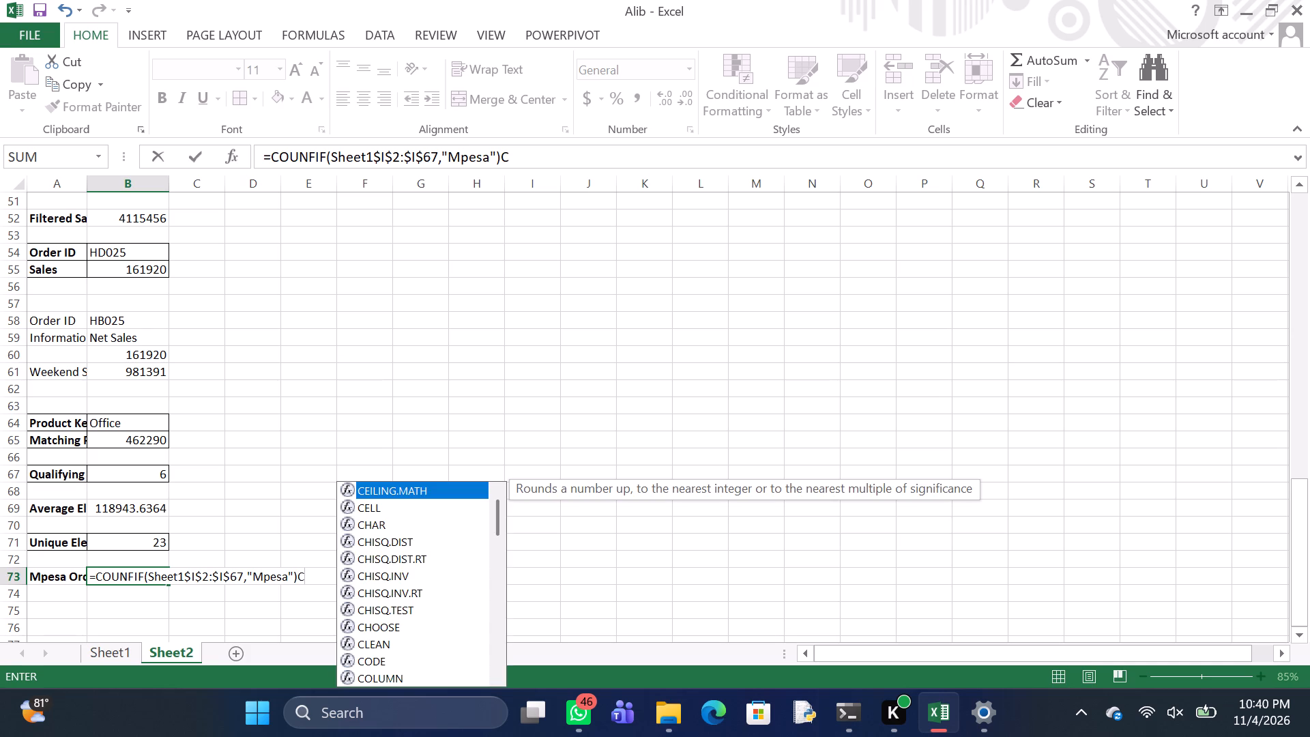
{"action": "key", "text": "BackSpace"}
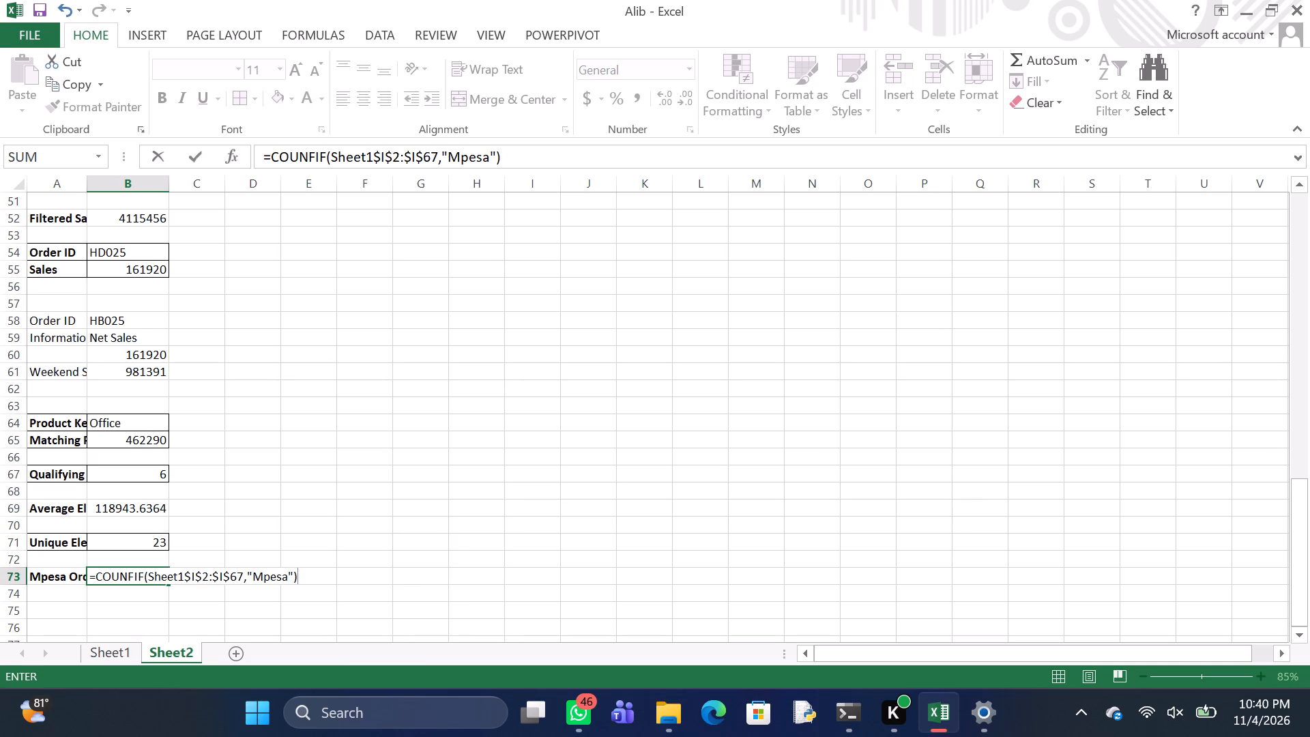
{"action": "key", "text": "slash"}
{"action": "type", "text": "COUNT"}
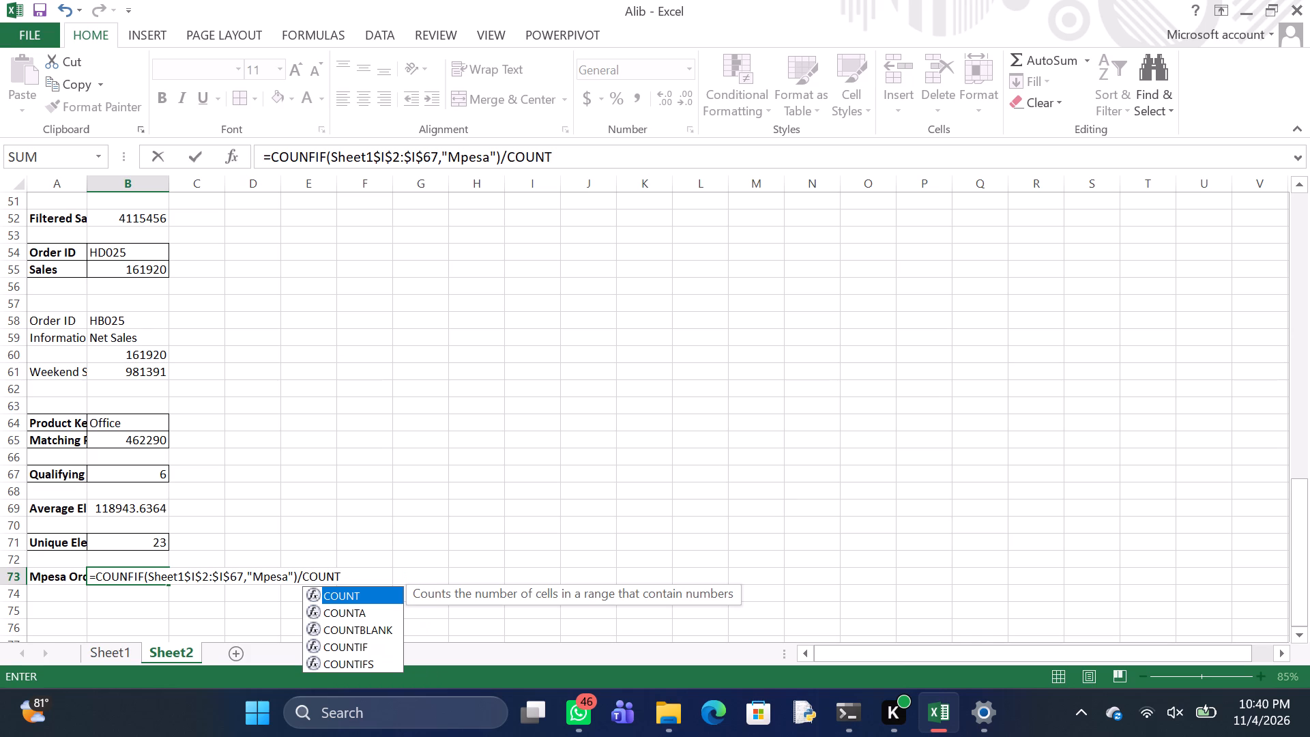
{"action": "key", "text": "a"}
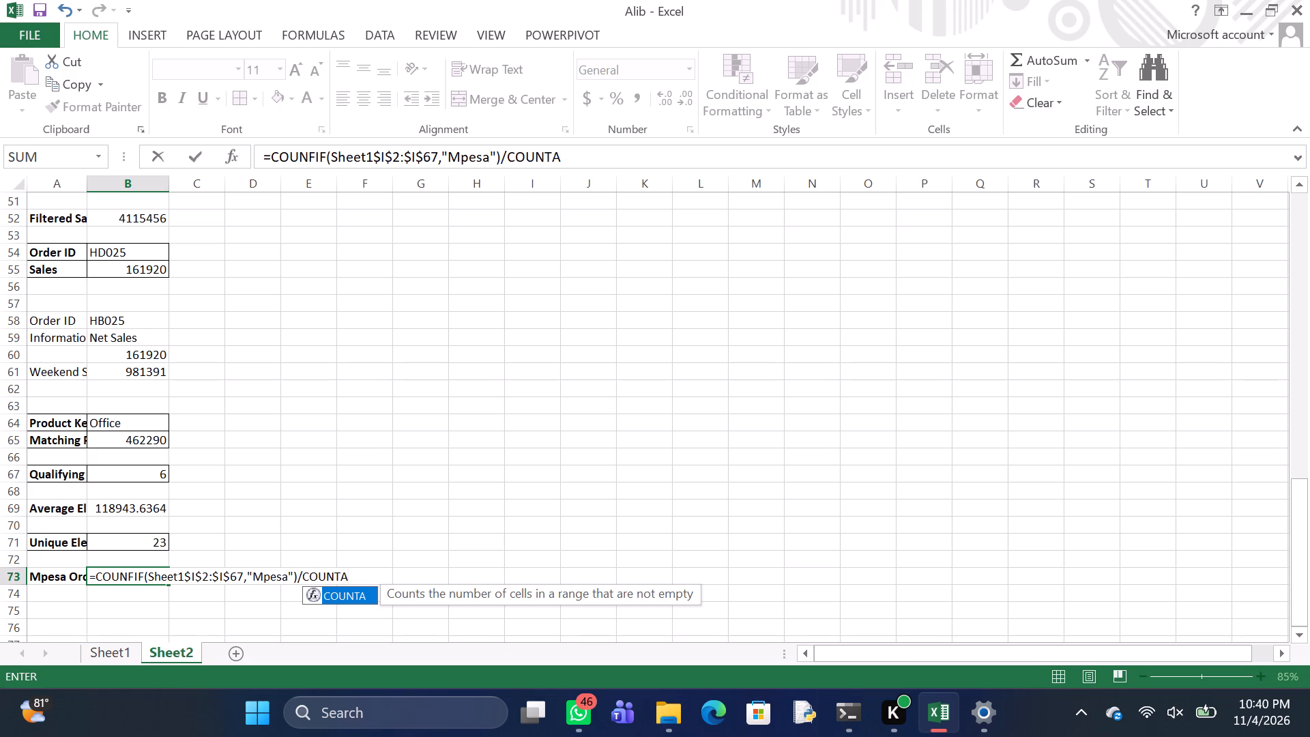
{"action": "key", "text": "shift+parenleft"}
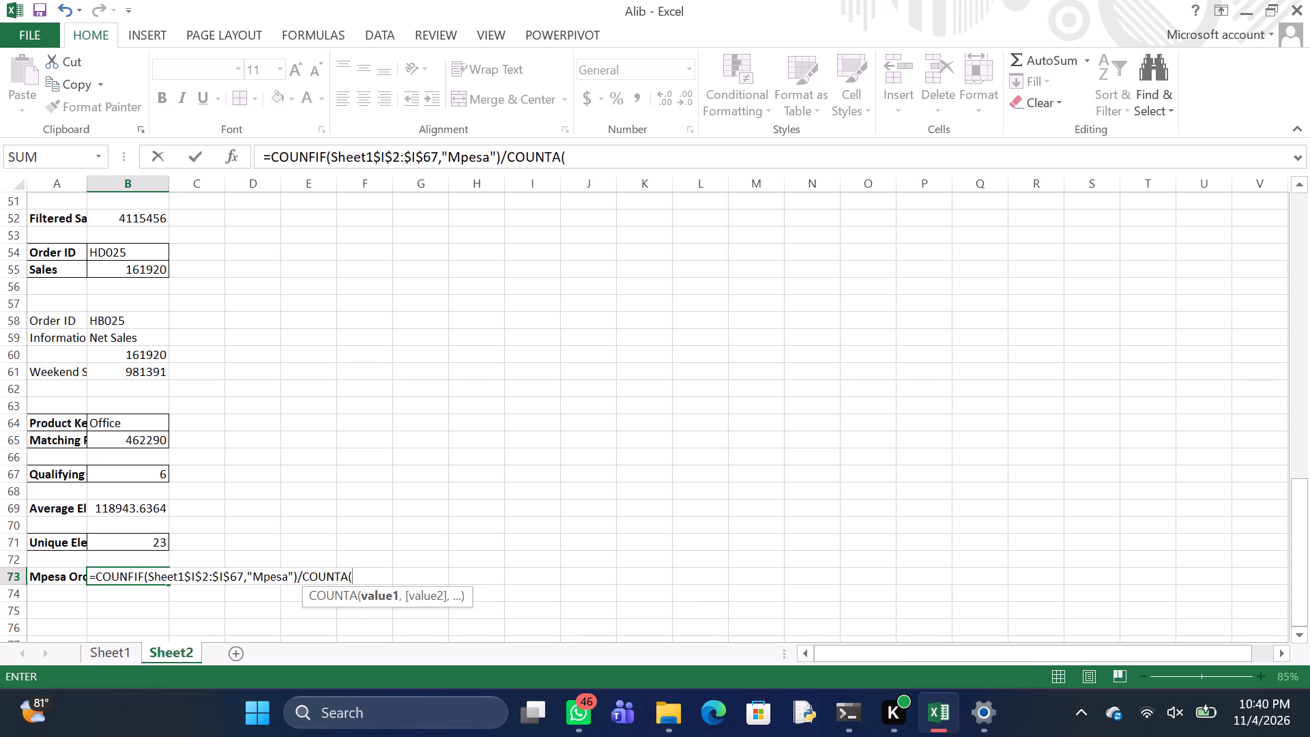
{"action": "key", "text": "shift+dollar"}
{"action": "key", "text": "a"}
{"action": "type", "text": "$2"}
{"action": "key", "text": "shift+colon"}
{"action": "type", "text": "$A"}
{"action": "key", "text": "shift+dollar"}
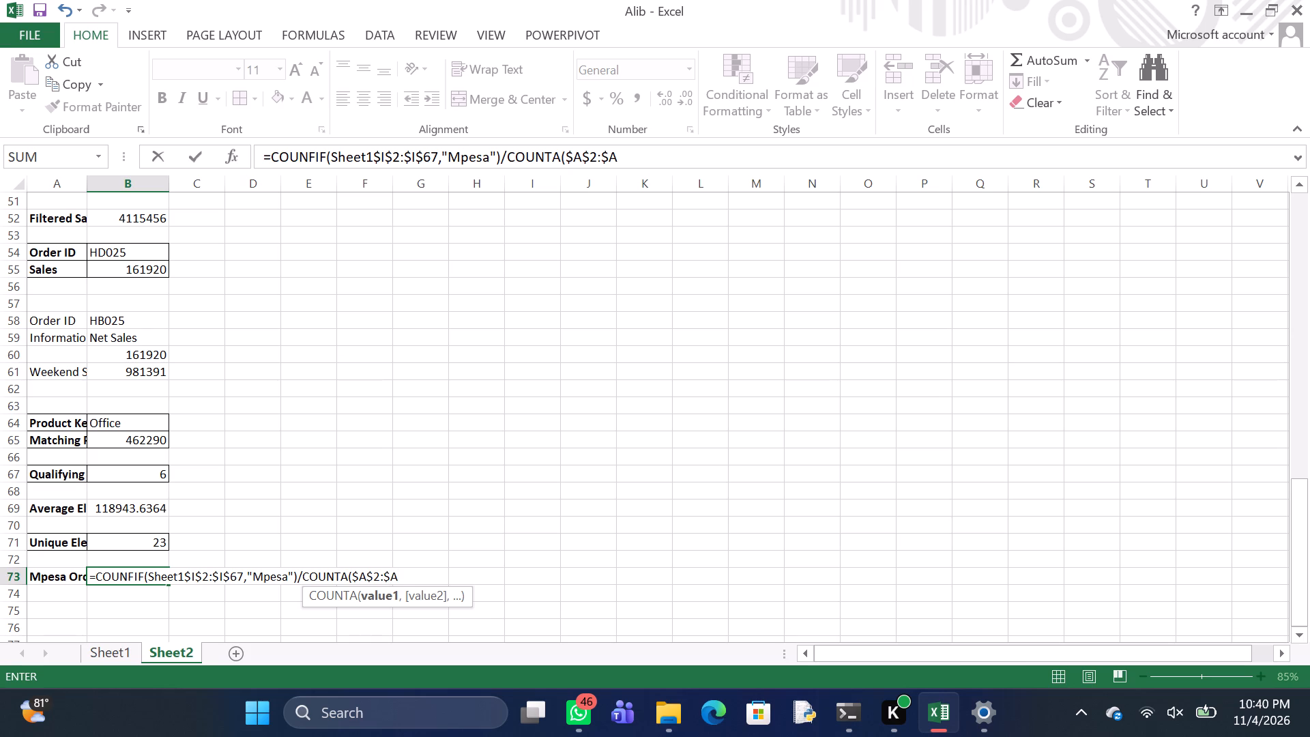
{"action": "type", "text": "67"}
{"action": "key", "text": "shift+parenright"}
{"action": "key", "text": "Return"}
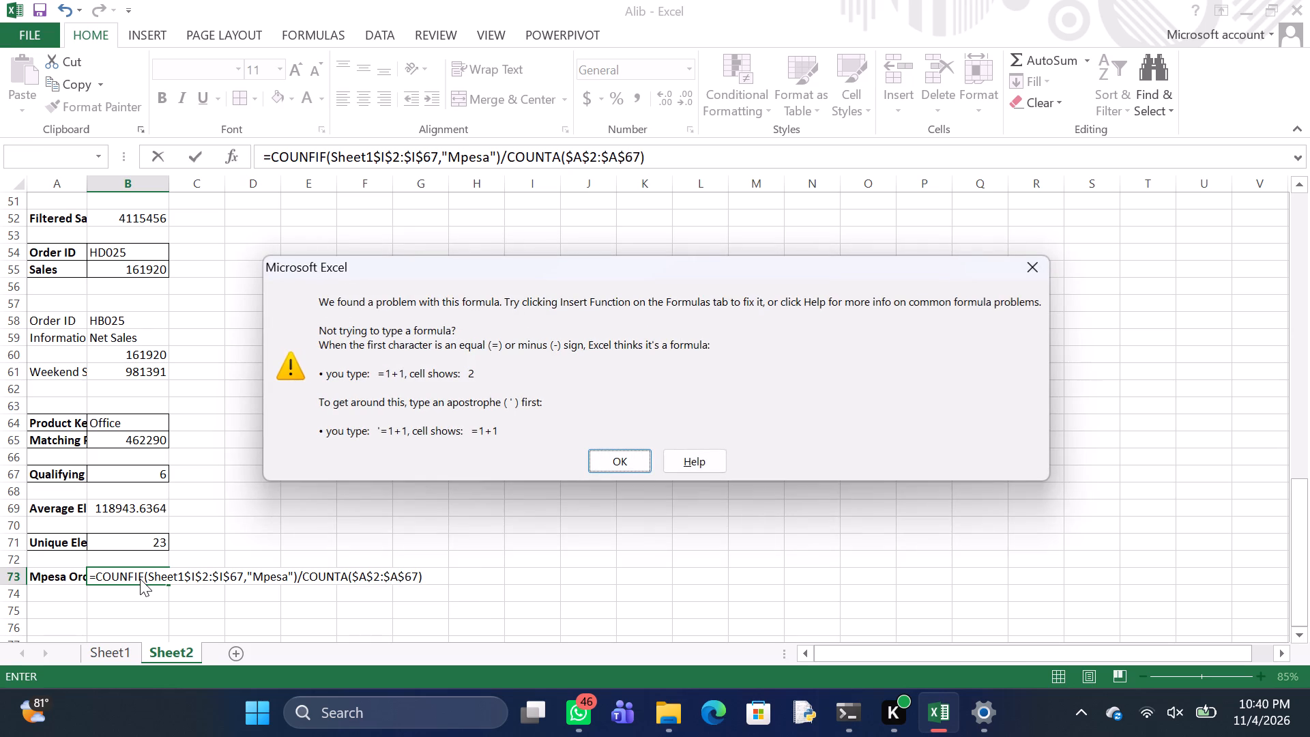
{"action": "left_click", "coordinate": [615, 463]}
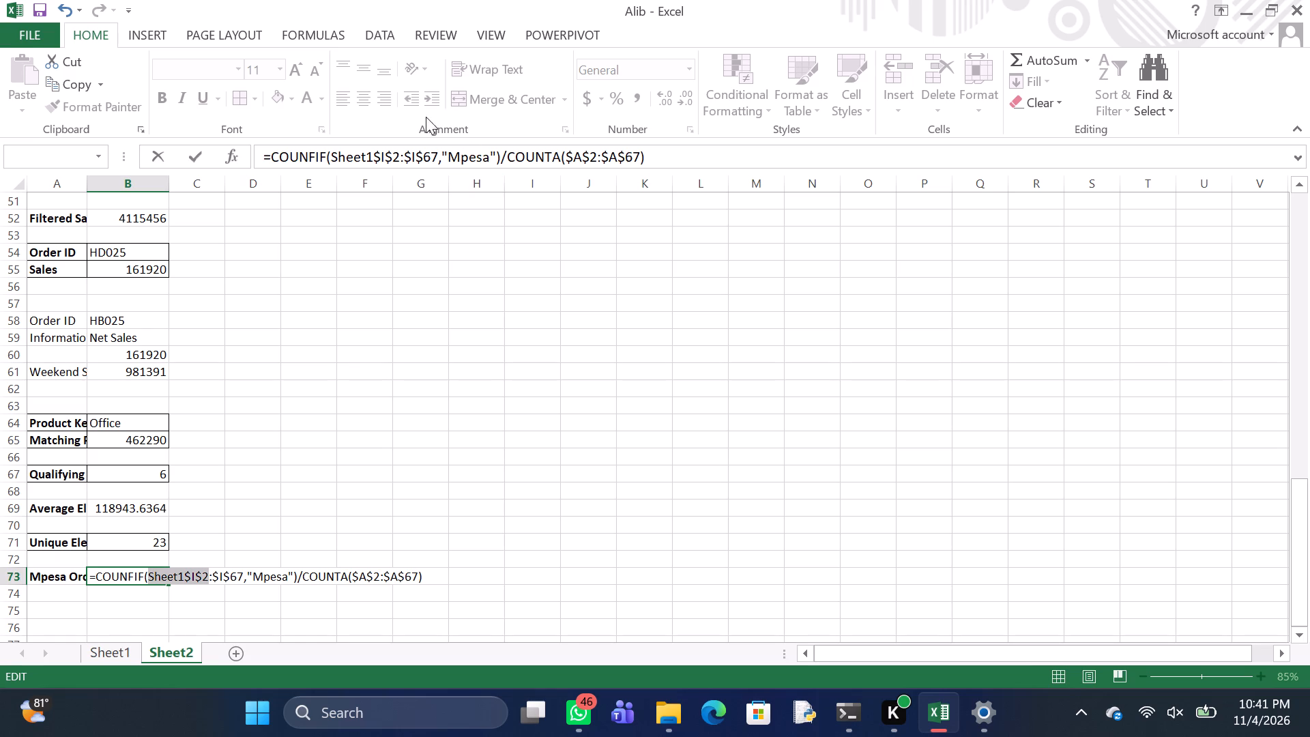
Insert the missing exclamation mark after Sheet1 in the B73 formula and enter it.
{"action": "left_click", "coordinate": [372, 156]}
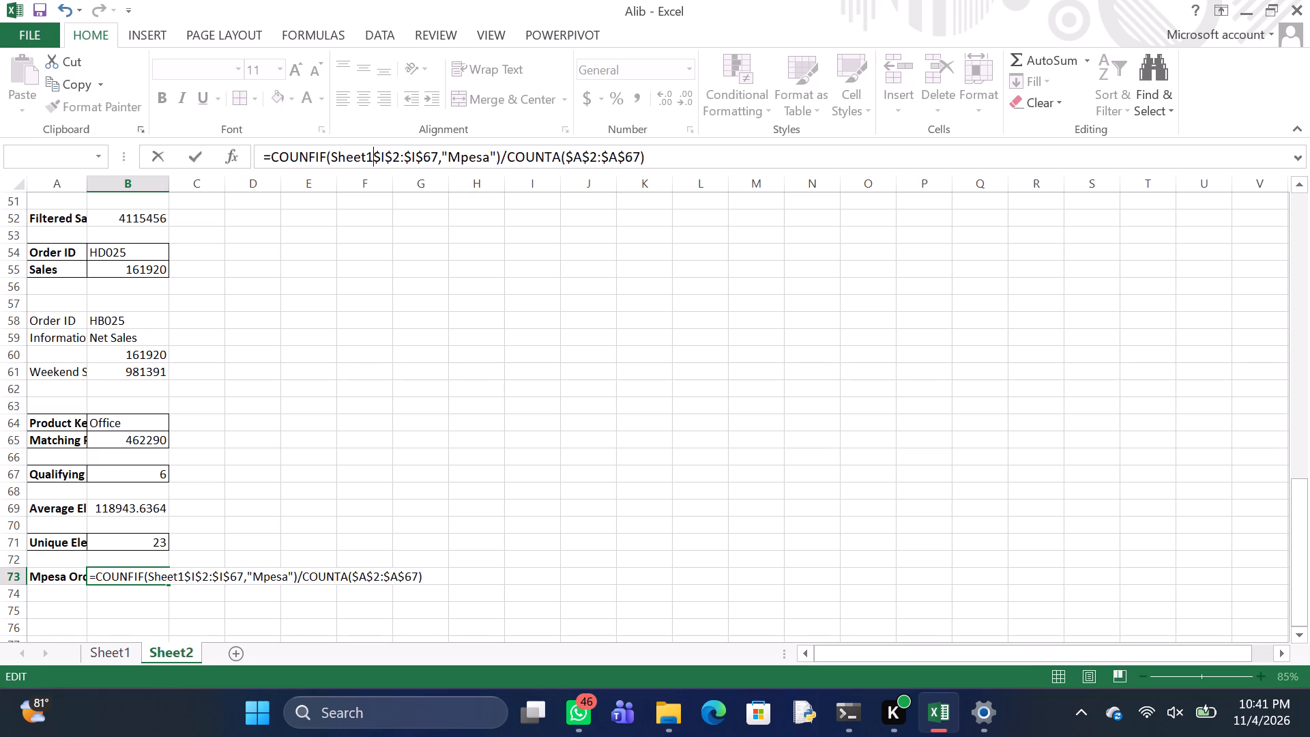
{"action": "key", "text": "shift+exclam"}
{"action": "key", "text": "Return"}
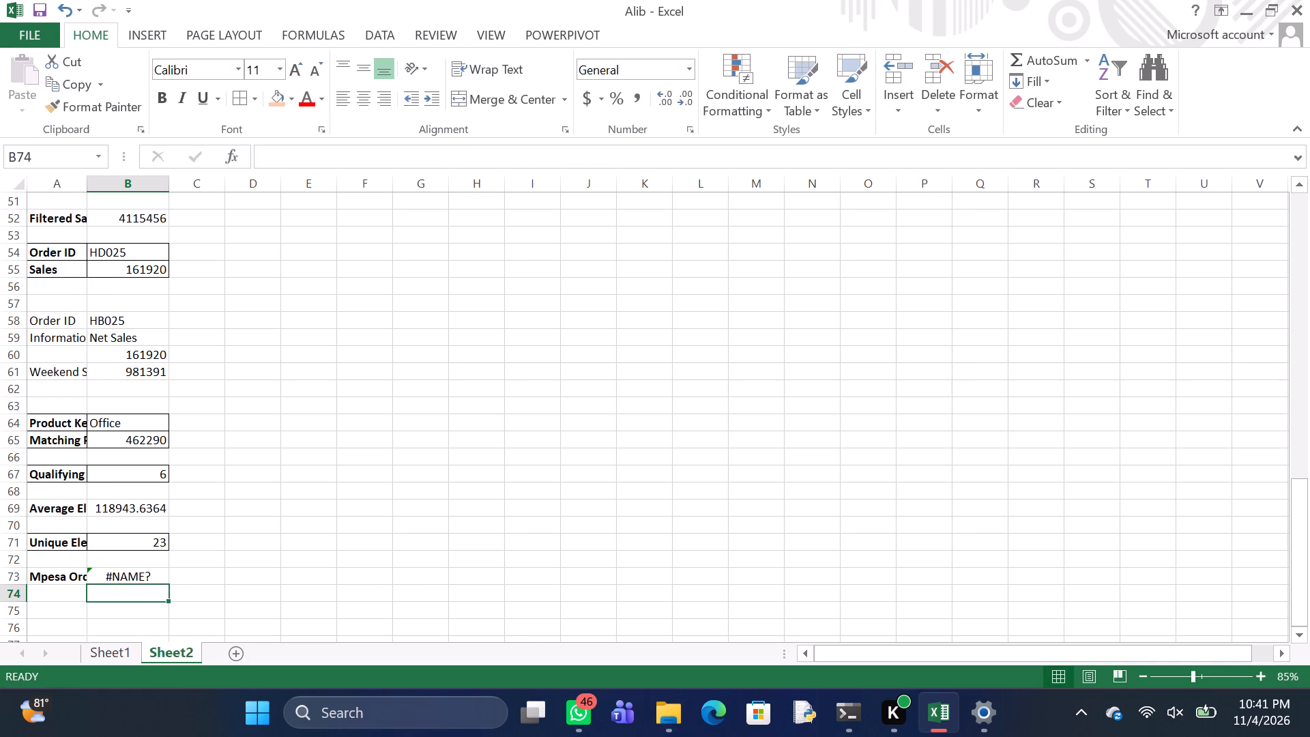
Correct the misspelled function name in the B73 formula to COUNTIF.
{"action": "left_click", "coordinate": [148, 575]}
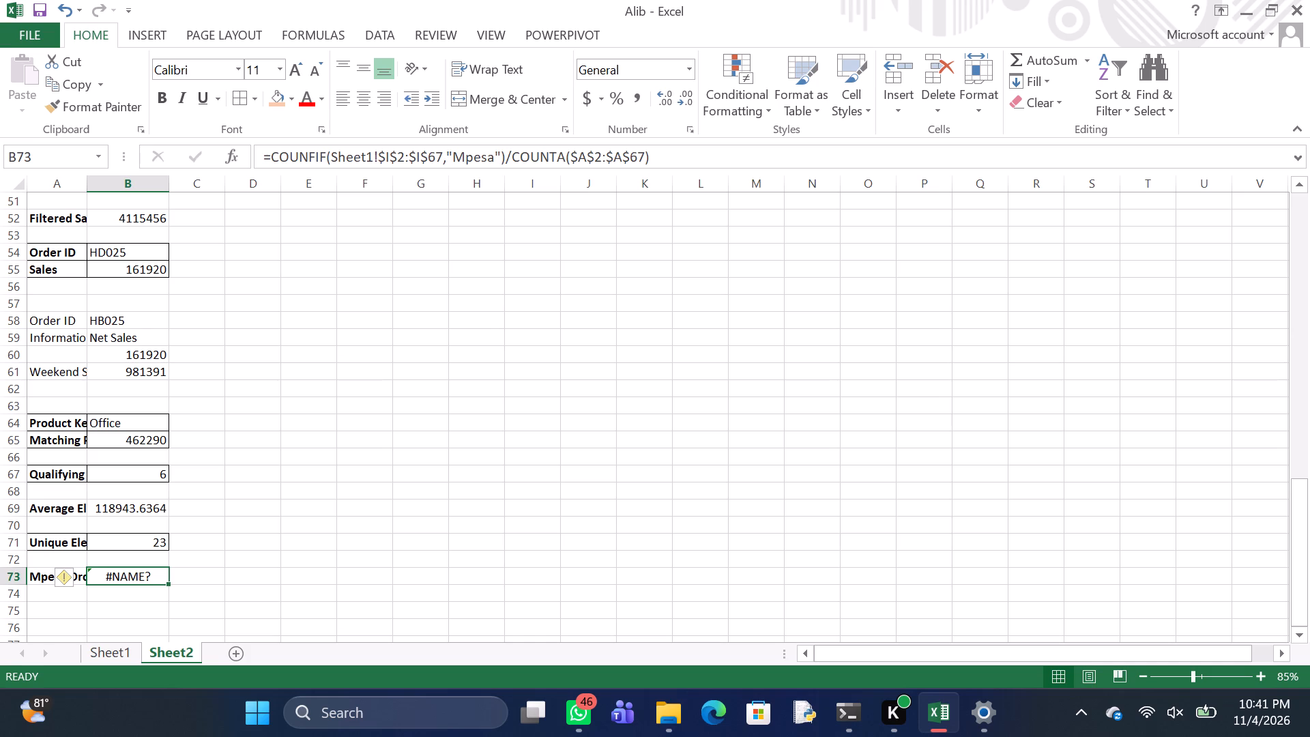
{"action": "left_click", "coordinate": [314, 154]}
{"action": "key", "text": "BackSpace"}
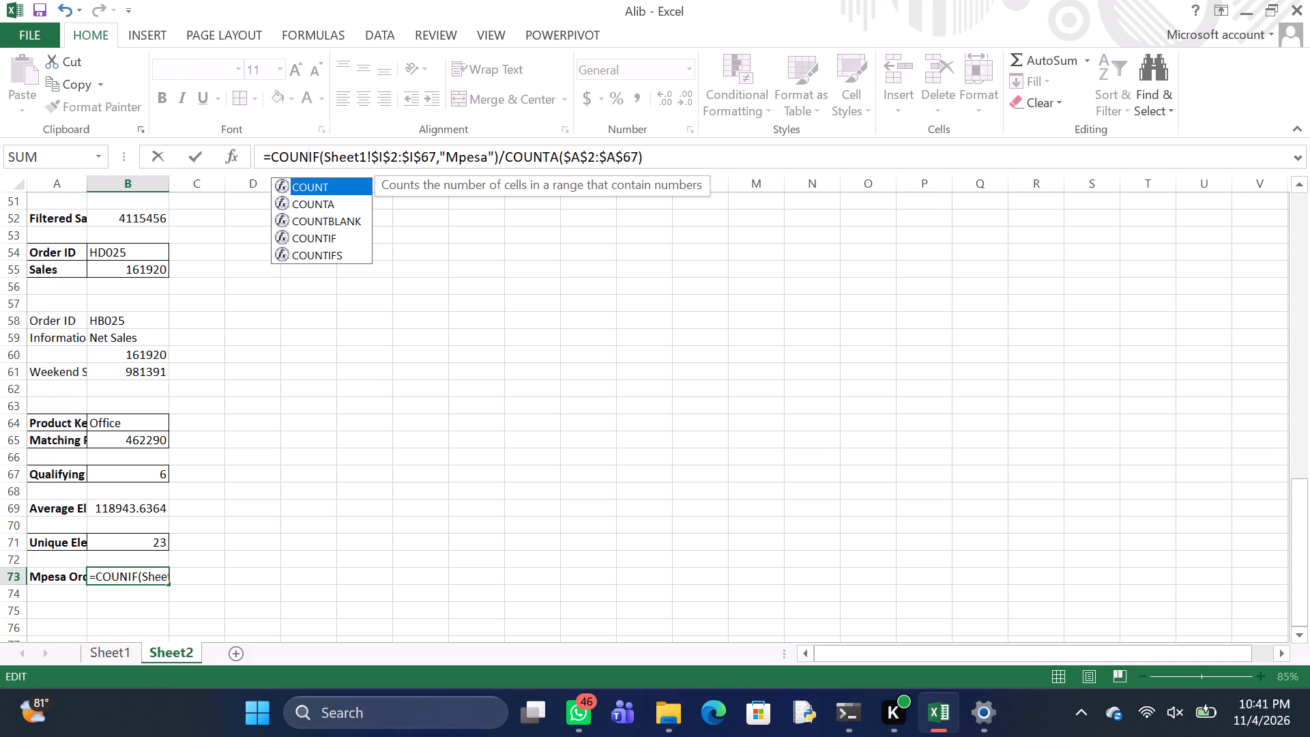
{"action": "key", "text": "t"}
{"action": "key", "text": "Return"}
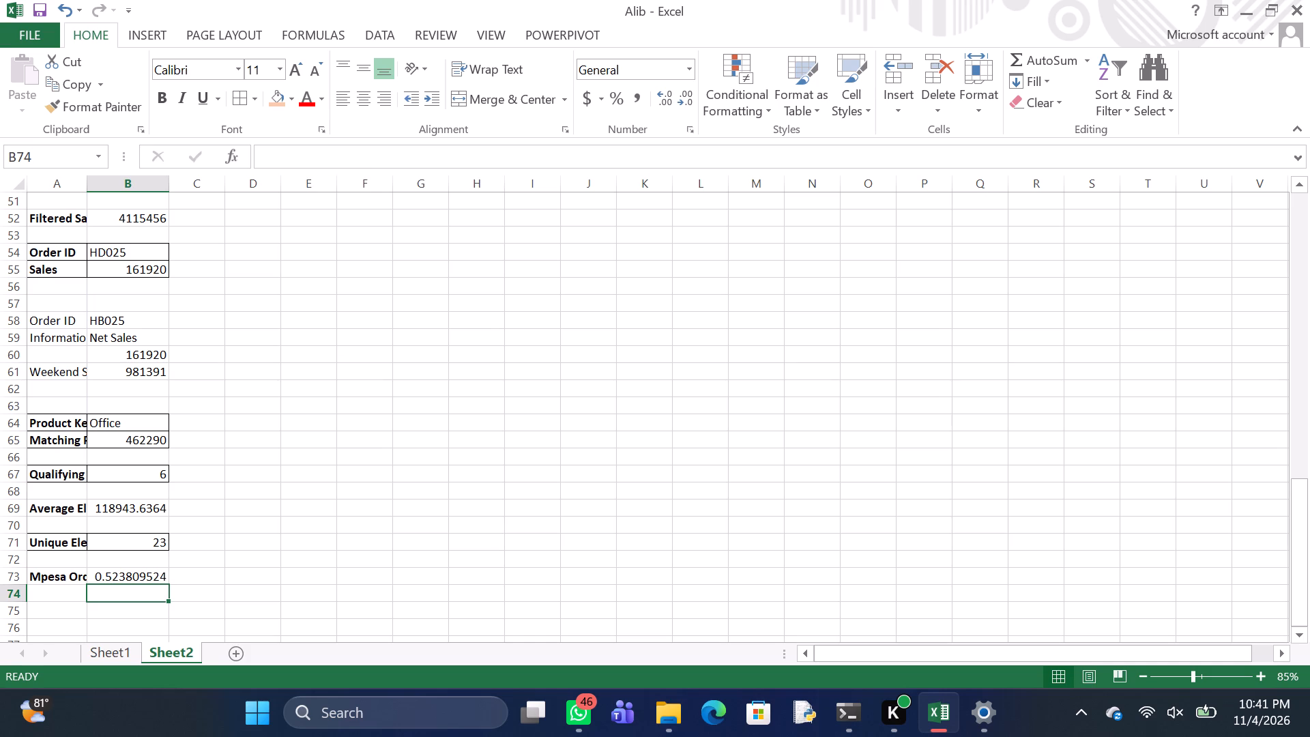
Format the Mpesa order result in B73 as a percentage with two decimal places.
{"action": "left_click", "coordinate": [128, 579]}
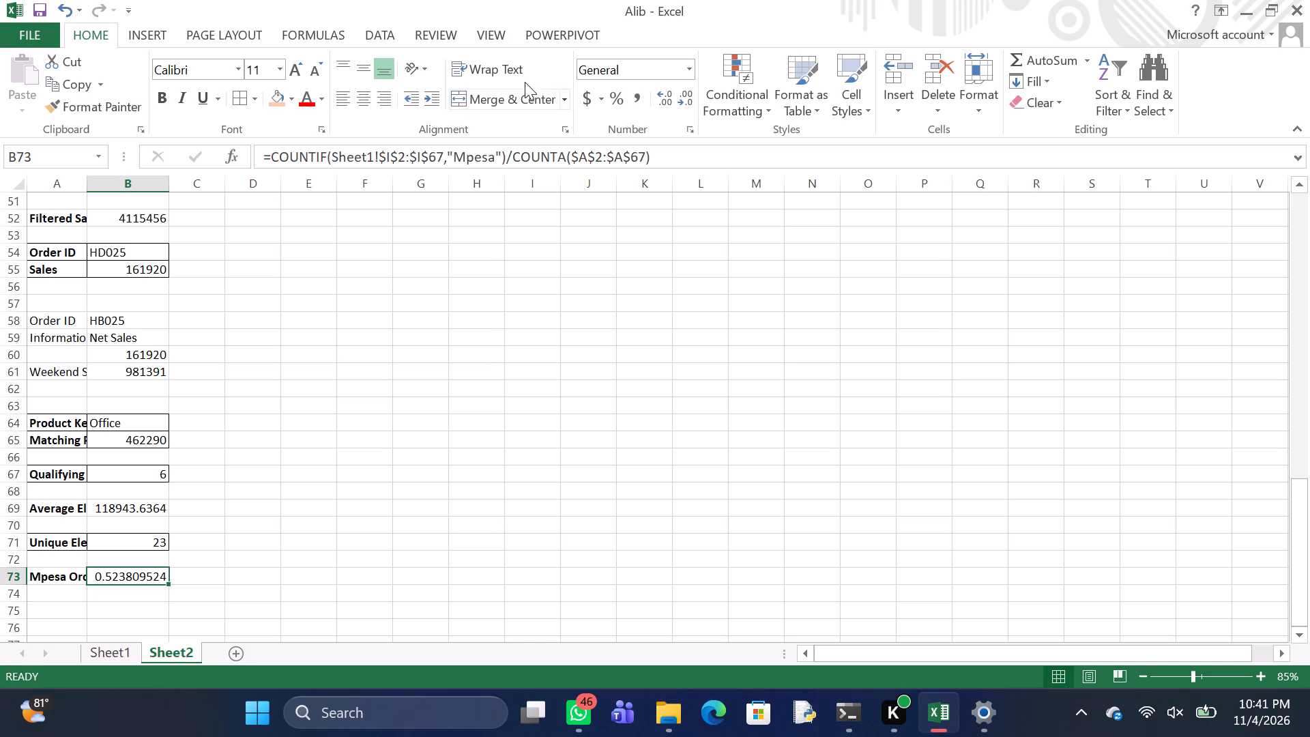
{"action": "left_click", "coordinate": [625, 93]}
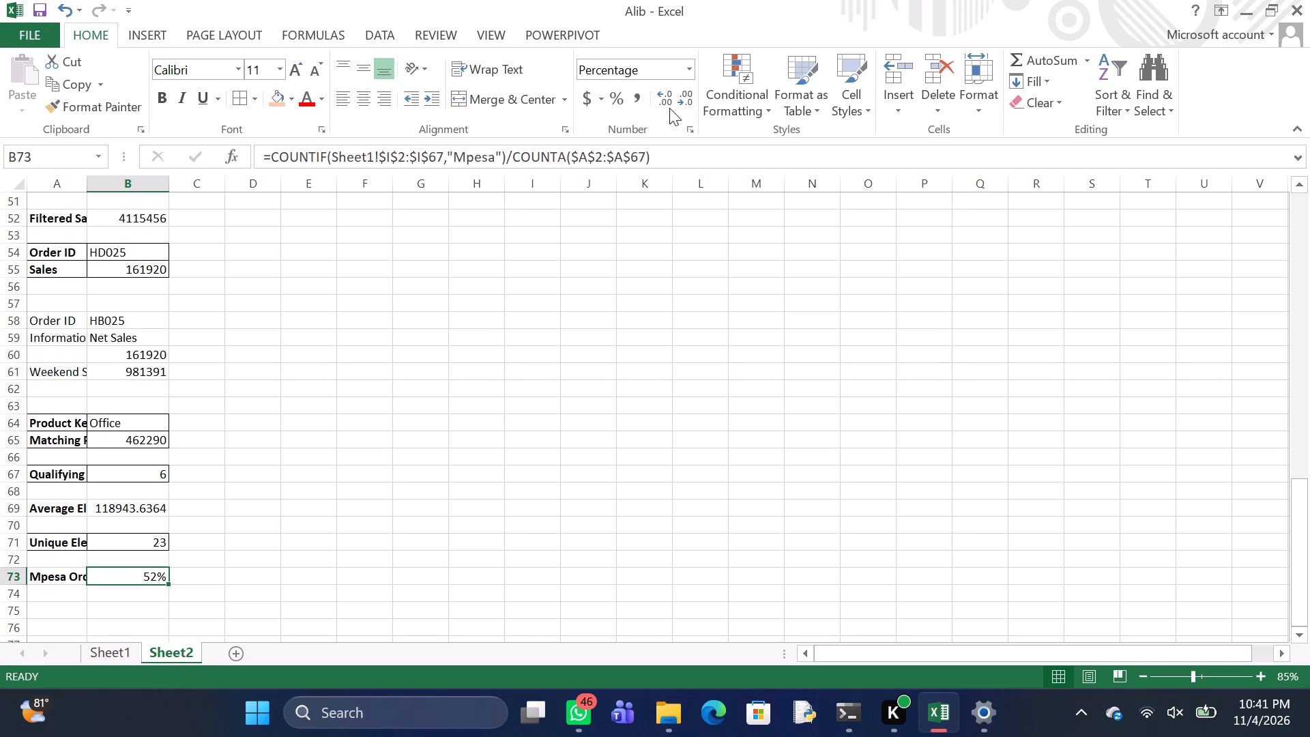
{"action": "left_click", "coordinate": [671, 96]}
{"action": "left_click", "coordinate": [671, 96]}
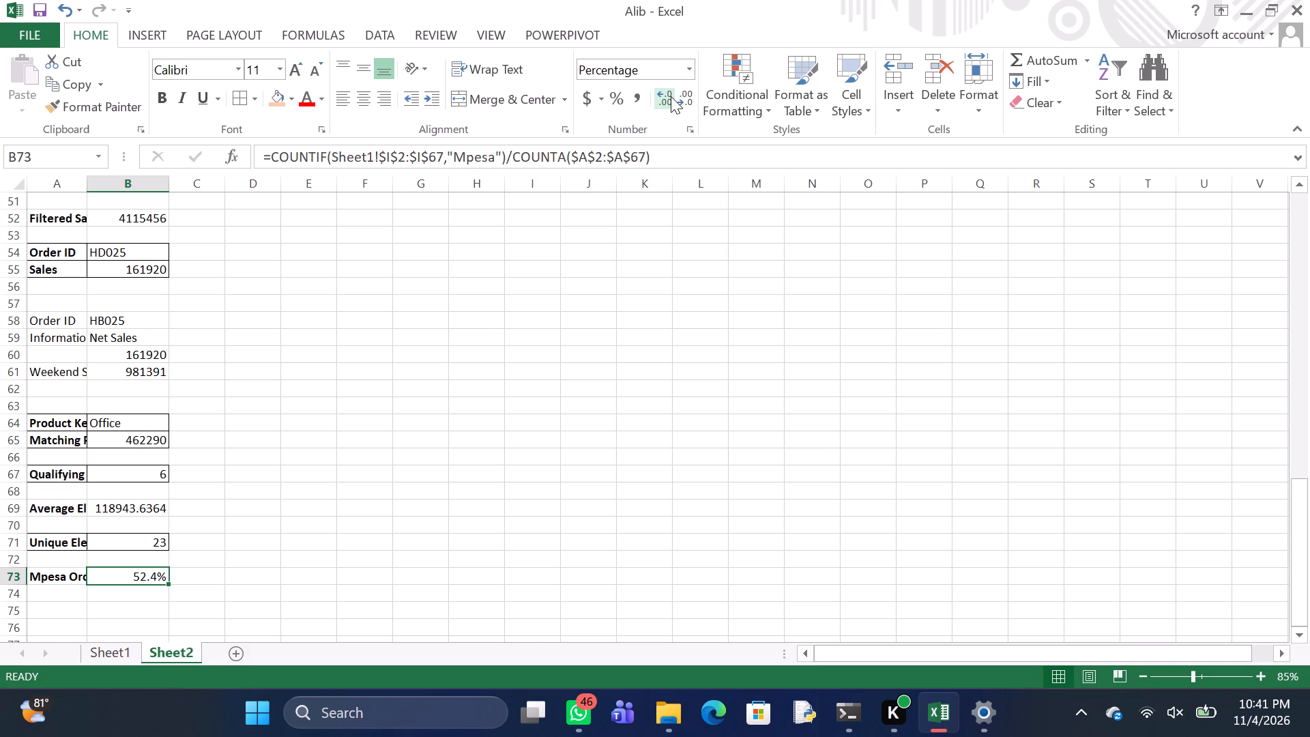
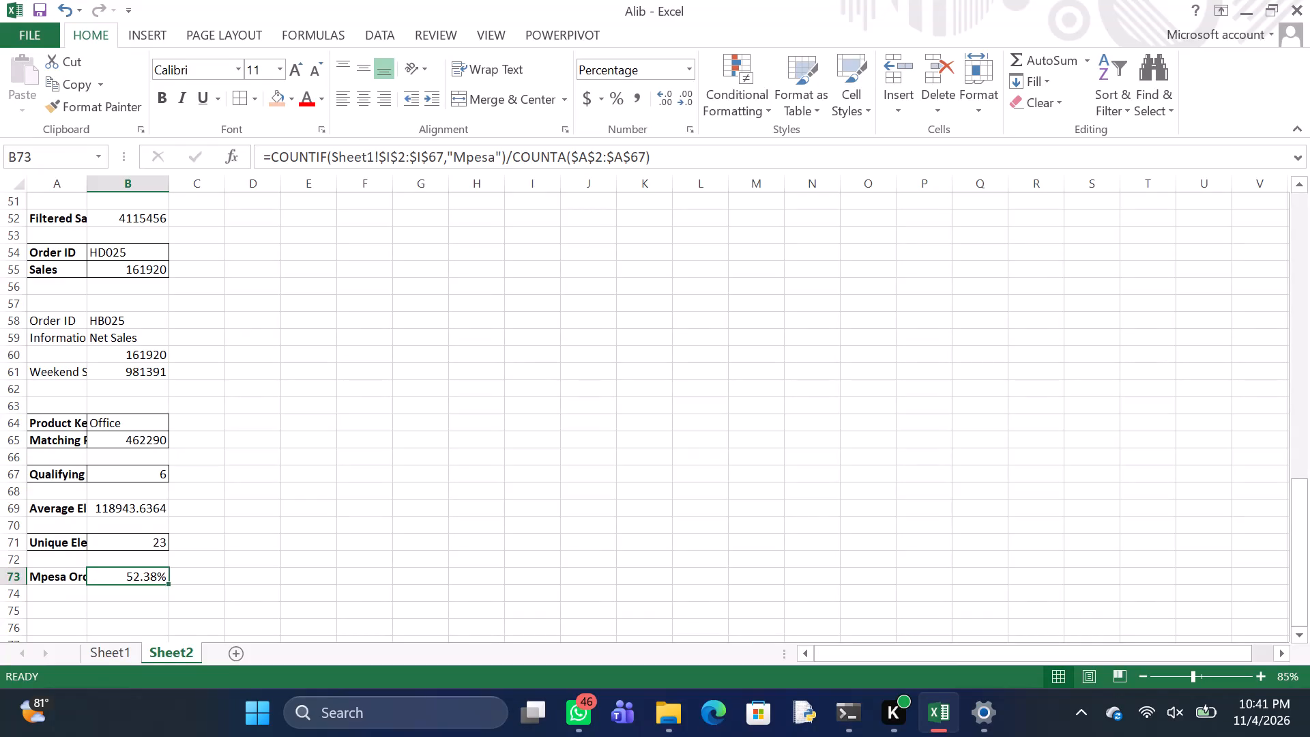
Apply borders to the Mpesa order row, cells A73:B73.
{"action": "scroll", "coordinate": [120, 502], "scroll_direction": "down", "scroll_amount": 1}
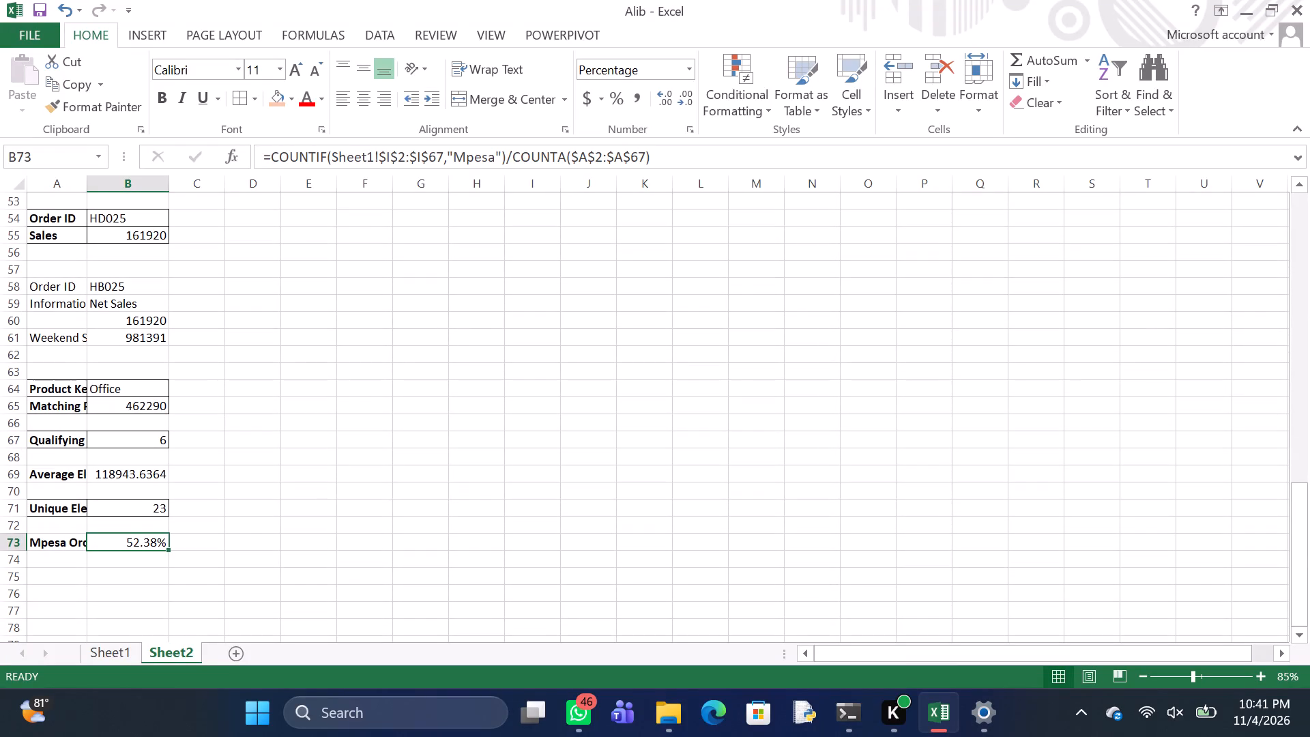
{"action": "key", "text": "ctrl+a"}
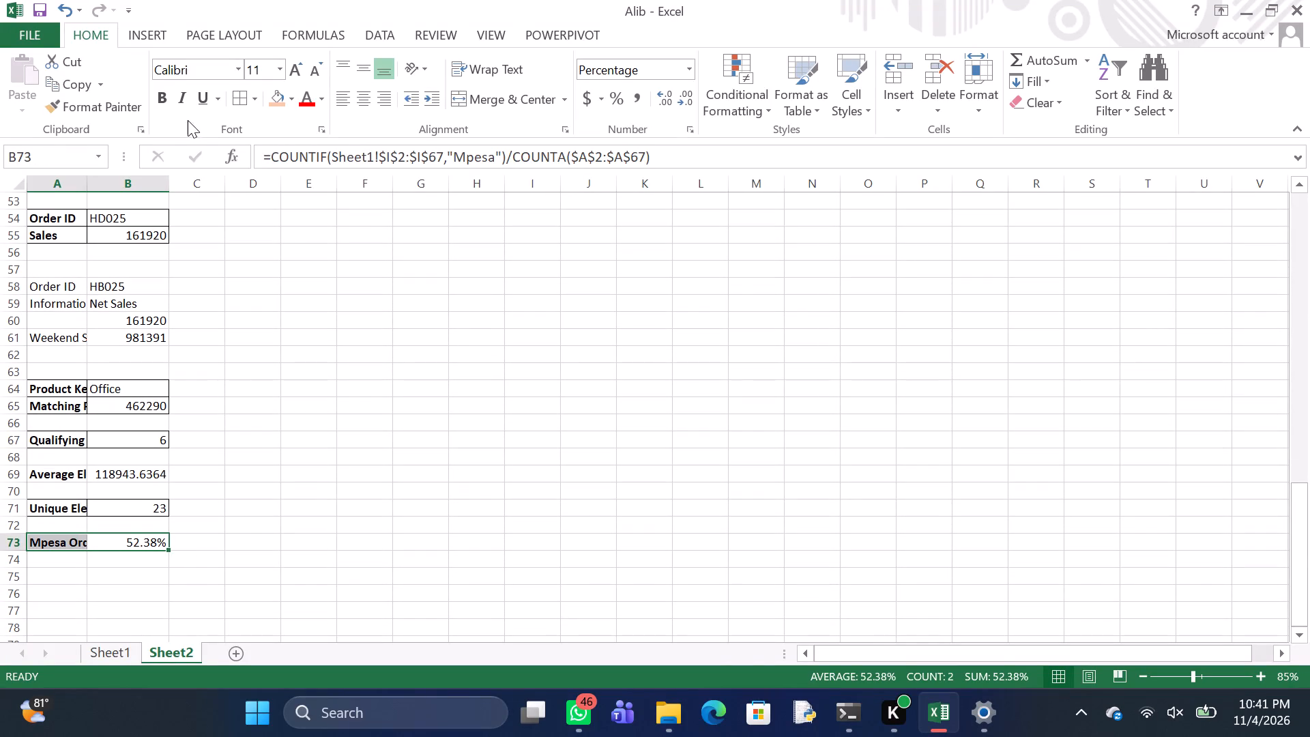
{"action": "left_click", "coordinate": [240, 97]}
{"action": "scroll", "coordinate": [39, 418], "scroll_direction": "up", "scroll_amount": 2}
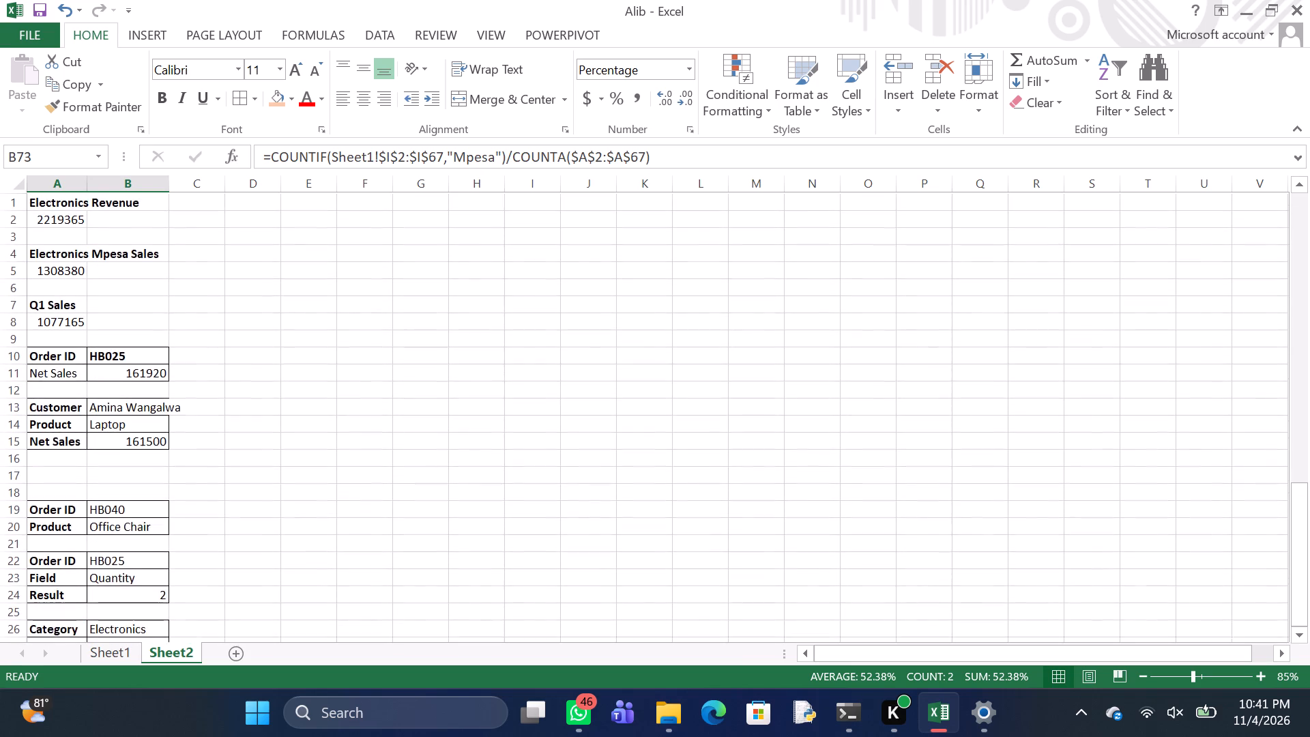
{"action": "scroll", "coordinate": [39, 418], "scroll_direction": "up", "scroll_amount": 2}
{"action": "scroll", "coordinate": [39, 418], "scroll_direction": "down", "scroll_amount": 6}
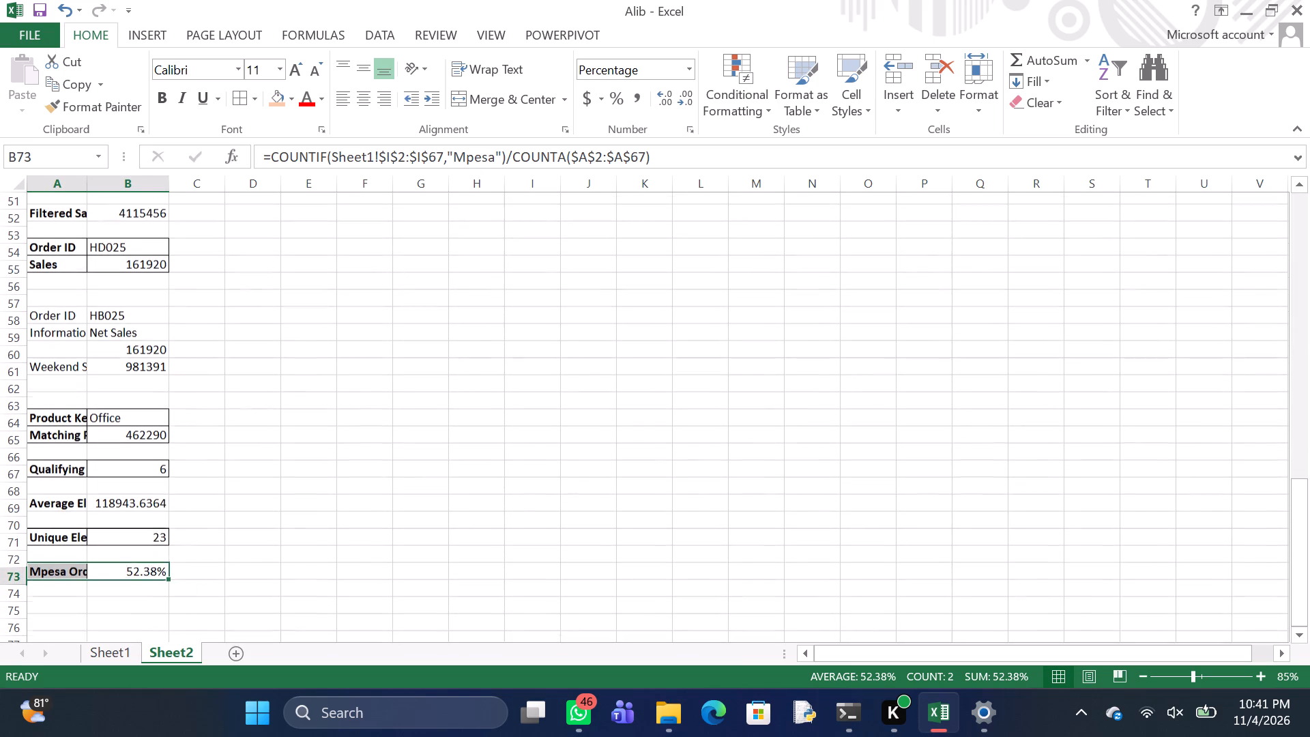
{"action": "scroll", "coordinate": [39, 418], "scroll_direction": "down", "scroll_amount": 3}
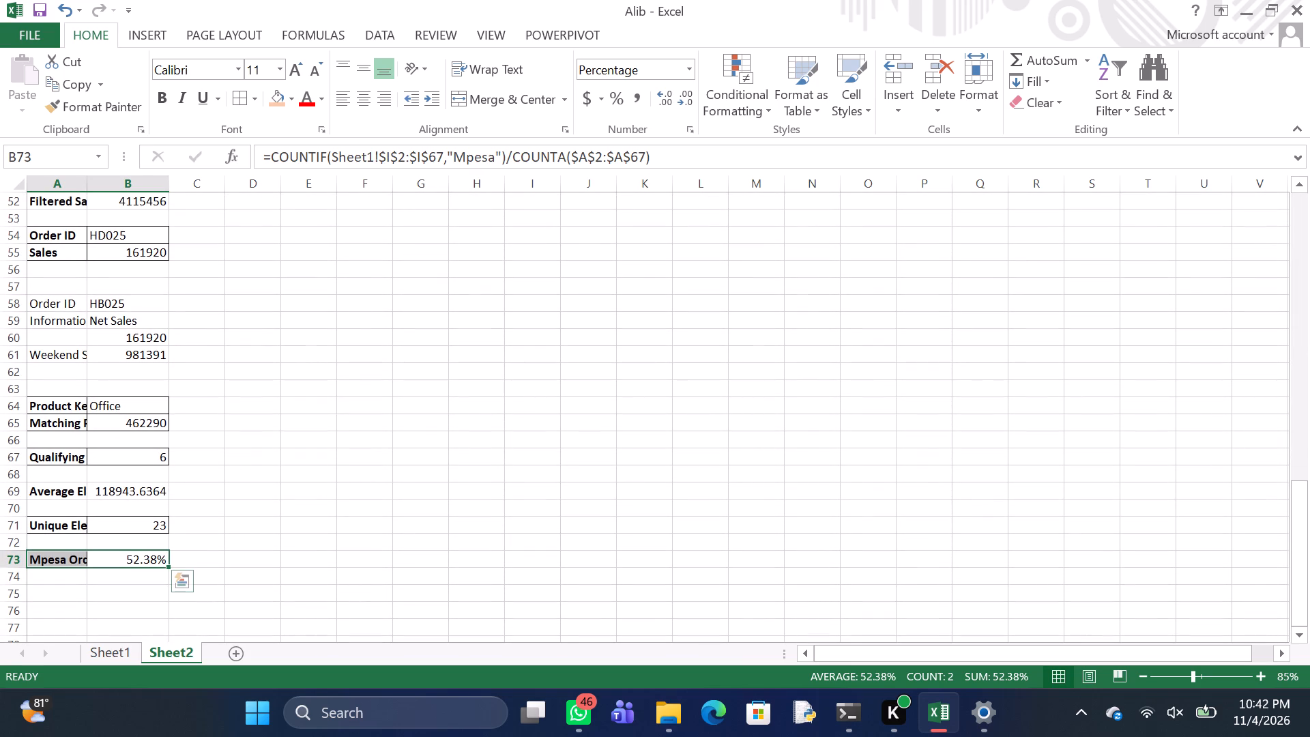
Enter the label "Electronics Average Profit Margin" in A75.
{"action": "left_click", "coordinate": [40, 587]}
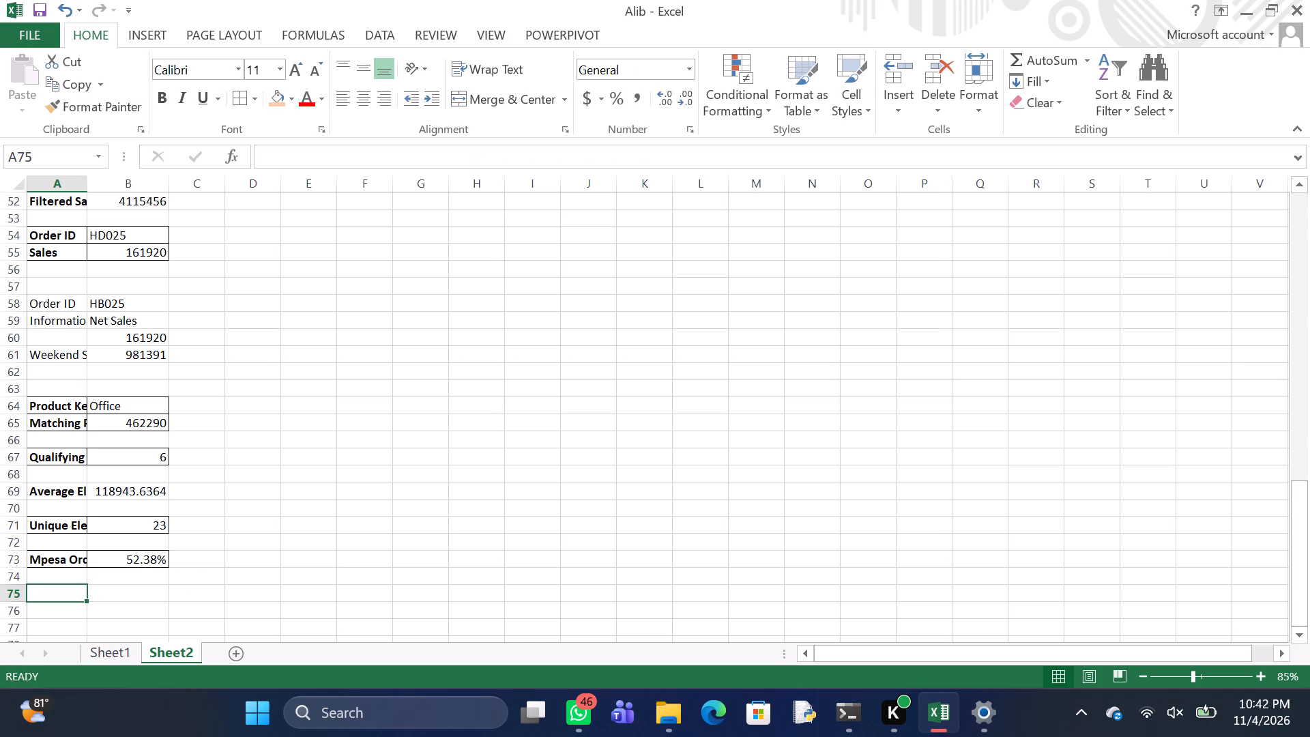
{"action": "key", "text": "e"}
{"action": "type", "text": "lectronics"}
{"action": "key", "text": "space"}
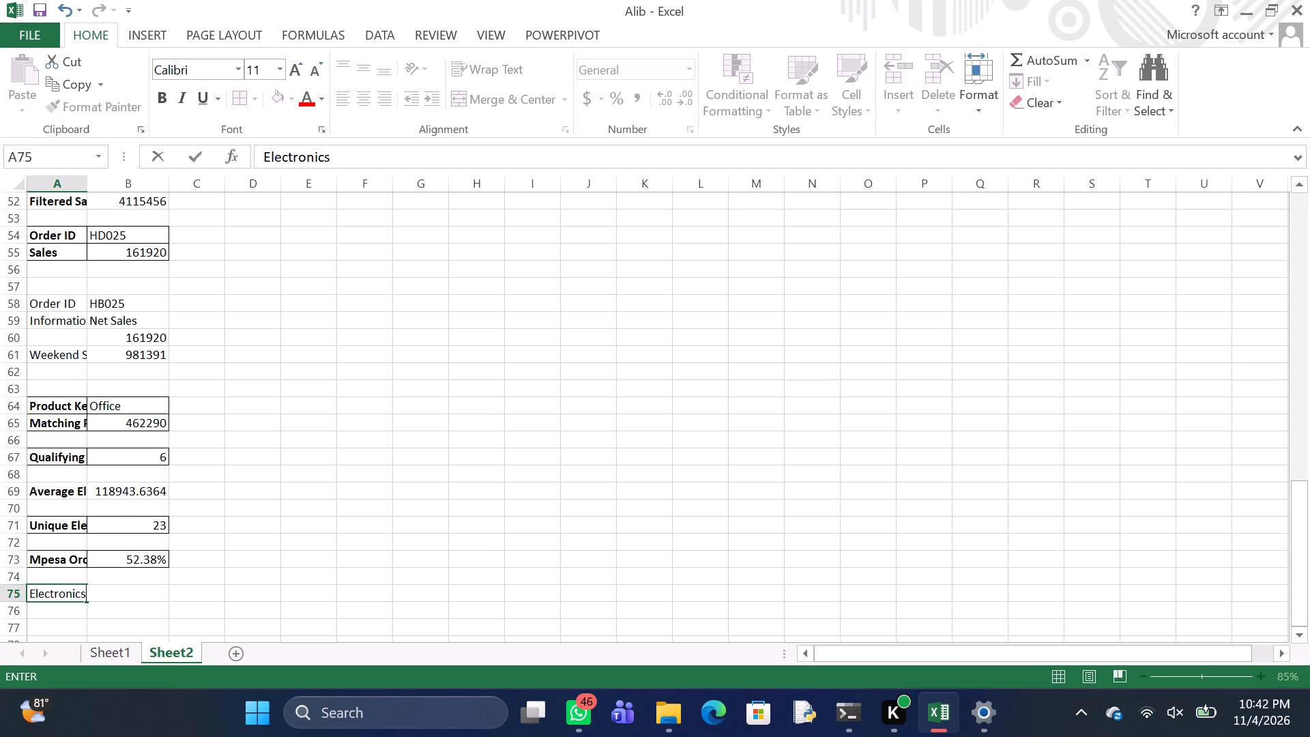
{"action": "key", "text": "a"}
{"action": "type", "text": "VERAGE"}
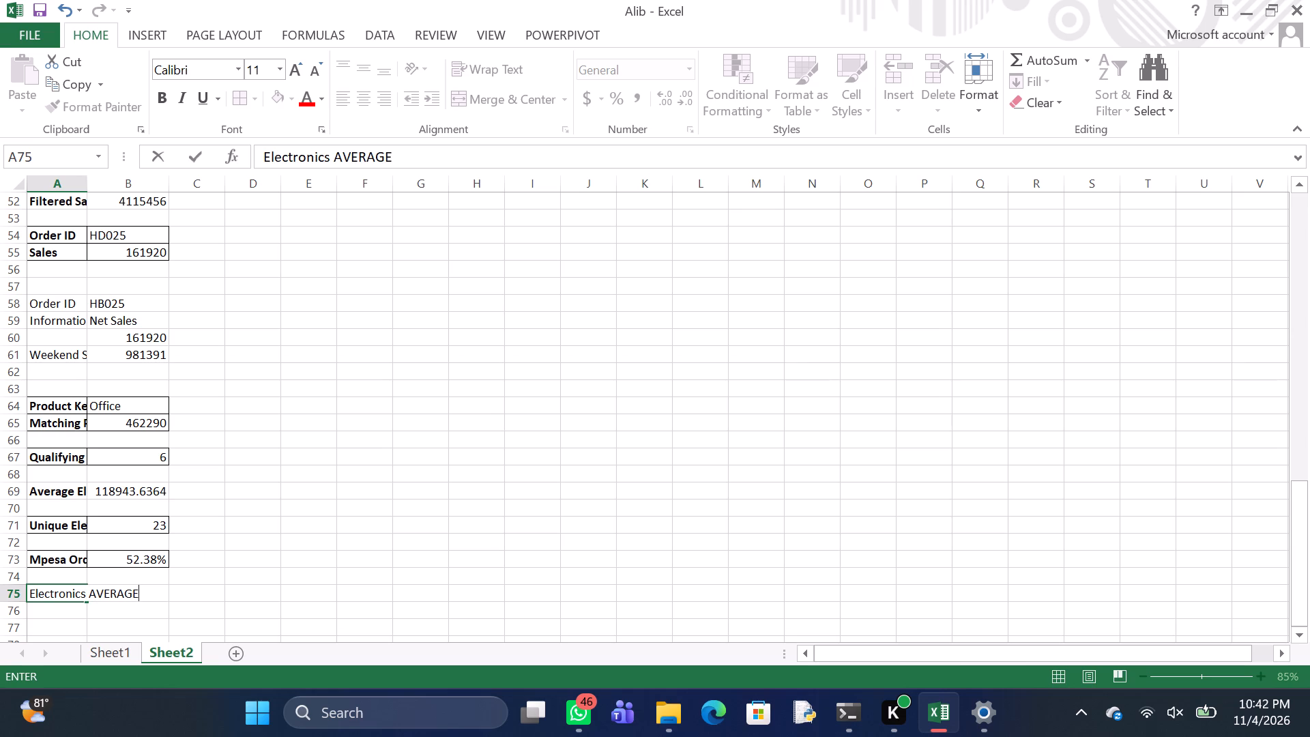
{"action": "key", "text": "space"}
{"action": "key", "text": "BackSpace"}
{"action": "key", "text": "BackSpace"}
{"action": "key", "text": "BackSpace"}
{"action": "key", "text": "BackSpace"}
{"action": "key", "text": "BackSpace"}
{"action": "key", "text": "BackSpace"}
{"action": "key", "text": "BackSpace"}
{"action": "type", "text": "verage"}
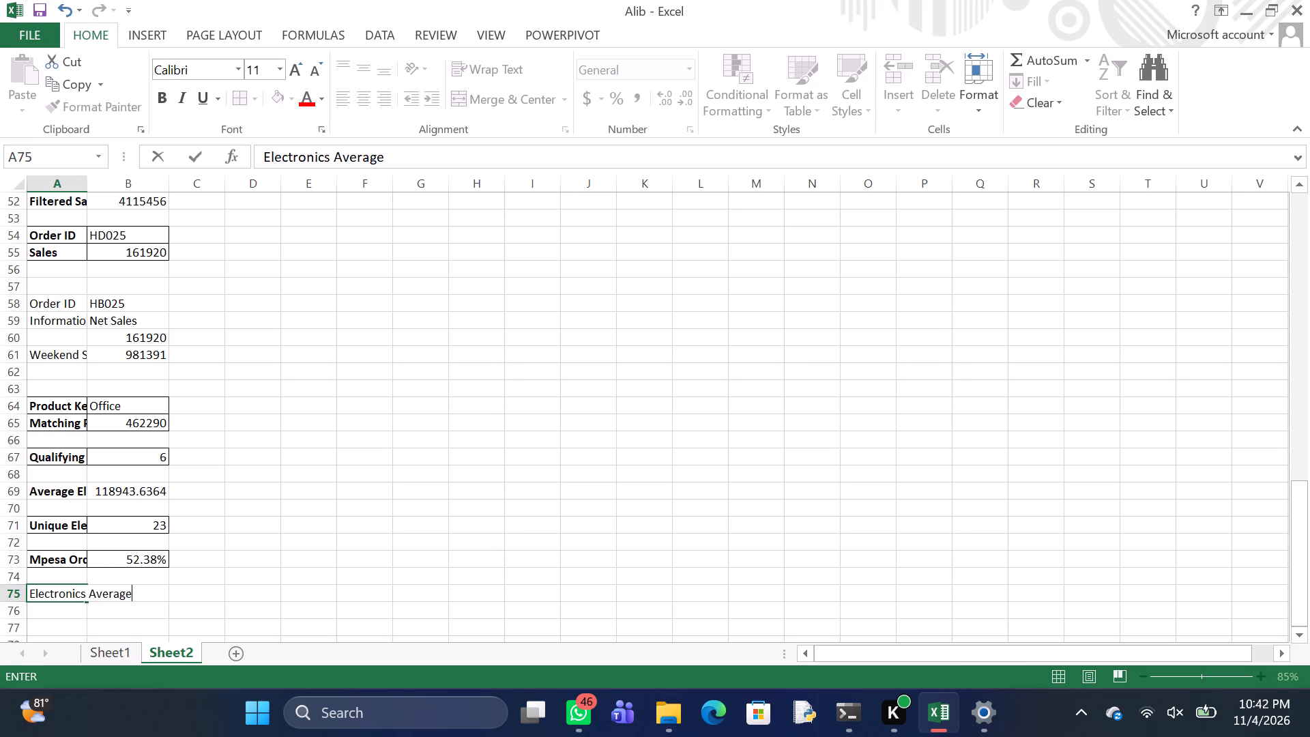
{"action": "key", "text": "space"}
{"action": "key", "text": "p"}
{"action": "type", "text": "rofit"}
{"action": "key", "text": "space"}
{"action": "key", "text": "m"}
{"action": "key", "text": "a"}
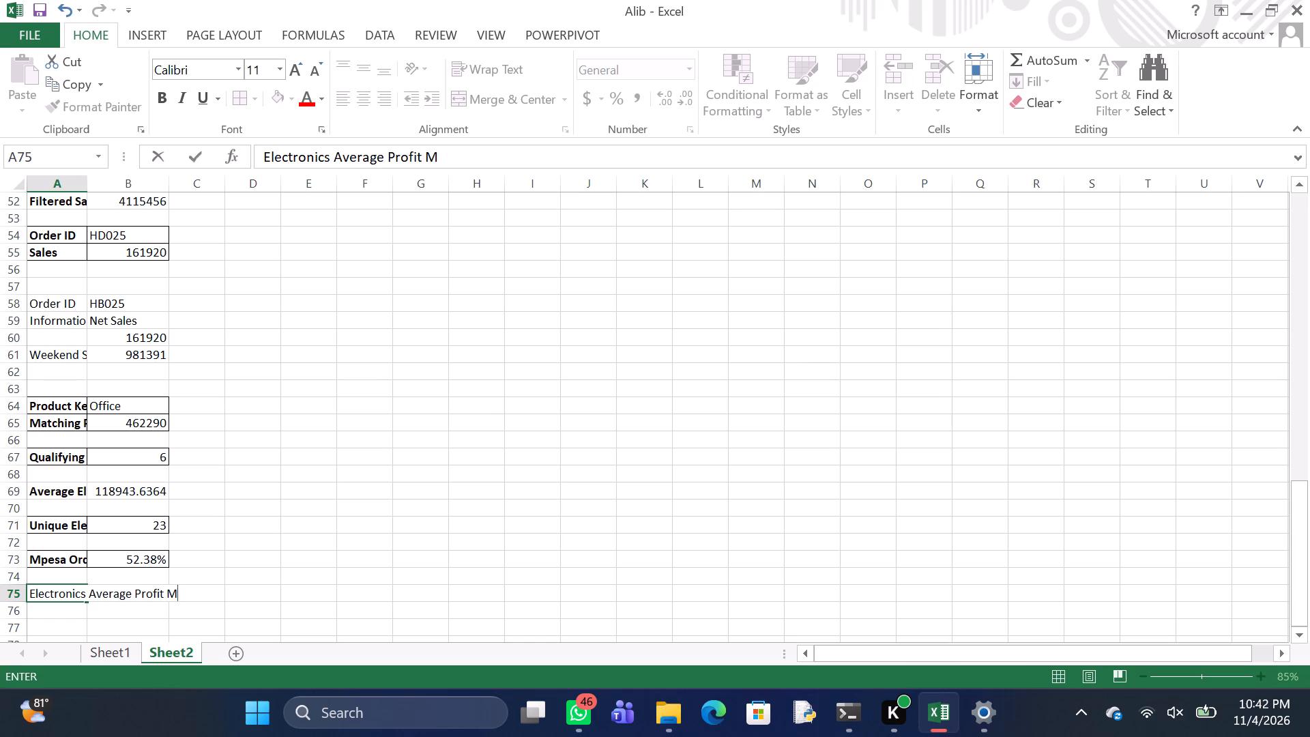
{"action": "type", "text": "rgin"}
{"action": "key", "text": "Return"}
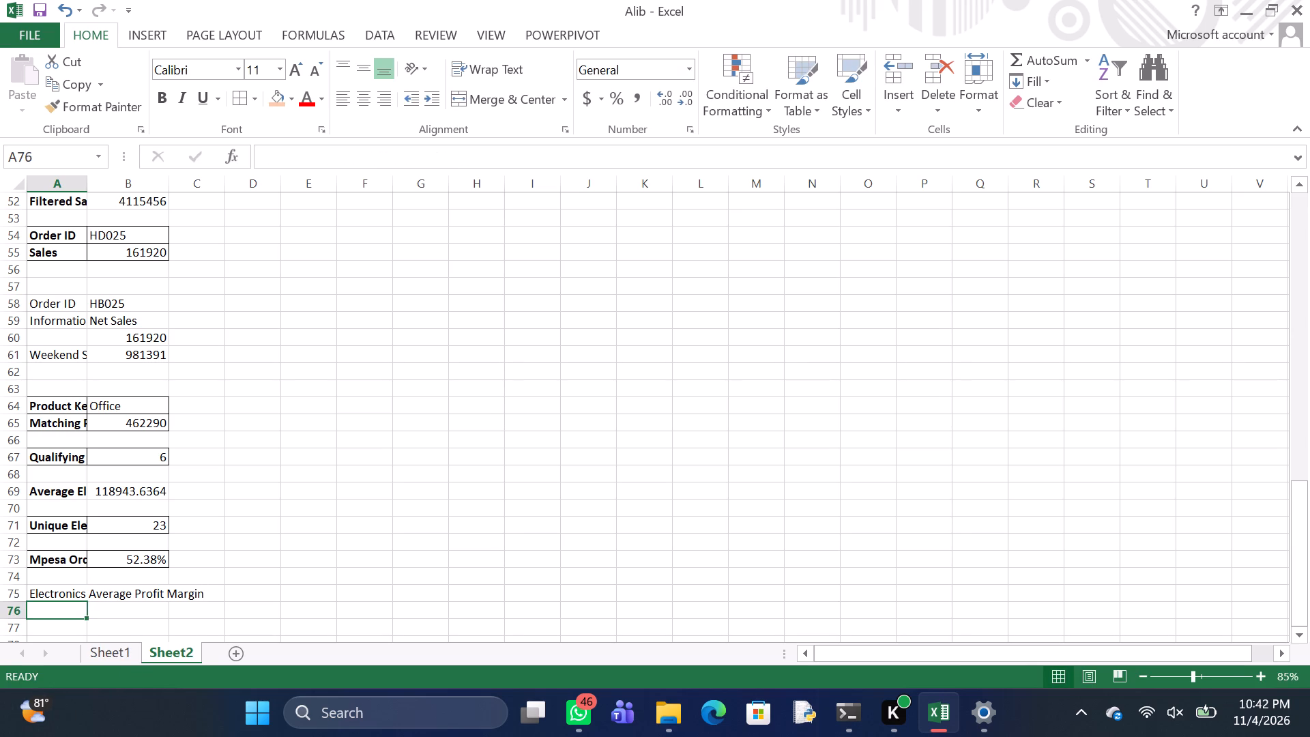
Start a SUMPRODUCT formula in B75 with the parenthesised condition Sheet1!$E$2:$E$67="Electronics".
{"action": "left_click", "coordinate": [147, 598]}
{"action": "key", "text": "equal"}
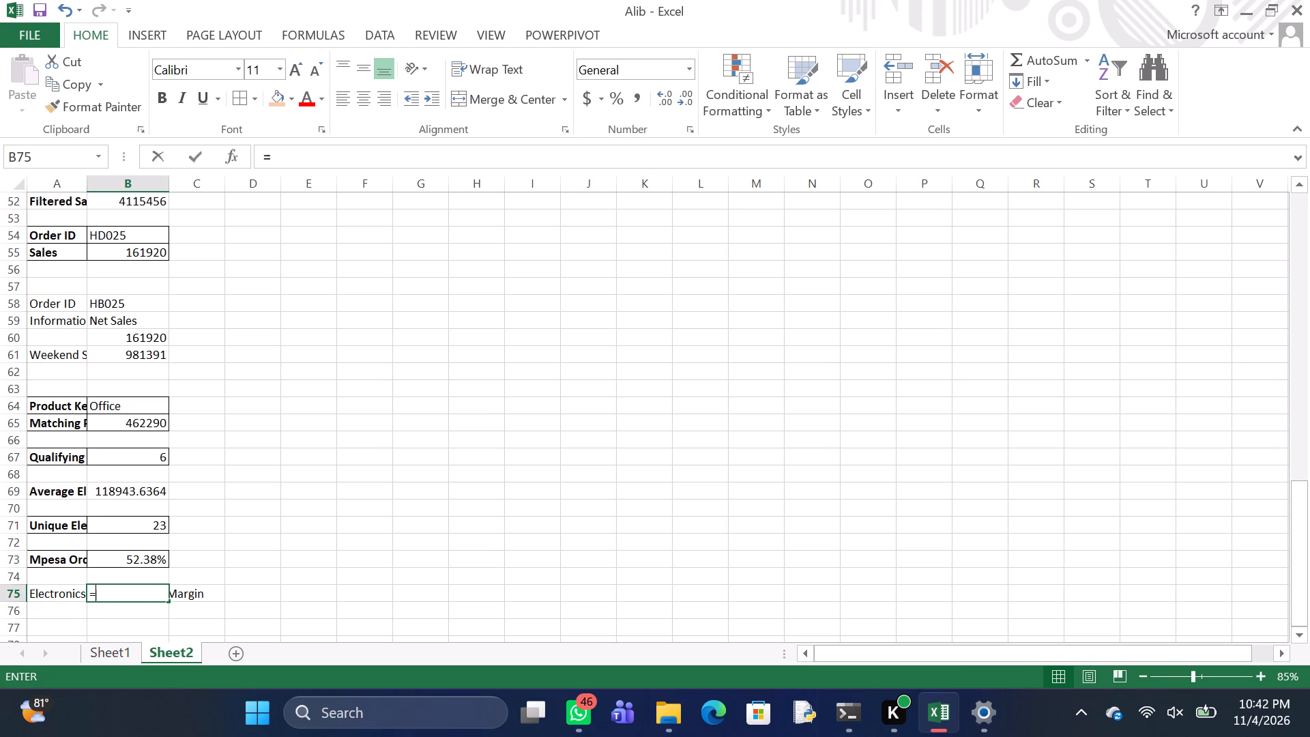
{"action": "type", "text": "SUMPRO"}
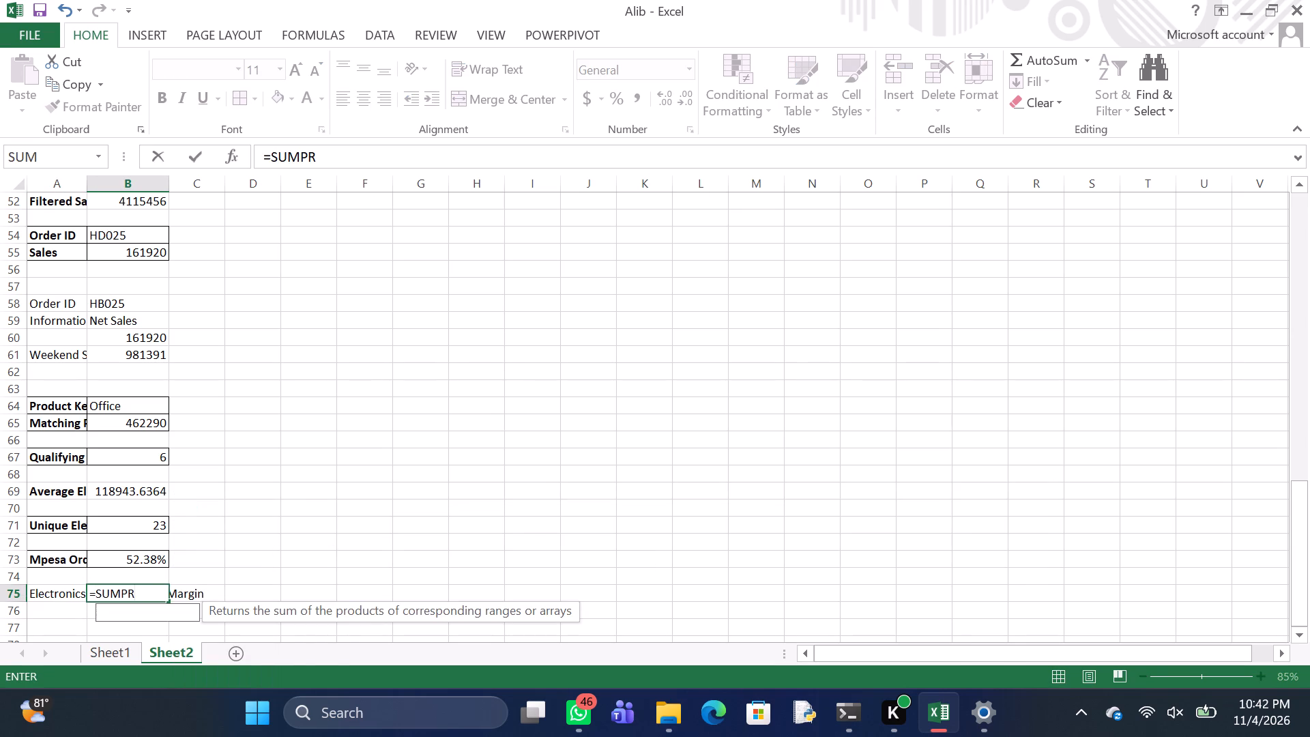
{"action": "key", "text": "d"}
{"action": "type", "text": "UCT"}
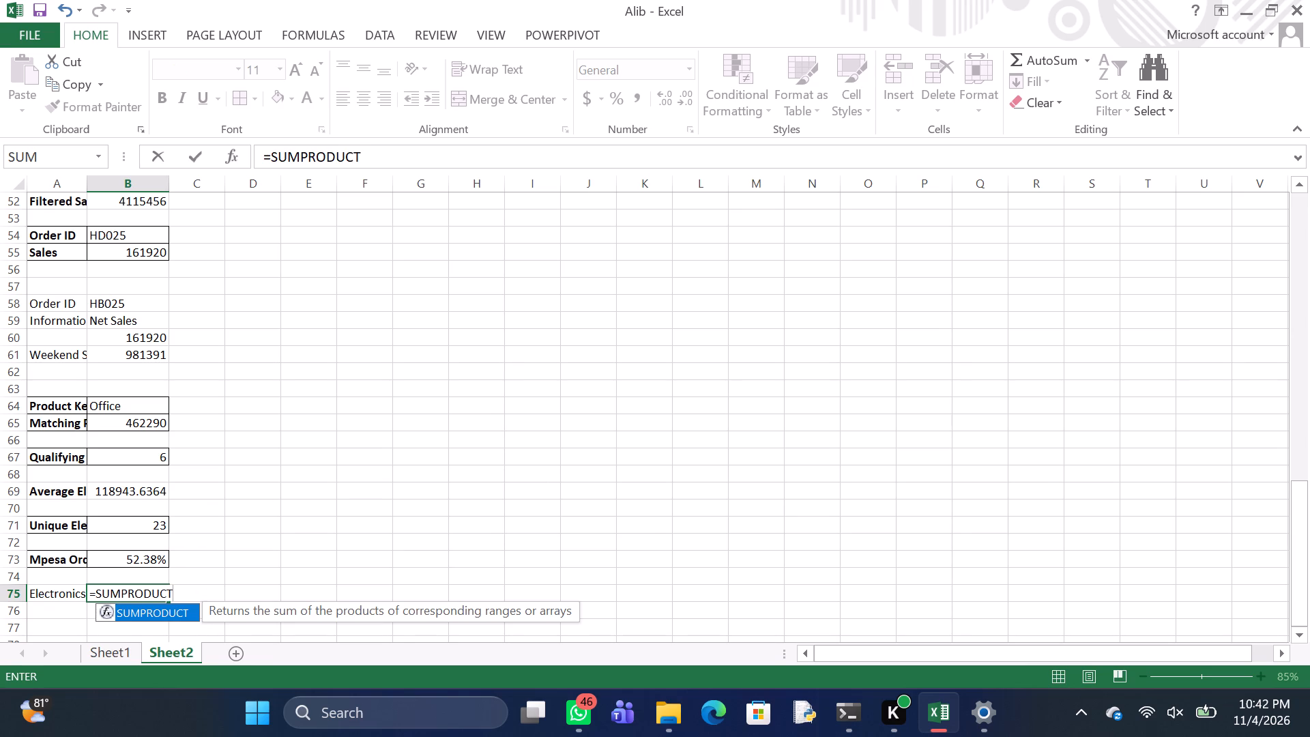
{"action": "type", "text": "(("}
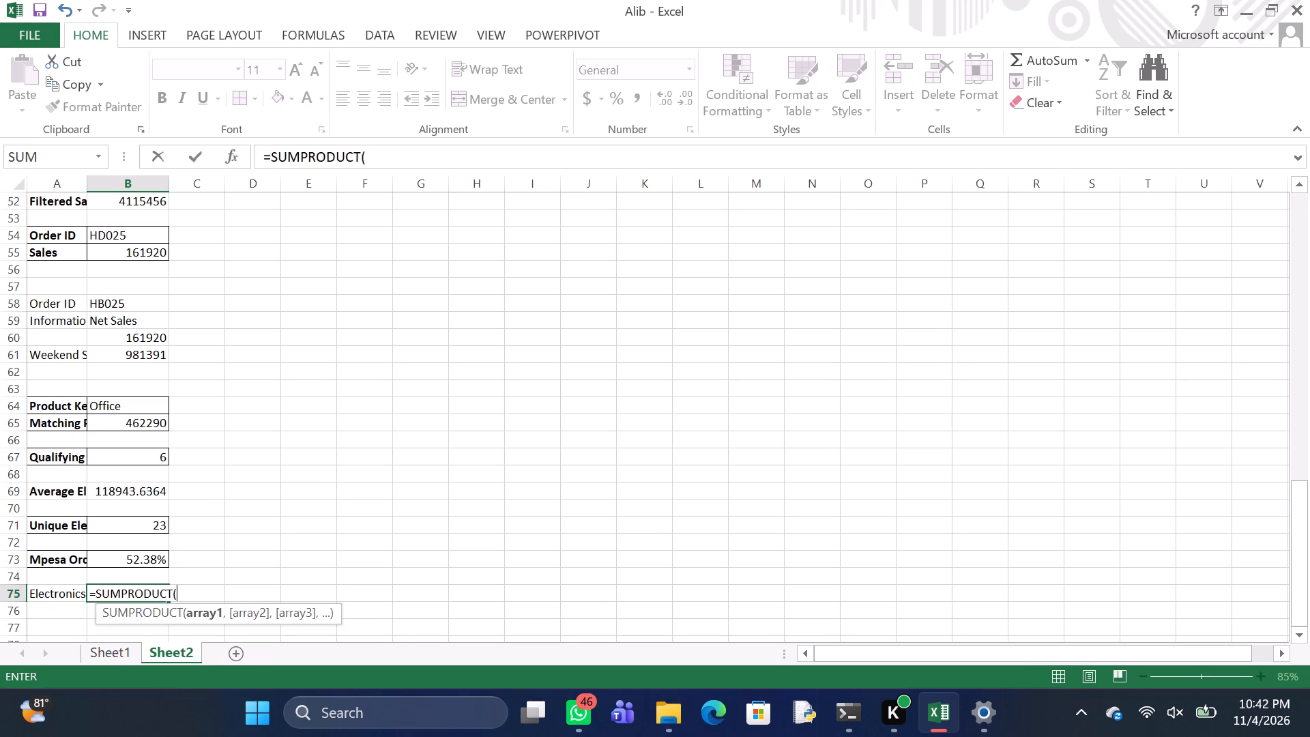
{"action": "key", "text": "s"}
{"action": "type", "text": "hee"}
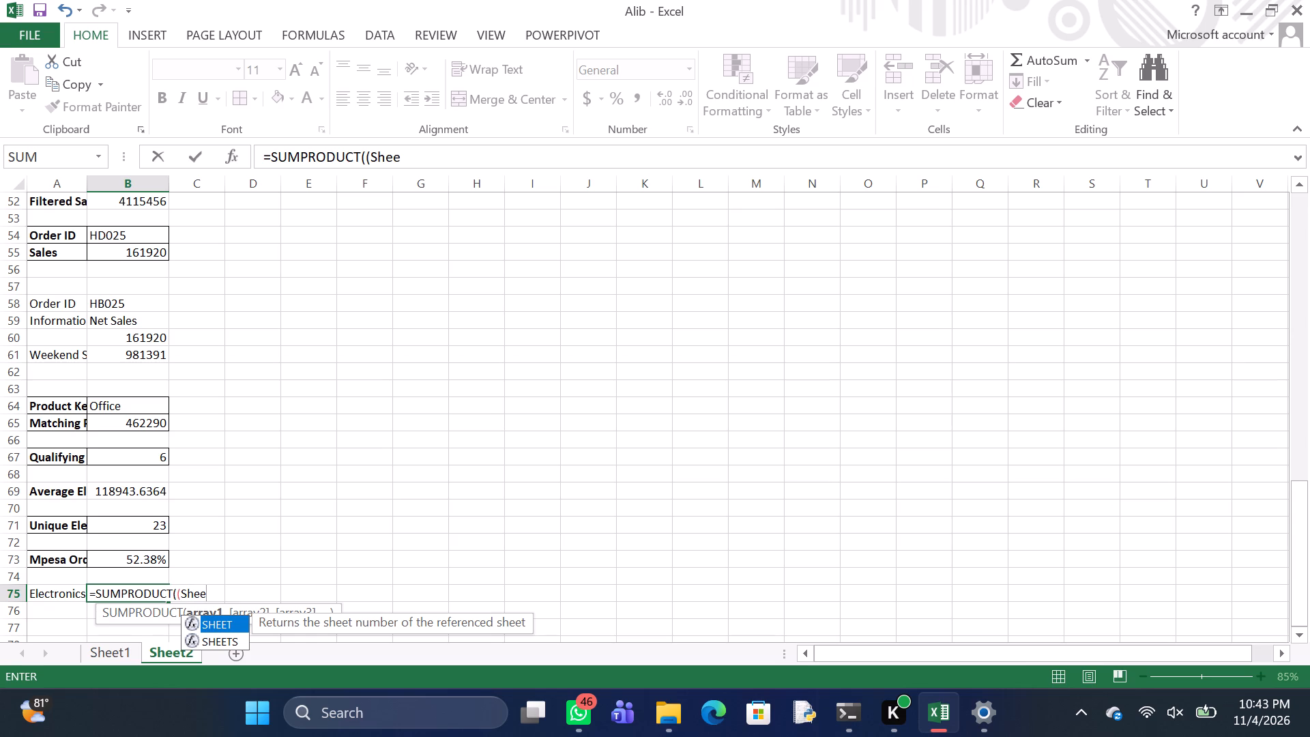
{"action": "key", "text": "t"}
{"action": "key", "text": "1"}
{"action": "key", "text": "shift+exclam"}
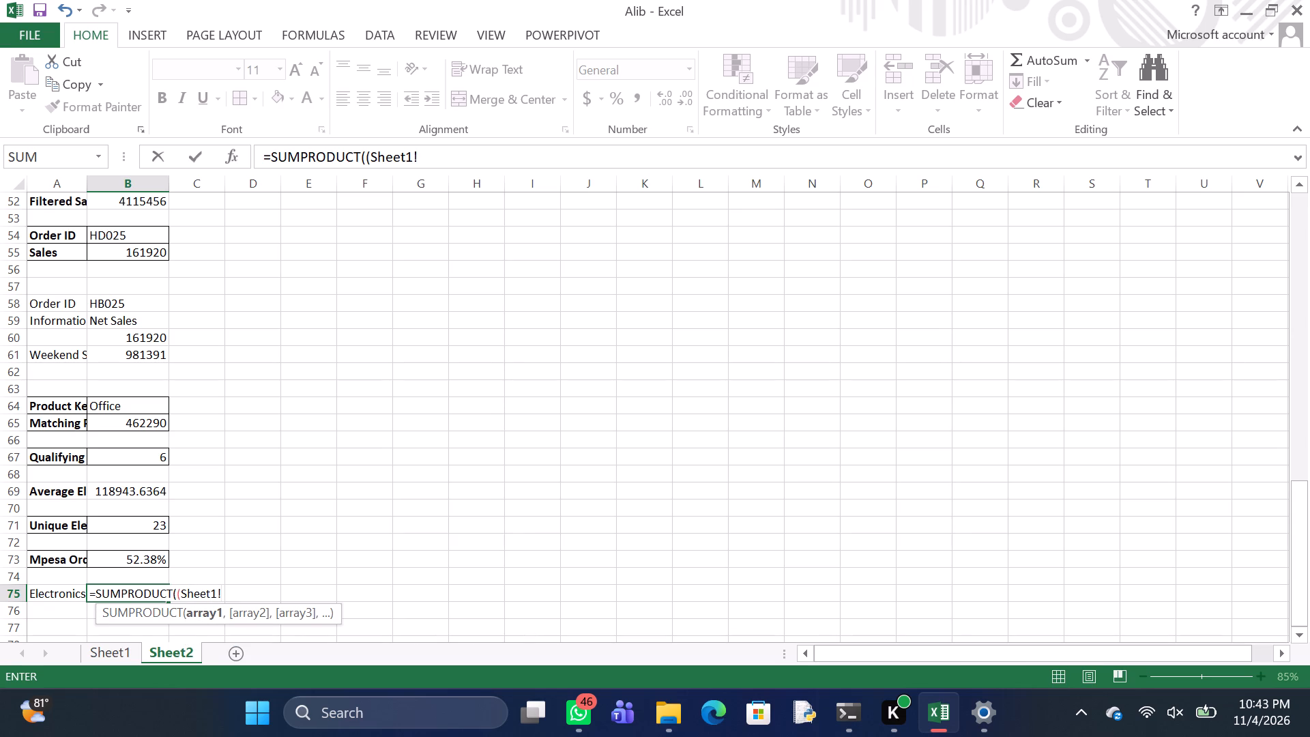
{"action": "type", "text": "$E"}
{"action": "key", "text": "shift+dollar"}
{"action": "key", "text": "2"}
{"action": "key", "text": "shift+colon"}
{"action": "type", "text": "$E"}
{"action": "key", "text": "shift+dollar"}
{"action": "type", "text": "67"}
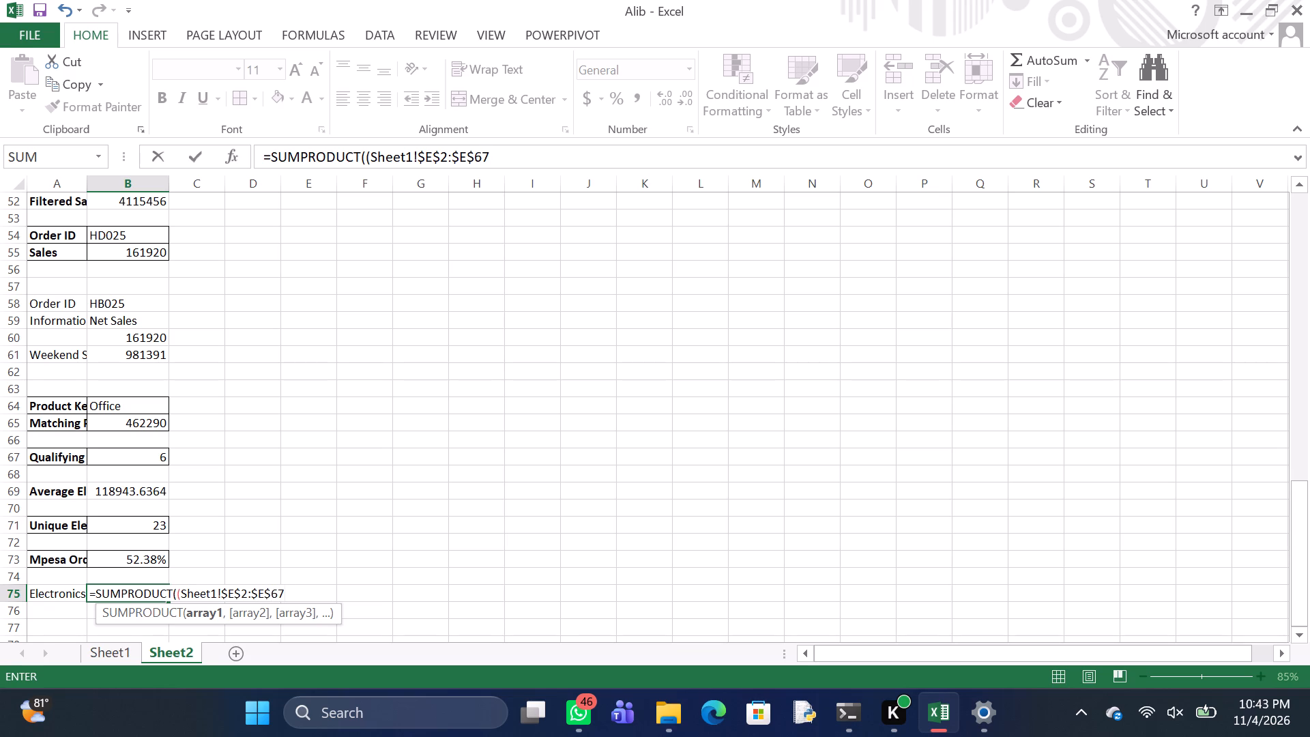
{"action": "key", "text": "equal"}
{"action": "key", "text": "shift+quotedbl"}
{"action": "key", "text": "e"}
{"action": "type", "text": "lectroni"}
{"action": "type", "text": "cs"}
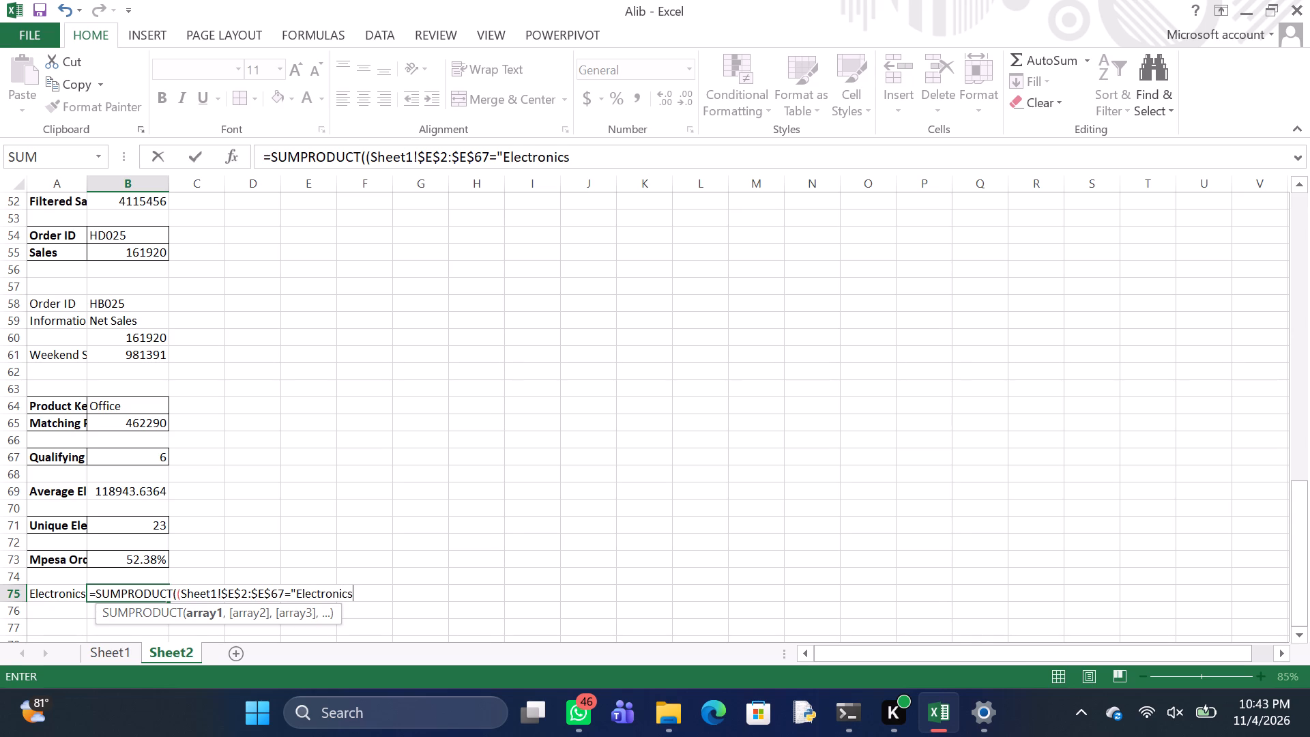
{"action": "key", "text": "shift+quotedbl"}
{"action": "key", "text": "shift+parenright"}
Multiply the Electronics condition by Sheet1!$N$2:$N$67 and close the SUMPRODUCT function in the B75 formula.
{"action": "key", "text": "shift+asterisk"}
{"action": "key", "text": "s"}
{"action": "type", "text": "heet1"}
{"action": "key", "text": "shift+exclam"}
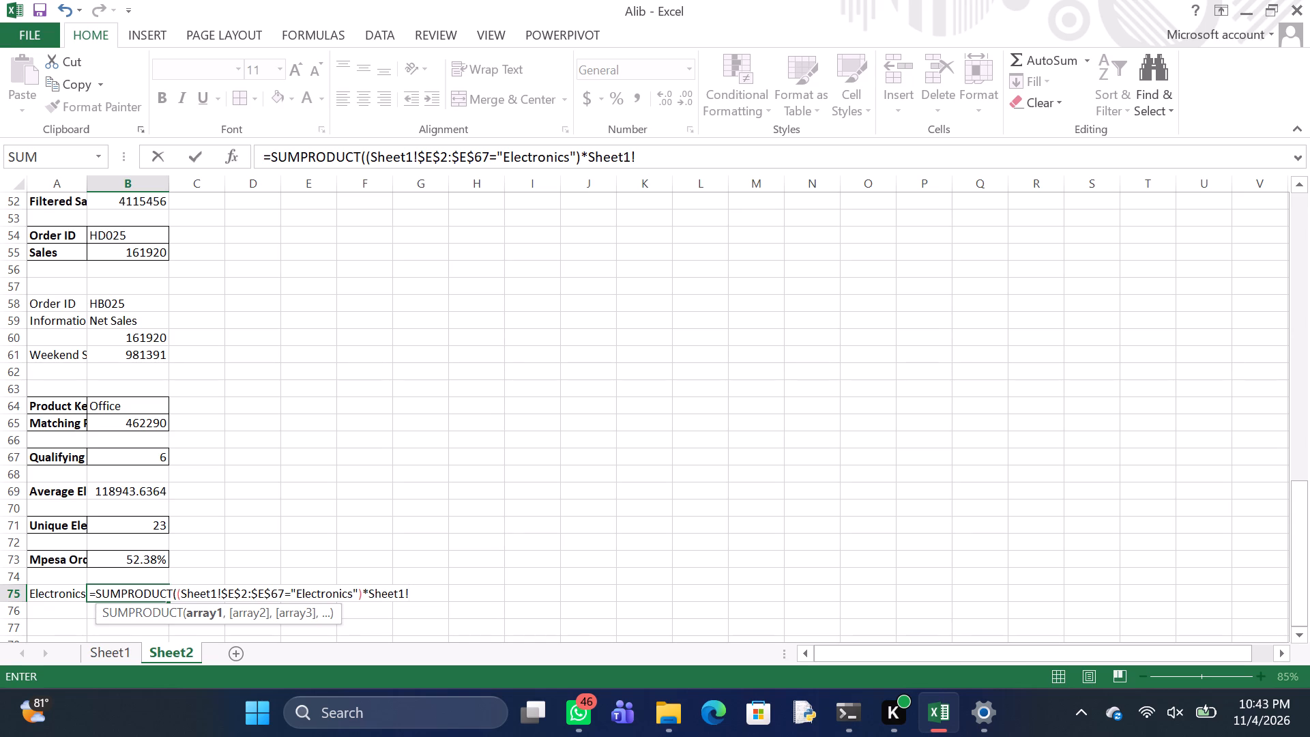
{"action": "key", "text": "shift+dollar"}
{"action": "key", "text": "n"}
{"action": "key", "text": "shift+dollar"}
{"action": "key", "text": "2"}
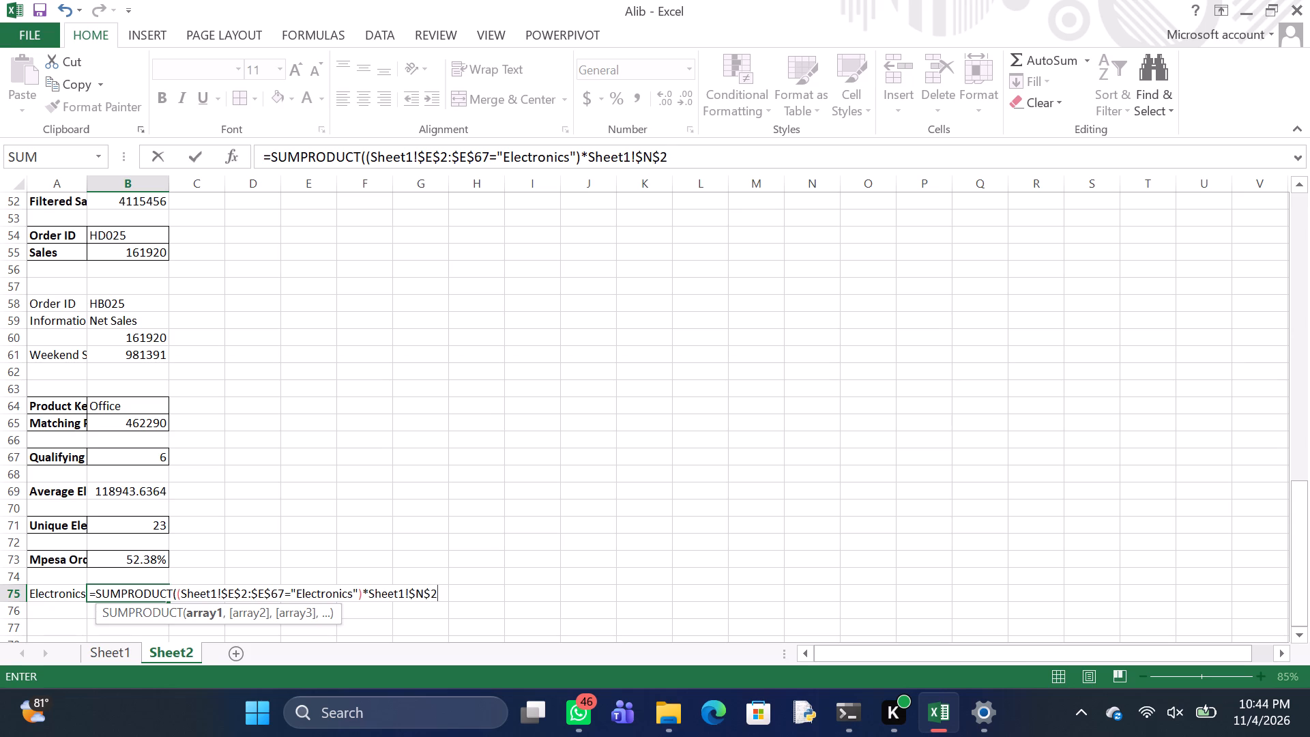
{"action": "key", "text": "shift+colon"}
{"action": "key", "text": "shift+dollar"}
{"action": "key", "text": "n"}
{"action": "key", "text": "shift+dollar"}
{"action": "key", "text": "6"}
{"action": "key", "text": "7"}
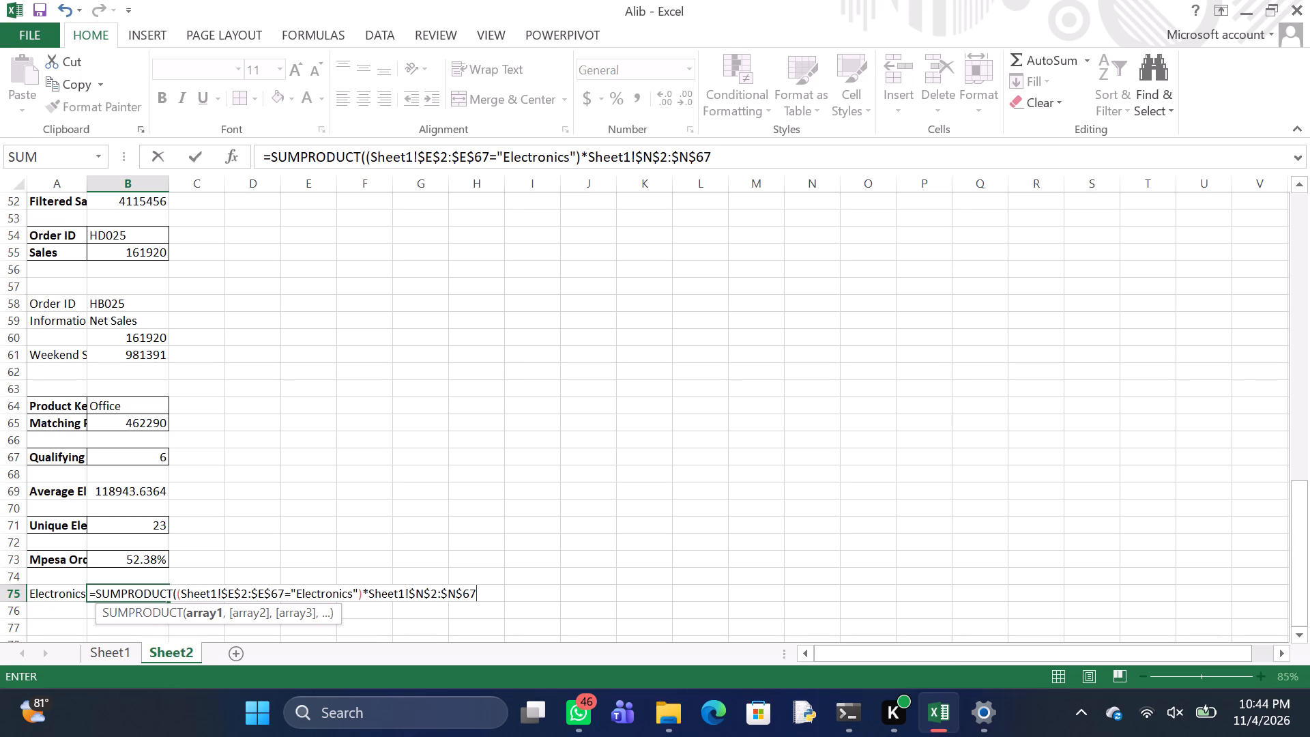
{"action": "key", "text": "shift+parenright"}
Divide the B75 SUMPRODUCT by a COUNTIF function with Sheet1!$E$2:$E$67 as its range.
{"action": "key", "text": "slash"}
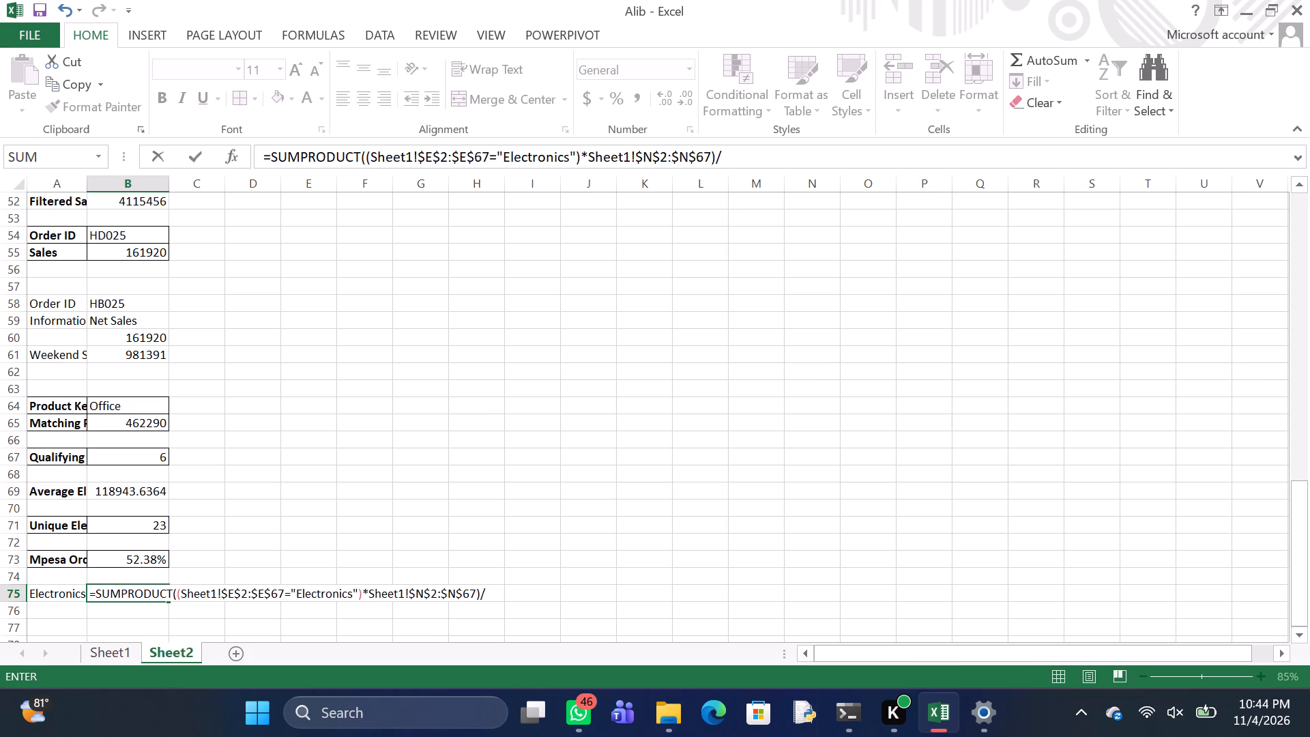
{"action": "type", "text": "COUNTIF"}
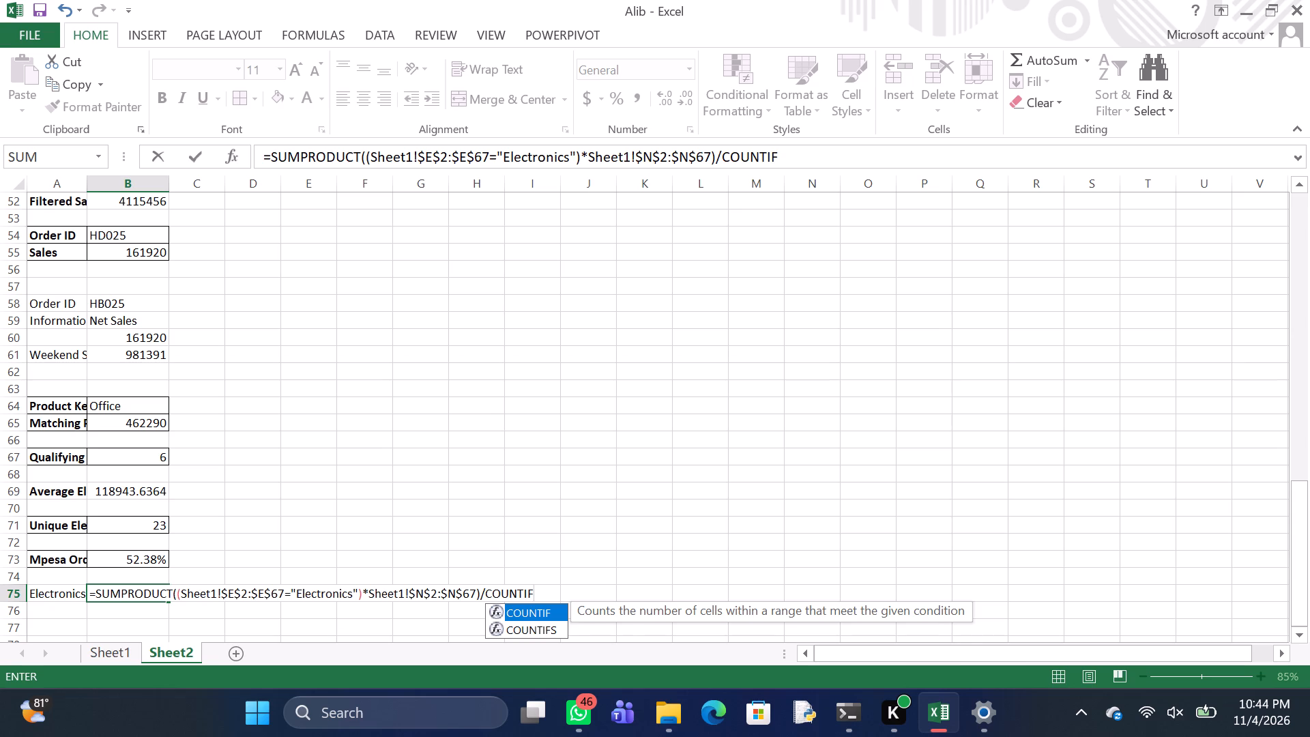
{"action": "type", "text": "(S"}
{"action": "type", "text": "heet"}
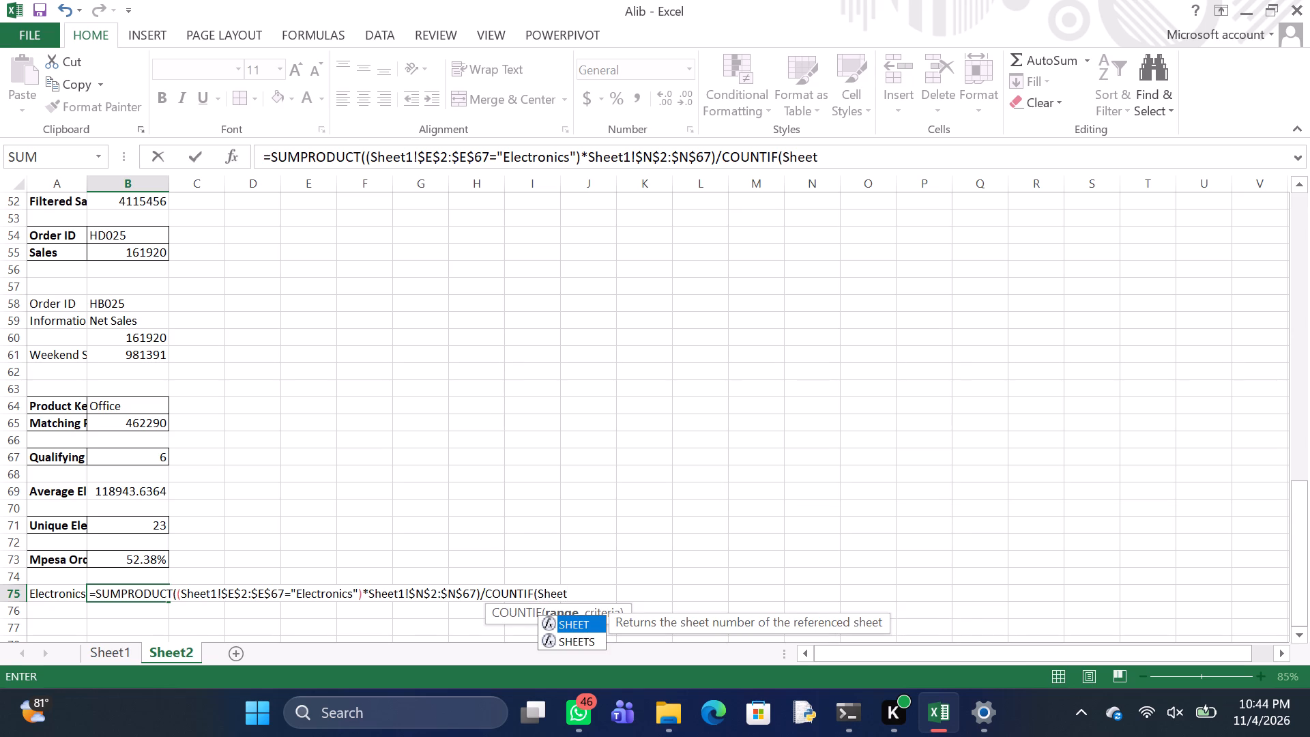
{"action": "key", "text": "1"}
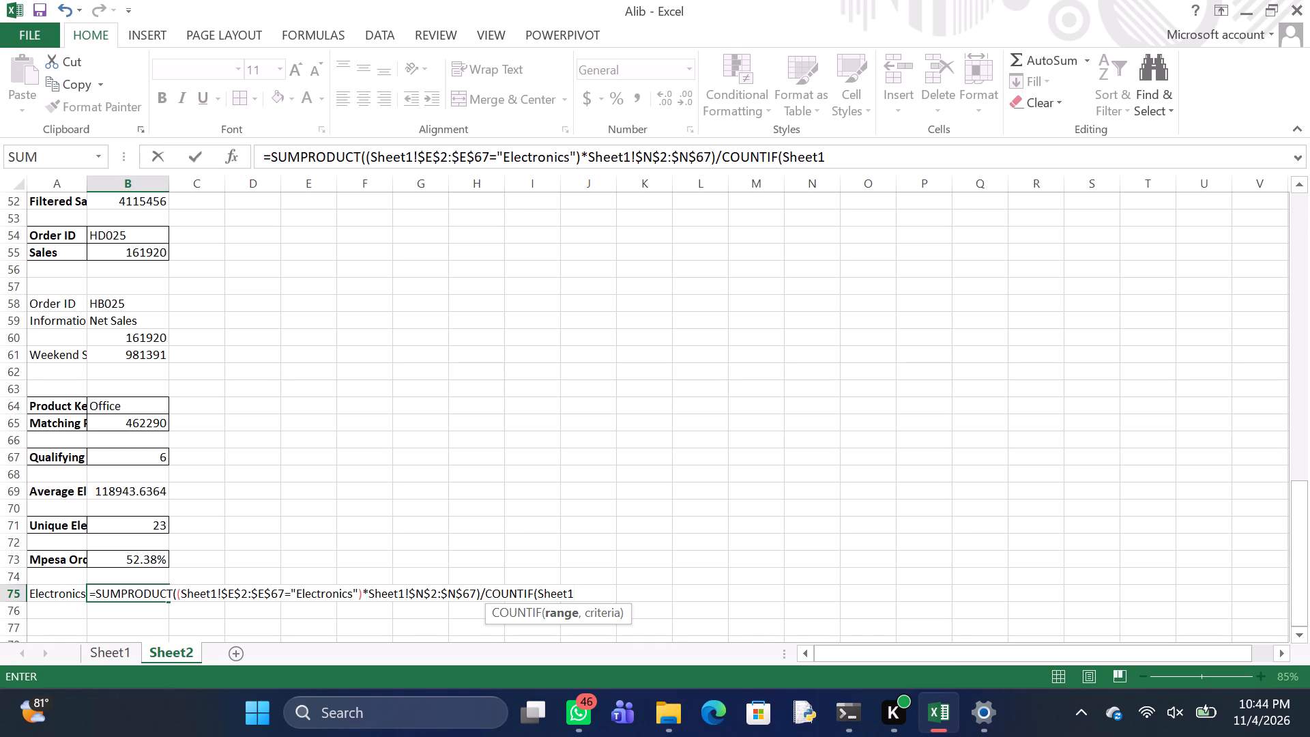
{"action": "key", "text": "shift+exclam"}
{"action": "key", "text": "shift+dollar"}
{"action": "key", "text": "e"}
{"action": "key", "text": "shift+dollar"}
{"action": "key", "text": "2"}
{"action": "key", "text": "shift+colon"}
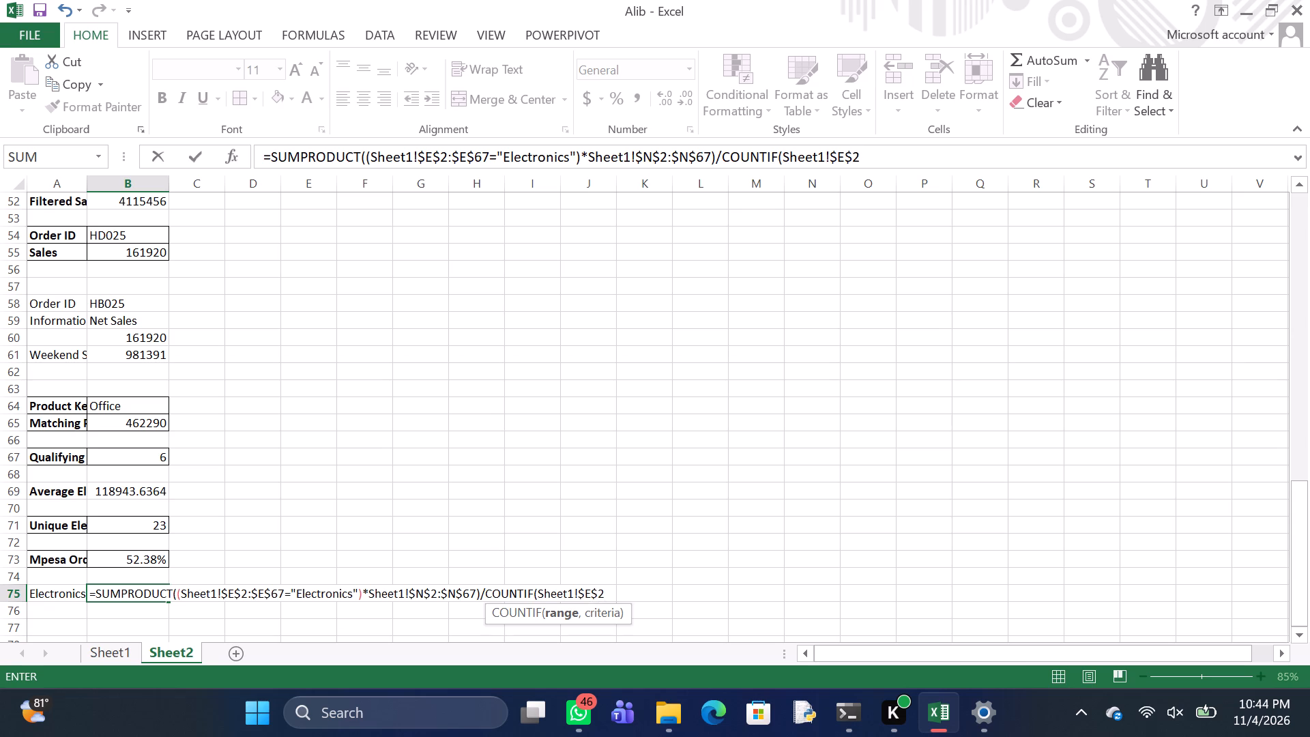
{"action": "type", "text": "$E"}
{"action": "key", "text": "shift+dollar"}
{"action": "type", "text": "67"}
{"action": "key", "text": "comma"}
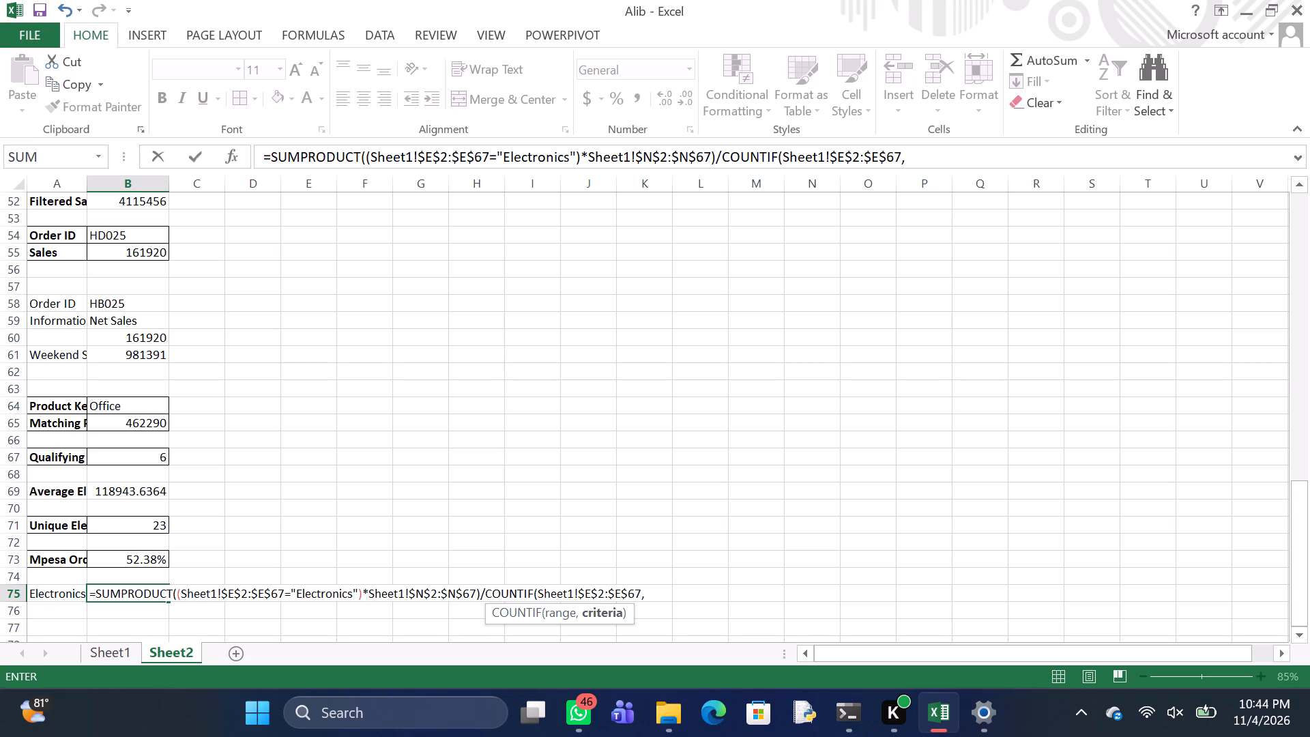
Add "Electronics" as the COUNTIF criterion, close the function and commit the B75 formula.
{"action": "key", "text": "shift+quotedbl"}
{"action": "key", "text": "e"}
{"action": "type", "text": "le"}
{"action": "type", "text": "ctronis"}
{"action": "key", "text": "BackSpace"}
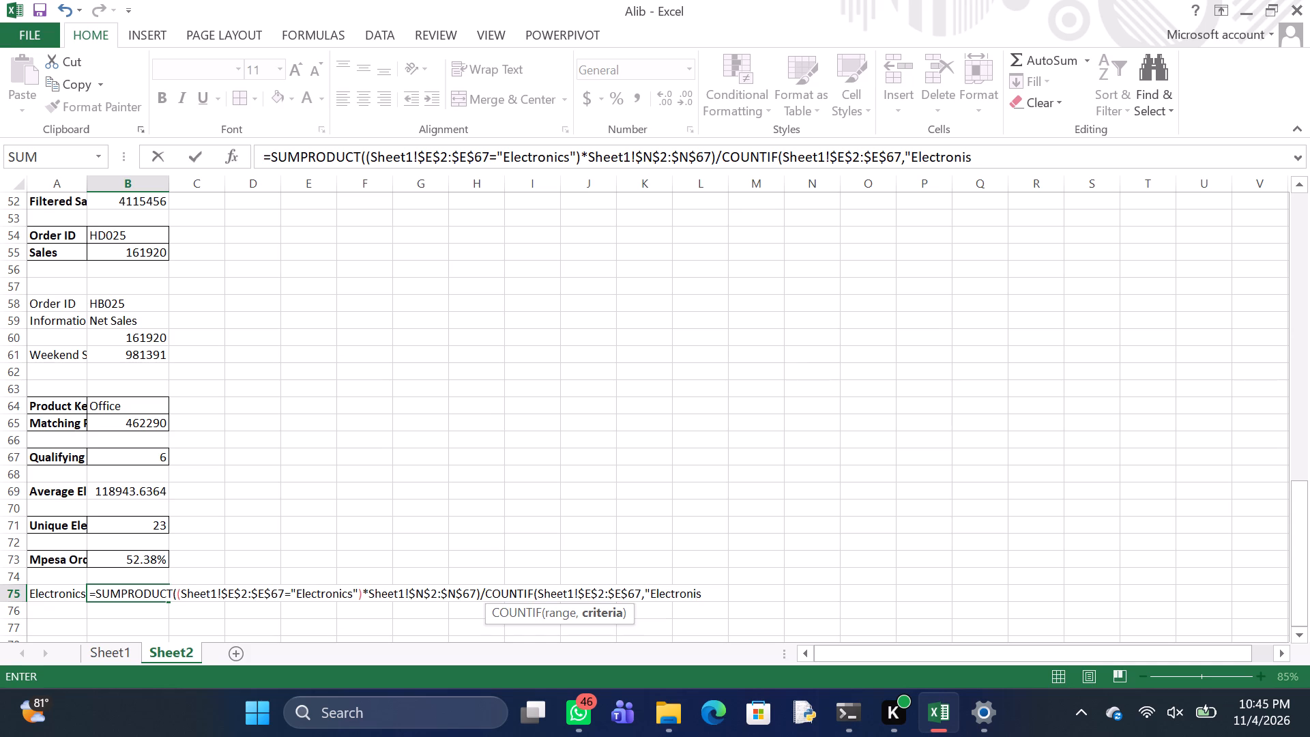
{"action": "type", "text": "cs"}
{"action": "type", "text": "\")"}
{"action": "key", "text": "Return"}
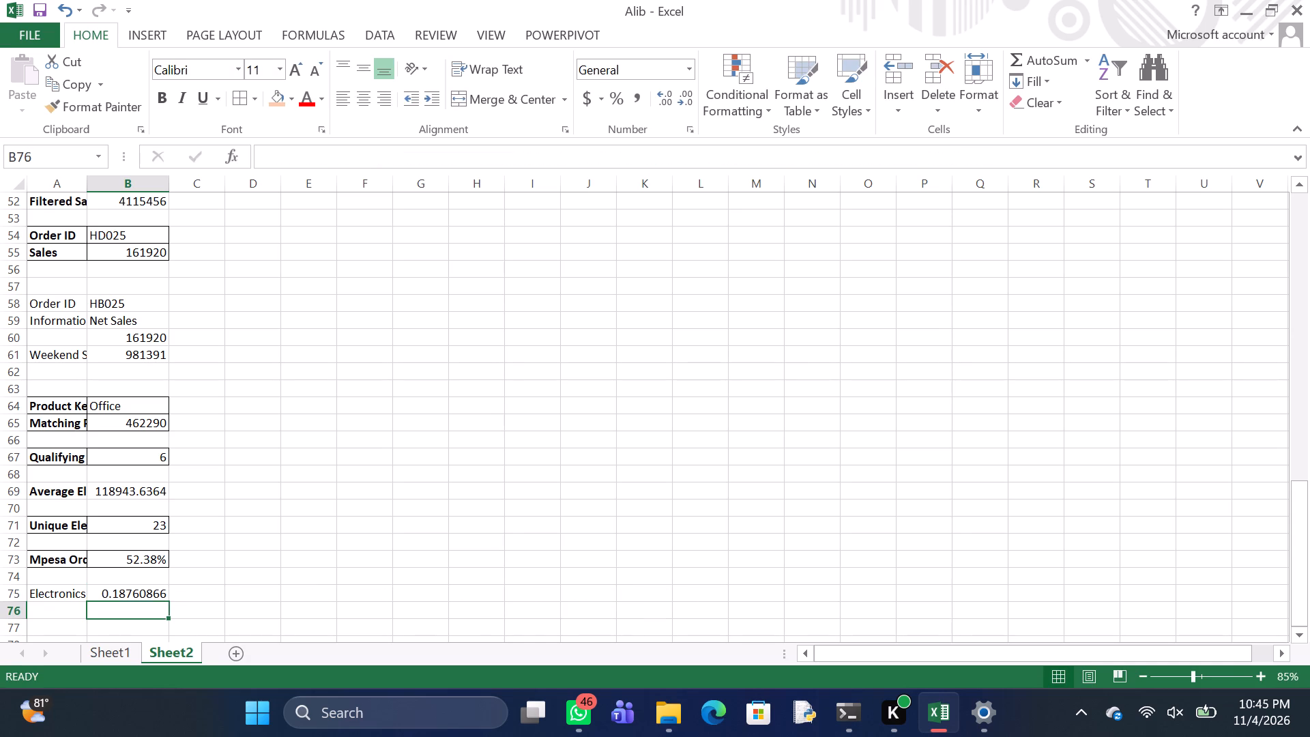
Format the Electronics average profit margin in B75 as a percentage with two decimal places.
{"action": "left_click", "coordinate": [132, 596]}
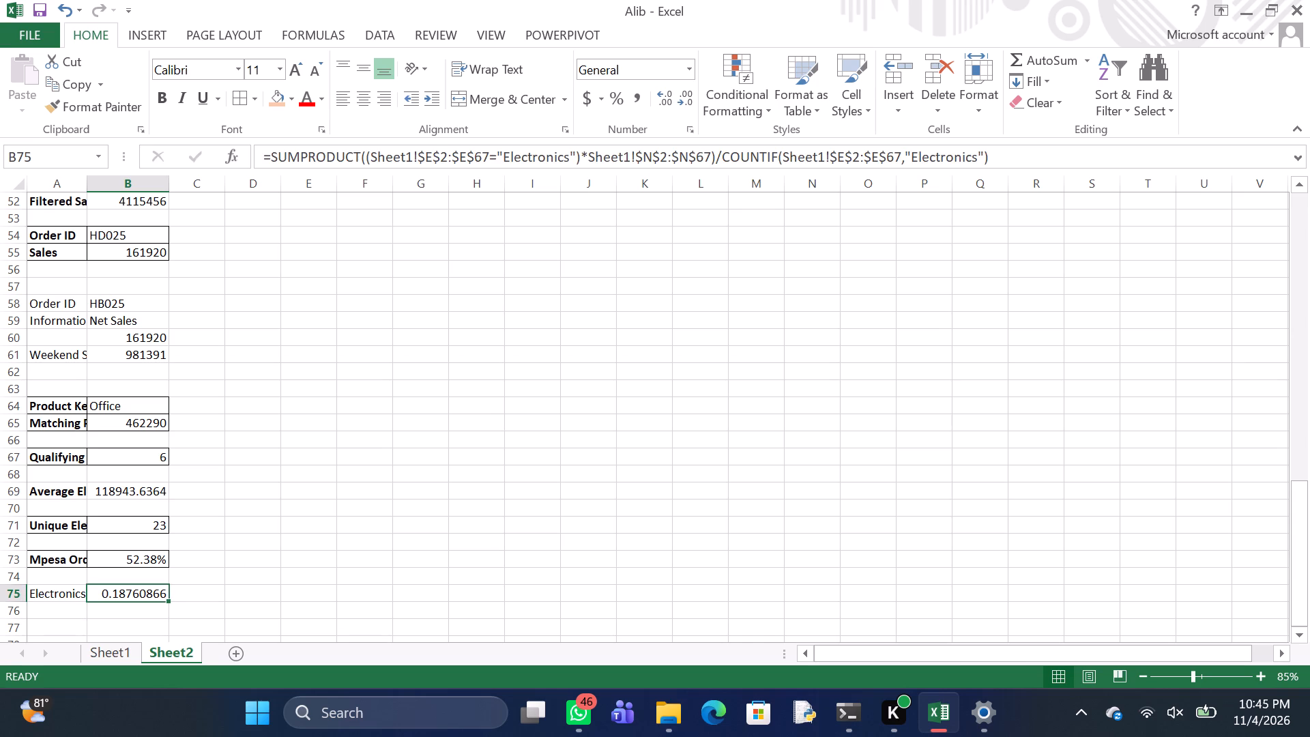
{"action": "left_click", "coordinate": [613, 93]}
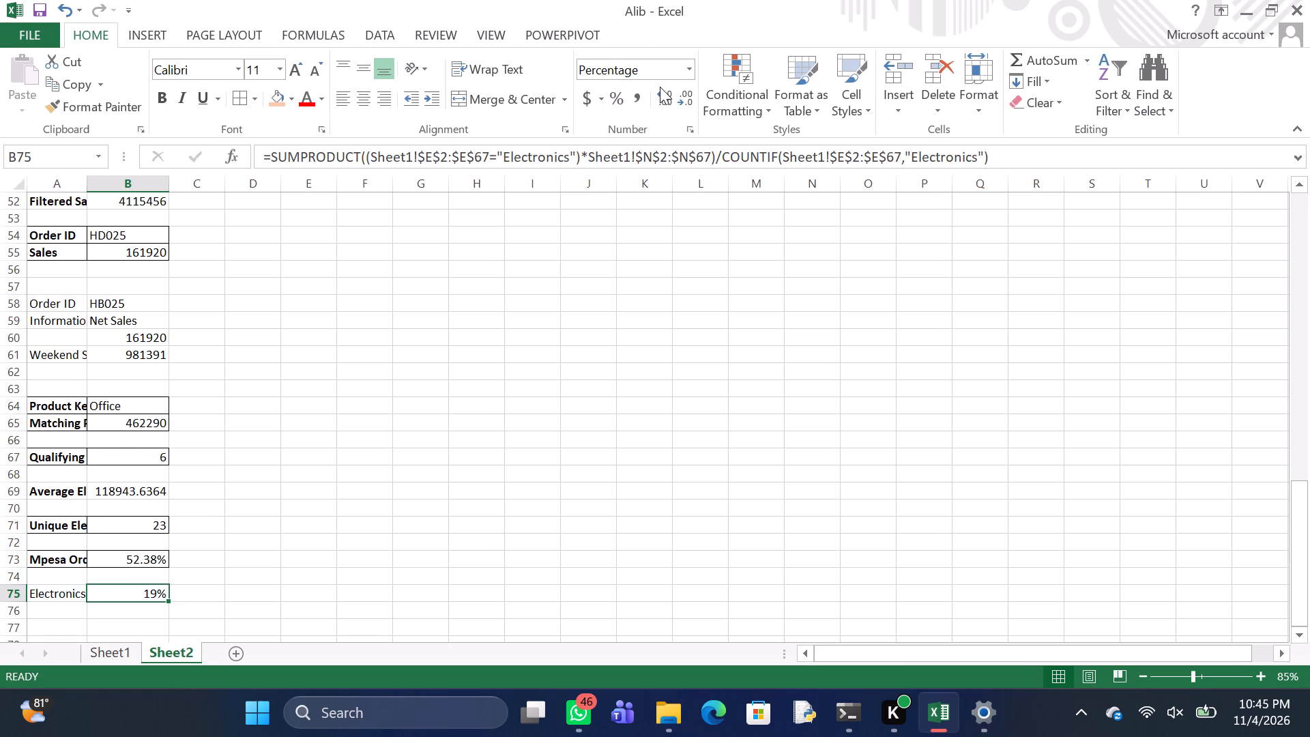
{"action": "left_click", "coordinate": [660, 87]}
{"action": "left_click", "coordinate": [660, 87]}
{"action": "left_click", "coordinate": [660, 87]}
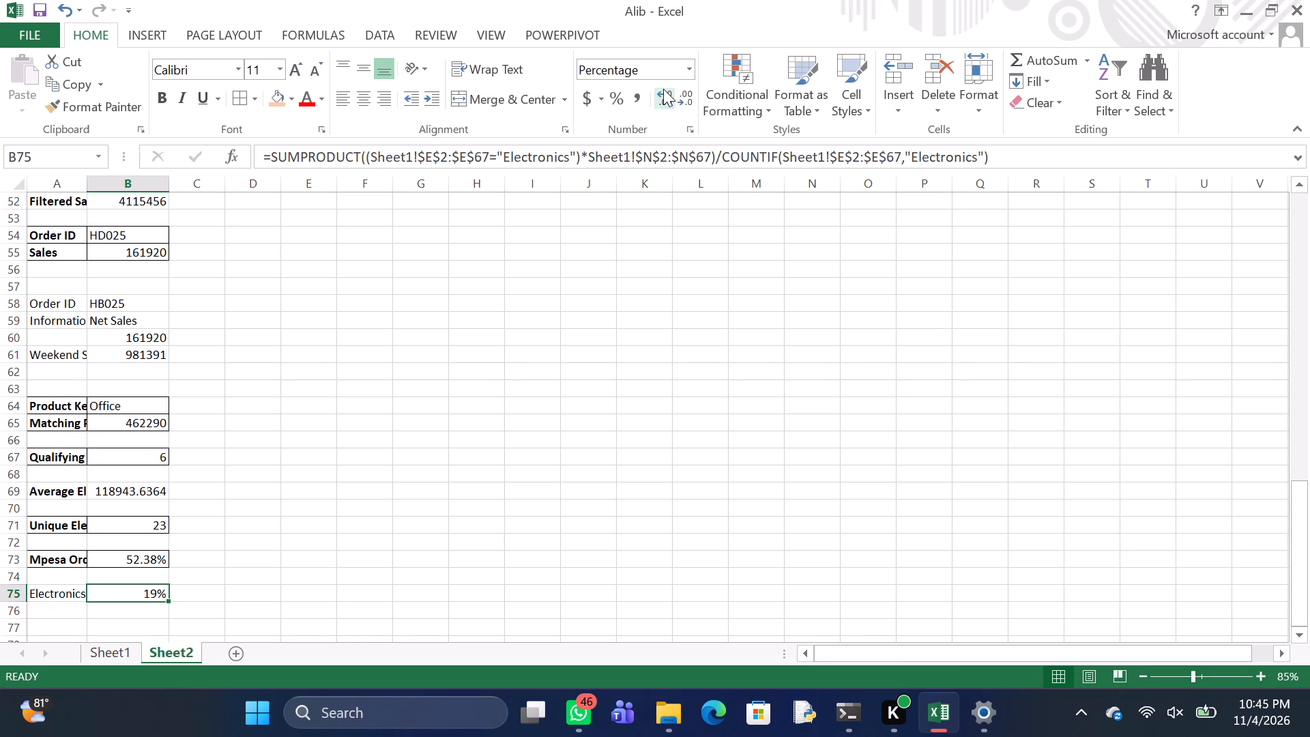
{"action": "left_click", "coordinate": [663, 92]}
{"action": "left_click", "coordinate": [663, 92]}
Apply borders to the Electronics average profit margin row, cells A75:B75.
{"action": "key", "text": "ctrl+a"}
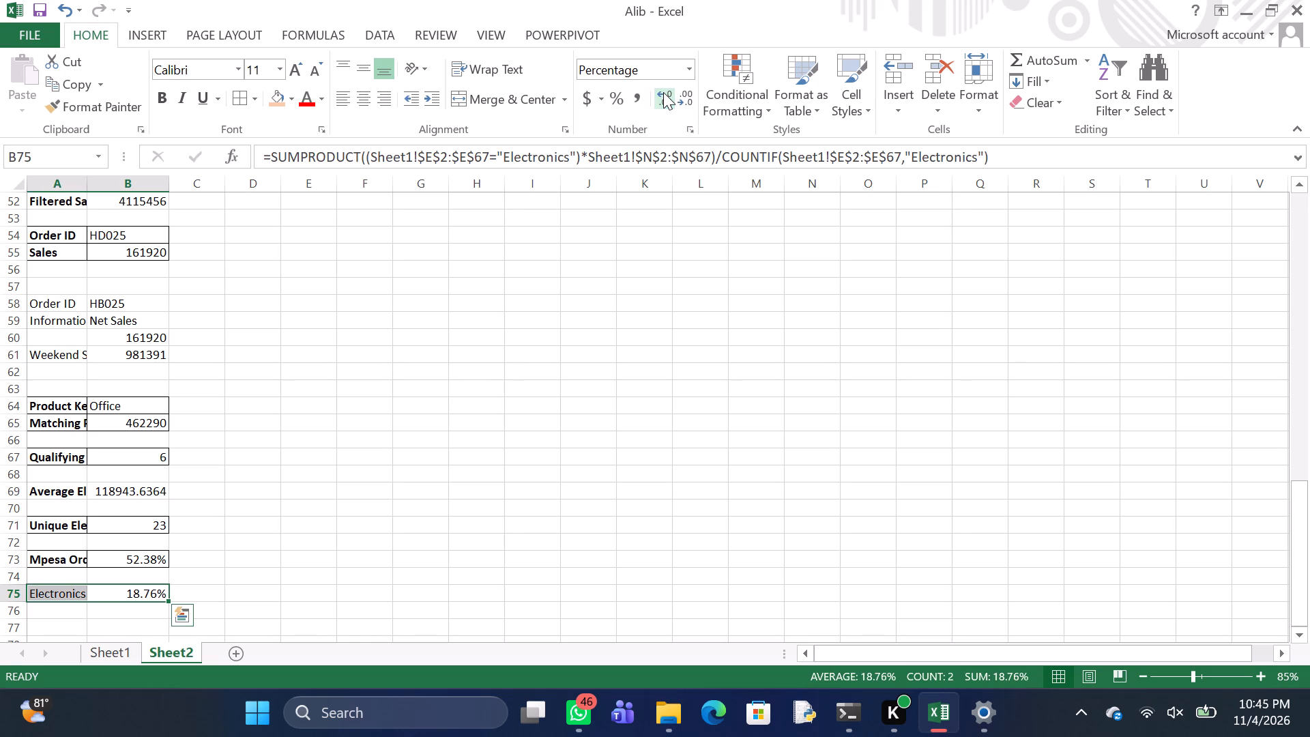
{"action": "left_click", "coordinate": [238, 101]}
Enter the label "Product" in A77.
{"action": "scroll", "coordinate": [168, 341], "scroll_direction": "down", "scroll_amount": 2}
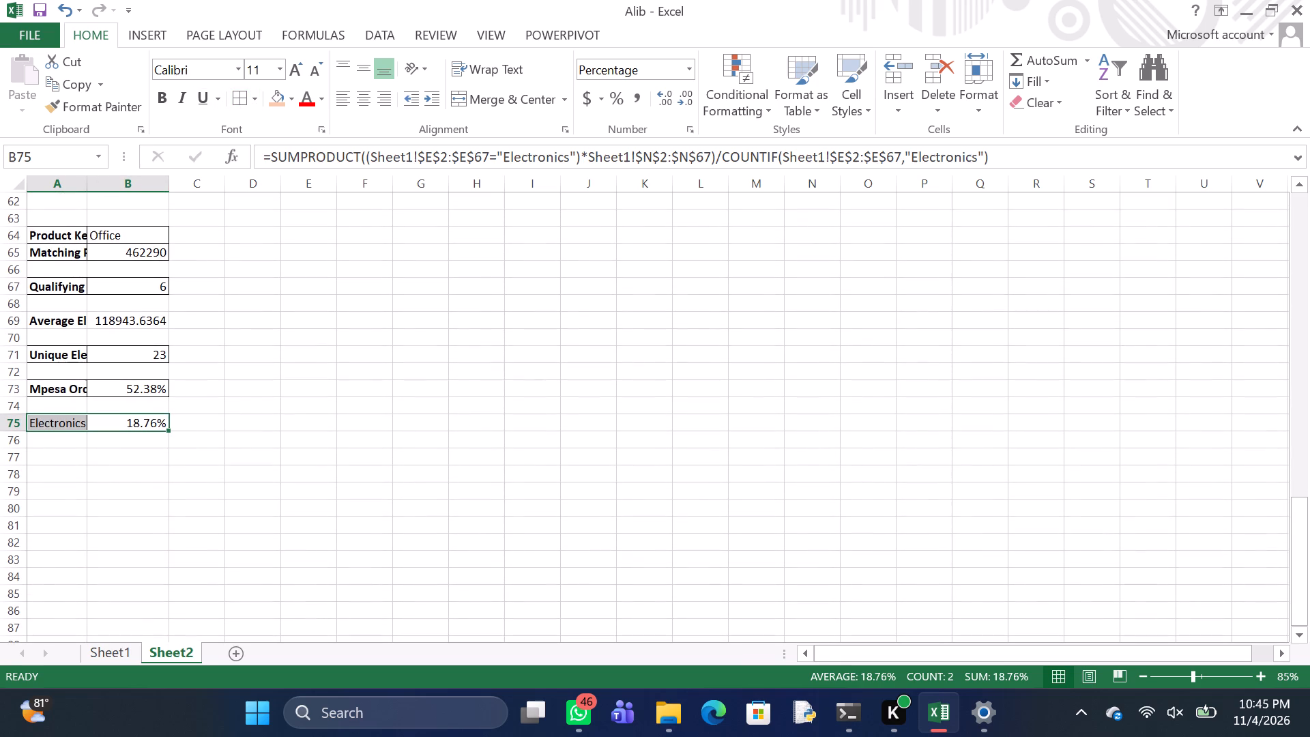
{"action": "left_click", "coordinate": [52, 459]}
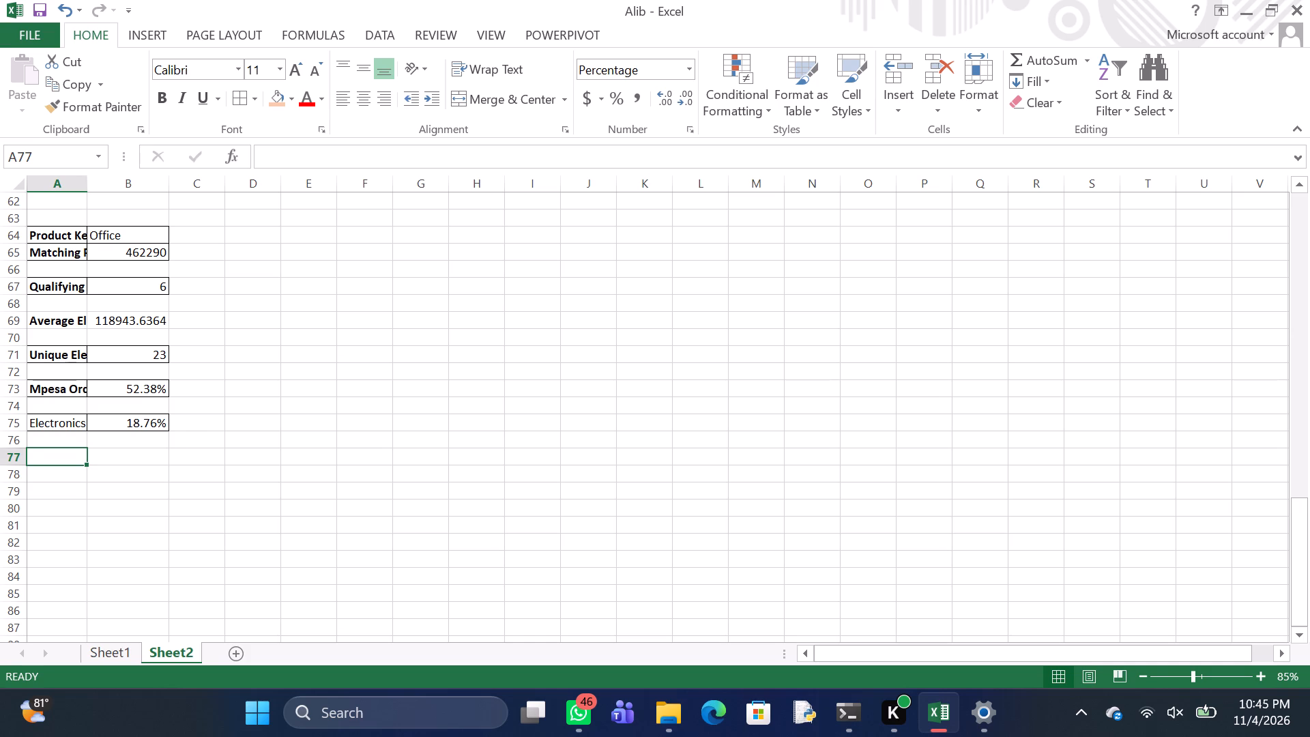
{"action": "key", "text": "p"}
{"action": "type", "text": "roduct"}
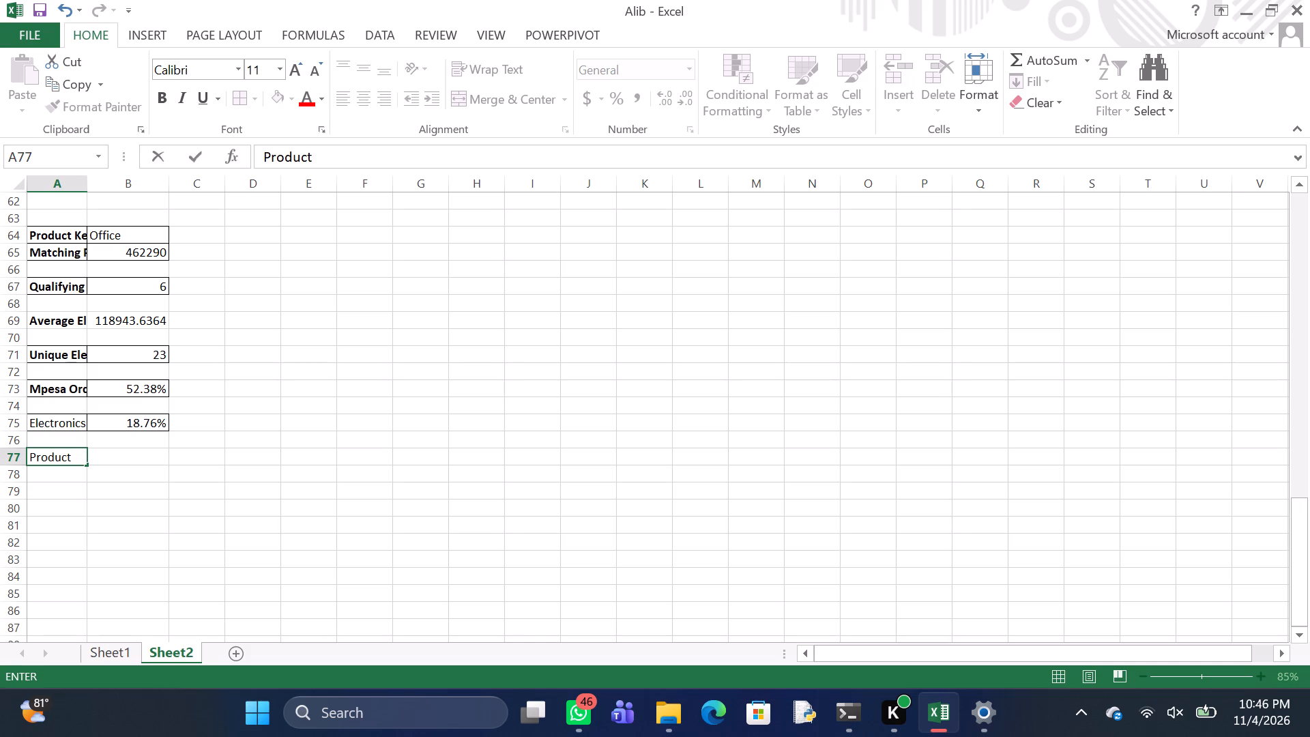
{"action": "key", "text": "Return"}
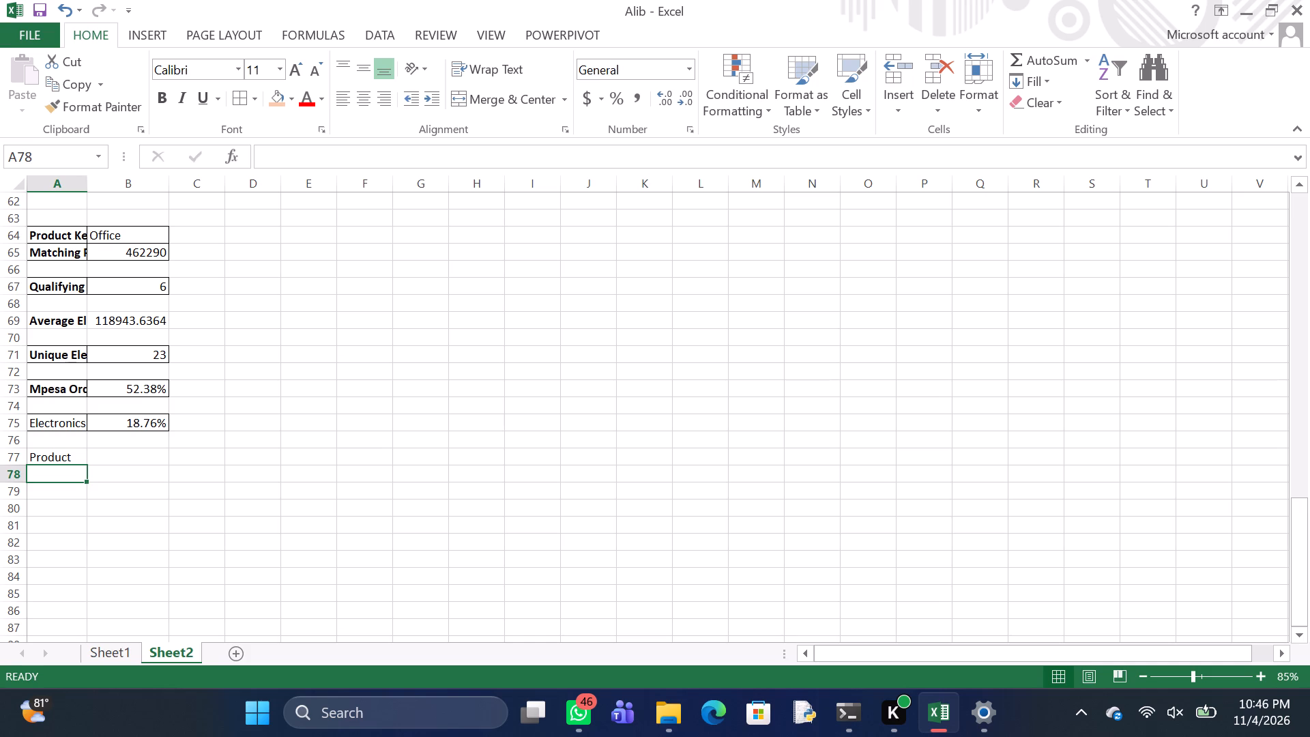
Enter the label "Highest Laptop Sale" in A78.
{"action": "key", "text": "h"}
{"action": "type", "text": "ighest"}
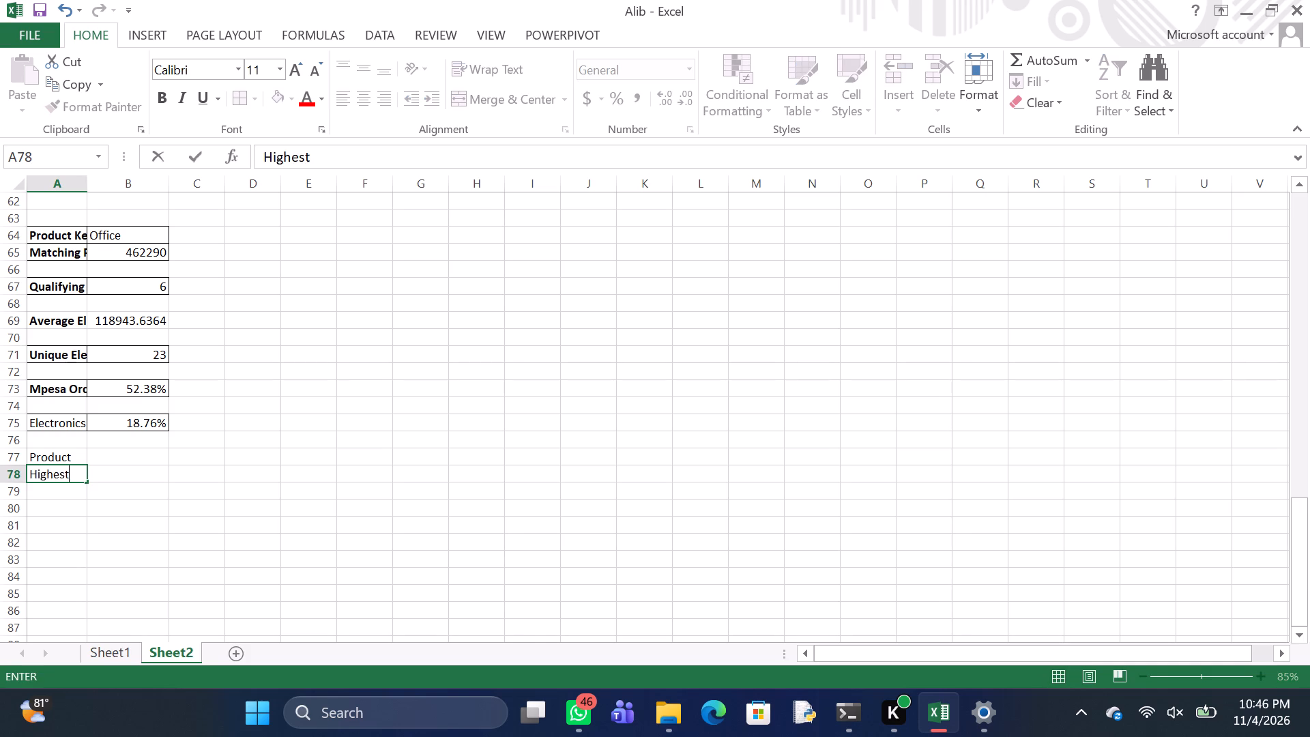
{"action": "key", "text": "space"}
{"action": "key", "text": "l"}
{"action": "type", "text": "aptop"}
{"action": "key", "text": "space"}
{"action": "key", "text": "s"}
{"action": "type", "text": "ale"}
{"action": "key", "text": "Return"}
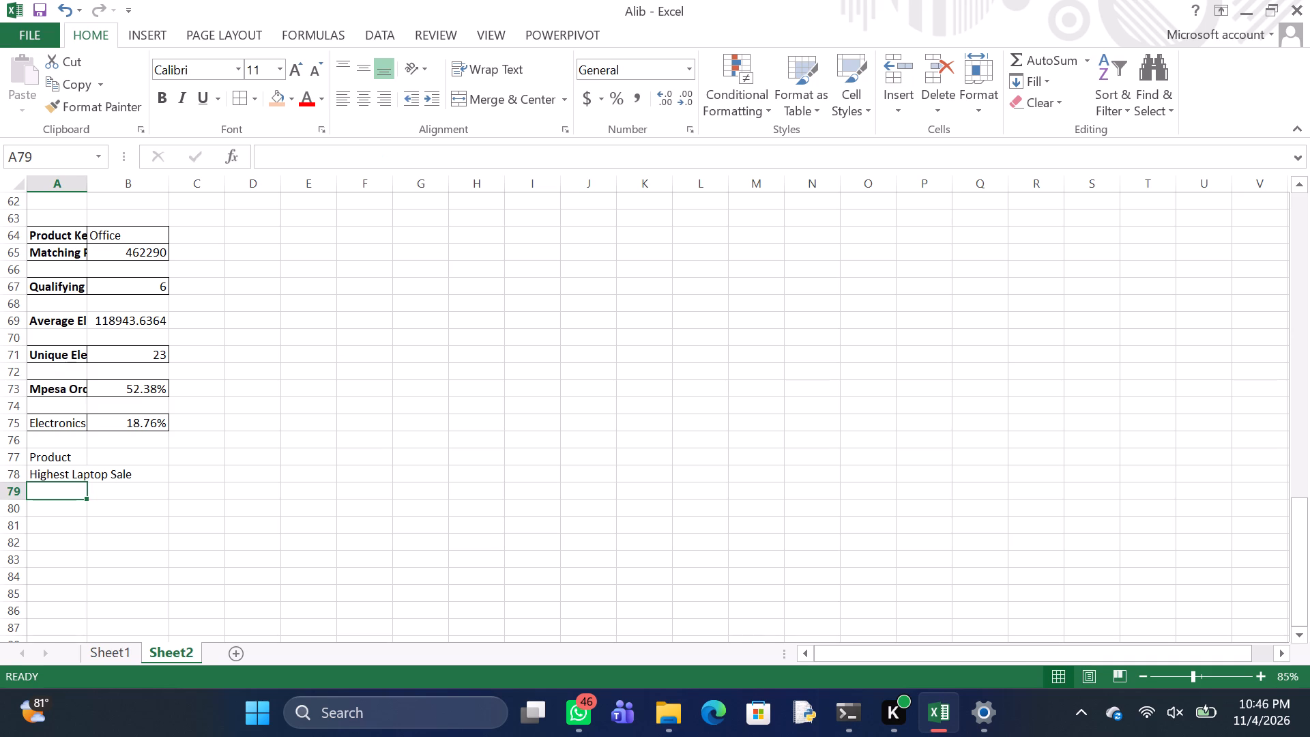
Enter "Laptop" as the product value in B77.
{"action": "left_click", "coordinate": [126, 460]}
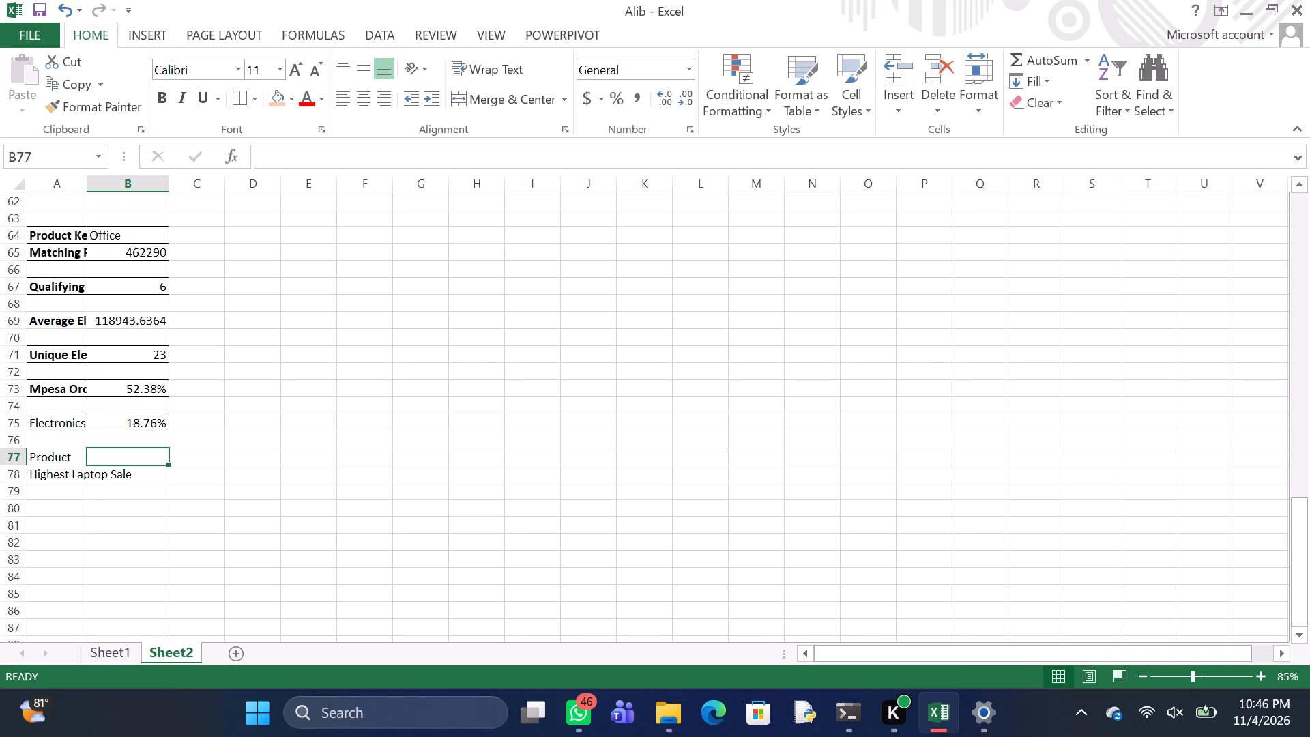
{"action": "key", "text": "l"}
{"action": "type", "text": "aptop"}
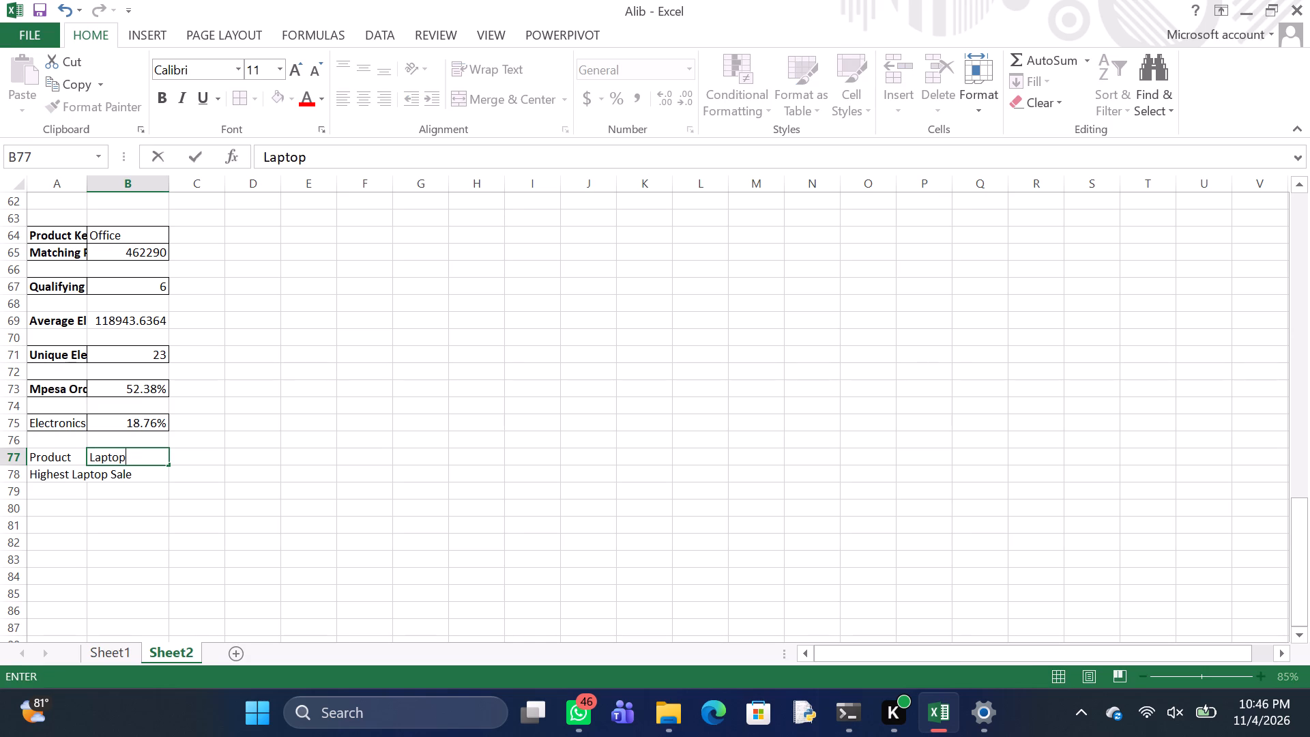
{"action": "key", "text": "Return"}
{"action": "key", "text": "Return"}
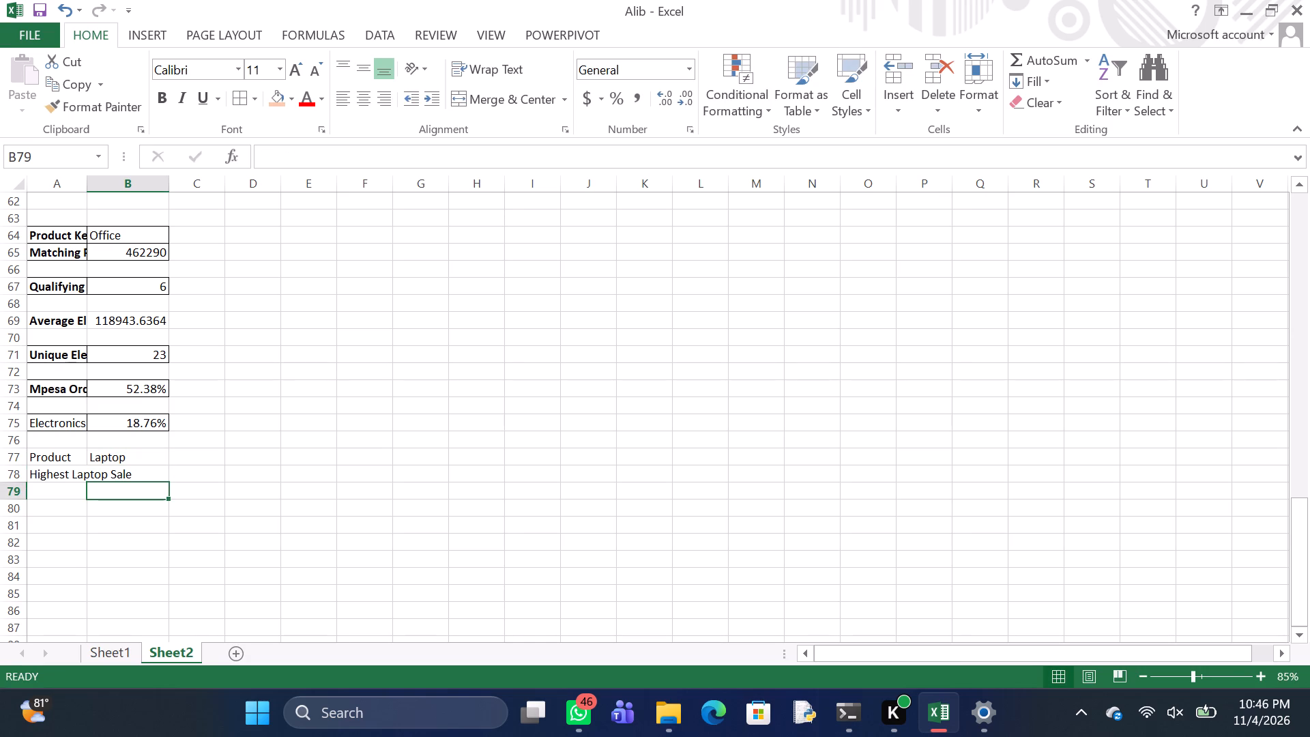
Enter the formula =MAX(IF(Sheet1!$D$2:$D$67=B77,Sheet1!$K$2:$K$67)) in B78.
{"action": "left_click", "coordinate": [132, 475]}
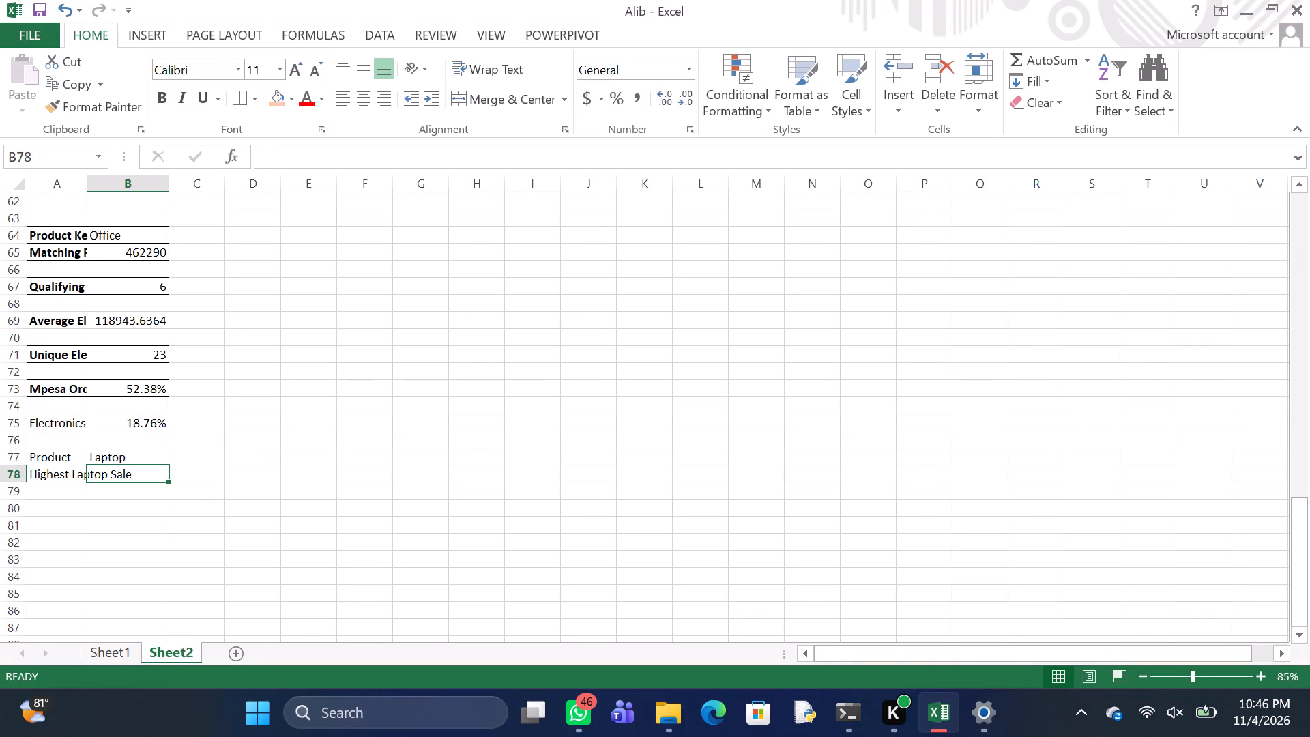
{"action": "key", "text": "equal"}
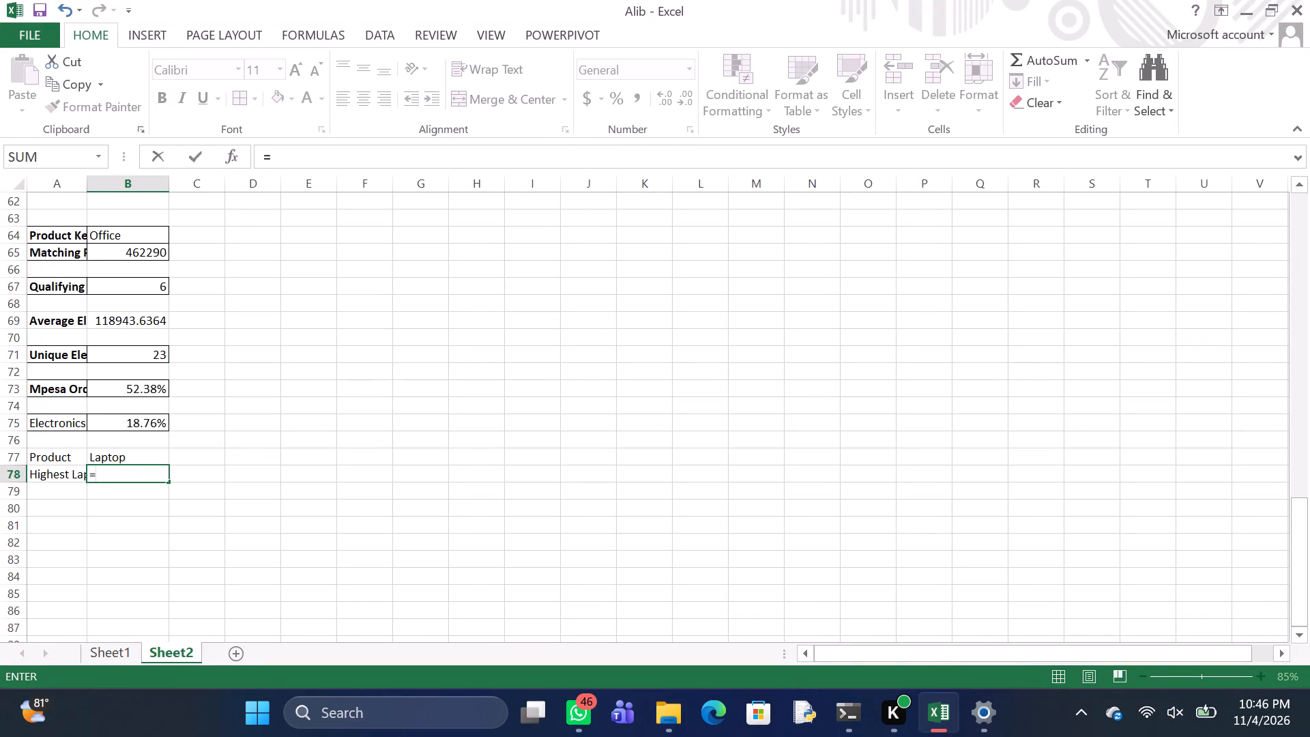
{"action": "type", "text": "MAX"}
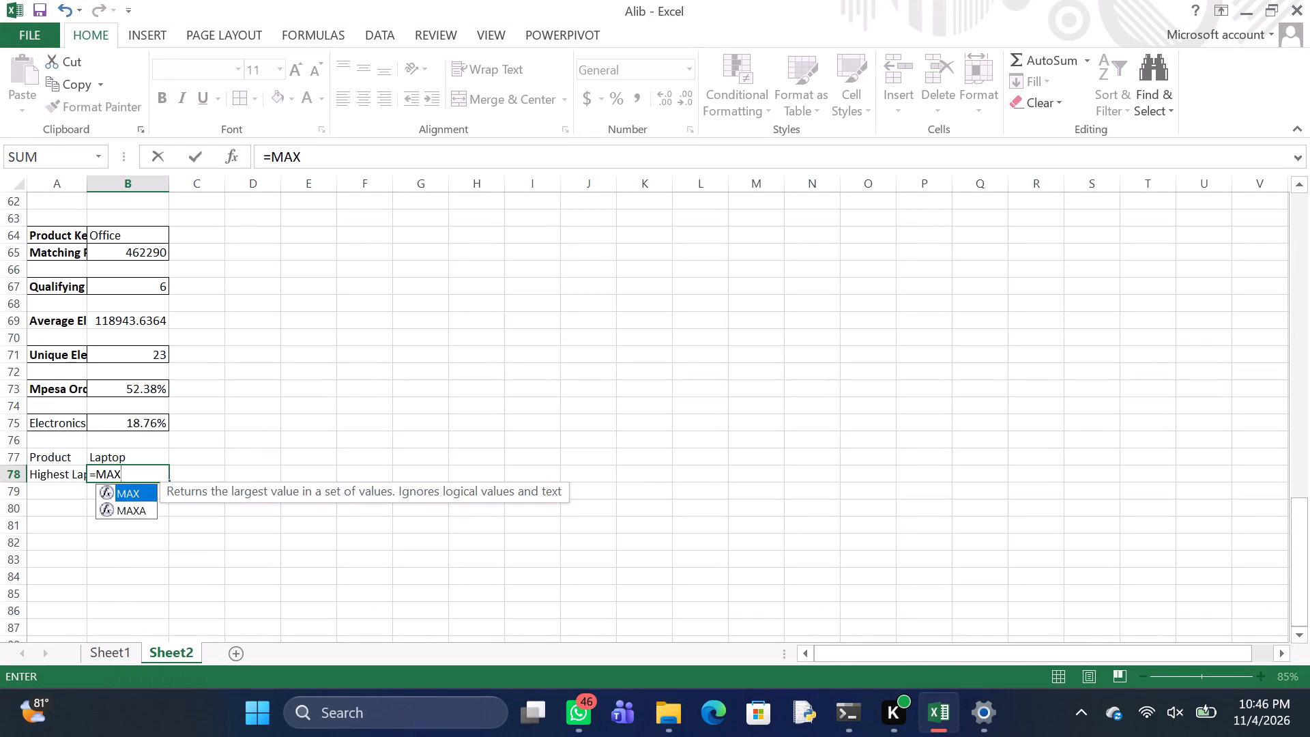
{"action": "key", "text": "shift+parenleft"}
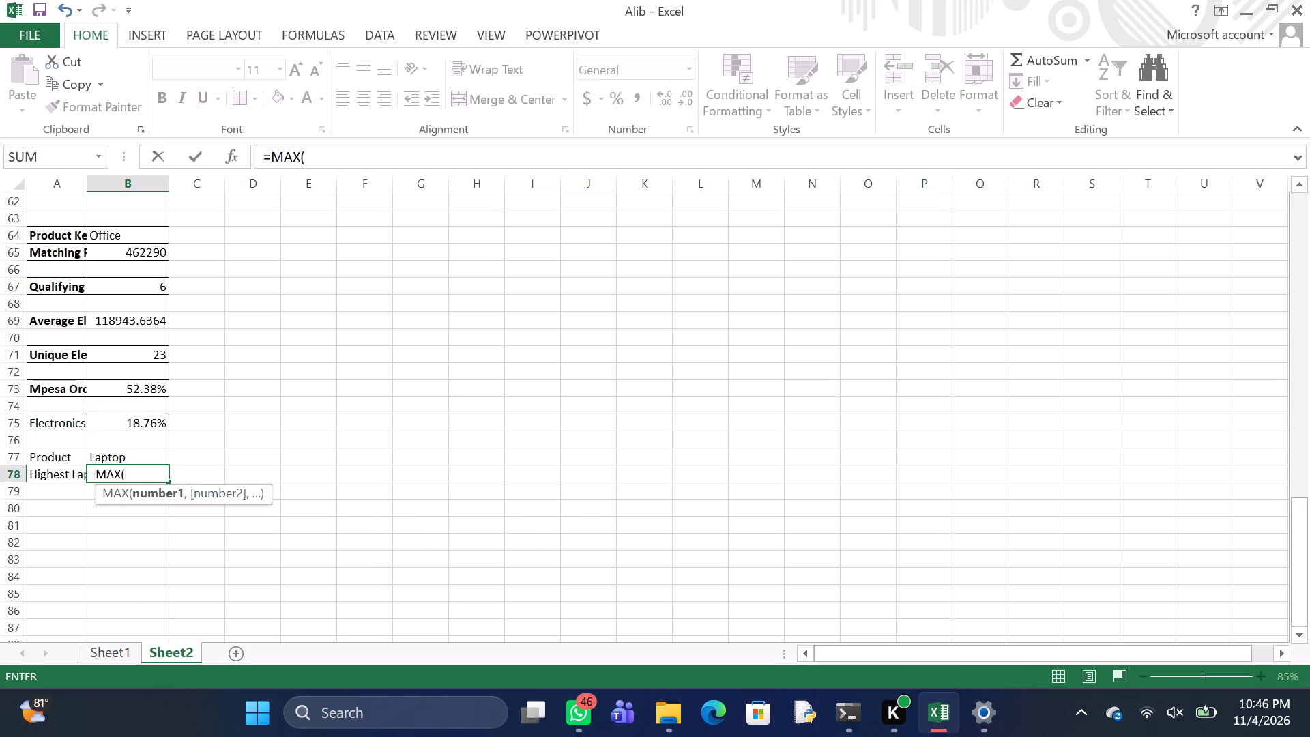
{"action": "key", "text": "i"}
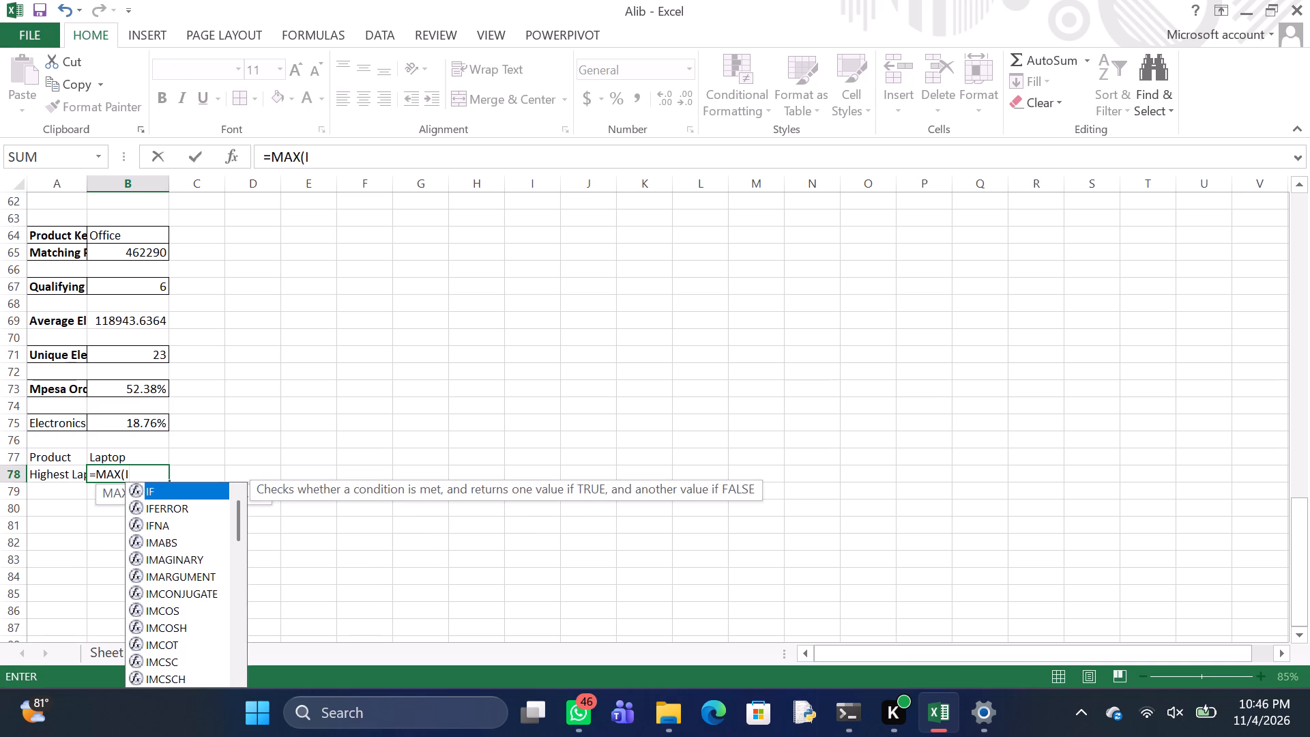
{"action": "key", "text": "f"}
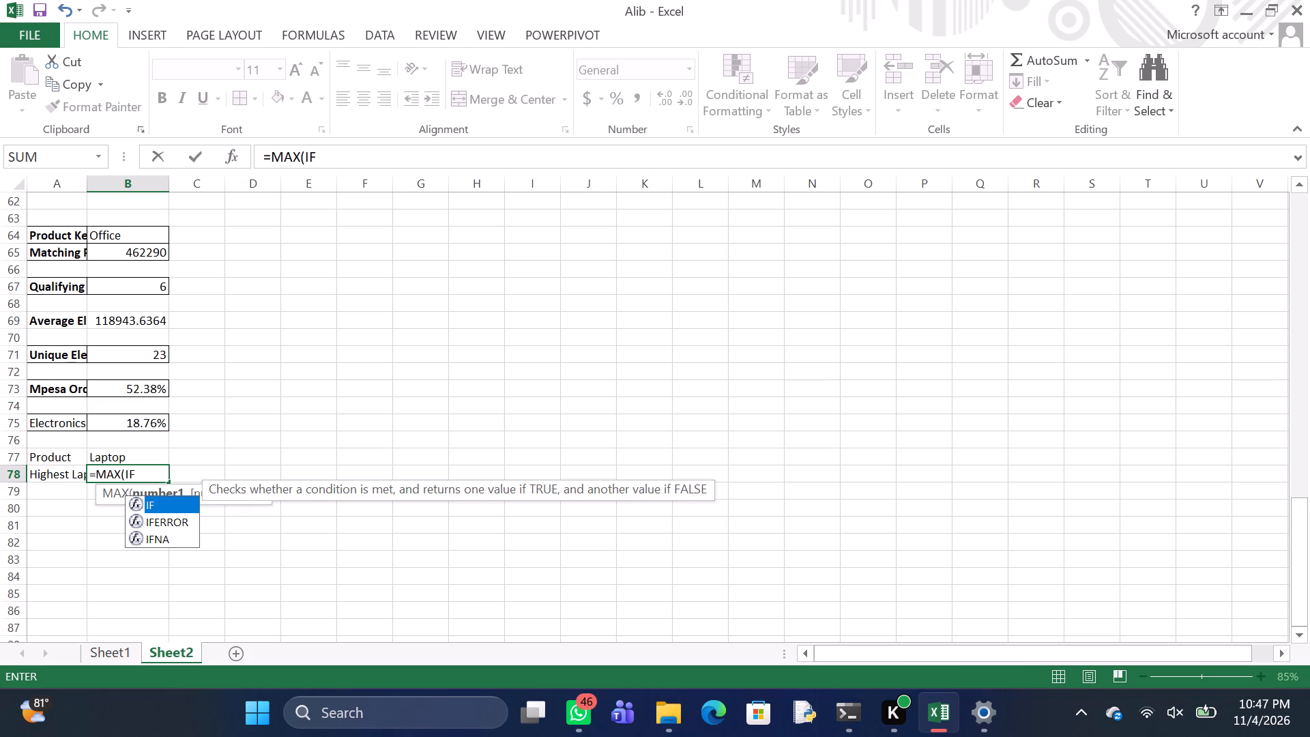
{"action": "key", "text": "shift+parenleft"}
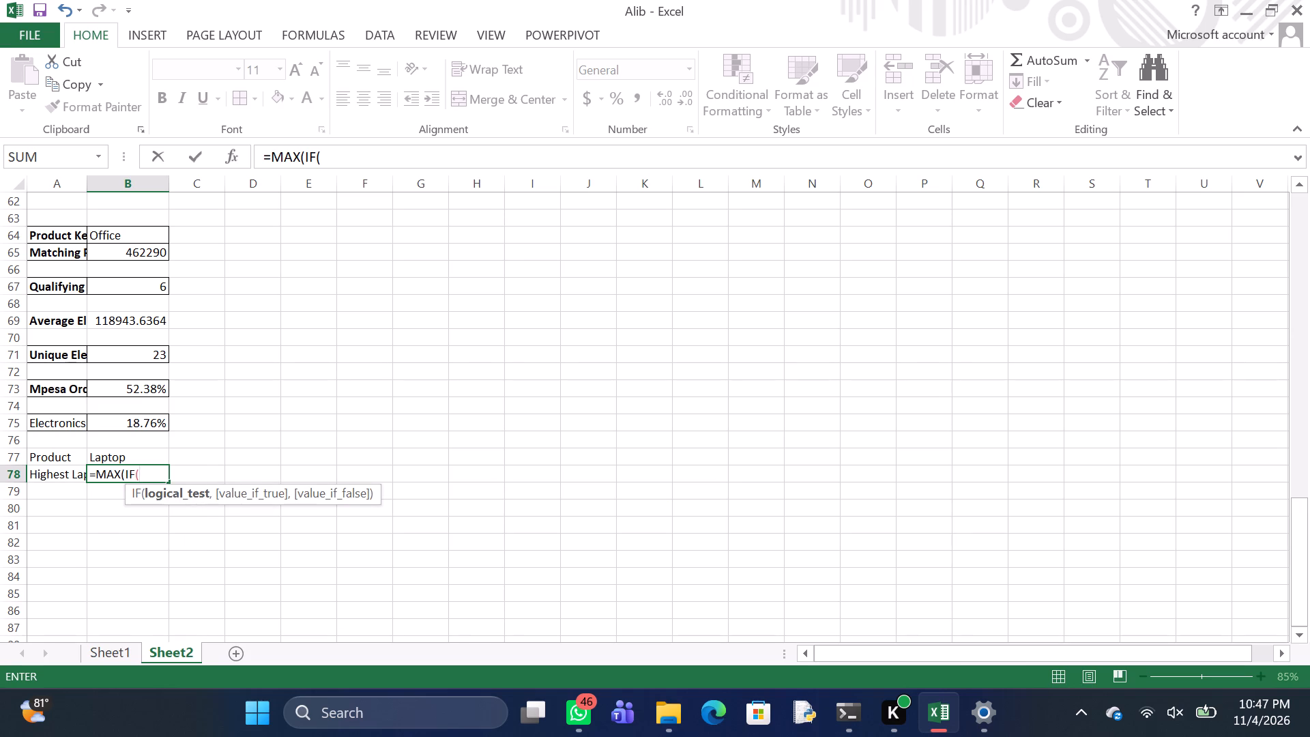
{"action": "key", "text": "s"}
{"action": "type", "text": "heet1"}
{"action": "key", "text": "shift+exclam"}
{"action": "type", "text": "$D"}
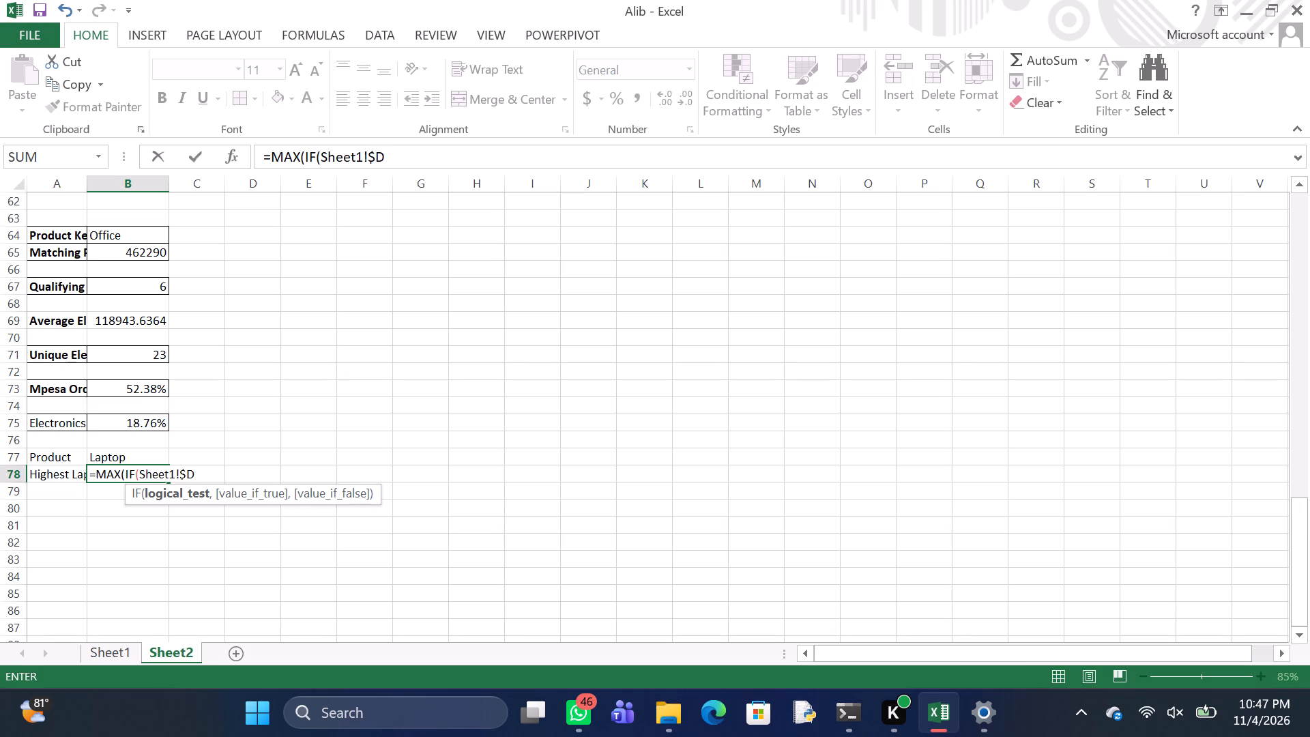
{"action": "key", "text": "shift+dollar"}
{"action": "key", "text": "2"}
{"action": "key", "text": "shift+colon"}
{"action": "type", "text": "$D$"}
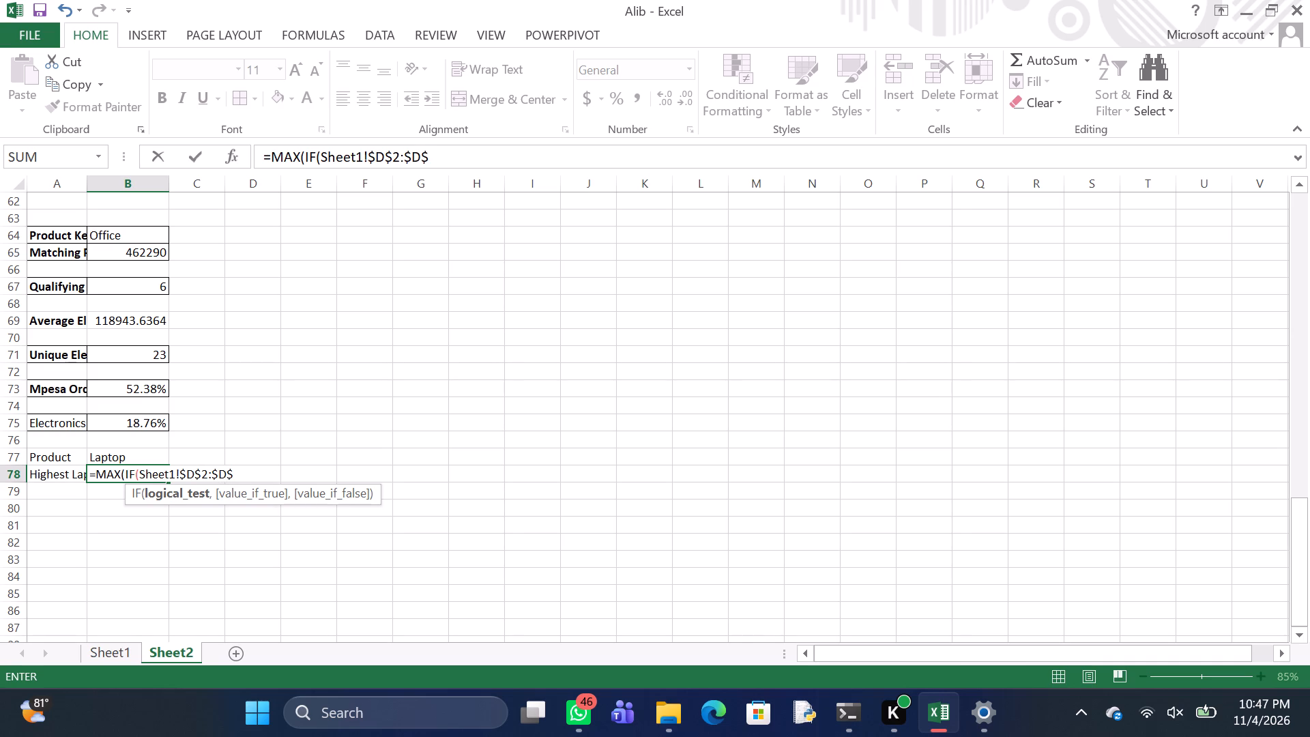
{"action": "type", "text": "67"}
{"action": "key", "text": "equal"}
{"action": "type", "text": "B77"}
{"action": "key", "text": "comma"}
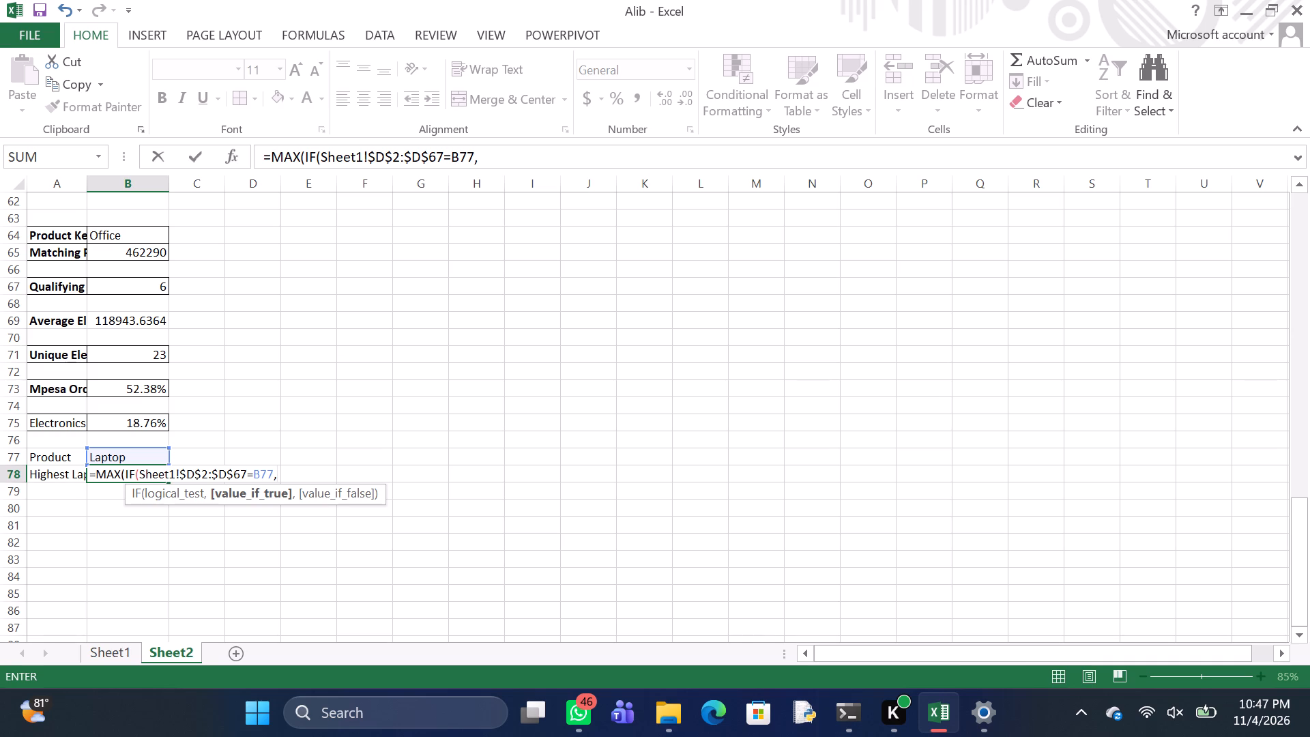
{"action": "key", "text": "s"}
{"action": "type", "text": "heet1"}
{"action": "key", "text": "shift+exclam"}
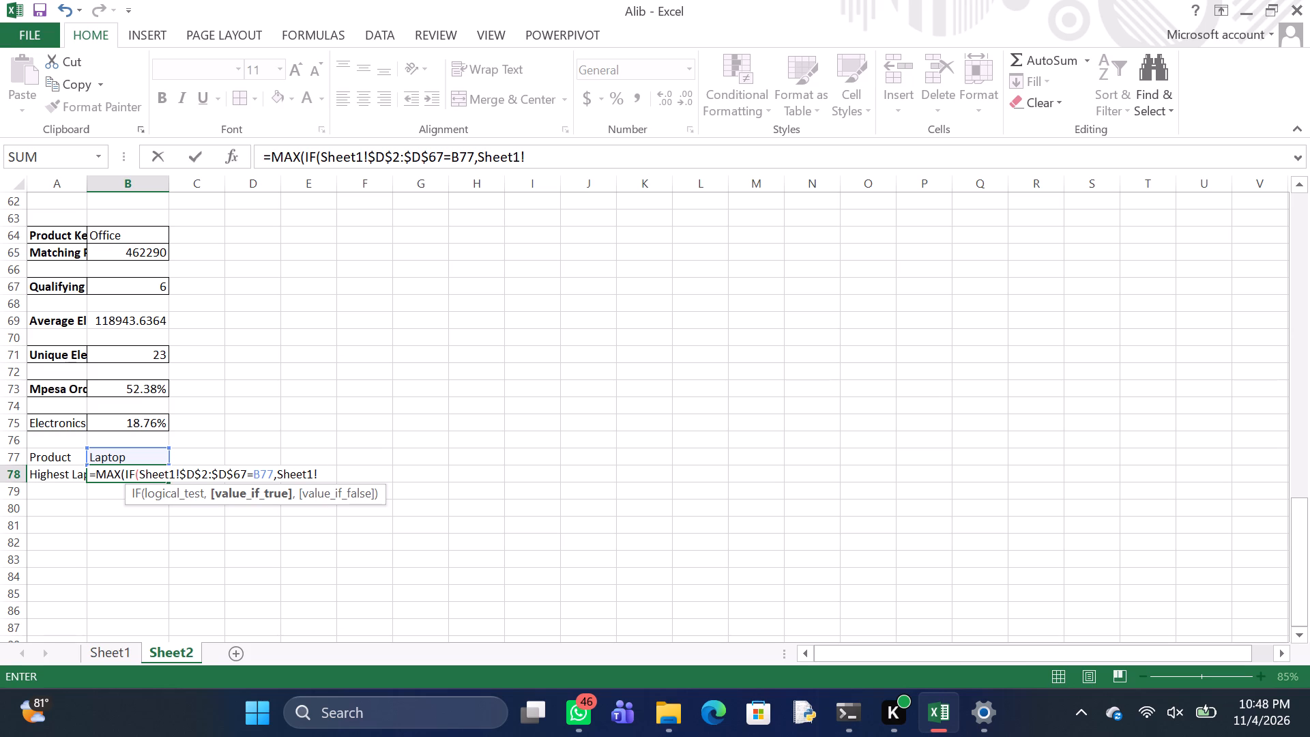
{"action": "key", "text": "shift+dollar"}
{"action": "key", "text": "k"}
{"action": "type", "text": "$2"}
{"action": "key", "text": "shift+colon"}
{"action": "key", "text": "shift+dollar"}
{"action": "key", "text": "k"}
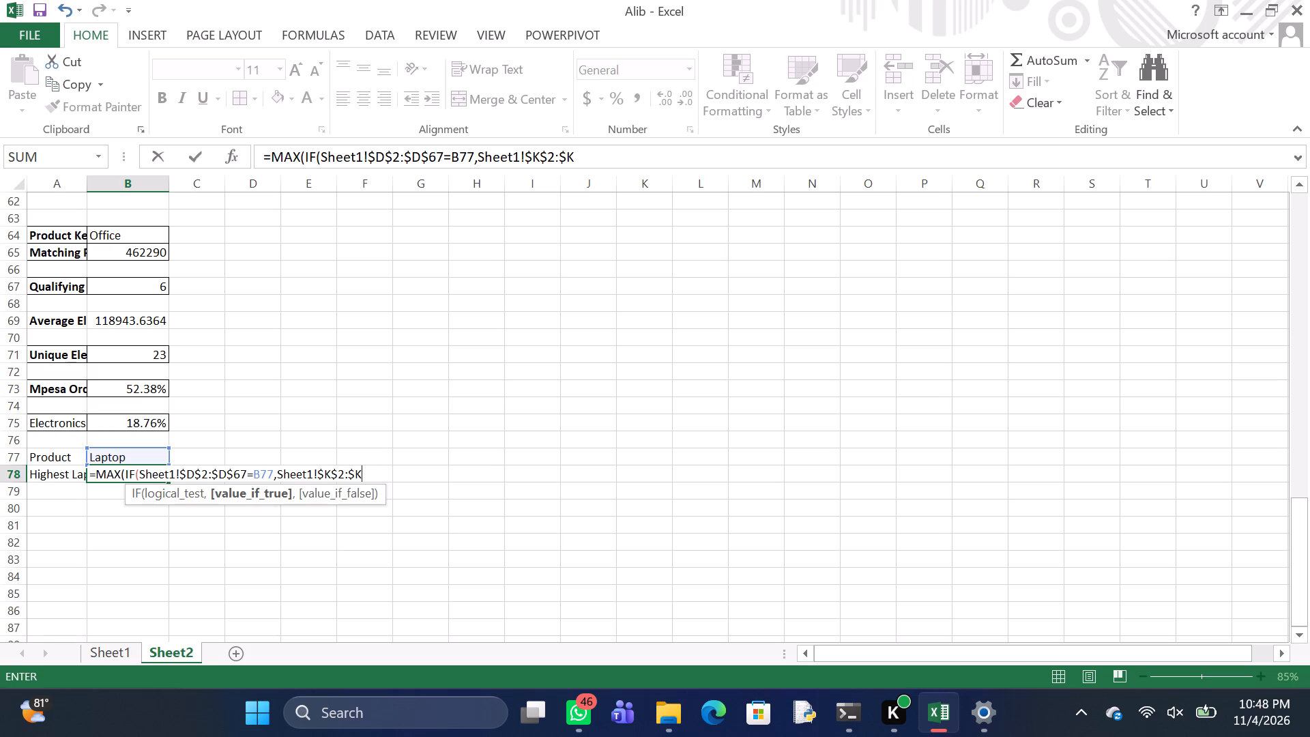
{"action": "key", "text": "shift+dollar"}
{"action": "type", "text": "67"}
{"action": "type", "text": "))"}
{"action": "key", "text": "Return"}
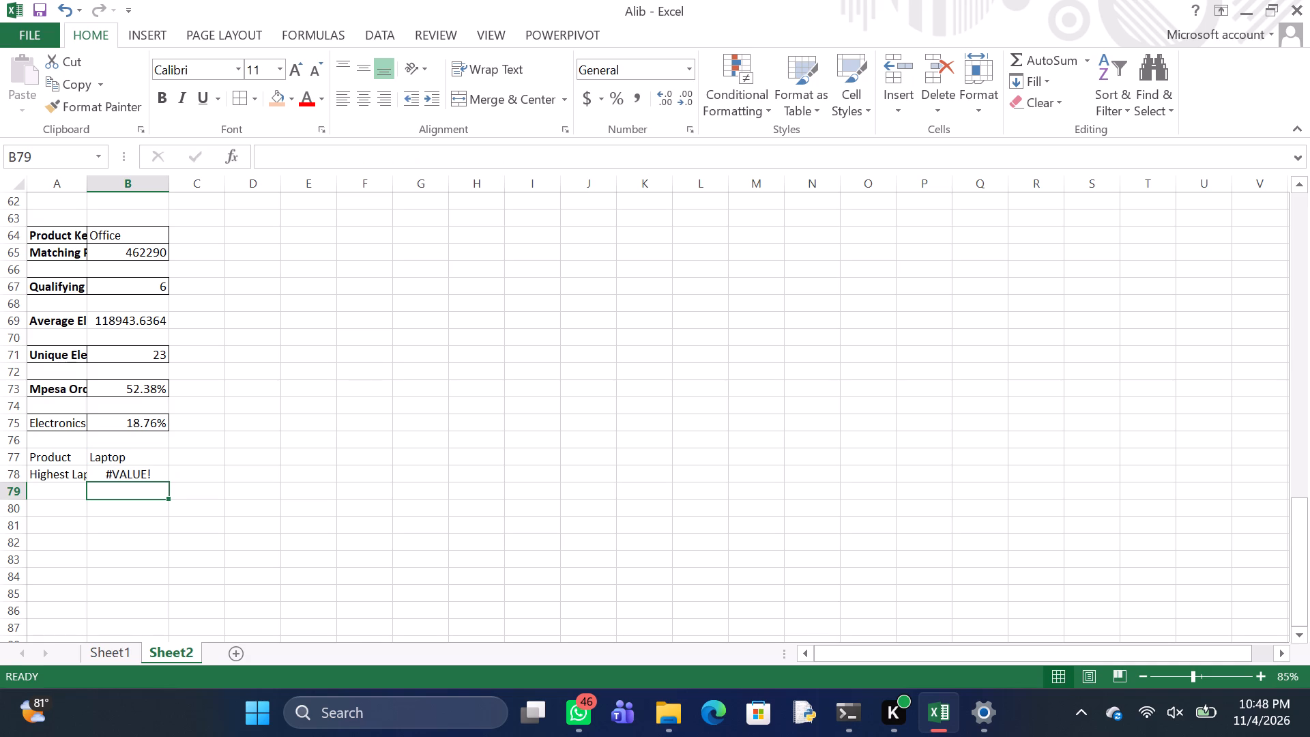
Change the first range in the B78 formula to Sheet1!$A$1:$K$67.
{"action": "left_click", "coordinate": [132, 475]}
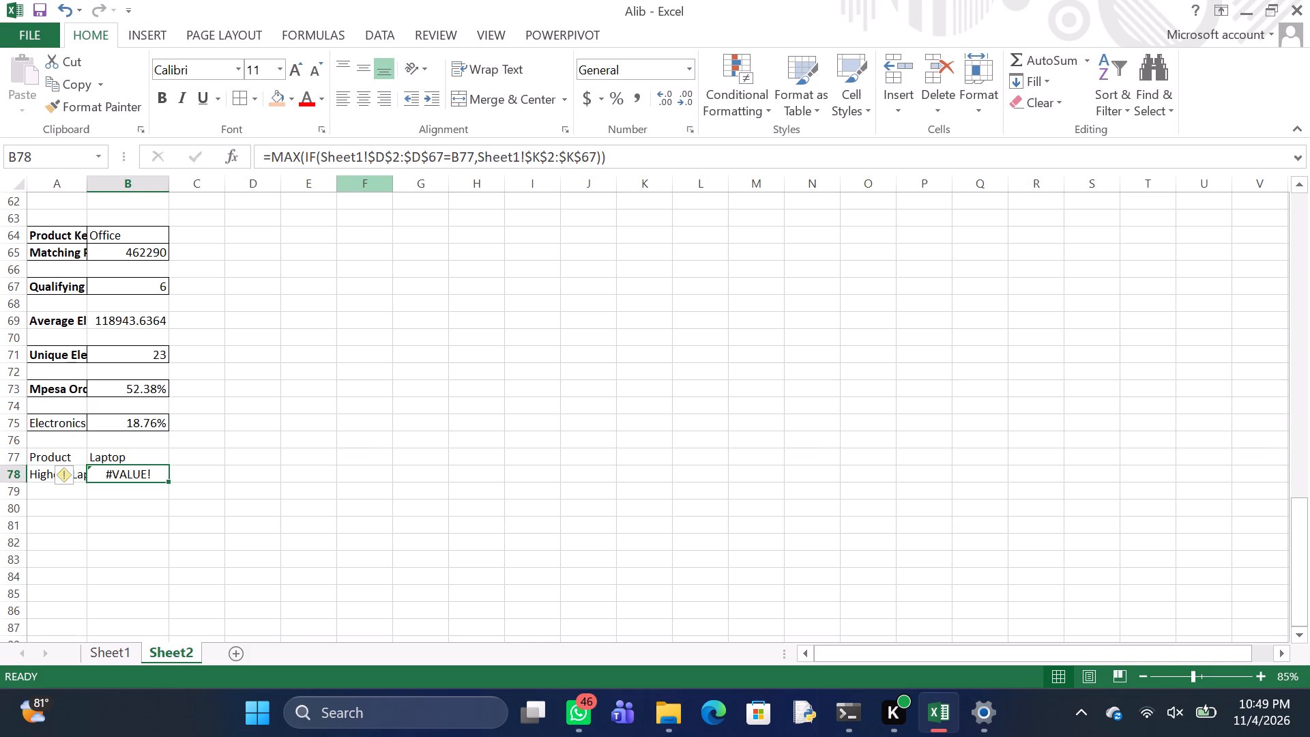
{"action": "left_click", "coordinate": [384, 156]}
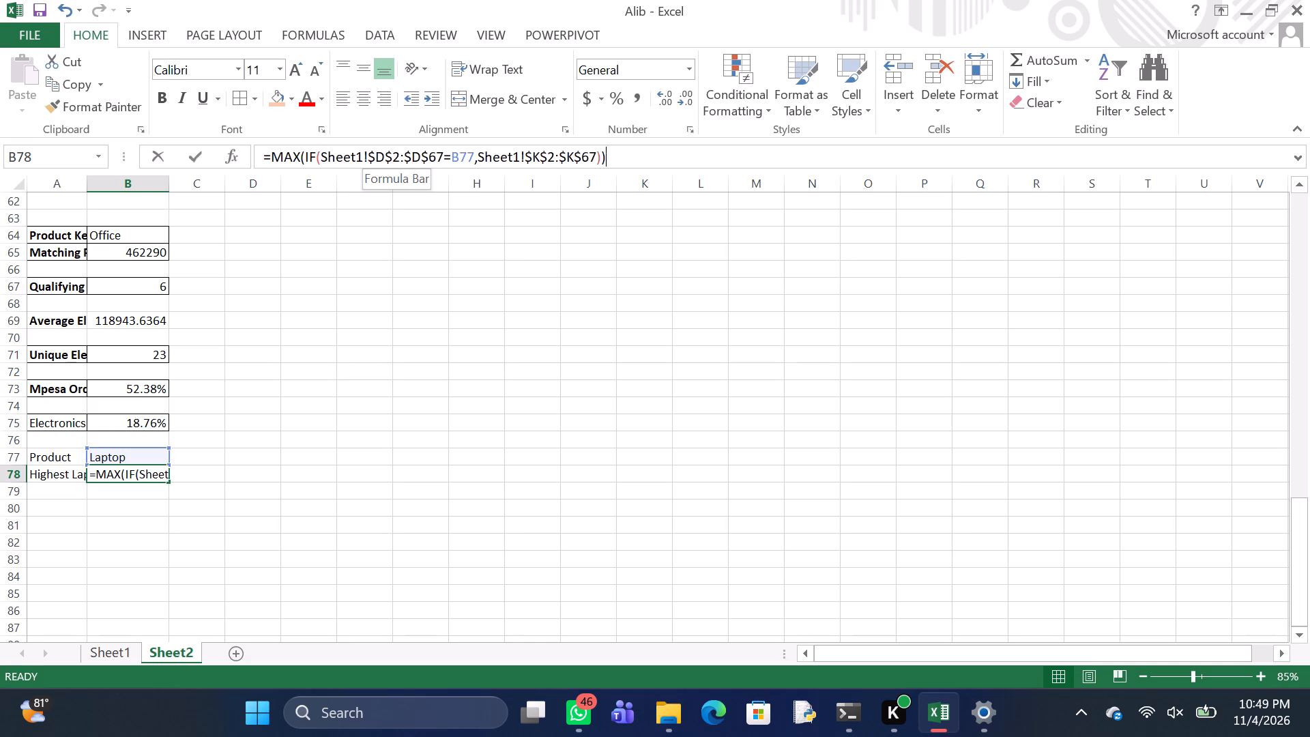
{"action": "key", "text": "BackSpace"}
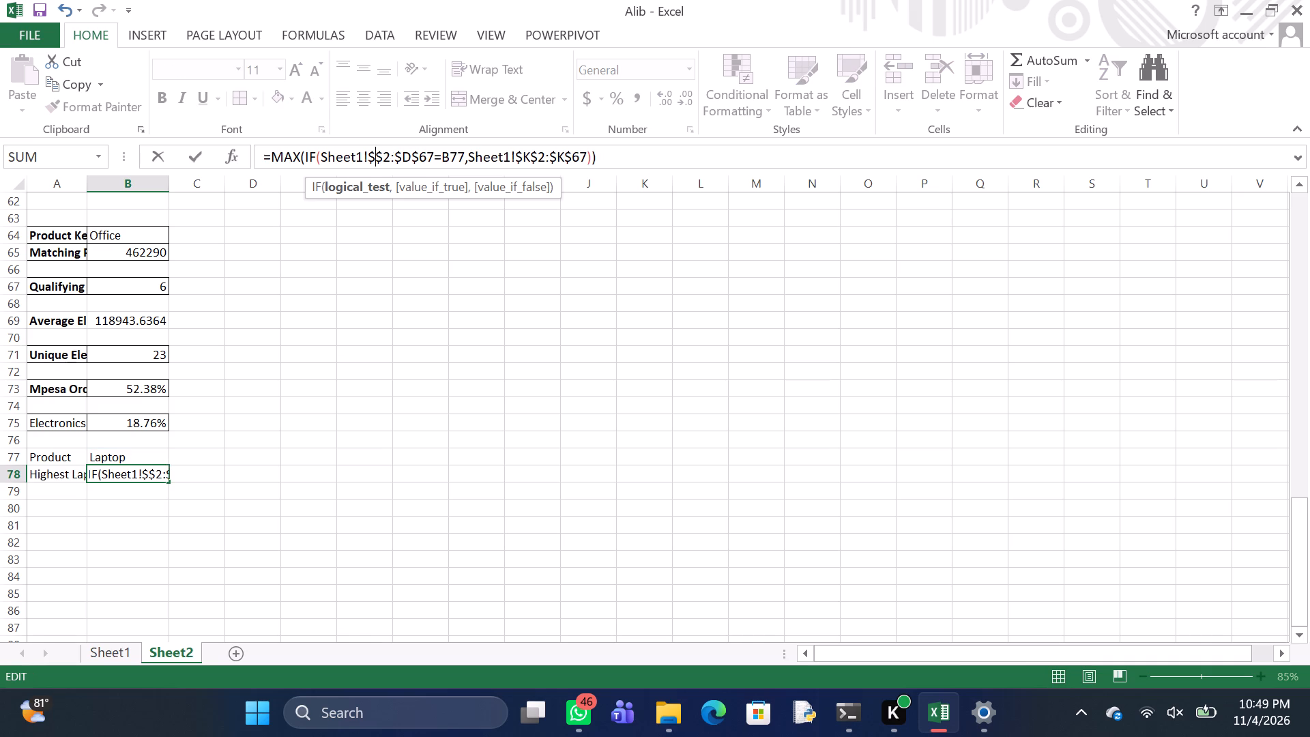
{"action": "key", "text": "a"}
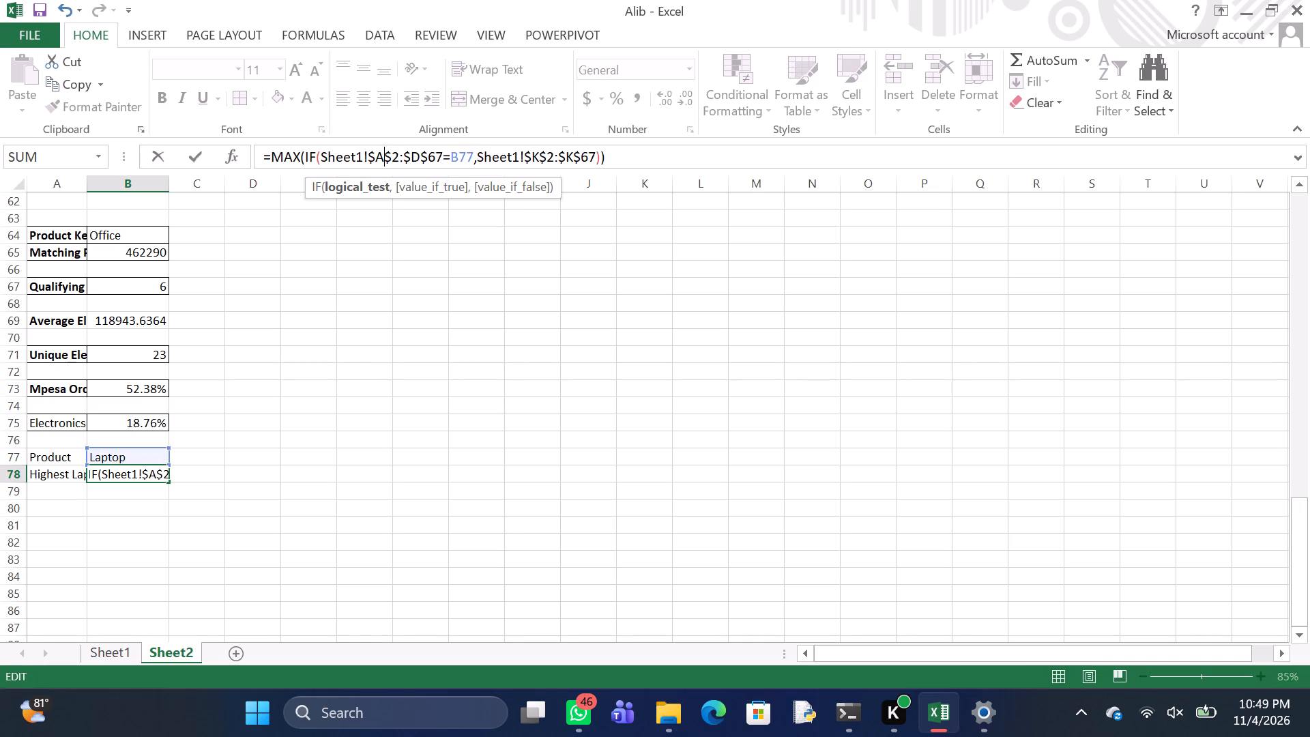
{"action": "left_click", "coordinate": [400, 156]}
{"action": "key", "text": "BackSpace"}
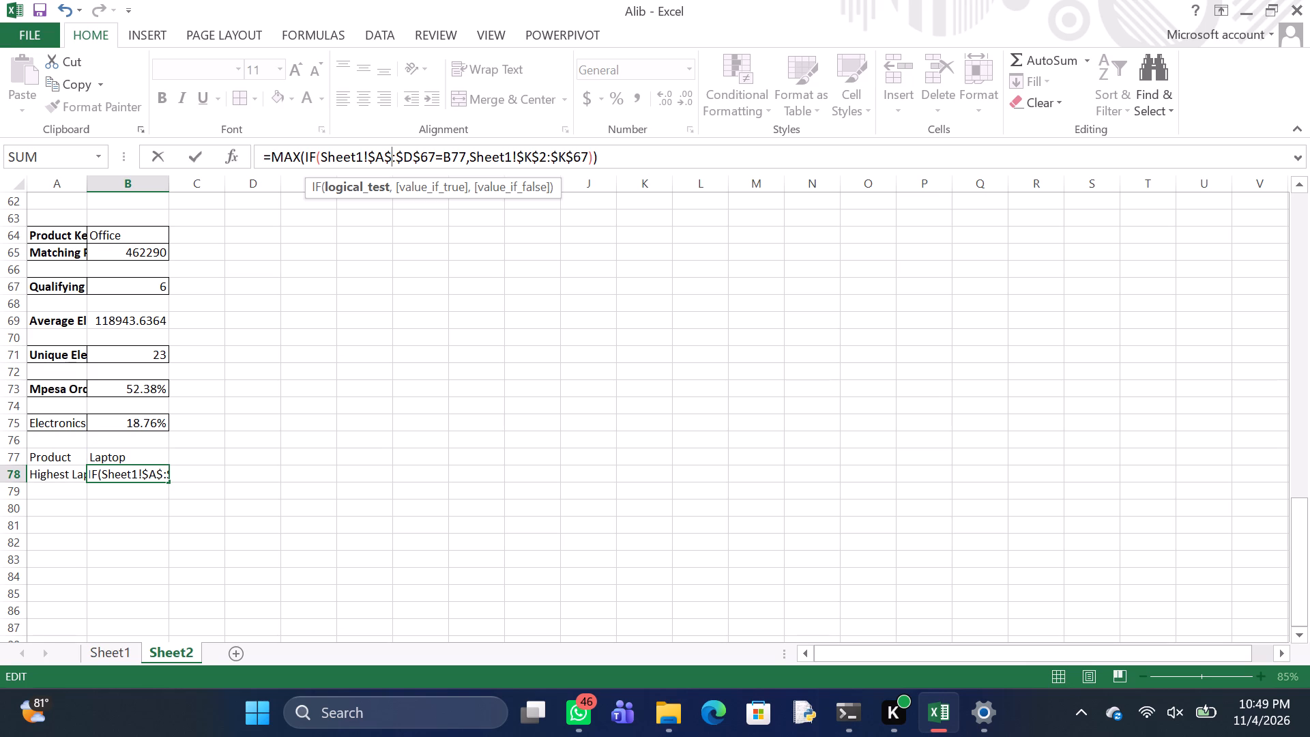
{"action": "key", "text": "1"}
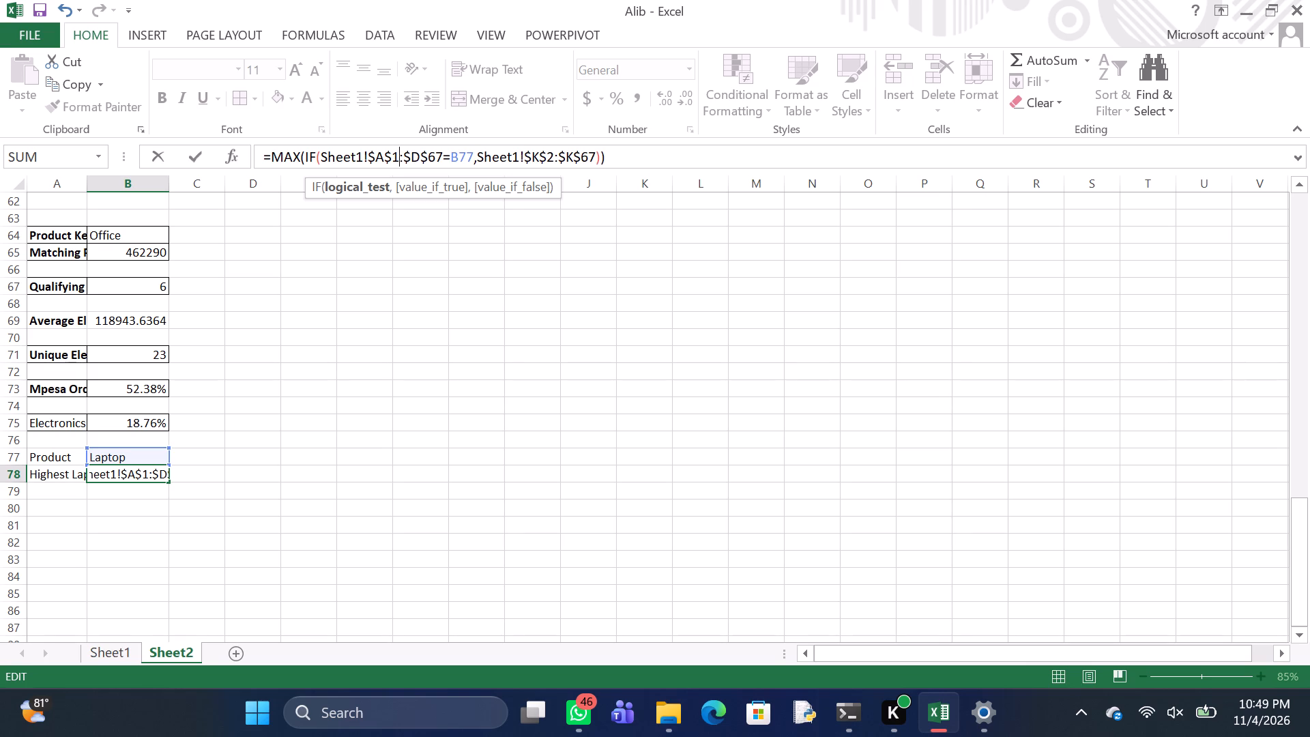
{"action": "left_click", "coordinate": [419, 154]}
{"action": "key", "text": "BackSpace"}
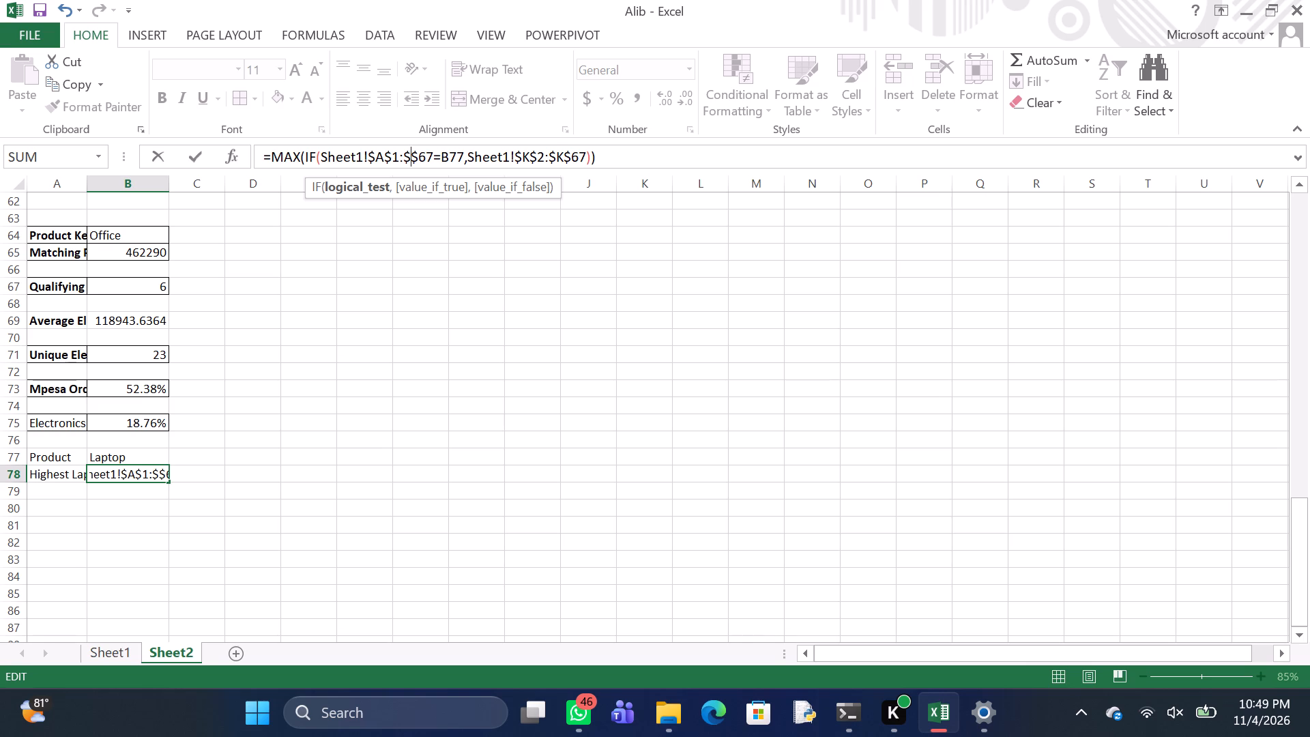
{"action": "key", "text": "k"}
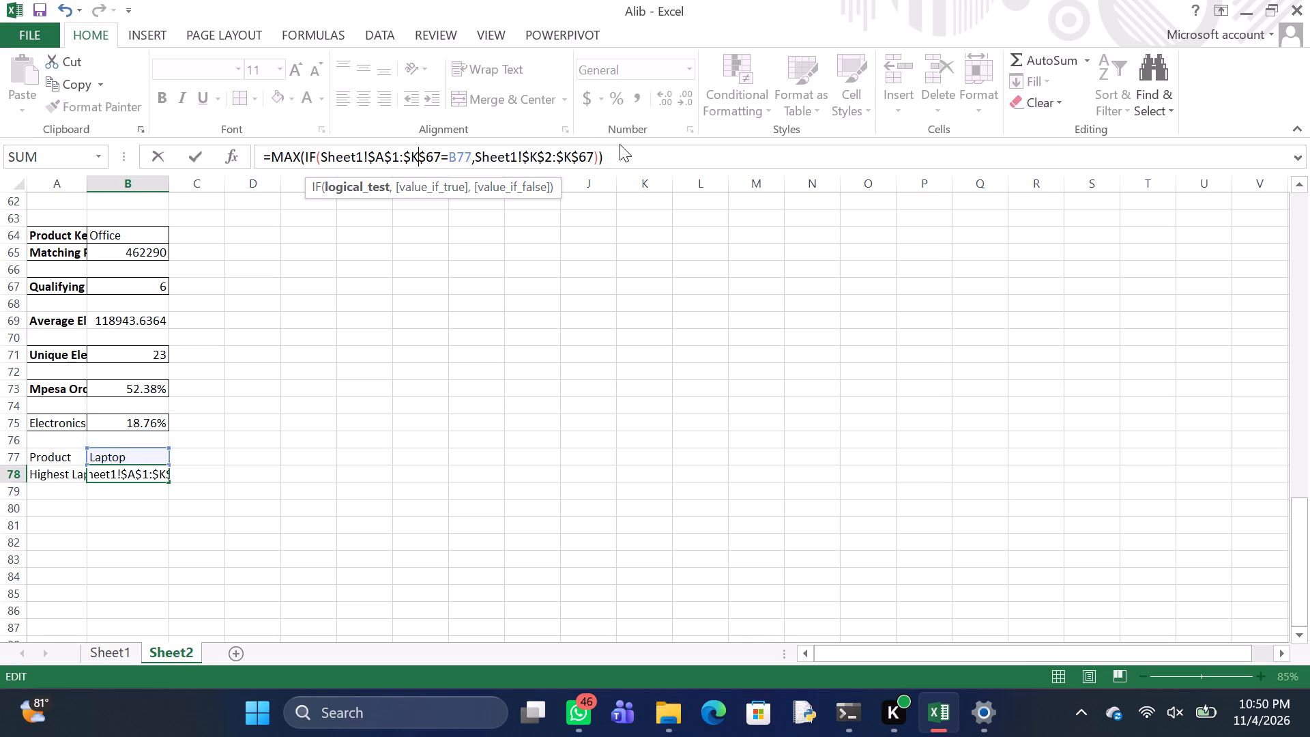
Delete everything after the range Sheet1!$A$1:$K$67 in the B78 formula, including the B77 comparison and the second Sheet1 range.
{"action": "left_click", "coordinate": [613, 165]}
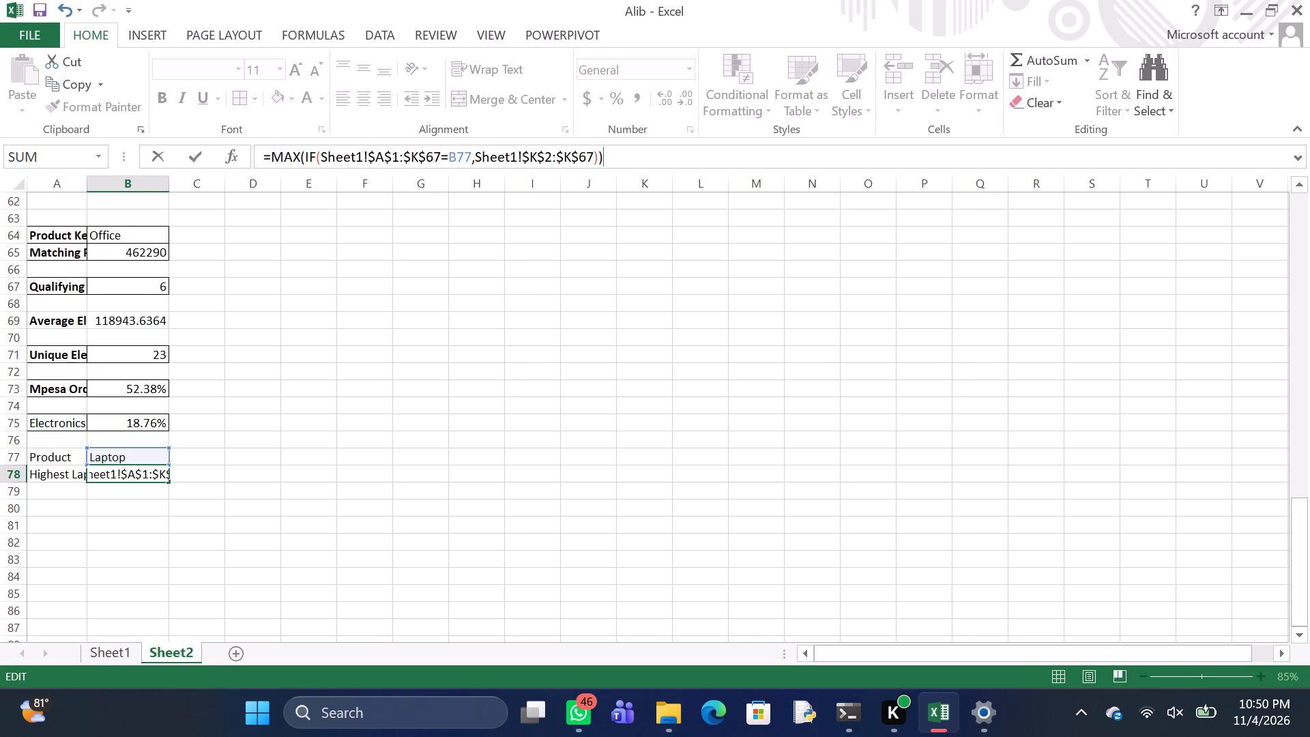
{"action": "key", "text": "BackSpace"}
{"action": "key", "text": "BackSpace"}
{"action": "key", "text": "BackSpace"}
{"action": "key", "text": "BackSpace"}
{"action": "key", "text": "BackSpace"}
{"action": "key", "text": "BackSpace"}
{"action": "key", "text": "BackSpace"}
{"action": "key", "text": "BackSpace"}
{"action": "key", "text": "BackSpace"}
{"action": "key", "text": "BackSpace"}
{"action": "key", "text": "BackSpace"}
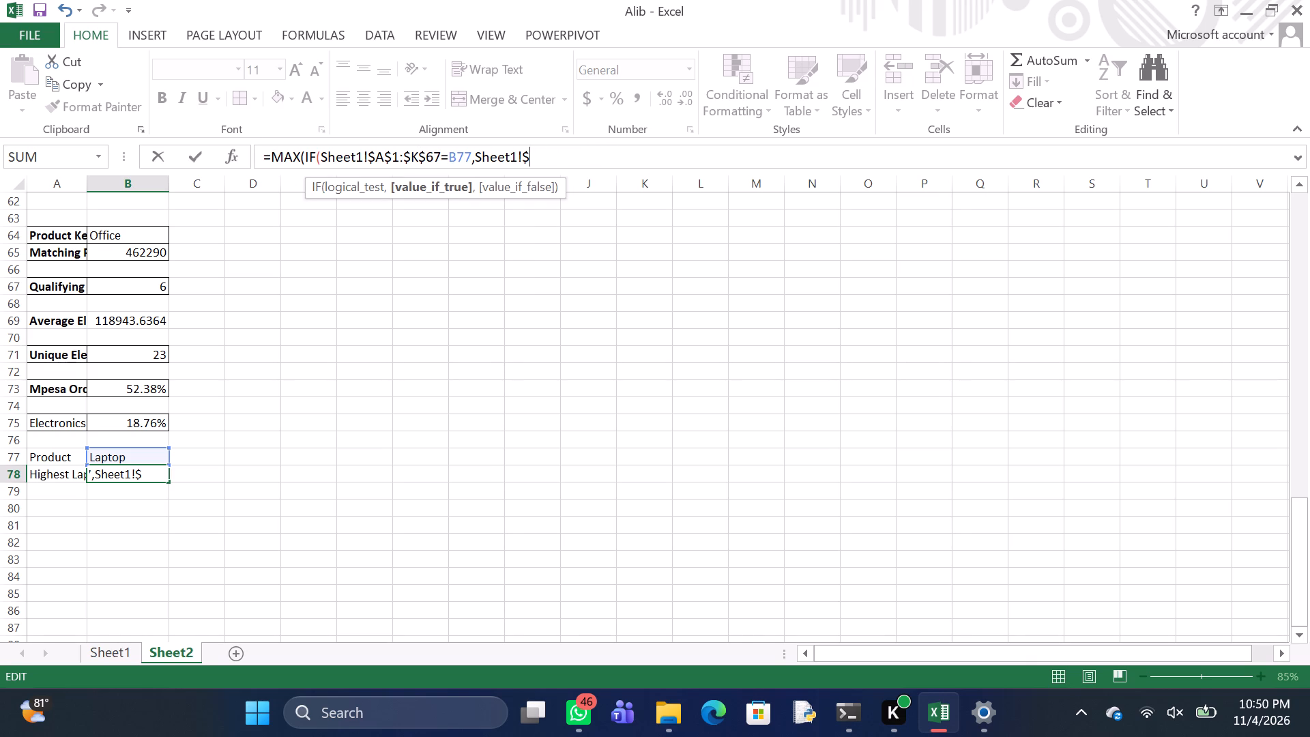
{"action": "key", "text": "BackSpace"}
{"action": "key", "text": "BackSpace"}
{"action": "key", "text": "BackSpace"}
{"action": "key", "text": "BackSpace"}
{"action": "key", "text": "BackSpace"}
{"action": "key", "text": "BackSpace"}
{"action": "key", "text": "BackSpace"}
{"action": "key", "text": "BackSpace"}
{"action": "key", "text": "BackSpace"}
{"action": "key", "text": "BackSpace"}
{"action": "key", "text": "BackSpace"}
{"action": "key", "text": "BackSpace"}
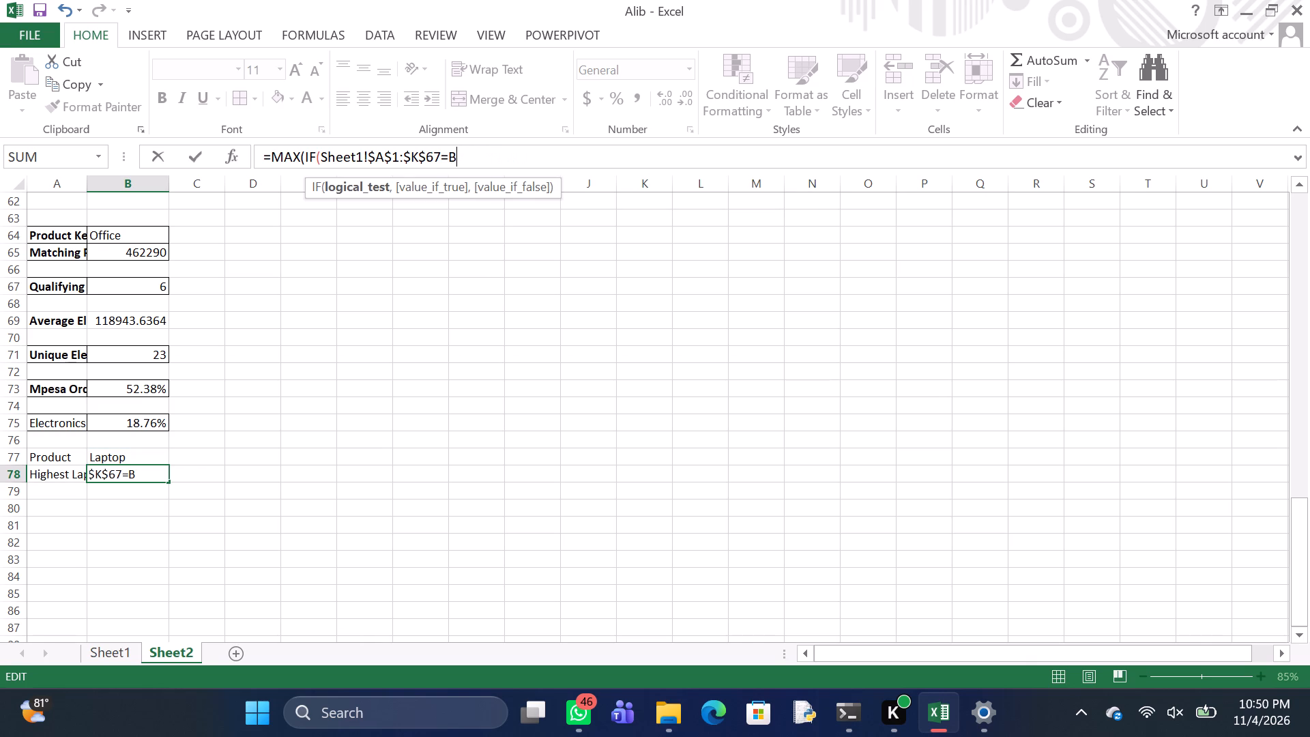
{"action": "key", "text": "BackSpace"}
Add "Net Sales" in quotation marks as the next argument of the B78 formula.
{"action": "key", "text": "comma"}
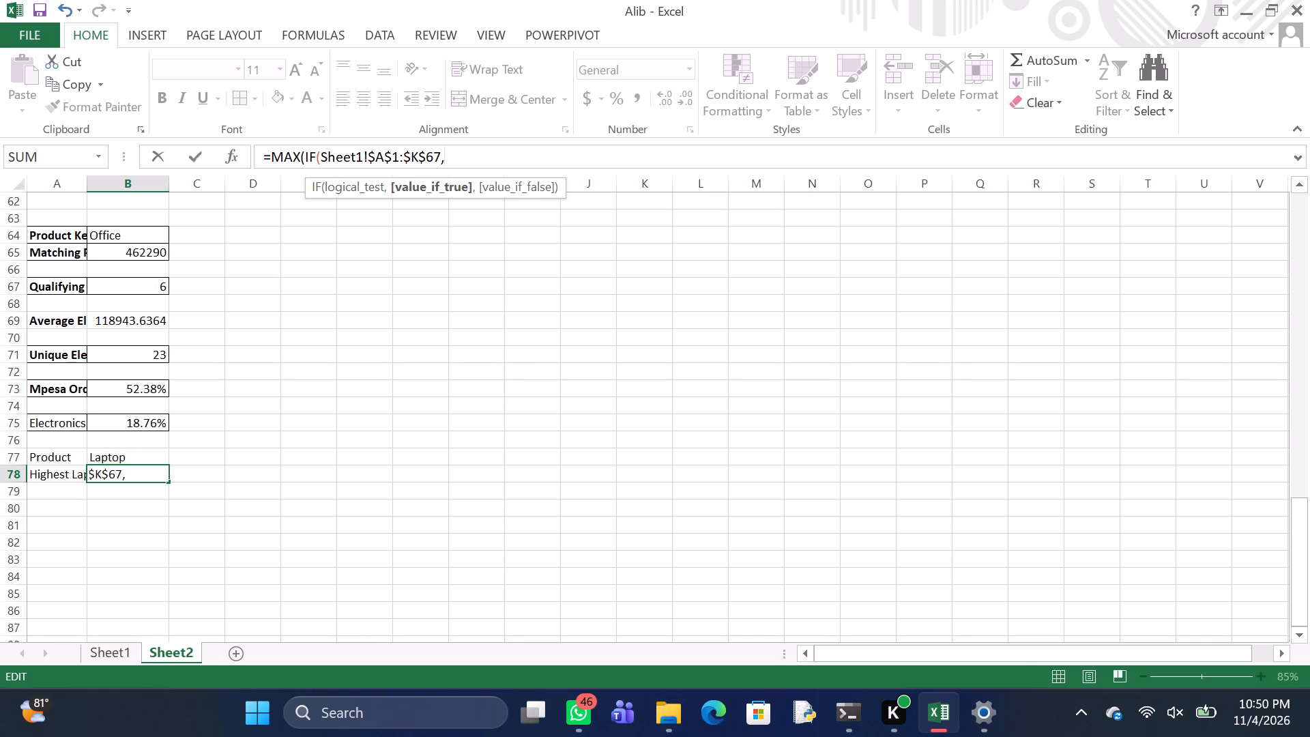
{"action": "key", "text": "shift+quotedbl"}
{"action": "key", "text": "n"}
{"action": "type", "text": "et"}
{"action": "key", "text": "space"}
{"action": "key", "text": "s"}
{"action": "type", "text": "al"}
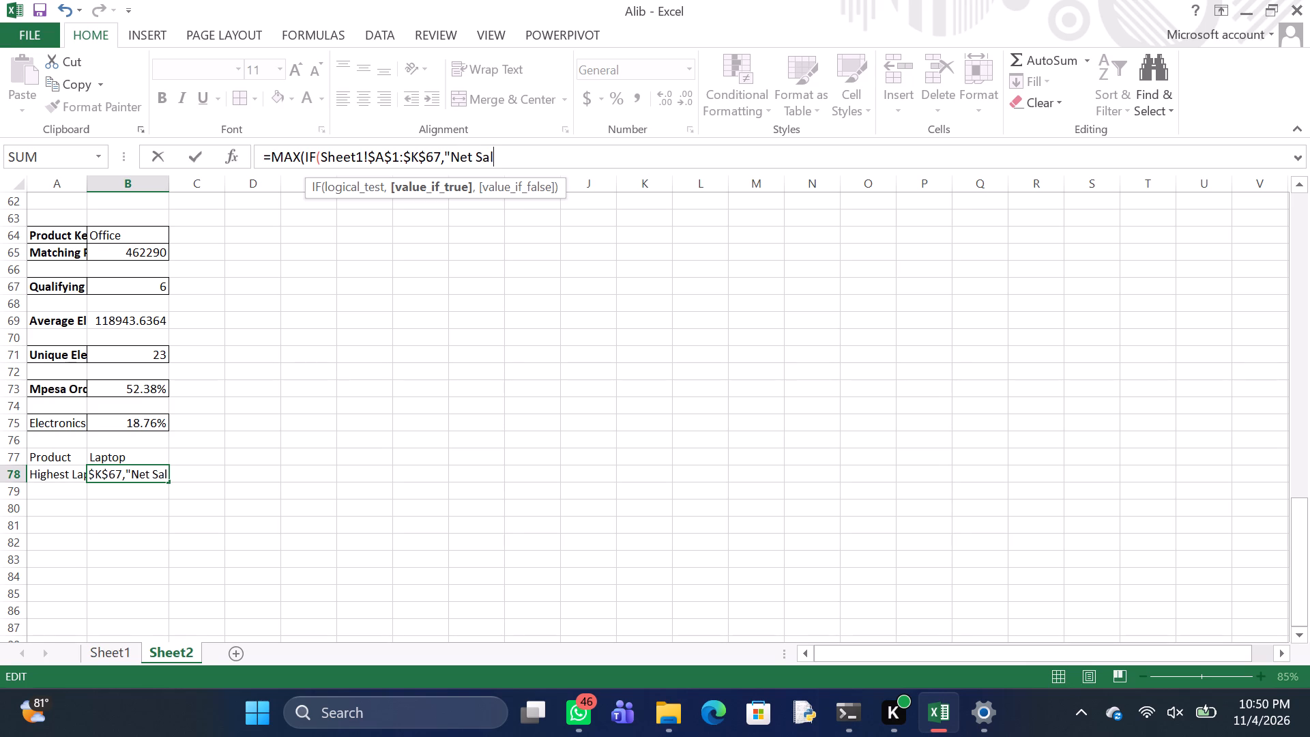
{"action": "type", "text": "es"}
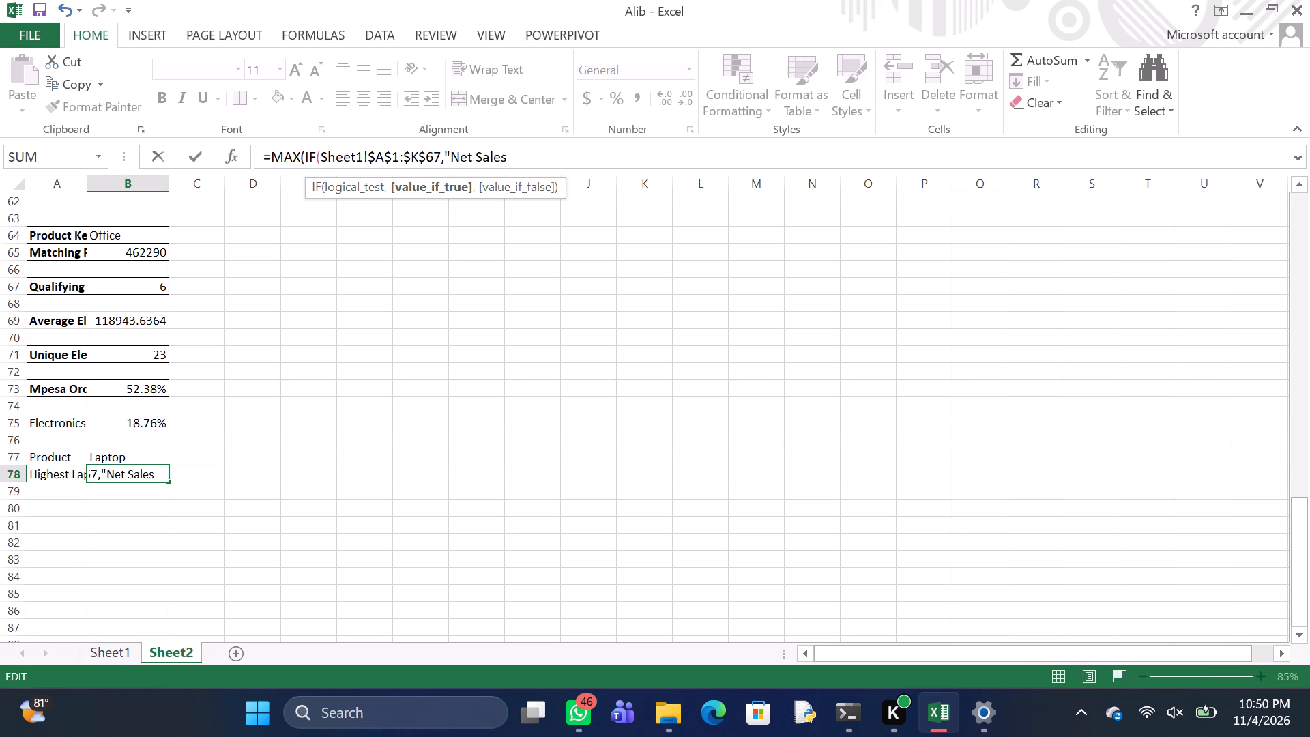
{"action": "key", "text": "shift+quotedbl"}
Add $A$80:$A$81 as the last argument and enter the B78 formula as =MAX(IF(Sheet1!$A$1:$K$67,"Net Sales",$A$80:$A$81)).
{"action": "key", "text": "comma"}
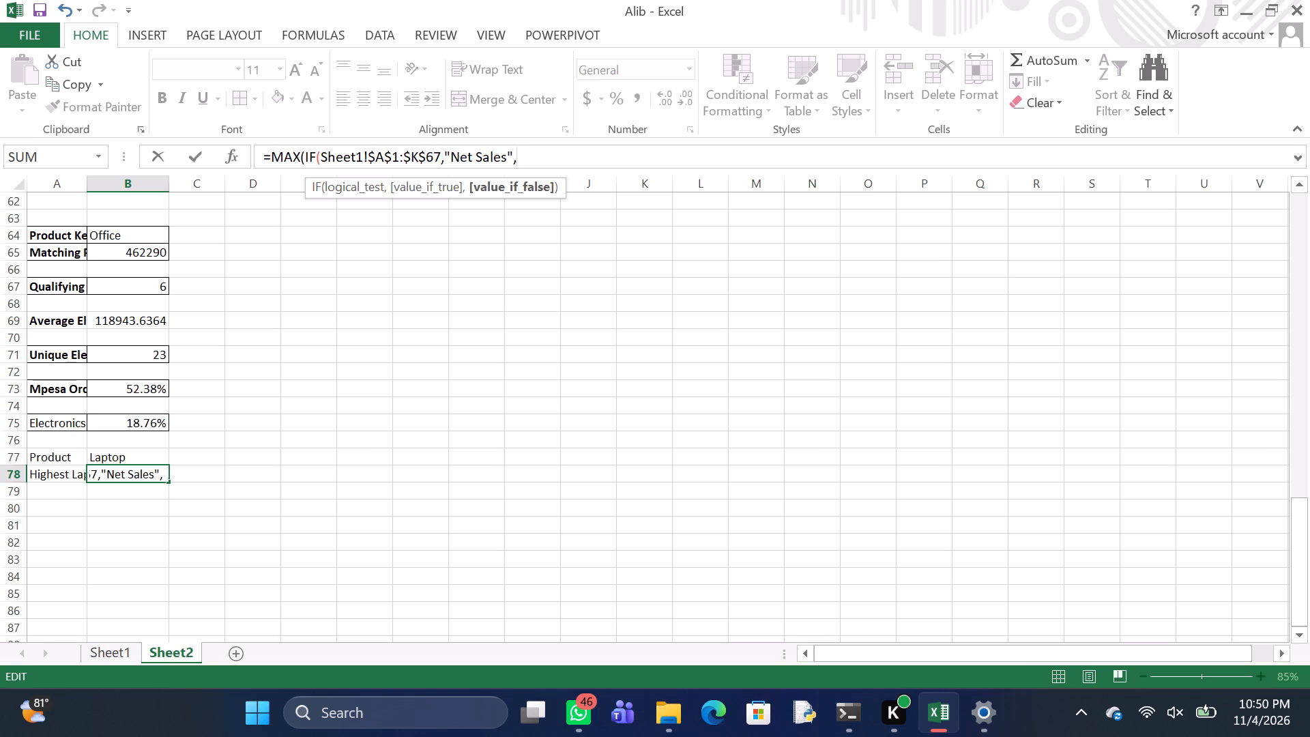
{"action": "type", "text": "$A$"}
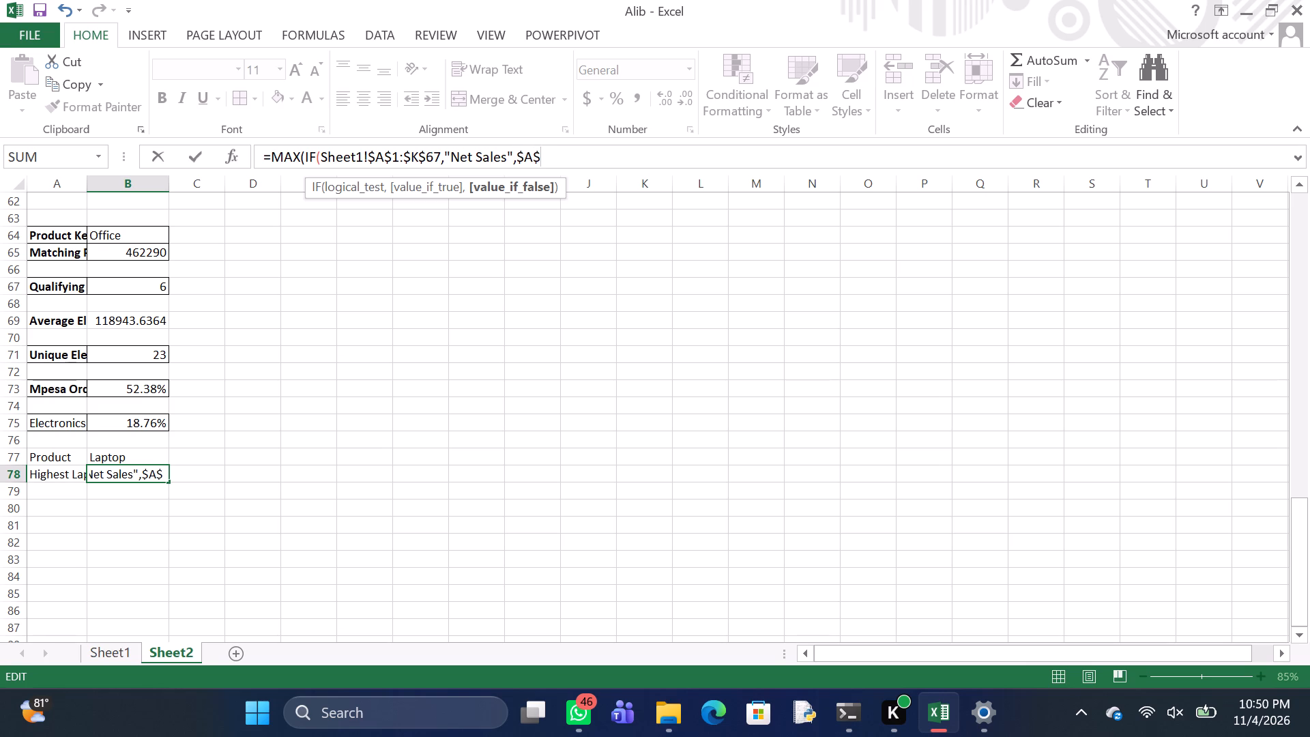
{"action": "type", "text": "80"}
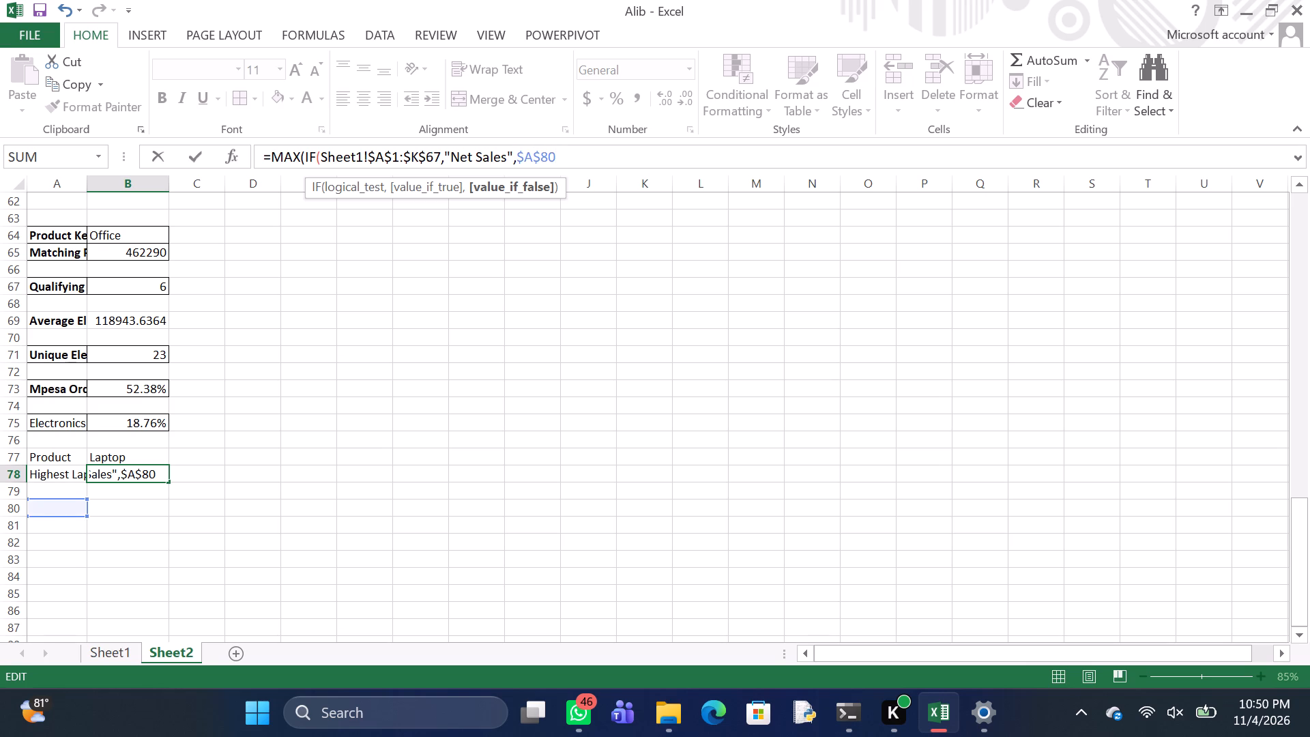
{"action": "key", "text": "shift+colon"}
{"action": "key", "text": "shift+dollar"}
{"action": "key", "text": "a"}
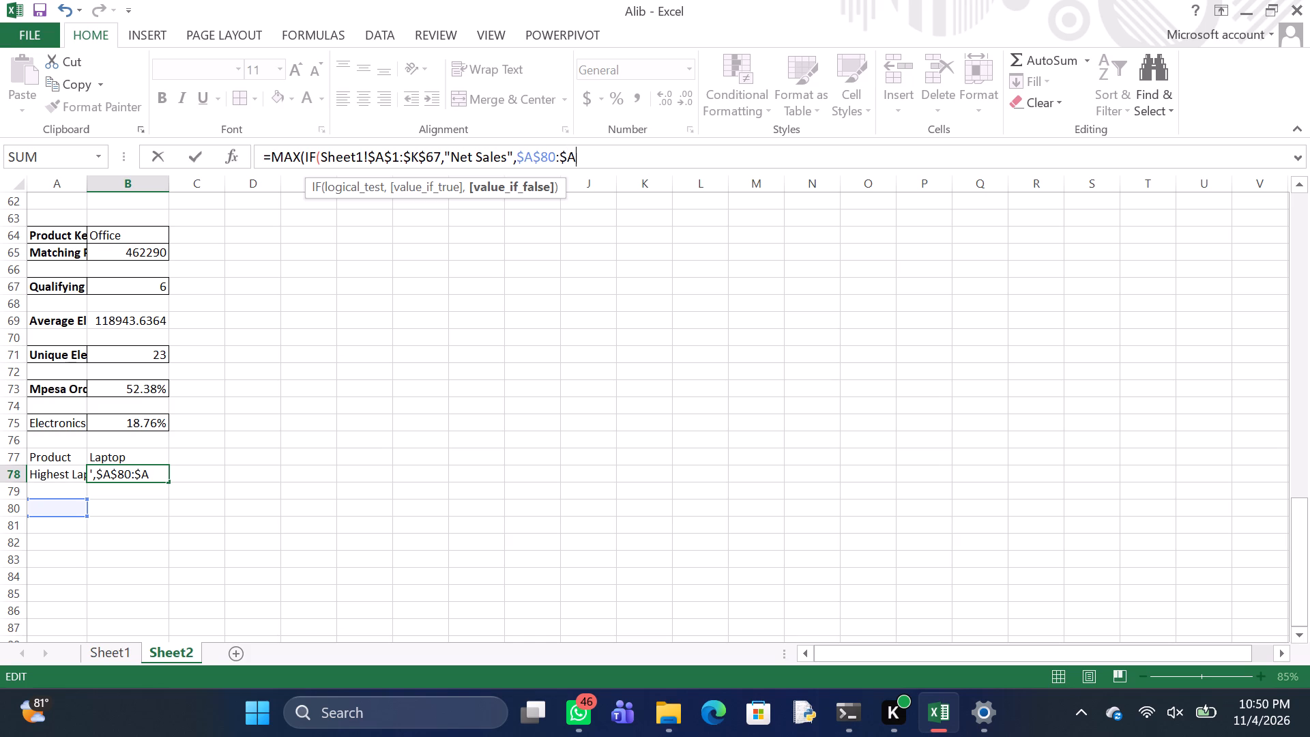
{"action": "key", "text": "shift+dollar"}
{"action": "type", "text": "81"}
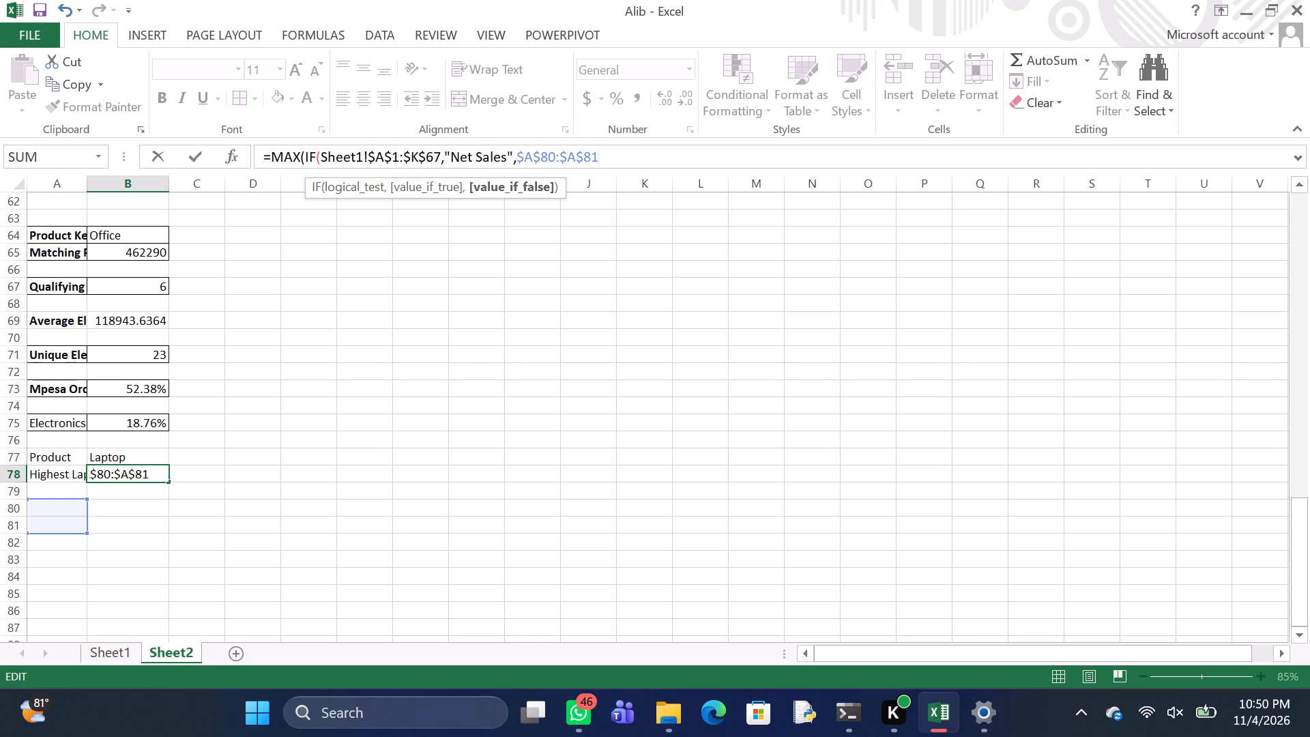
{"action": "key", "text": "shift+parenright"}
{"action": "key", "text": "Return"}
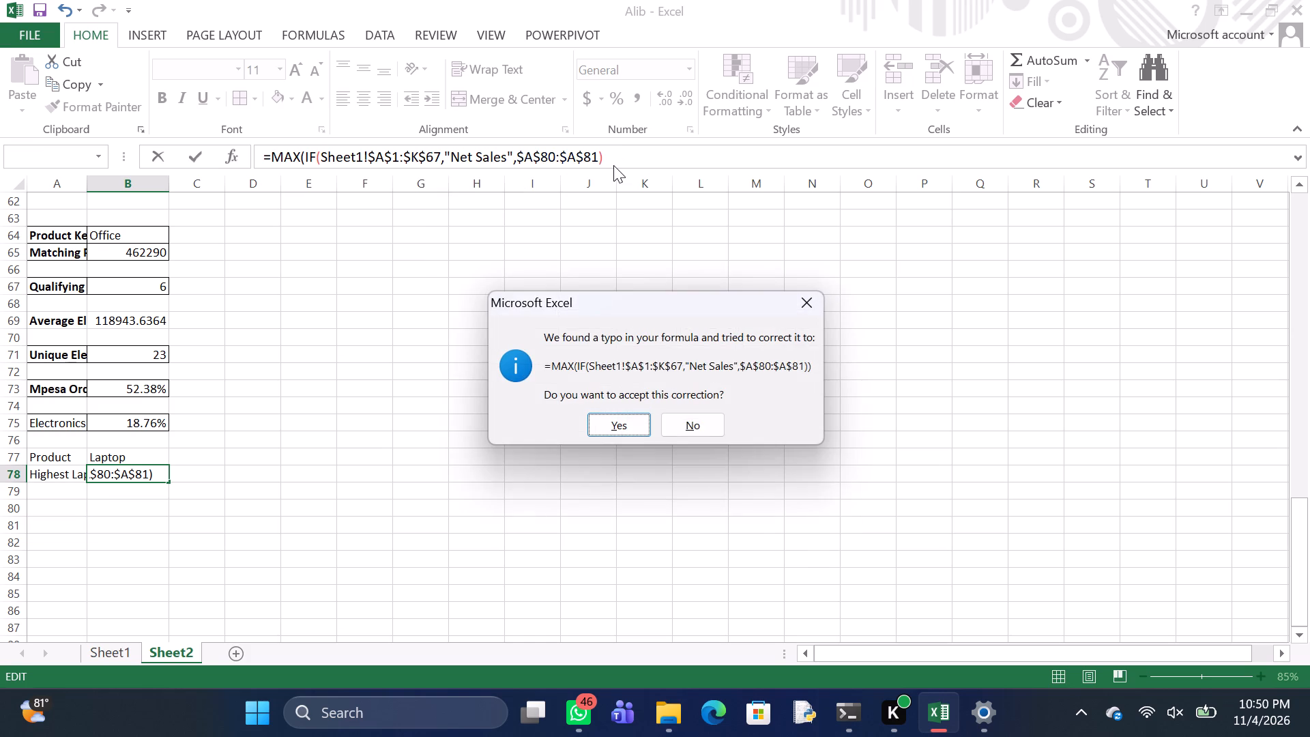
{"action": "left_click", "coordinate": [615, 432]}
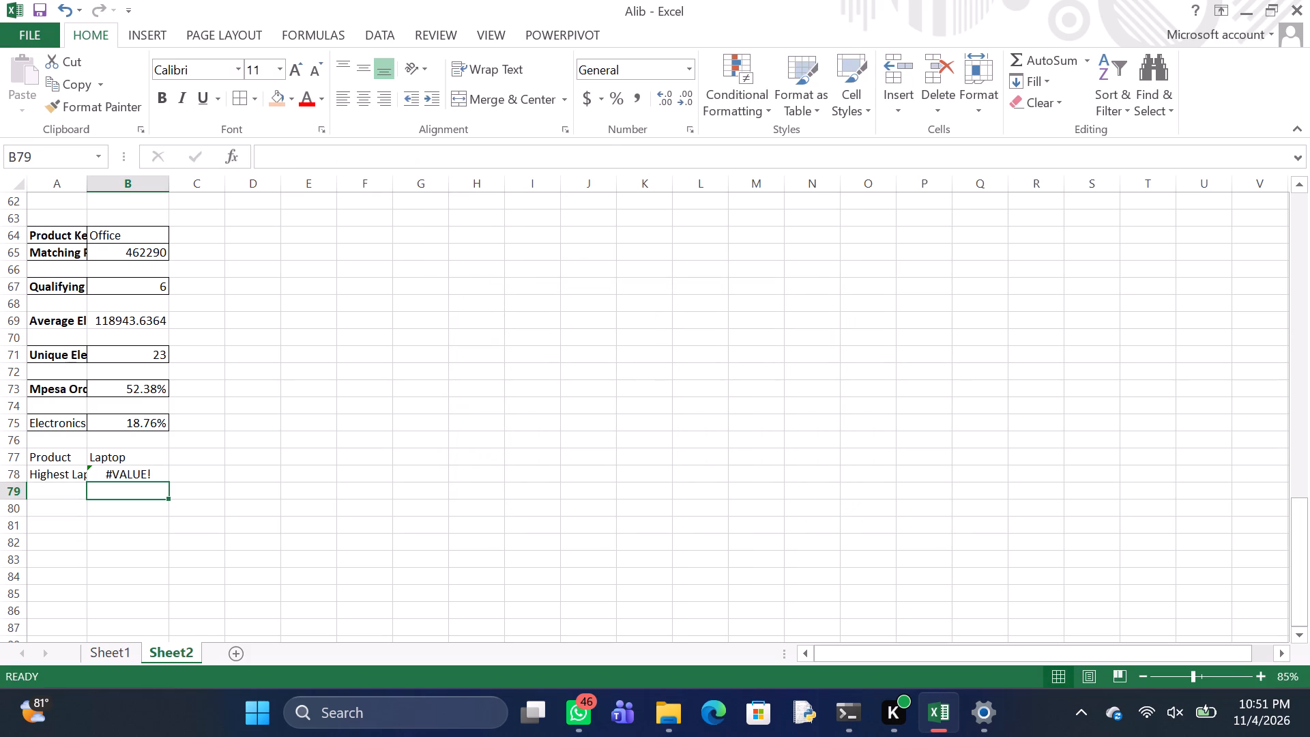
Change the outer function in the B78 formula from MAX to DMAX and try to enter it.
{"action": "left_click", "coordinate": [152, 472]}
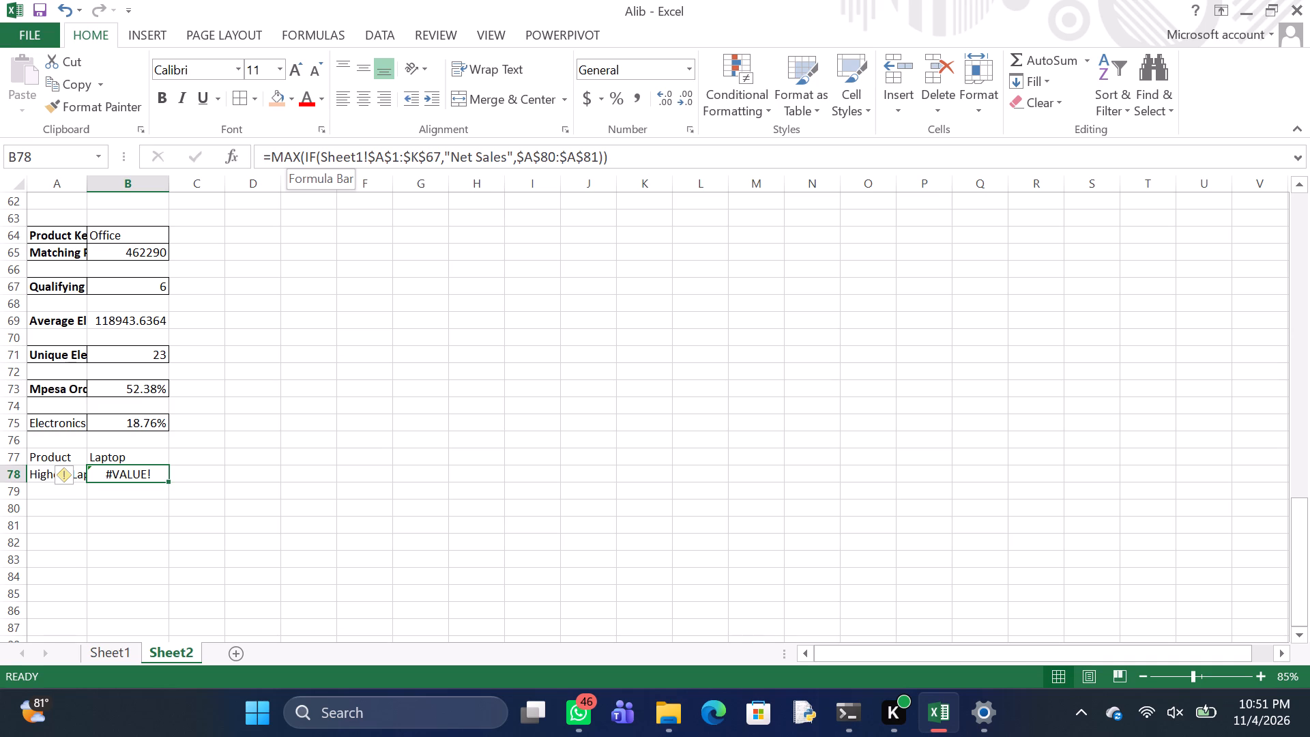
{"action": "left_click", "coordinate": [271, 156]}
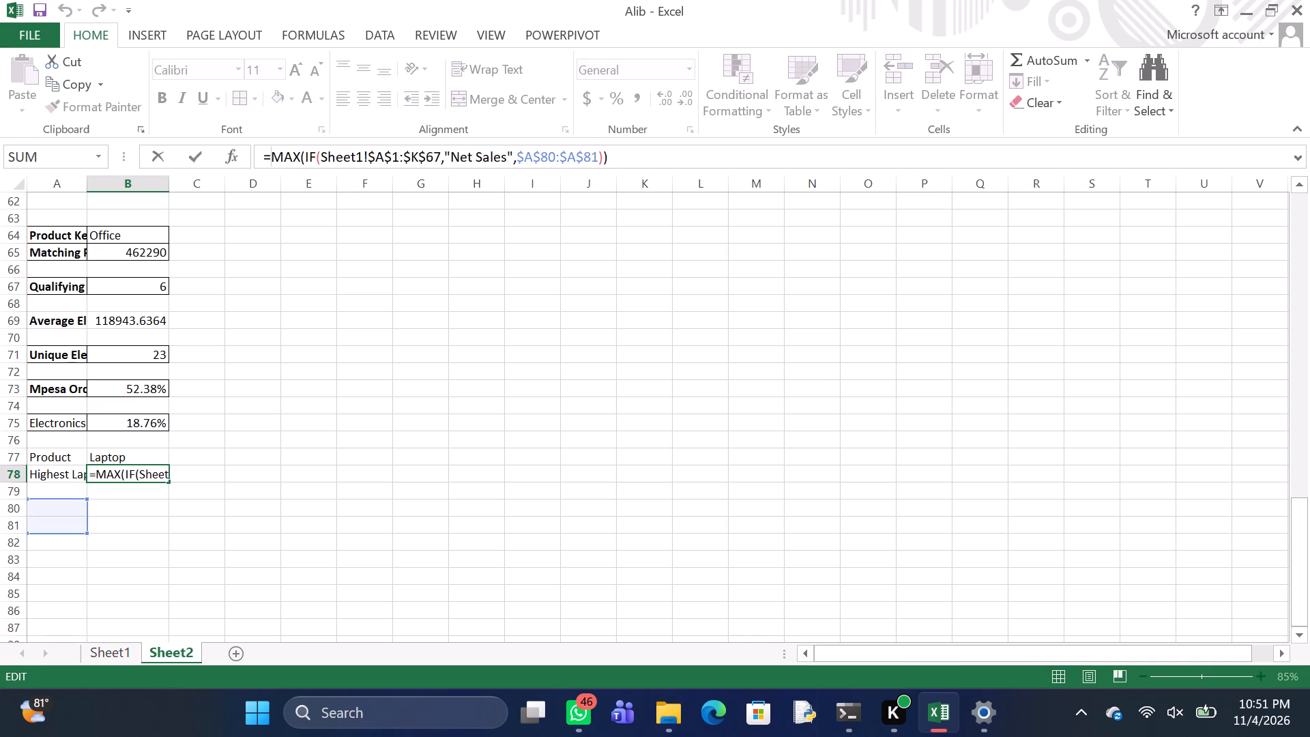
{"action": "key", "text": "d"}
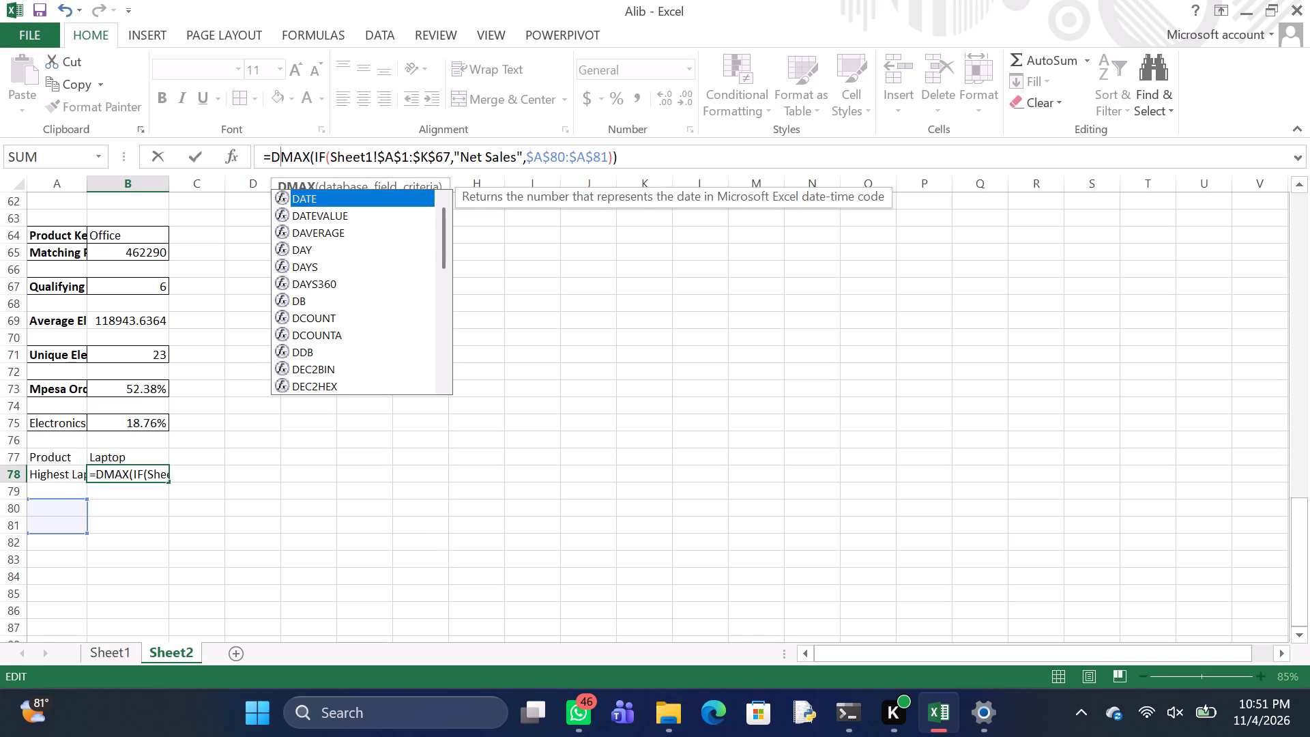
{"action": "key", "text": "Return"}
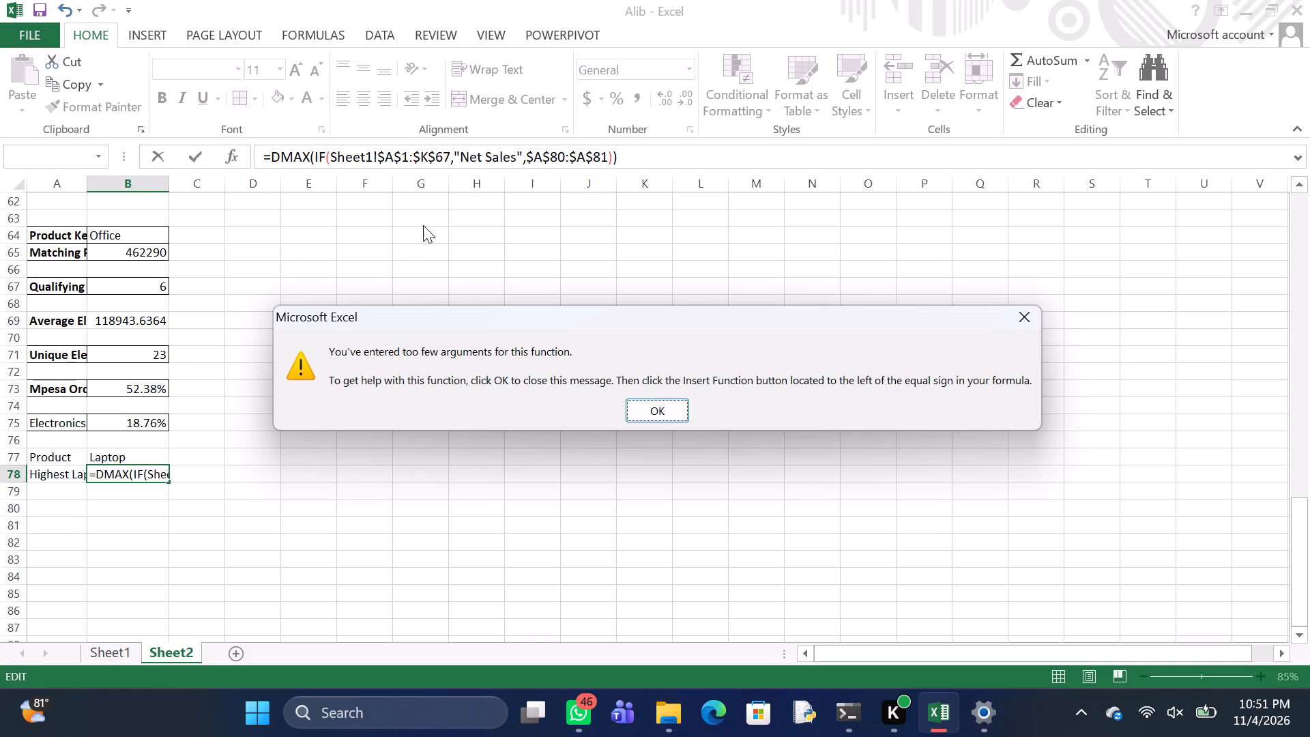
{"action": "left_click", "coordinate": [669, 406]}
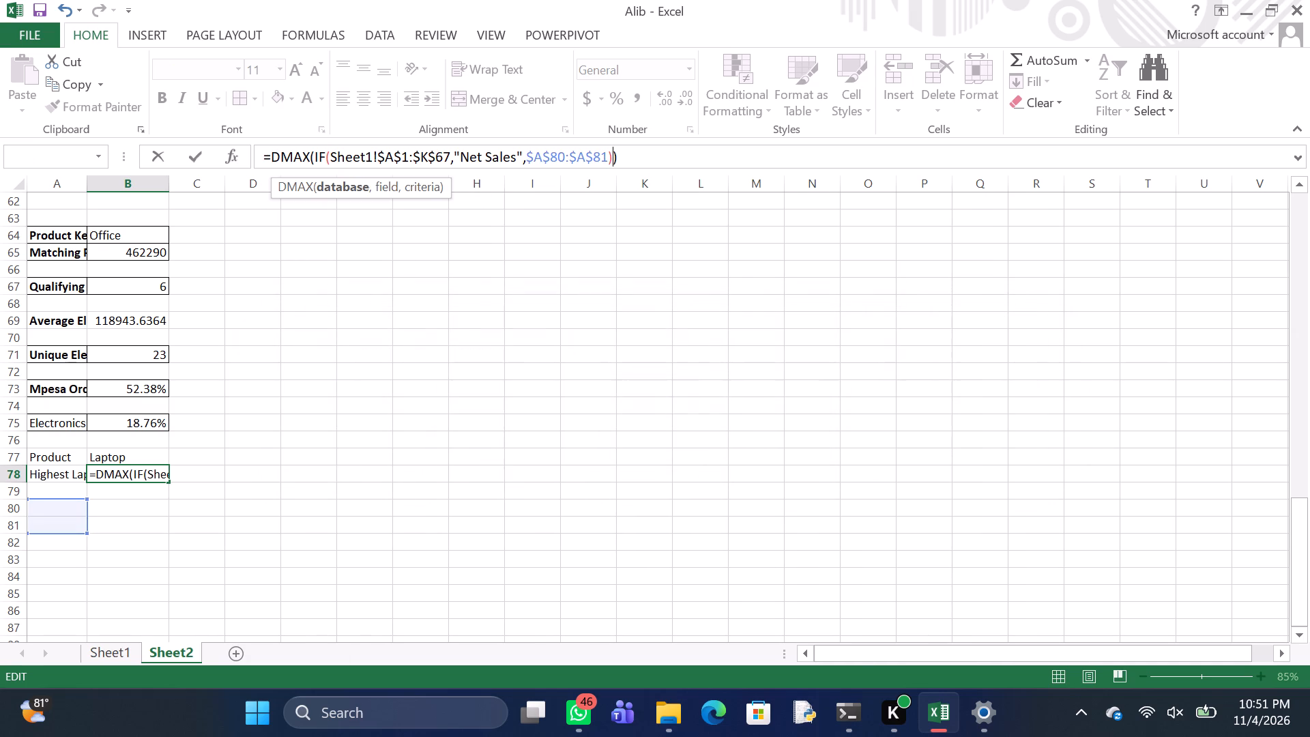
Remove the final closing parenthesis from the B78 formula and try to enter it again.
{"action": "key", "text": "BackSpace"}
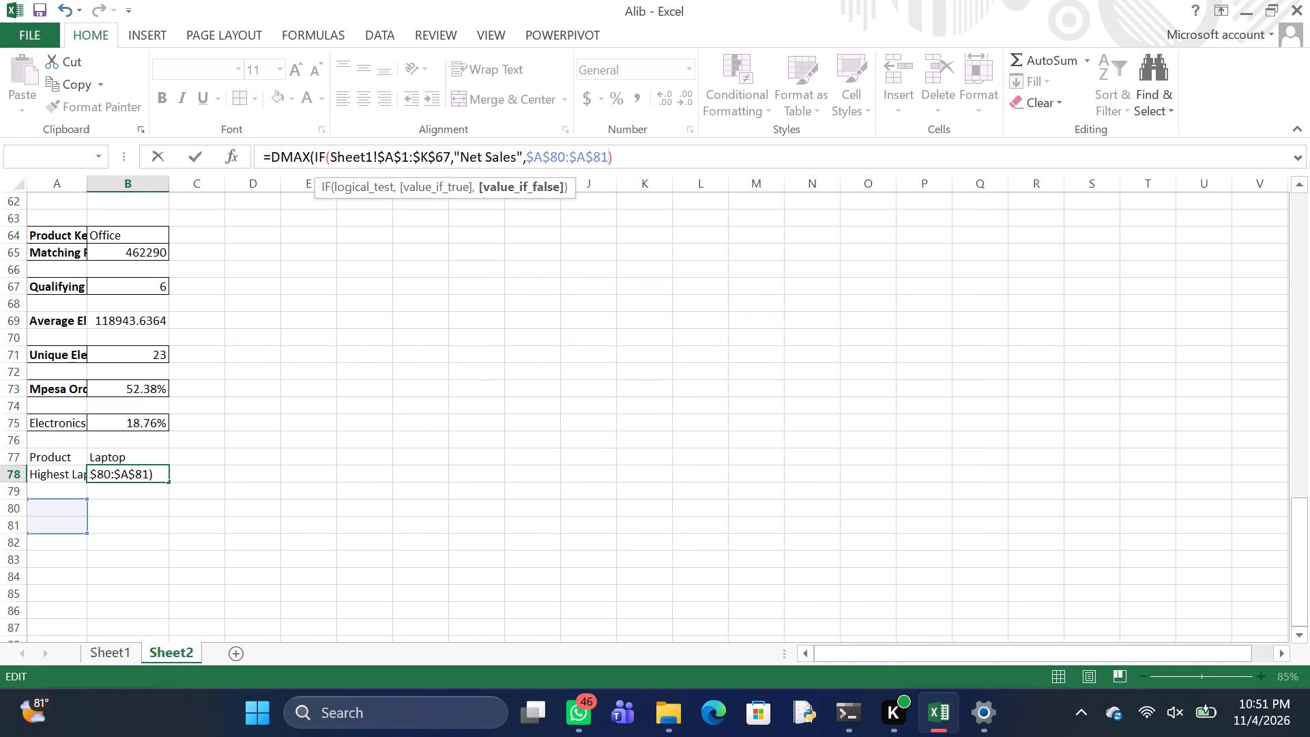
{"action": "key", "text": "Return"}
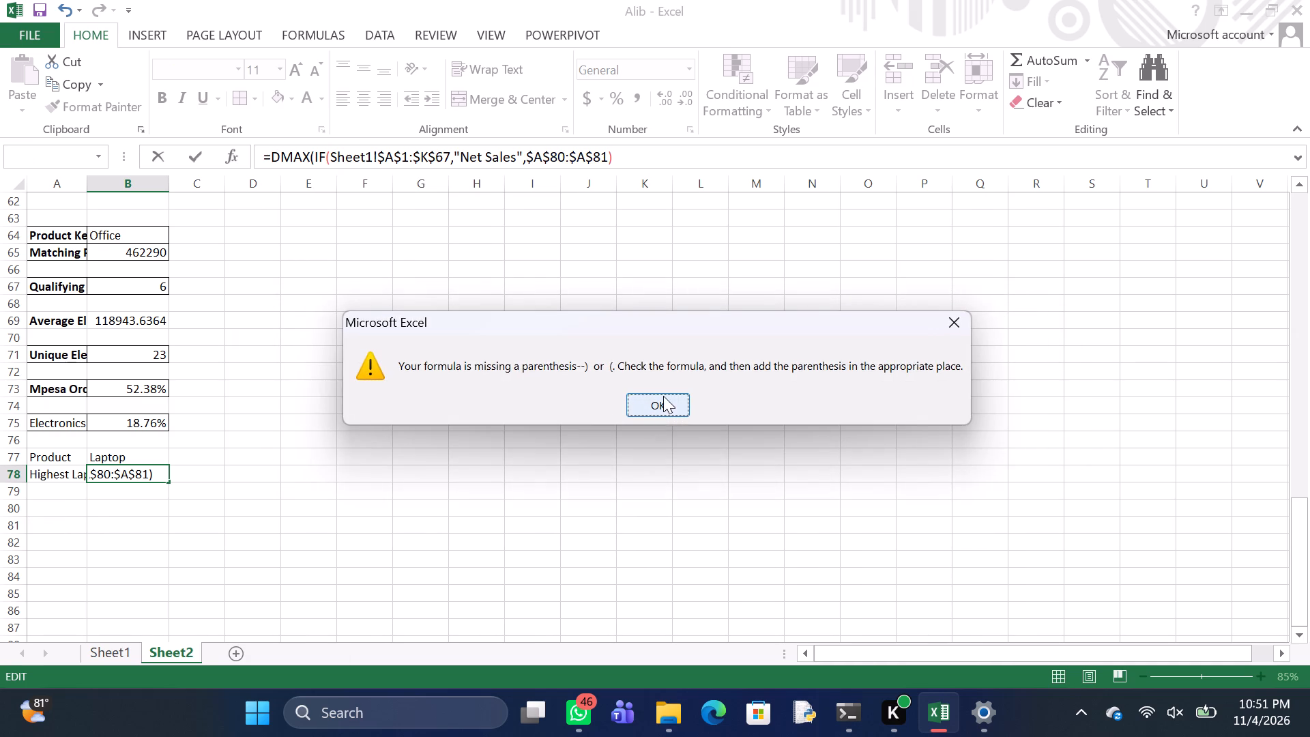
{"action": "left_click", "coordinate": [664, 394]}
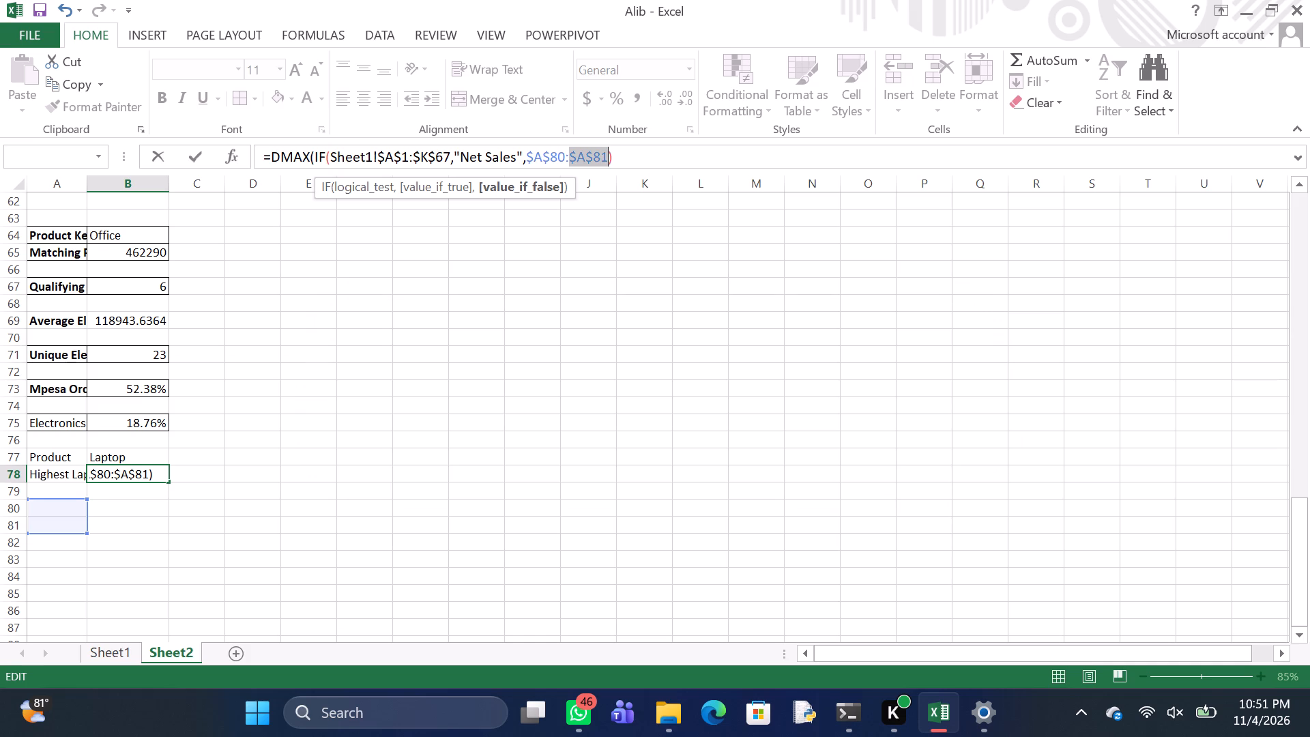
Delete :$A$81 from the last range in the B78 DMAX formula.
{"action": "key", "text": "BackSpace"}
{"action": "key", "text": "BackSpace"}
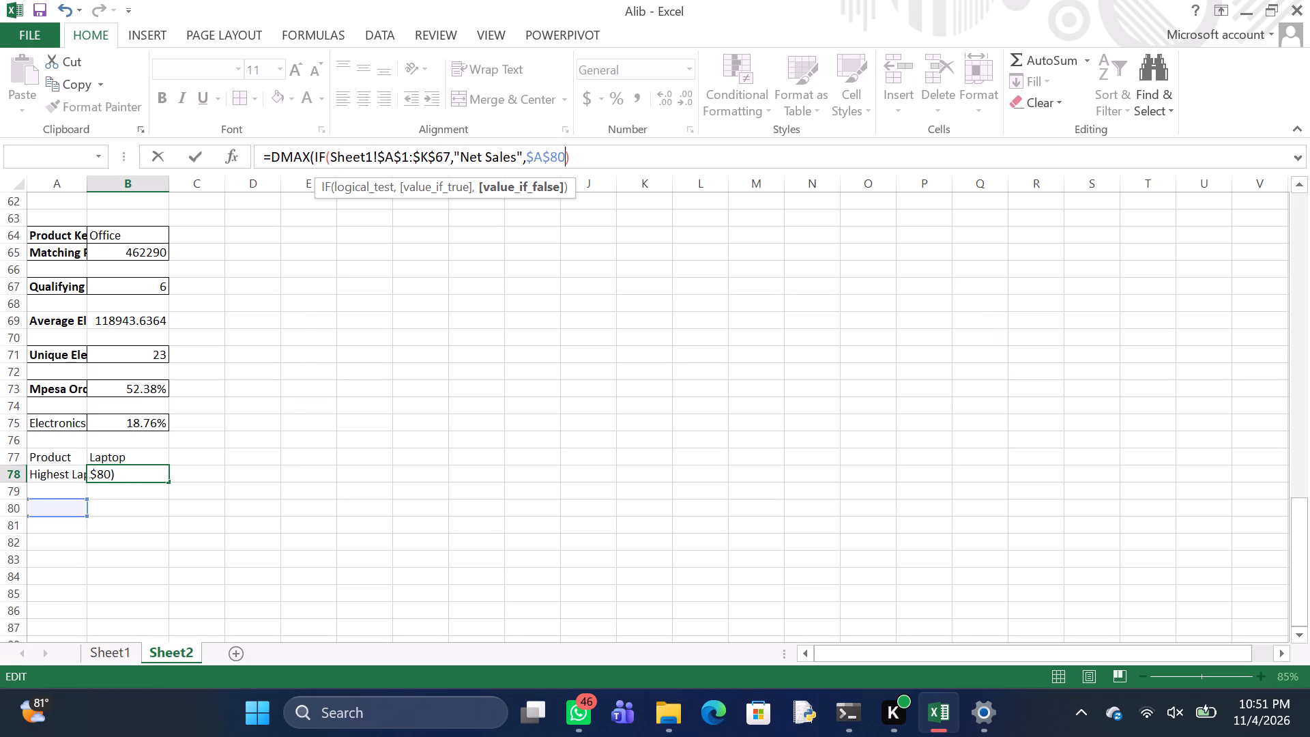
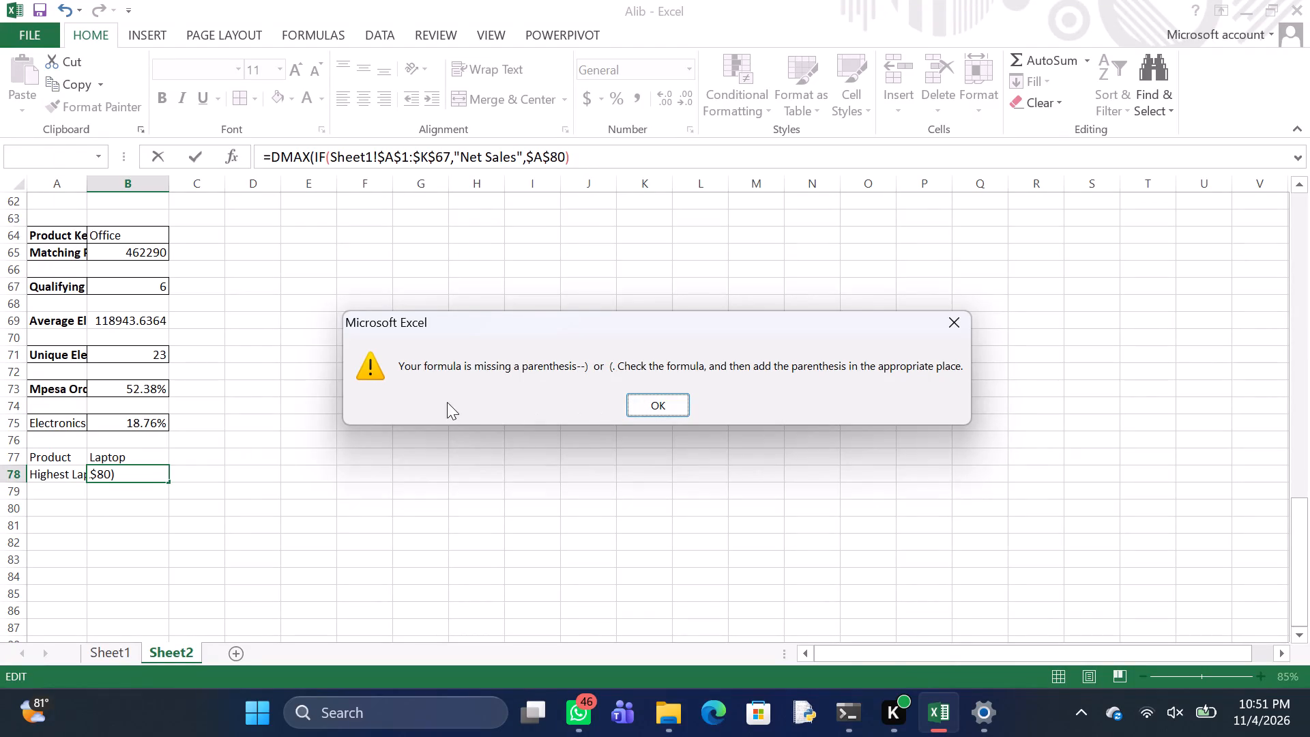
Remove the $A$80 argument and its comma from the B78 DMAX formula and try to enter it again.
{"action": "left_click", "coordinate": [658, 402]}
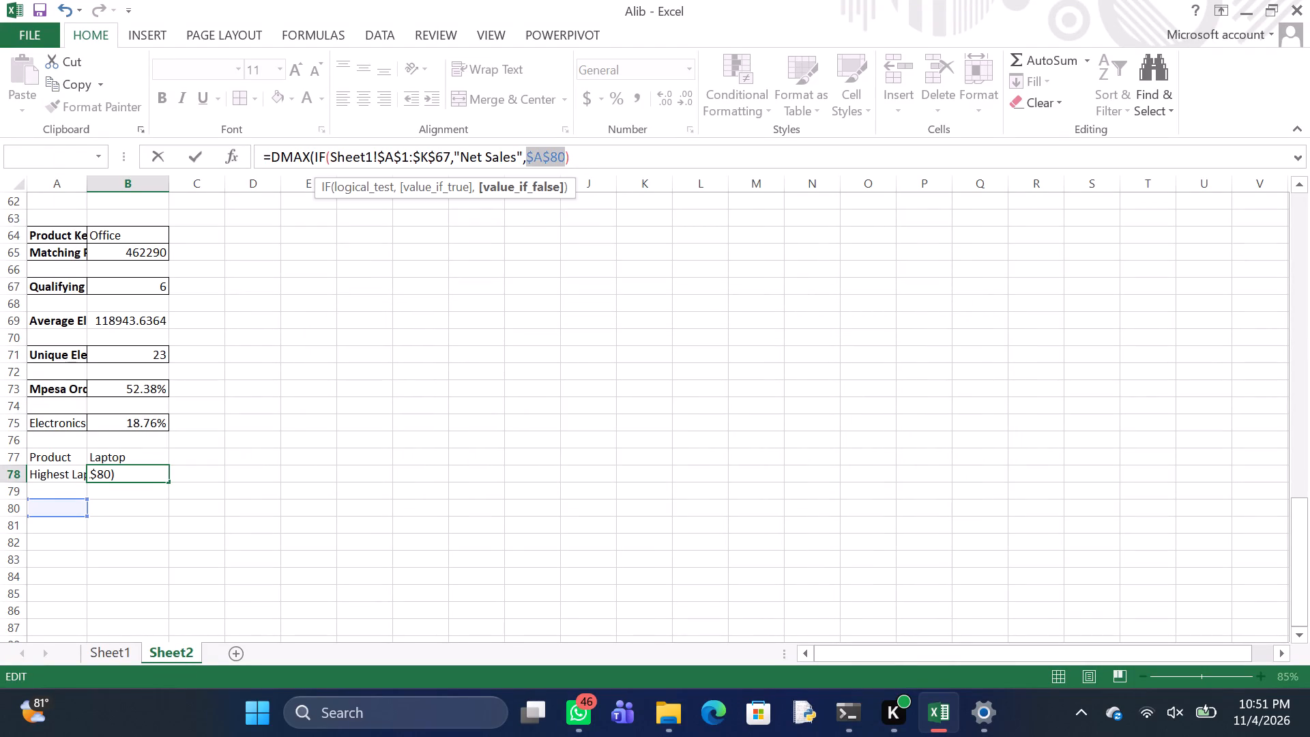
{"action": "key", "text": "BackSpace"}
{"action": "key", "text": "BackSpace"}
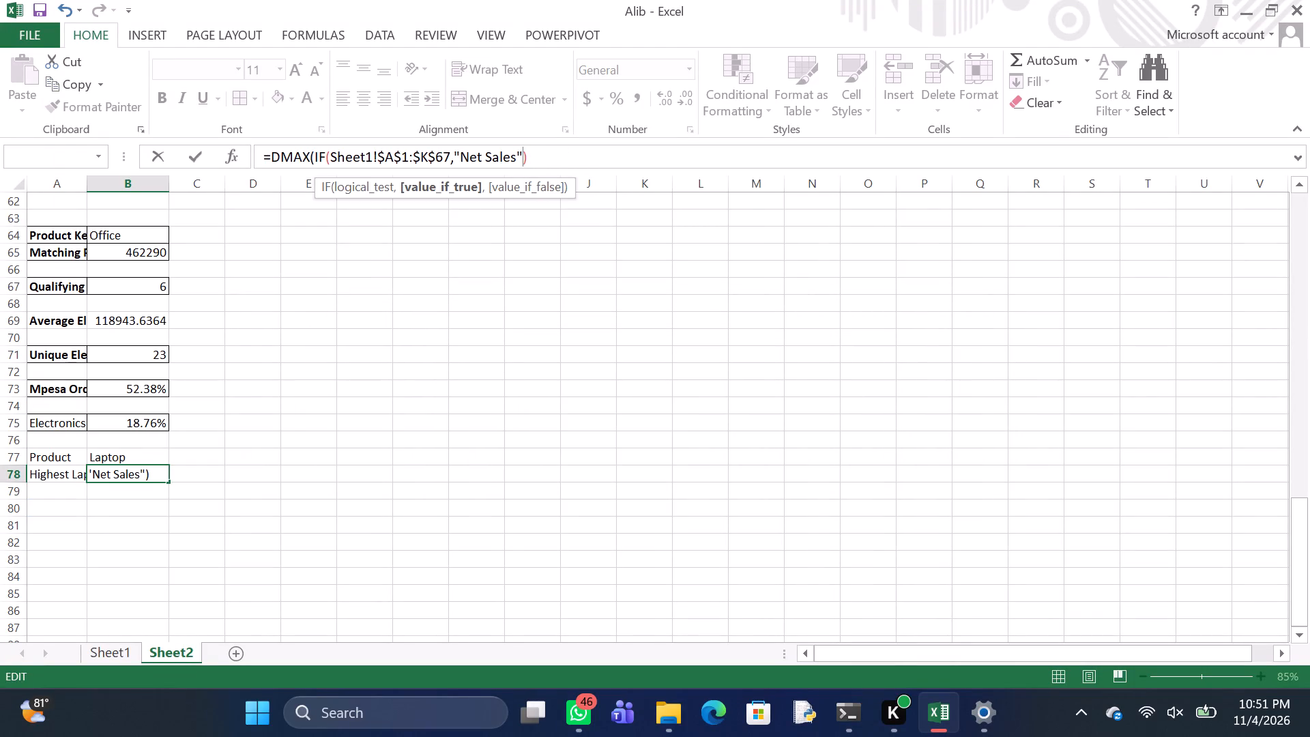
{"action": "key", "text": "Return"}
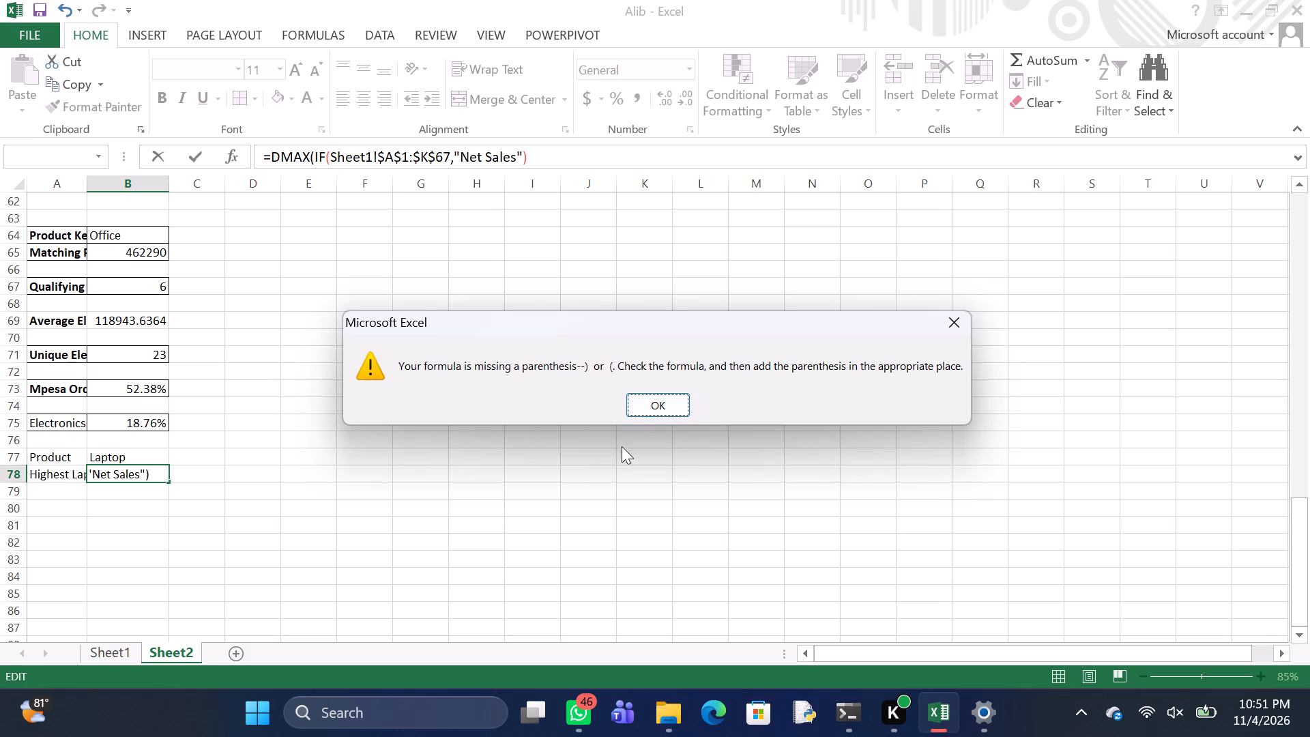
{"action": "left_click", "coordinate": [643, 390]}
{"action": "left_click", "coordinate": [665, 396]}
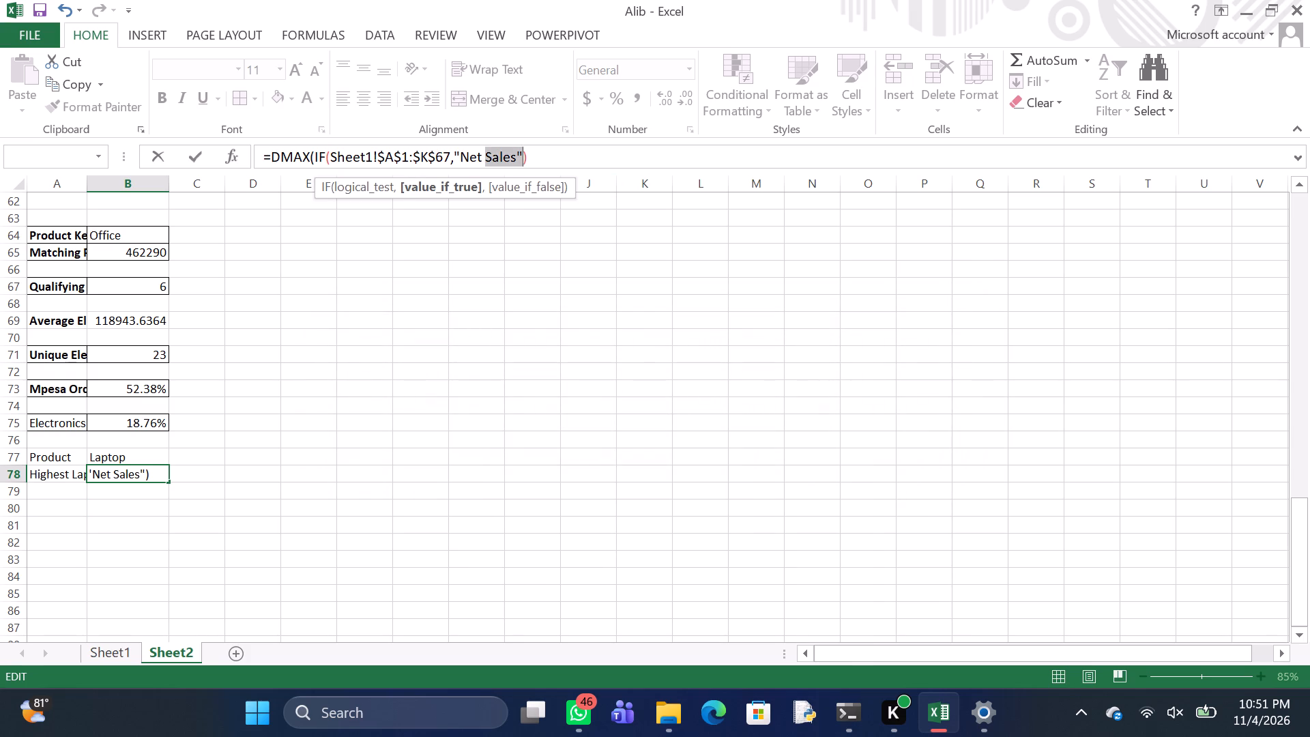
Erase the existing DMAX(IF( formula from cell B78.
{"action": "left_click", "coordinate": [595, 164]}
{"action": "key", "text": "BackSpace"}
{"action": "key", "text": "BackSpace"}
{"action": "key", "text": "BackSpace"}
{"action": "key", "text": "BackSpace"}
{"action": "key", "text": "BackSpace"}
{"action": "key", "text": "BackSpace"}
{"action": "key", "text": "BackSpace"}
{"action": "key", "text": "BackSpace"}
{"action": "key", "text": "BackSpace"}
{"action": "key", "text": "BackSpace"}
{"action": "key", "text": "BackSpace"}
{"action": "key", "text": "BackSpace"}
{"action": "key", "text": "BackSpace"}
{"action": "key", "text": "BackSpace"}
{"action": "key", "text": "BackSpace"}
{"action": "key", "text": "BackSpace"}
{"action": "key", "text": "BackSpace"}
{"action": "key", "text": "BackSpace"}
{"action": "key", "text": "BackSpace"}
{"action": "key", "text": "BackSpace"}
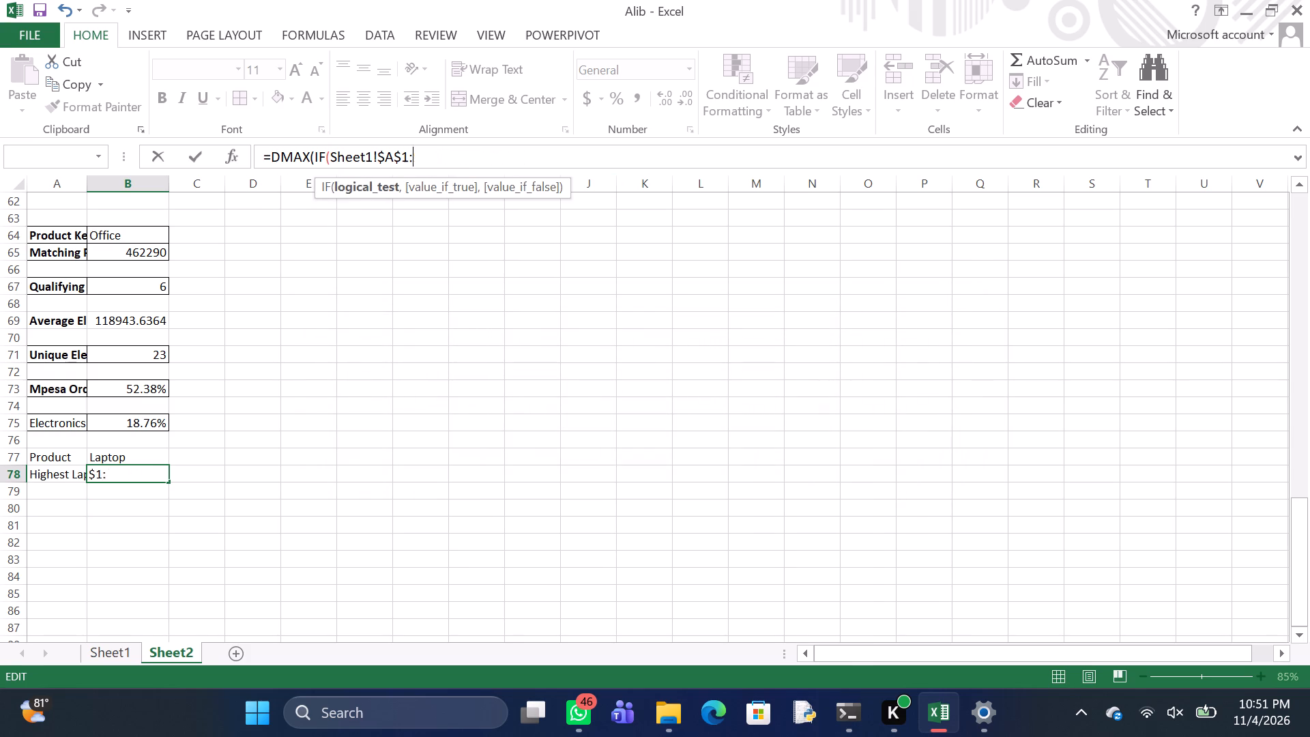
Begin a new B78 formula with the database argument: =DMAX(Sheet1!$A$1:$K$67.
{"action": "key", "text": "equal"}
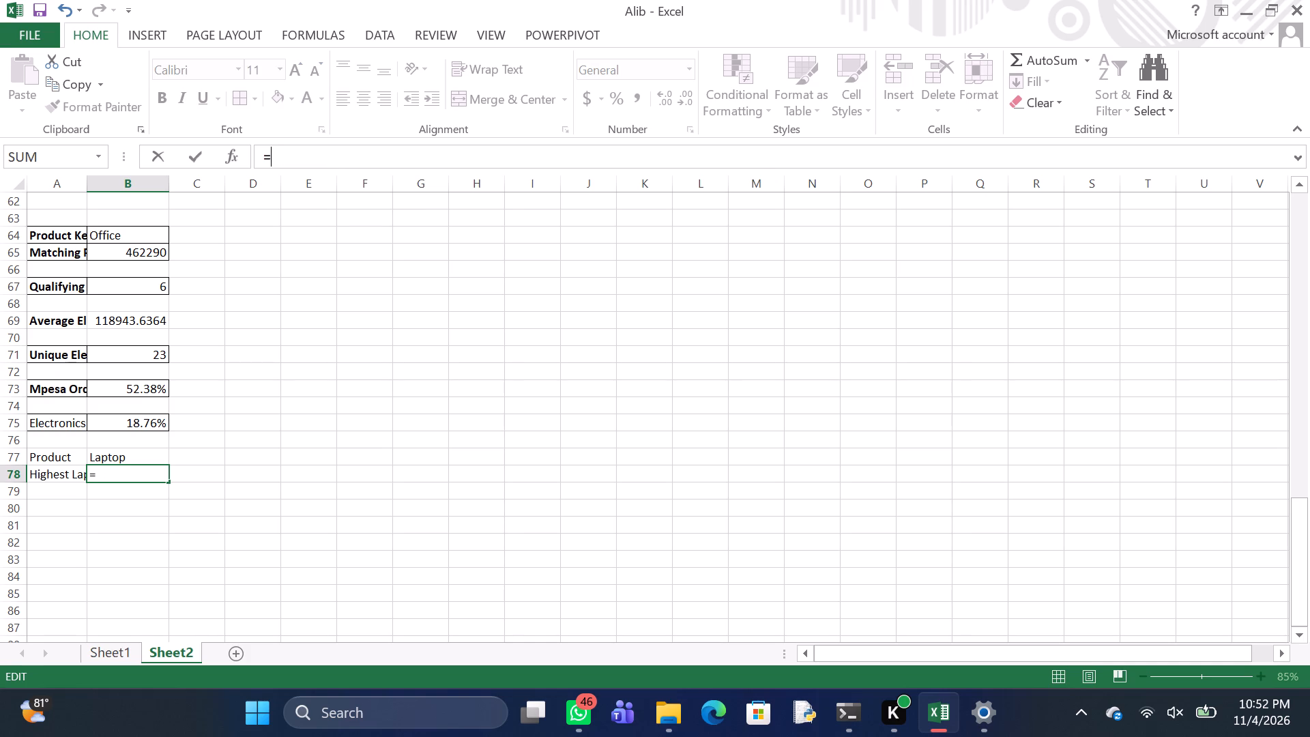
{"action": "key", "text": "d"}
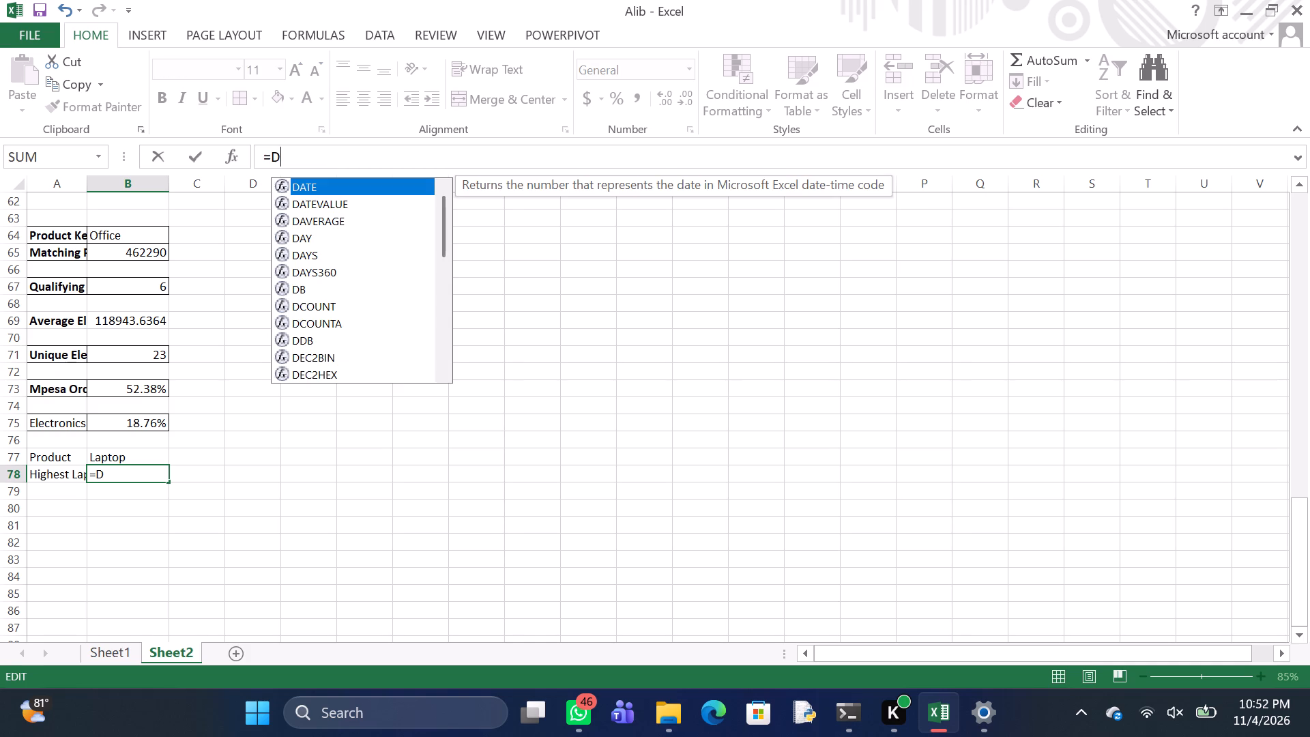
{"action": "key", "text": "m"}
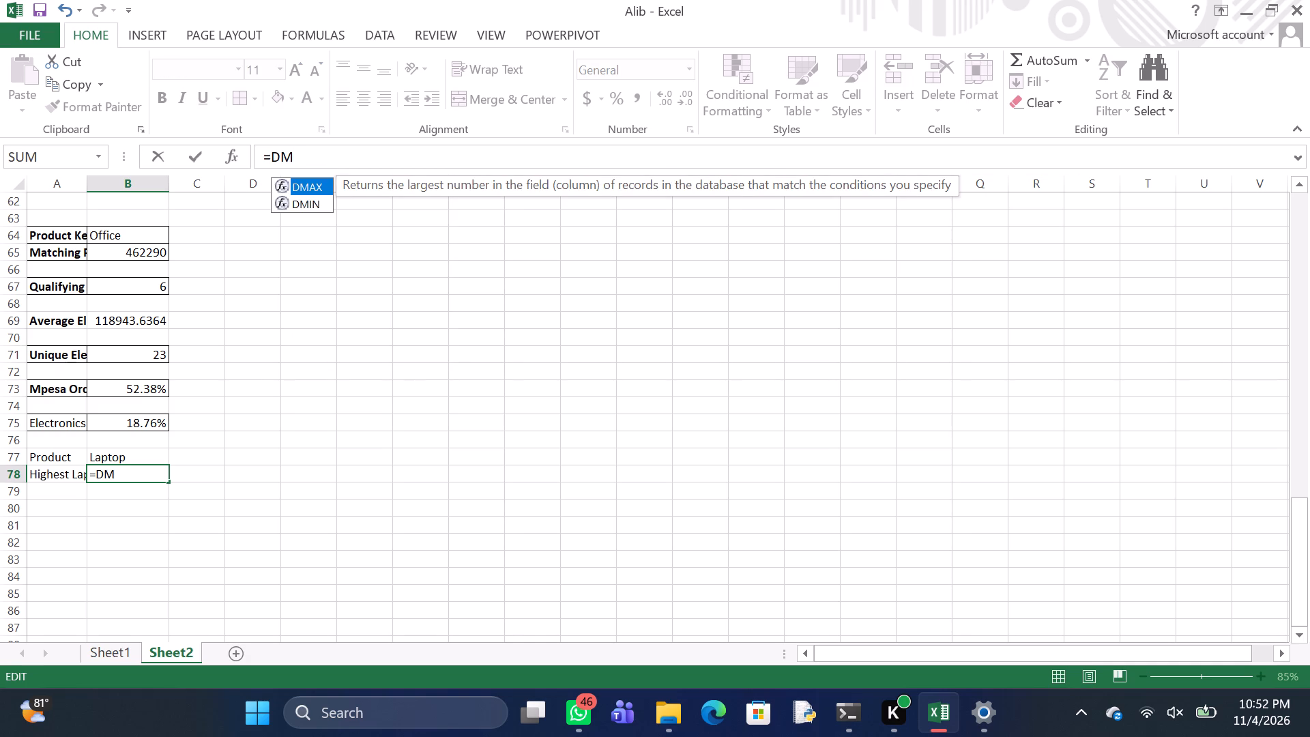
{"action": "type", "text": "AX"}
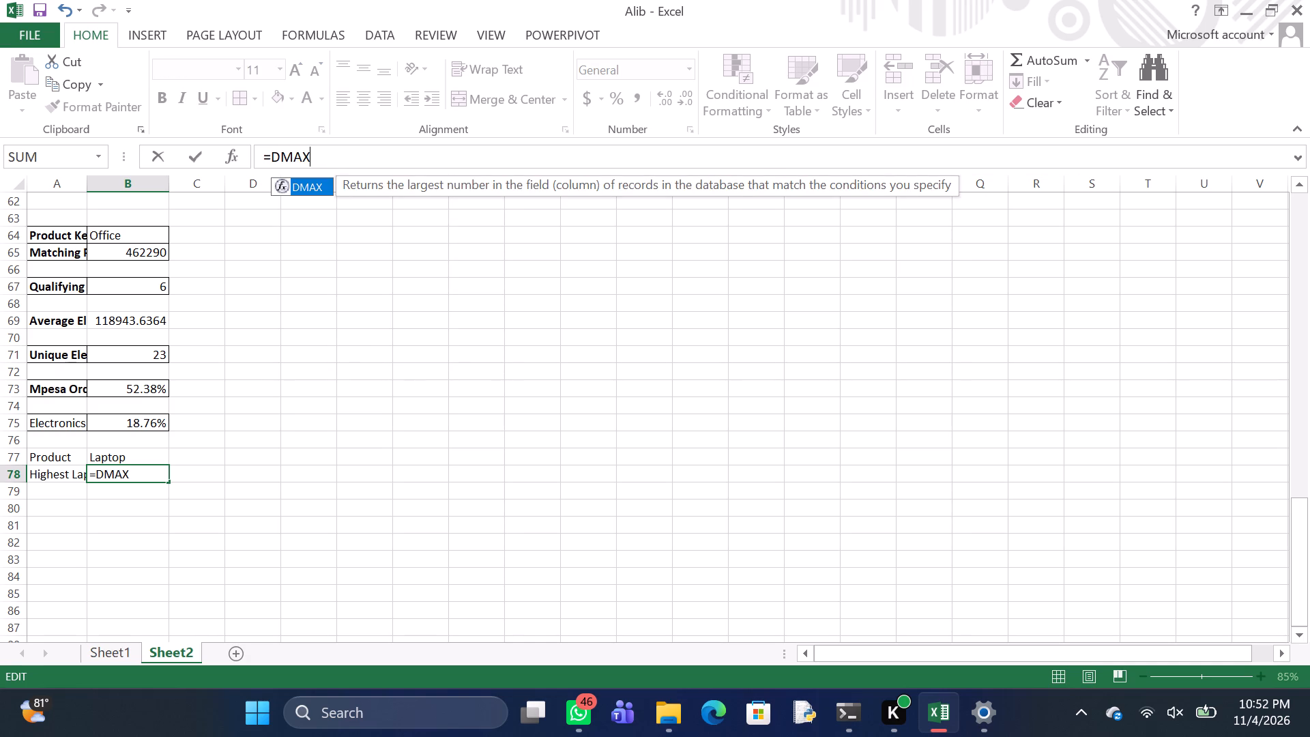
{"action": "key", "text": "shift+parenleft"}
{"action": "key", "text": "s"}
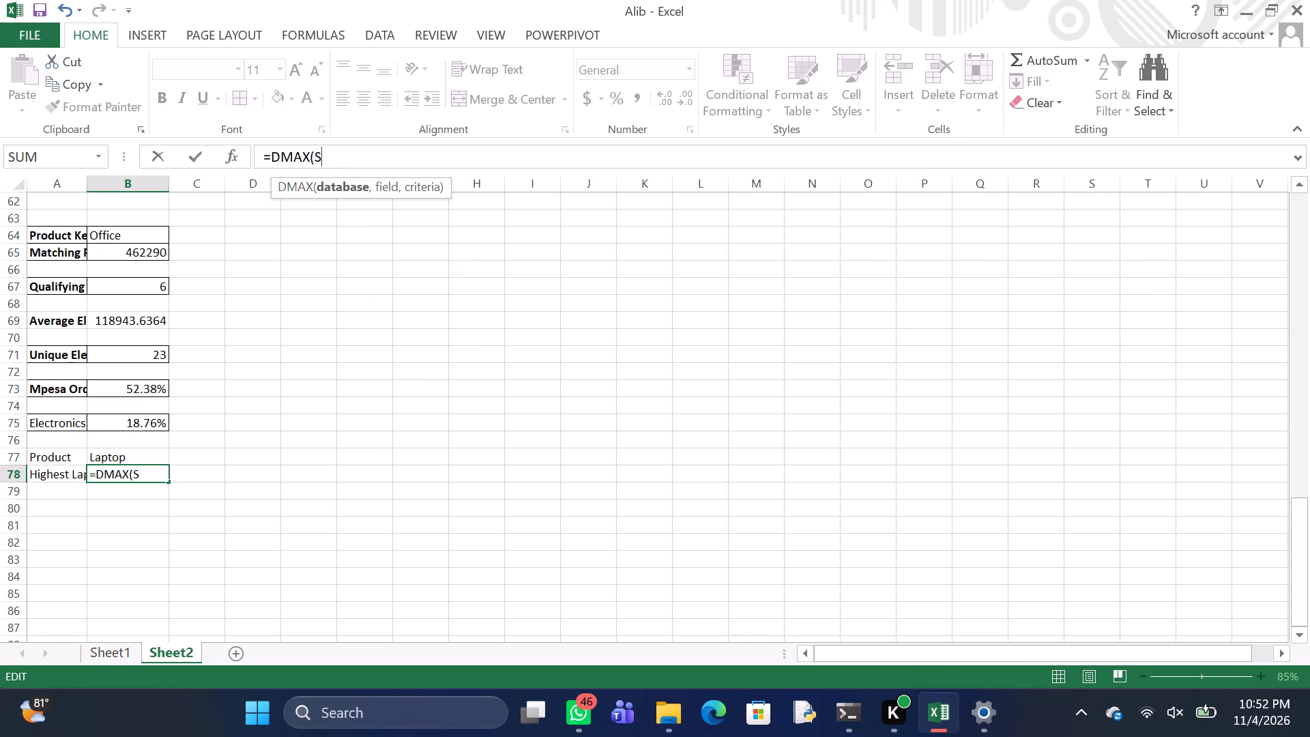
{"action": "type", "text": "hee"}
{"action": "key", "text": "t"}
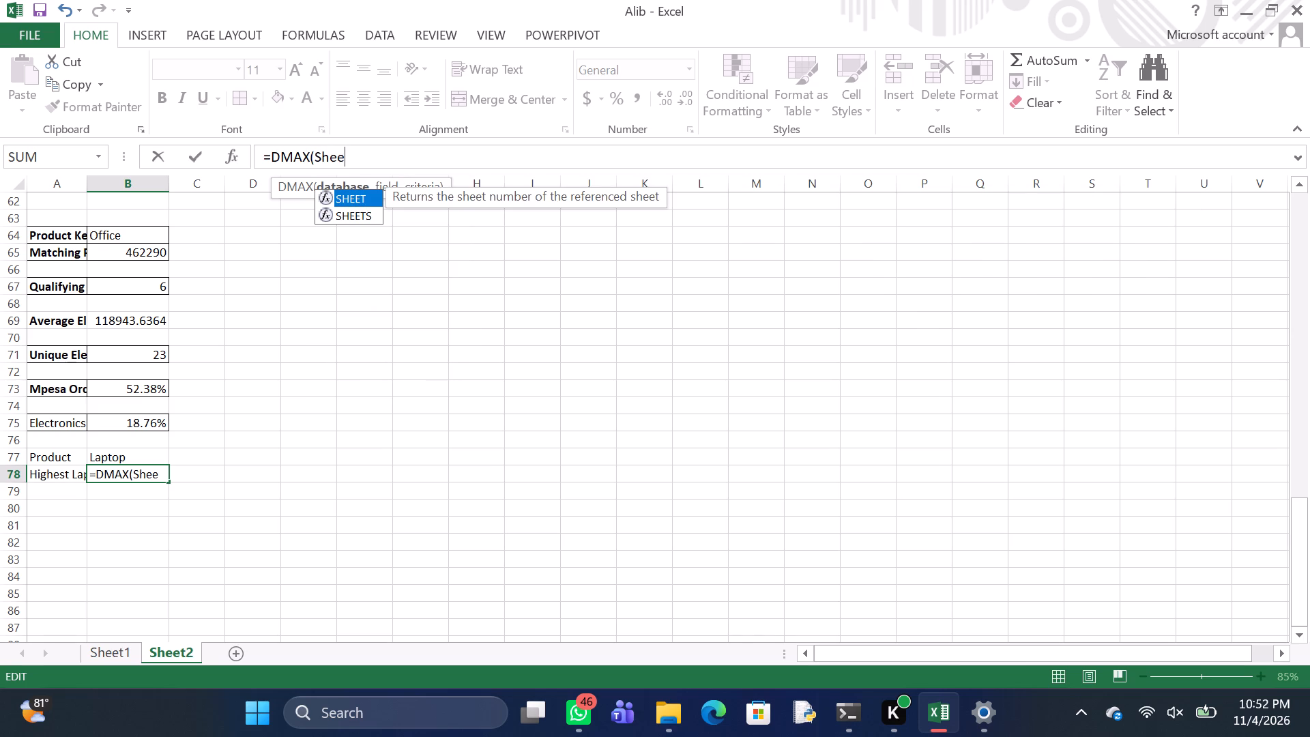
{"action": "key", "text": "1"}
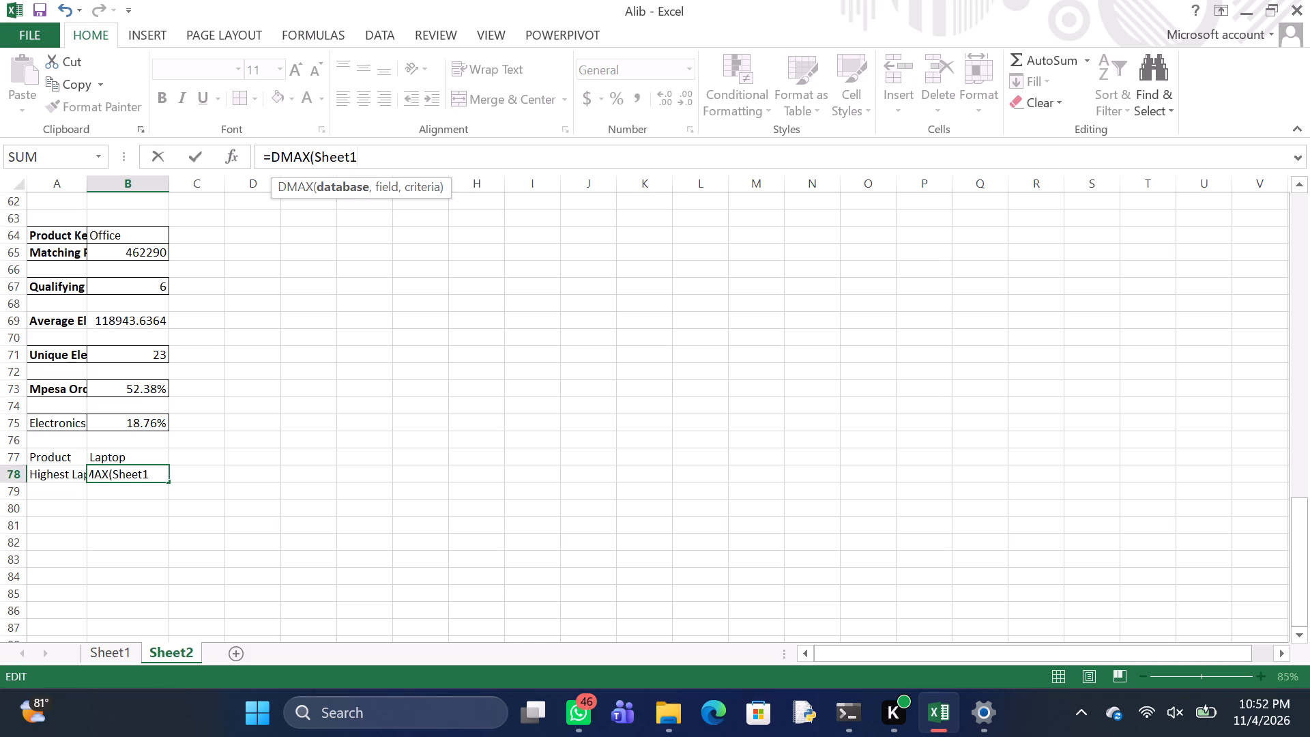
{"action": "key", "text": "shift+exclam"}
{"action": "key", "text": "shift+dollar"}
{"action": "key", "text": "a"}
{"action": "type", "text": "$1"}
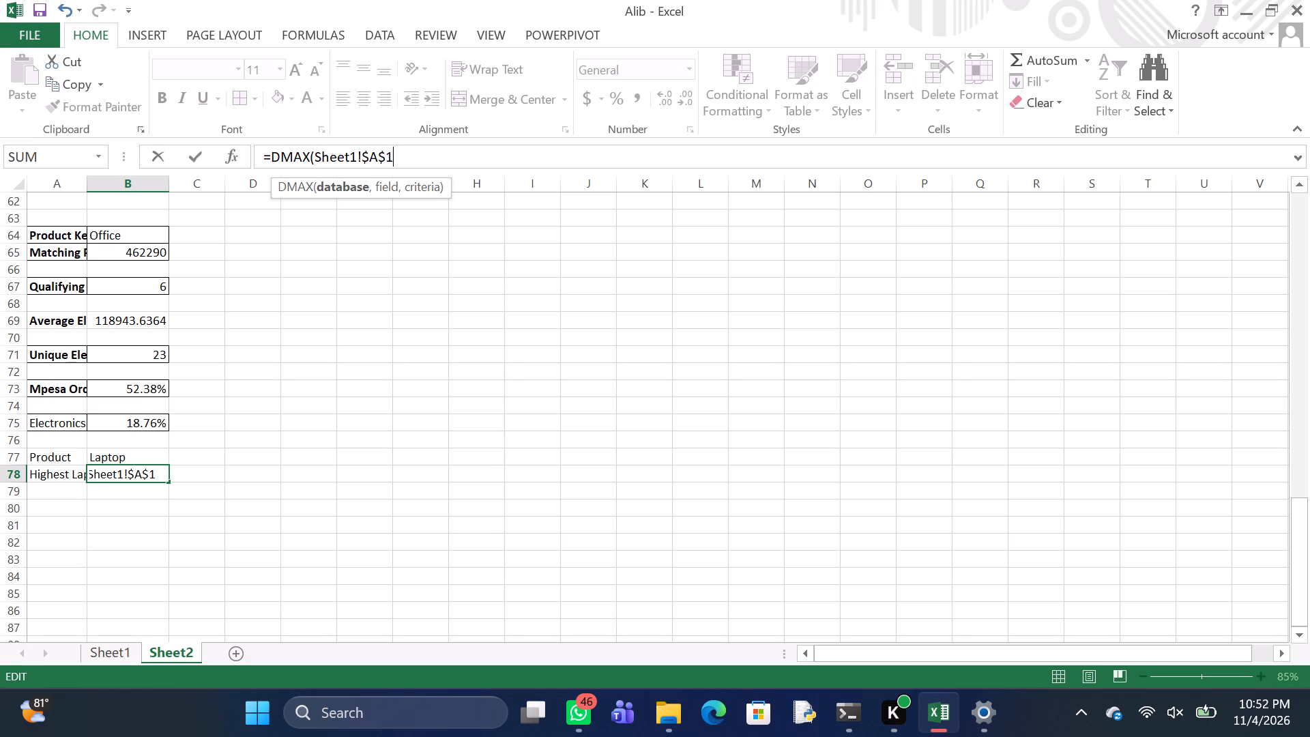
{"action": "key", "text": "shift+colon"}
{"action": "key", "text": "shift+dollar"}
{"action": "key", "text": "k"}
{"action": "key", "text": "shift+dollar"}
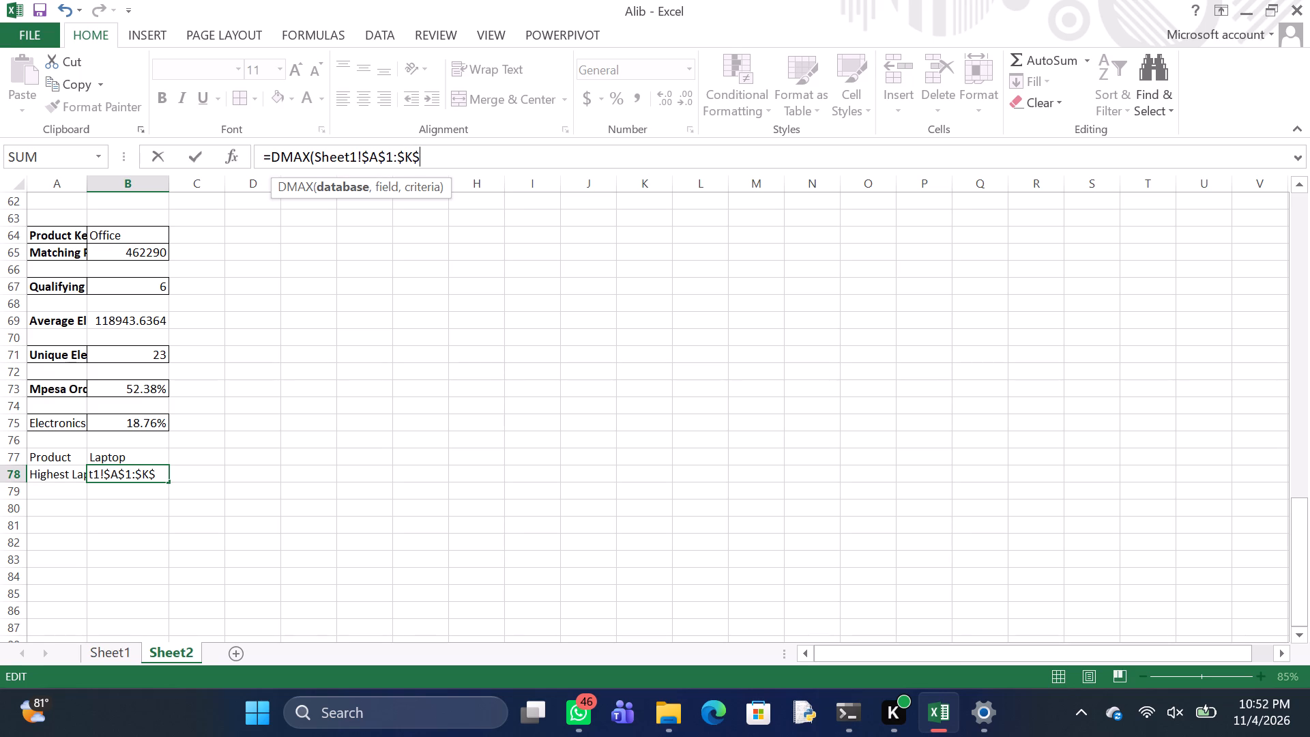
{"action": "type", "text": "67"}
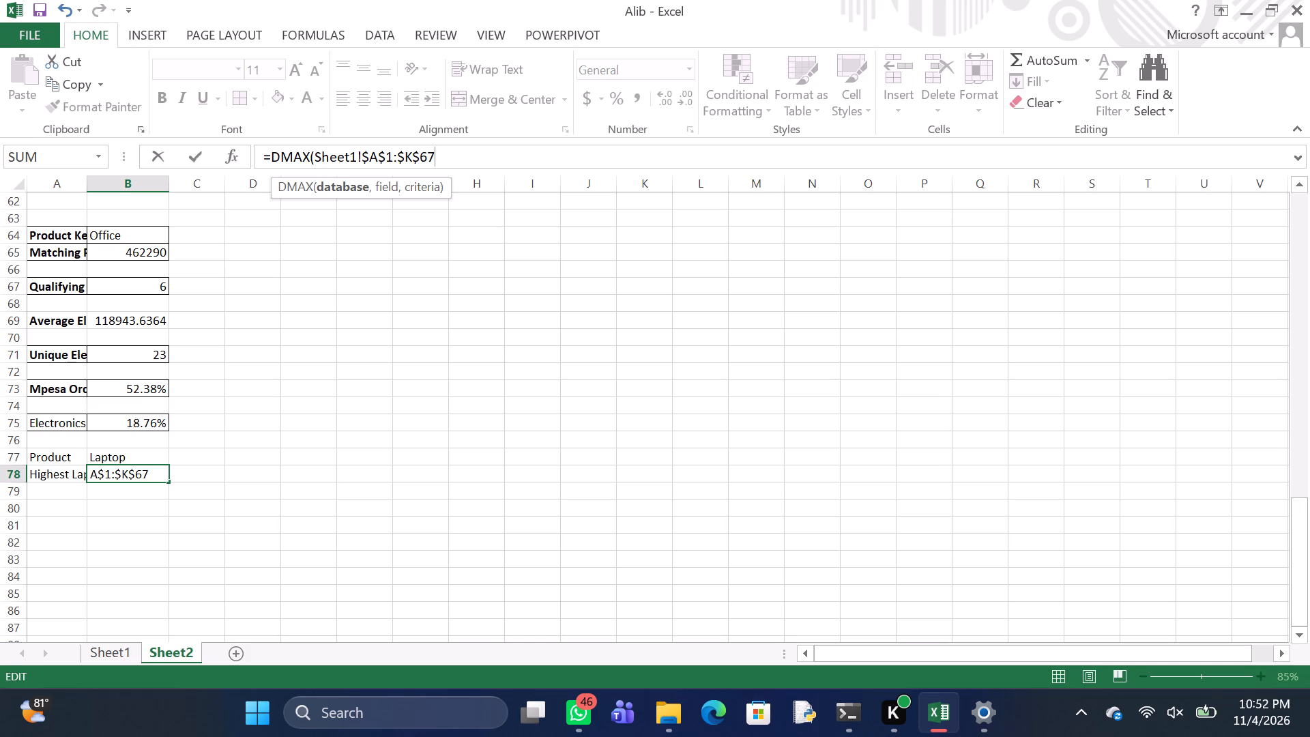
Add "Net Sales" as the field argument of the B78 DMAX formula, followed by a comma.
{"action": "key", "text": "comma"}
{"action": "key", "text": "shift+quotedbl"}
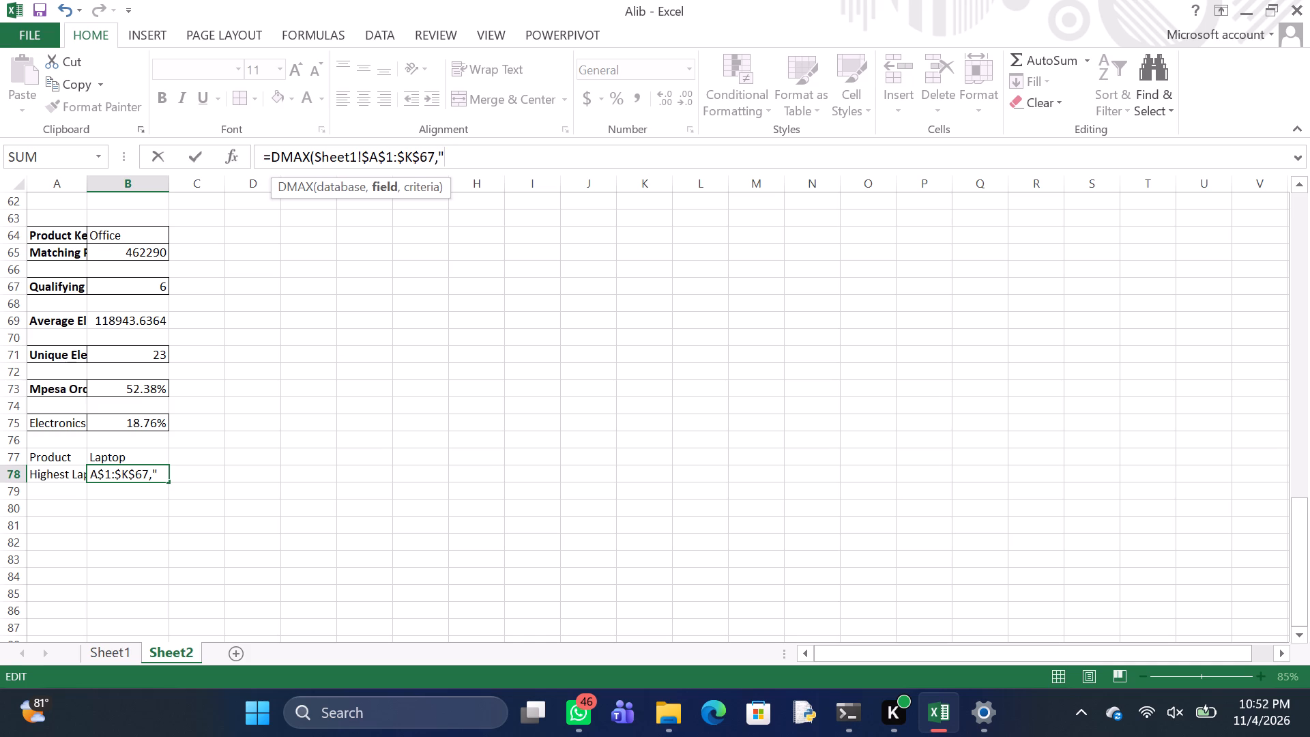
{"action": "key", "text": "n"}
{"action": "type", "text": "et"}
{"action": "key", "text": "space"}
{"action": "key", "text": "s"}
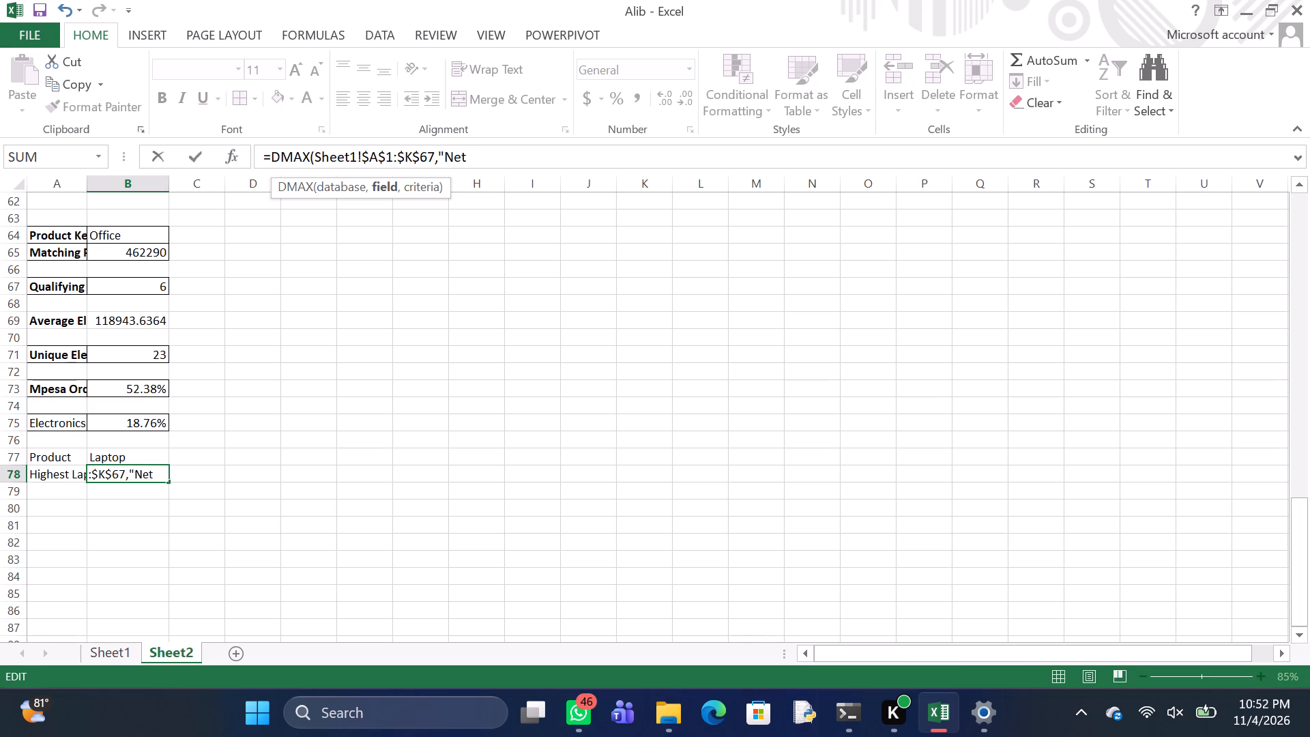
{"action": "key", "text": "a"}
{"action": "type", "text": "les"}
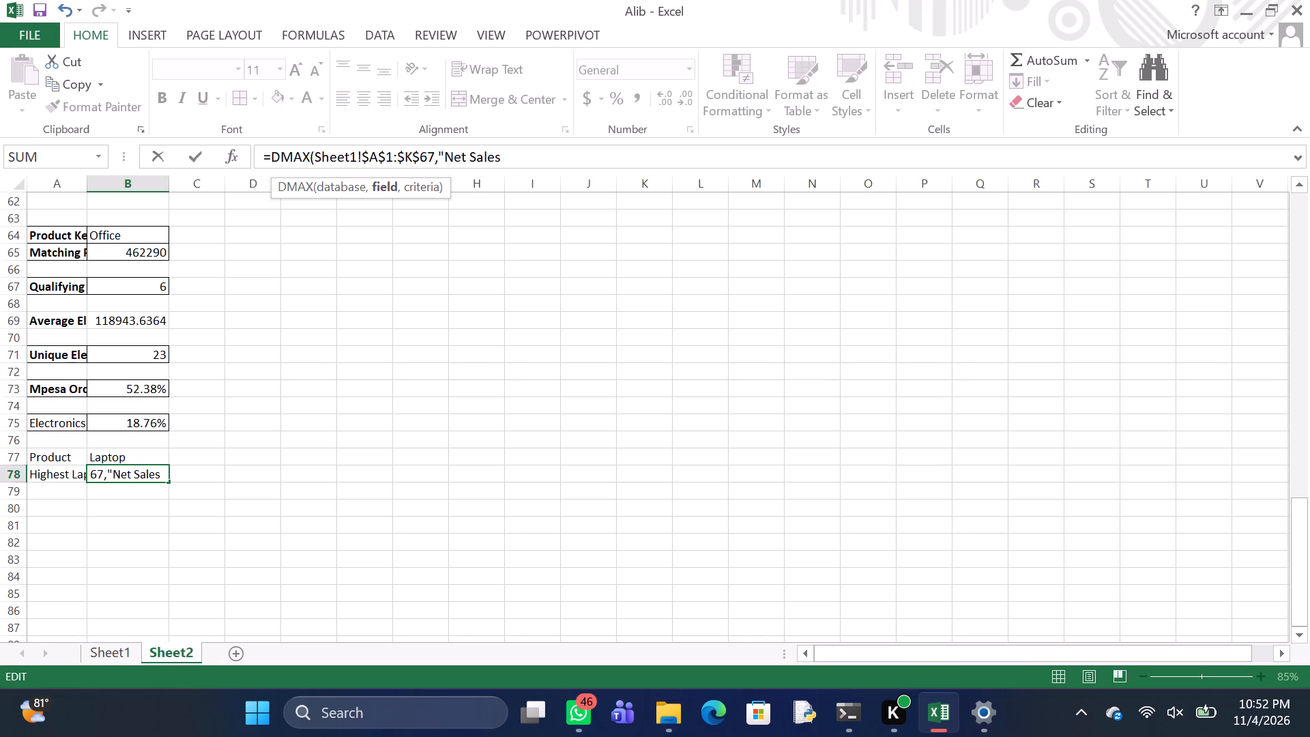
{"action": "type", "text": "\","}
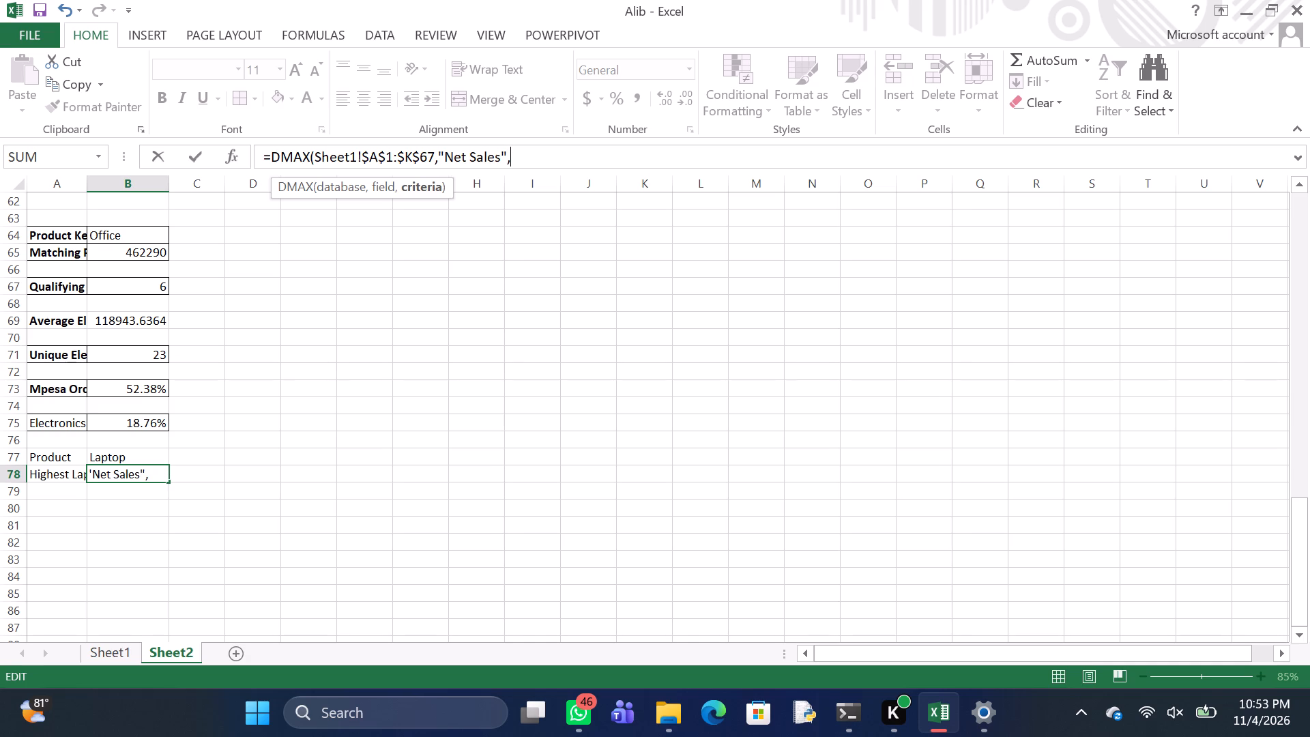
Add $A$80:$A$81 as the criteria and enter the B78 formula as =DMAX(Sheet1!$A$1:$K$67,"Net Sales",$A$80:$A$81).
{"action": "type", "text": "$A$"}
{"action": "type", "text": "80"}
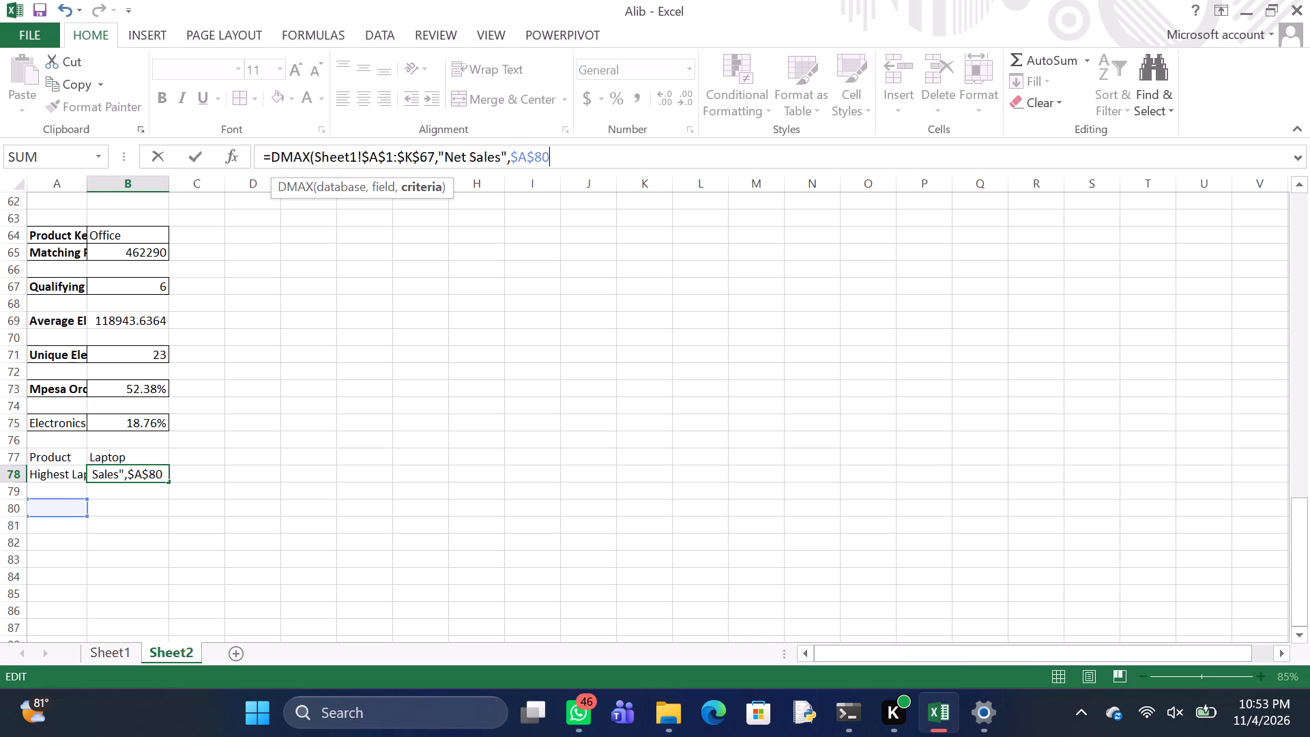
{"action": "key", "text": "shift+colon"}
{"action": "type", "text": "$A"}
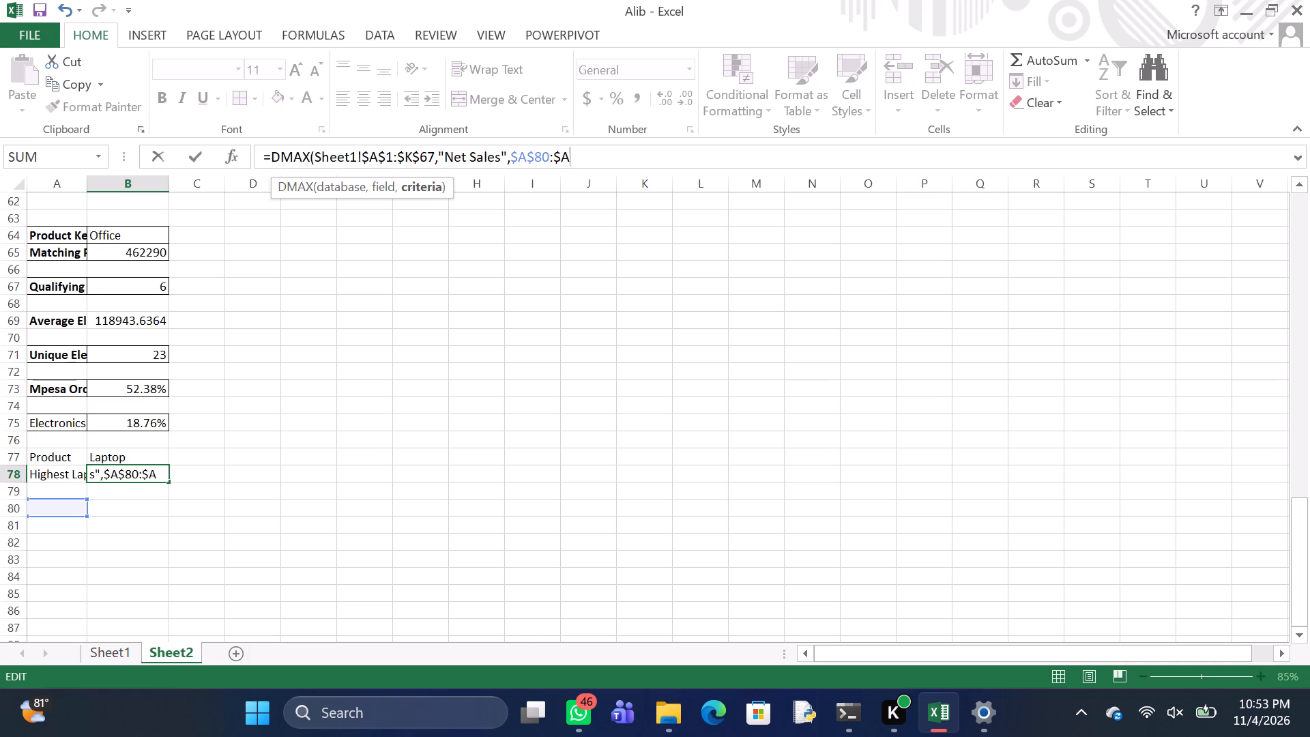
{"action": "key", "text": "shift+dollar"}
{"action": "key", "text": "8"}
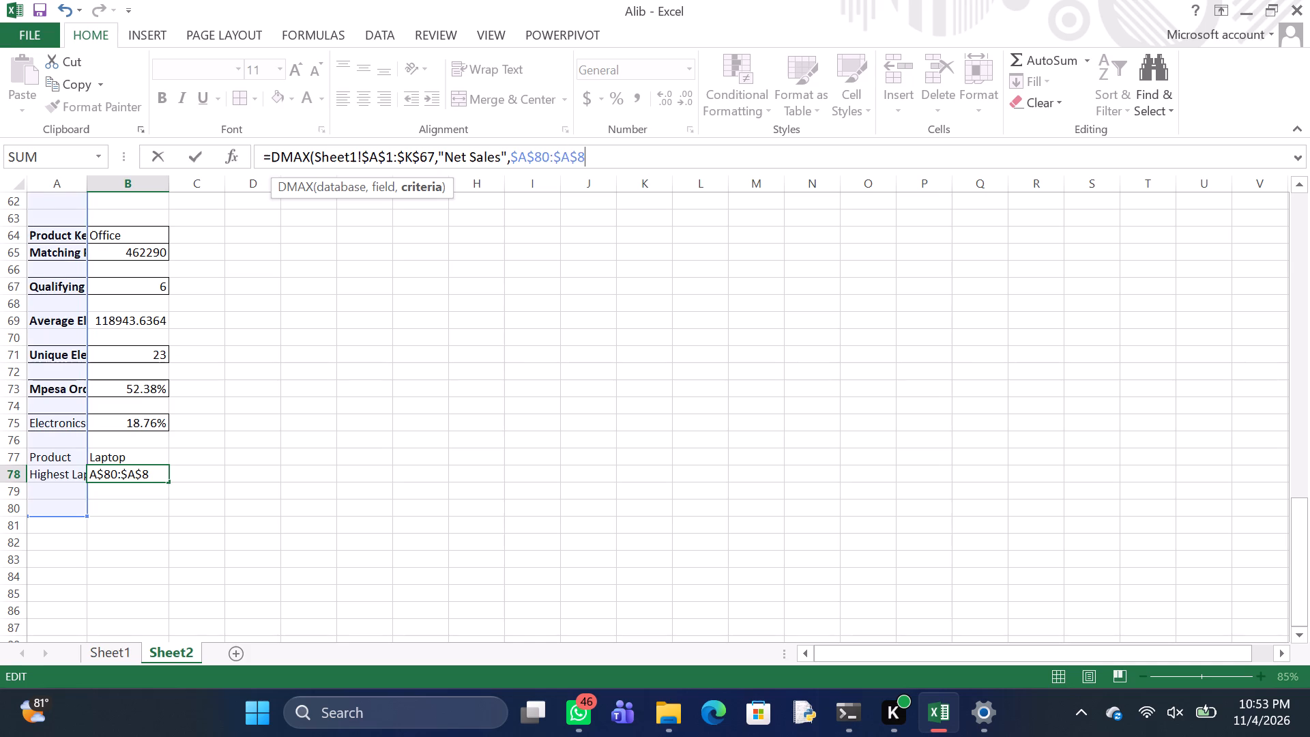
{"action": "key", "text": "1"}
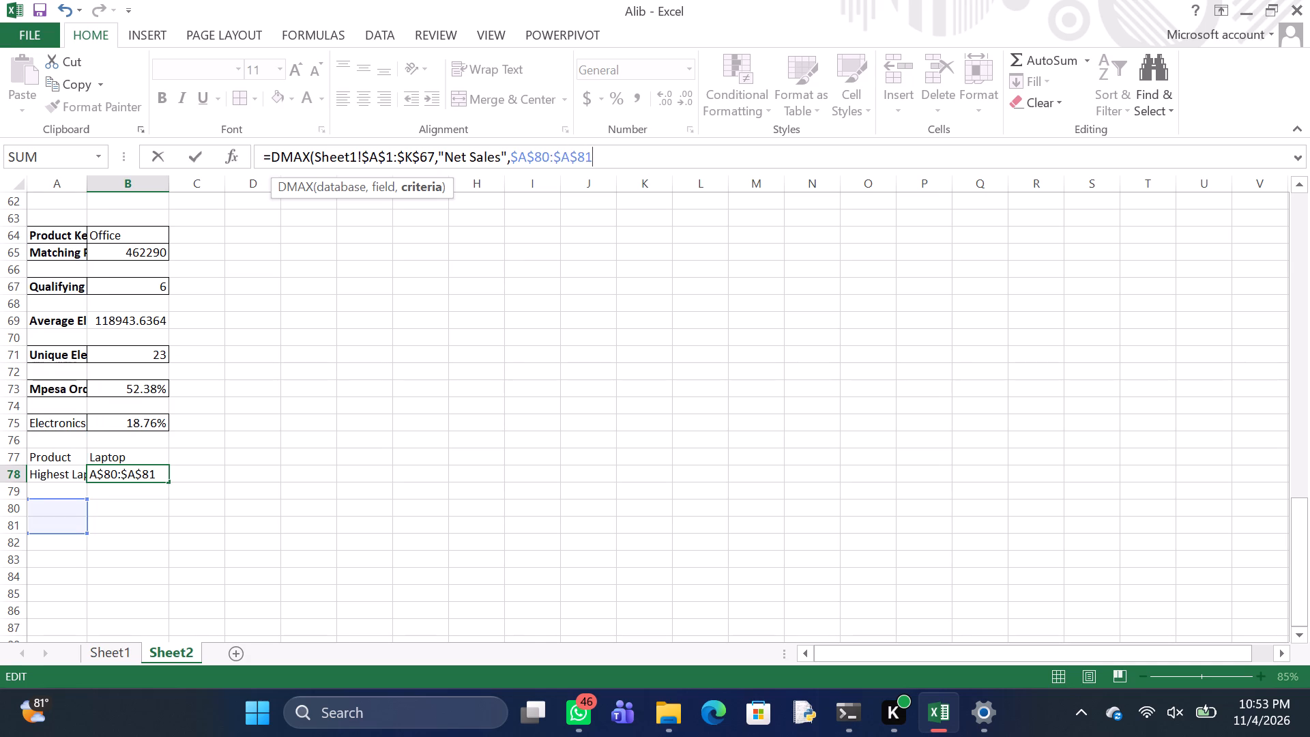
{"action": "key", "text": "shift+parenright"}
{"action": "key", "text": "Return"}
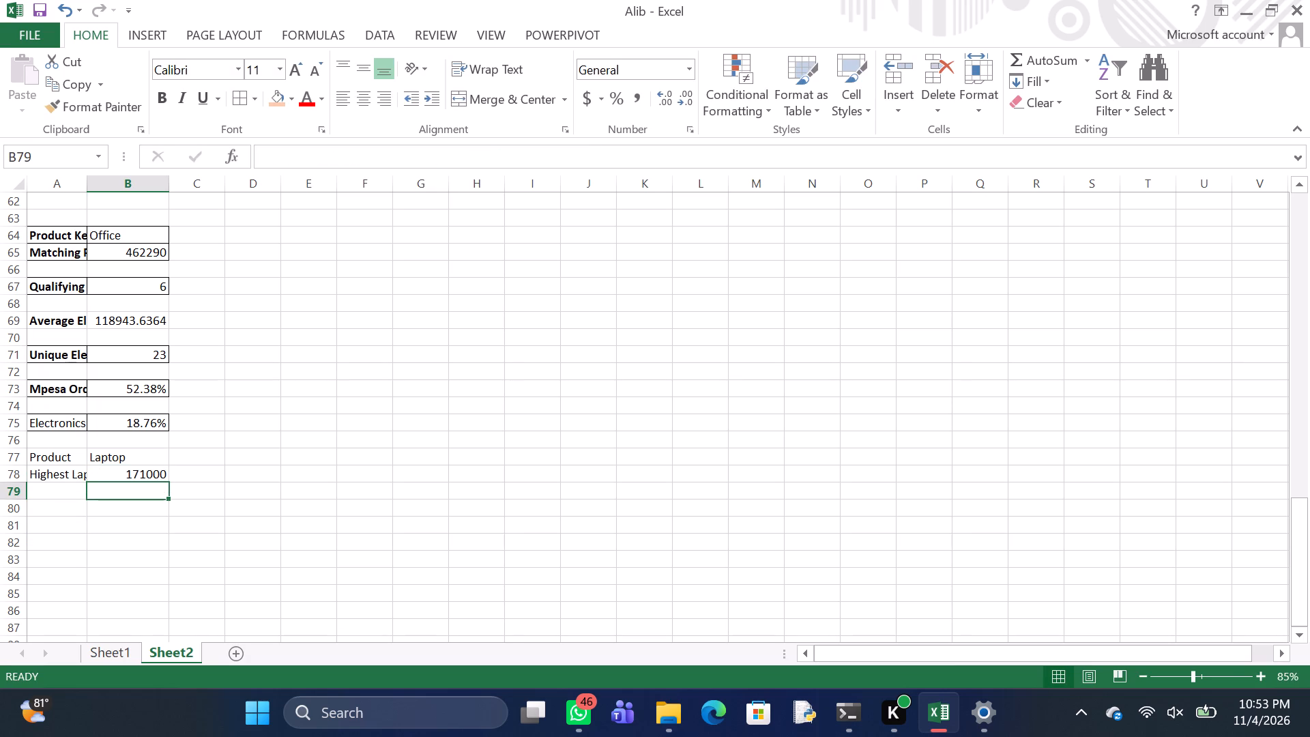
Bold the labels in A77:A78 and apply all borders to the A77:B78 block.
{"action": "left_click_drag", "start_coordinate": [44, 461], "coordinate": [43, 477]}
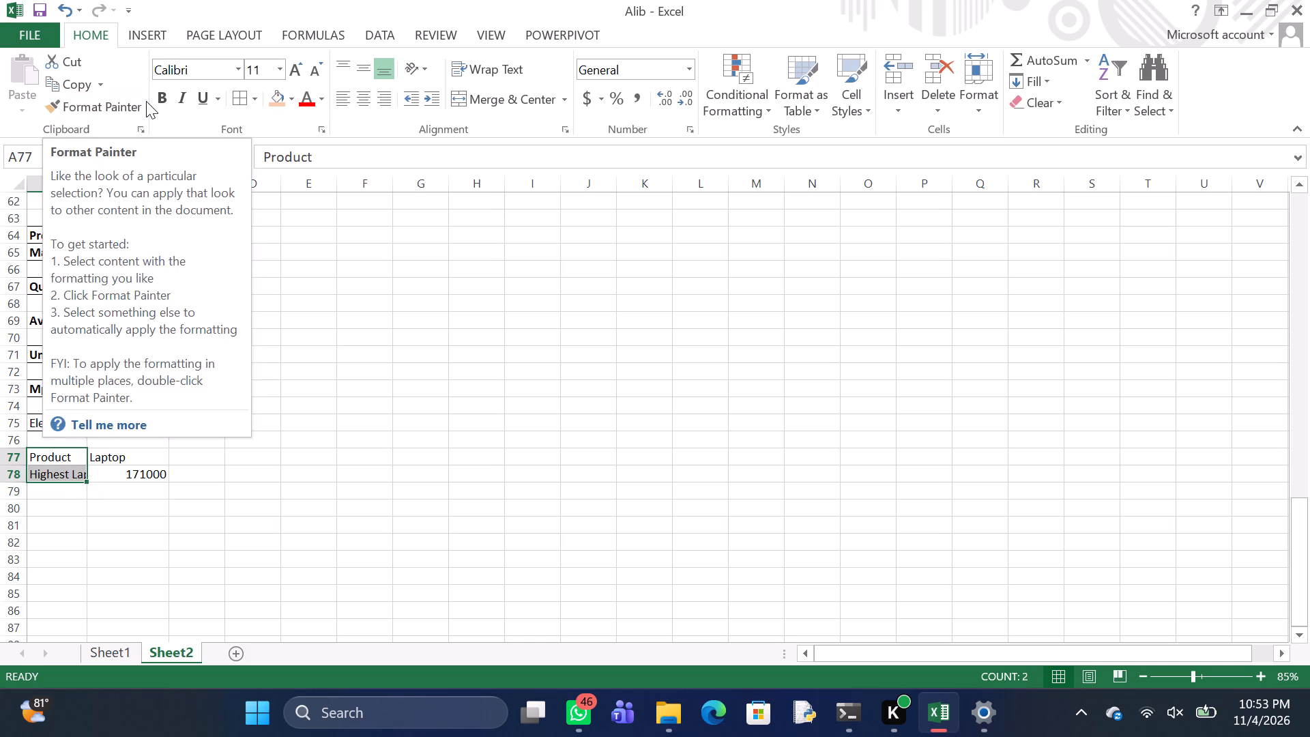
{"action": "left_click", "coordinate": [166, 98]}
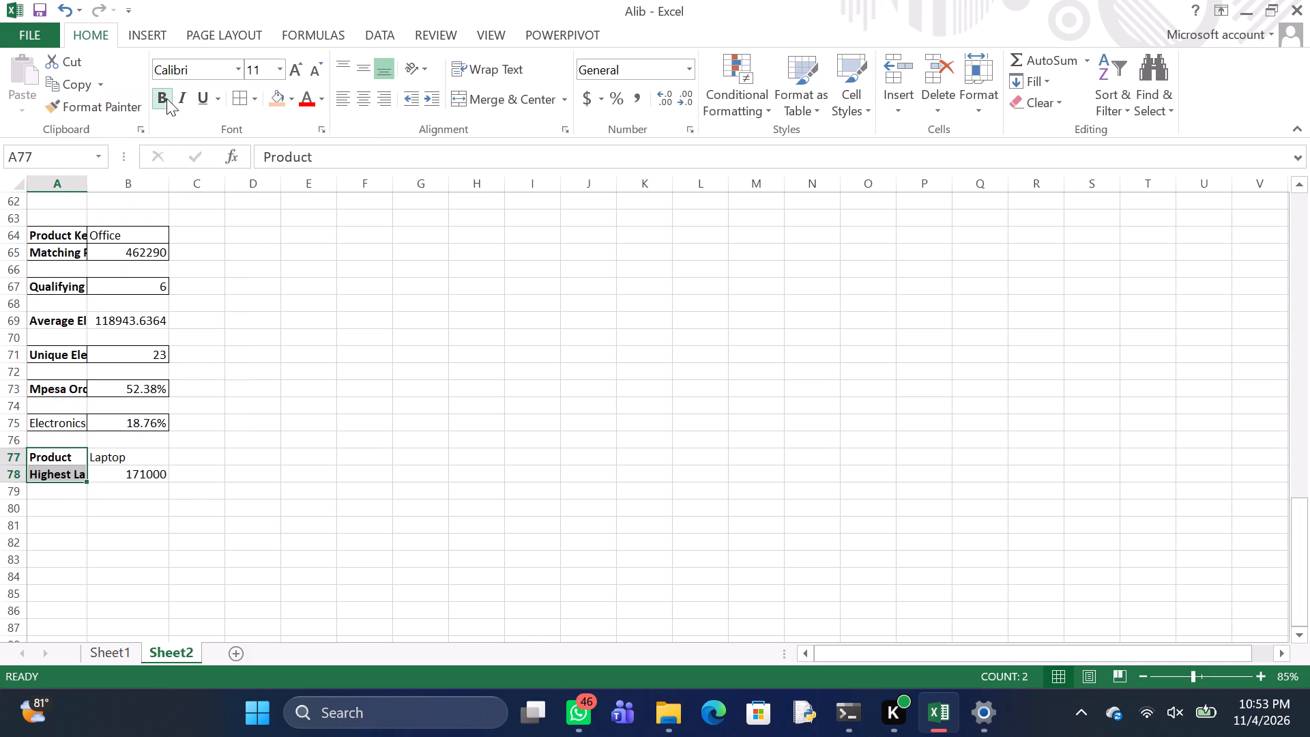
{"action": "key", "text": "ctrl+a"}
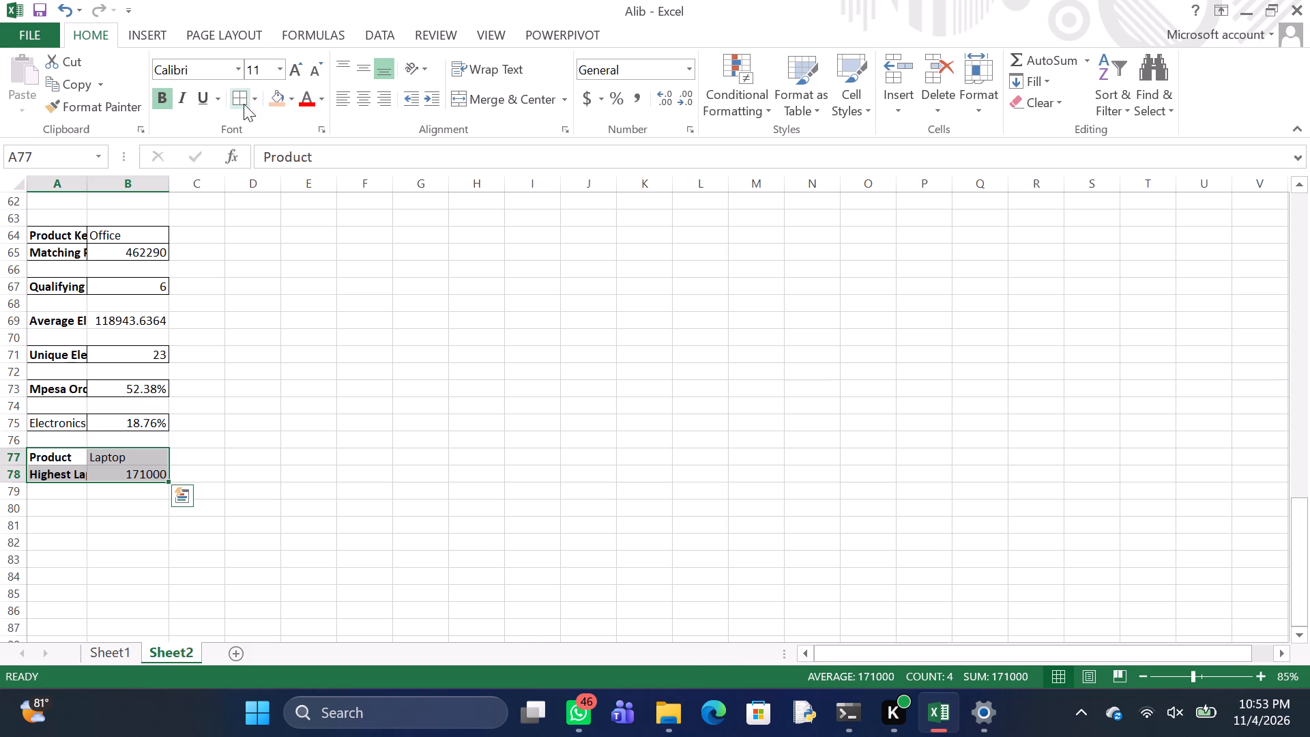
{"action": "left_click", "coordinate": [238, 97]}
Enter the label "Product" in cell A83.
{"action": "left_click", "coordinate": [46, 567]}
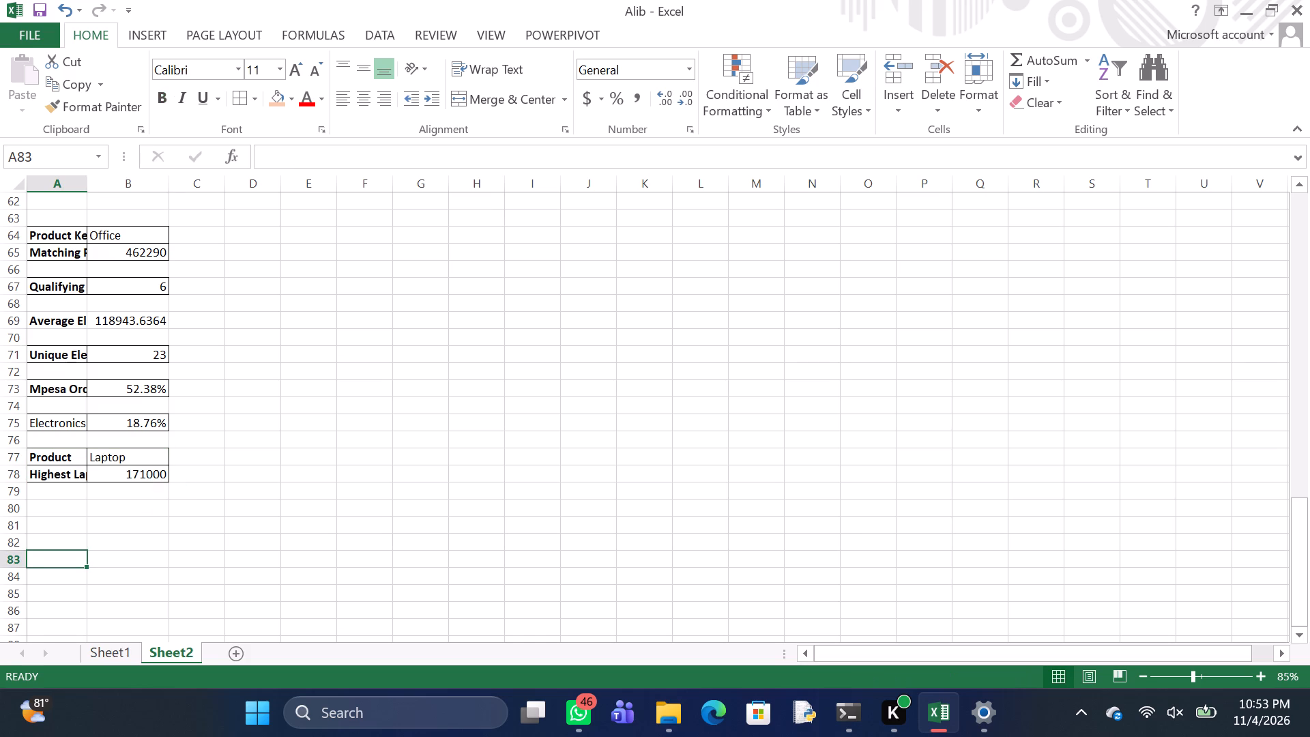
{"action": "key", "text": "p"}
{"action": "key", "text": "r"}
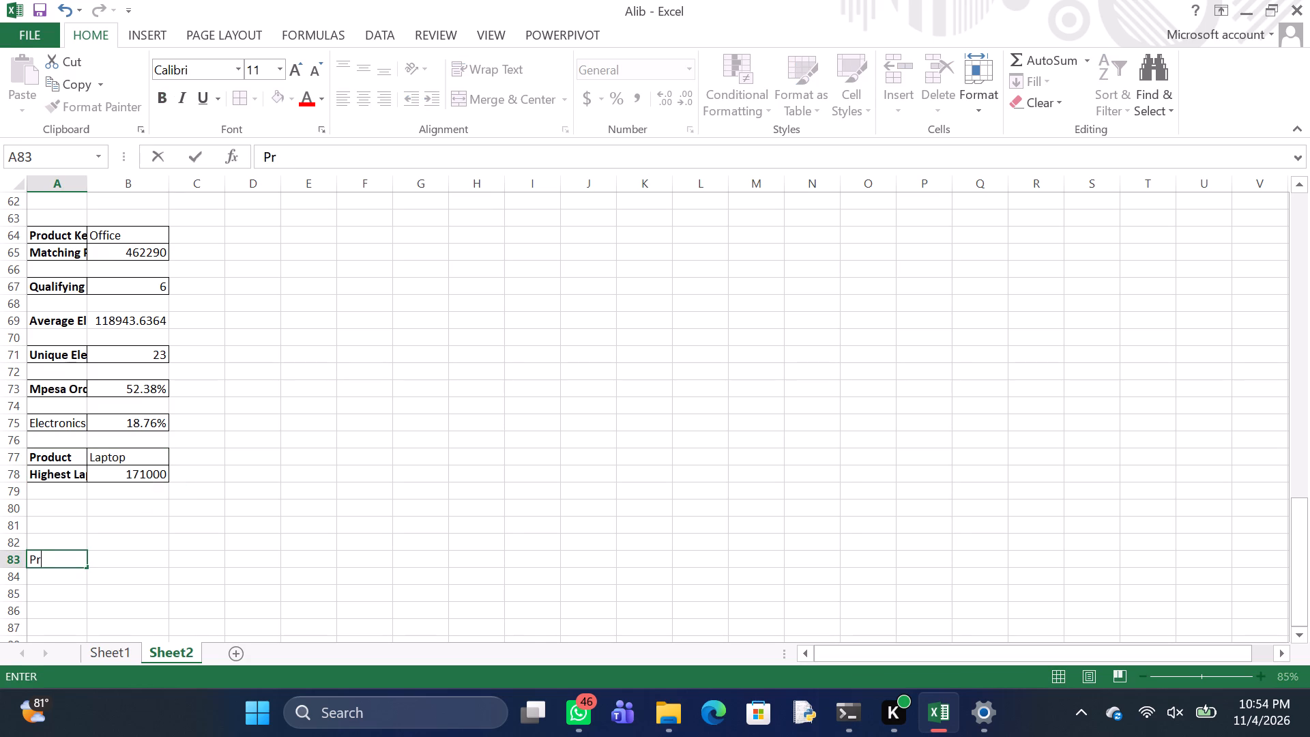
{"action": "type", "text": "od"}
{"action": "type", "text": "uct"}
{"action": "key", "text": "Return"}
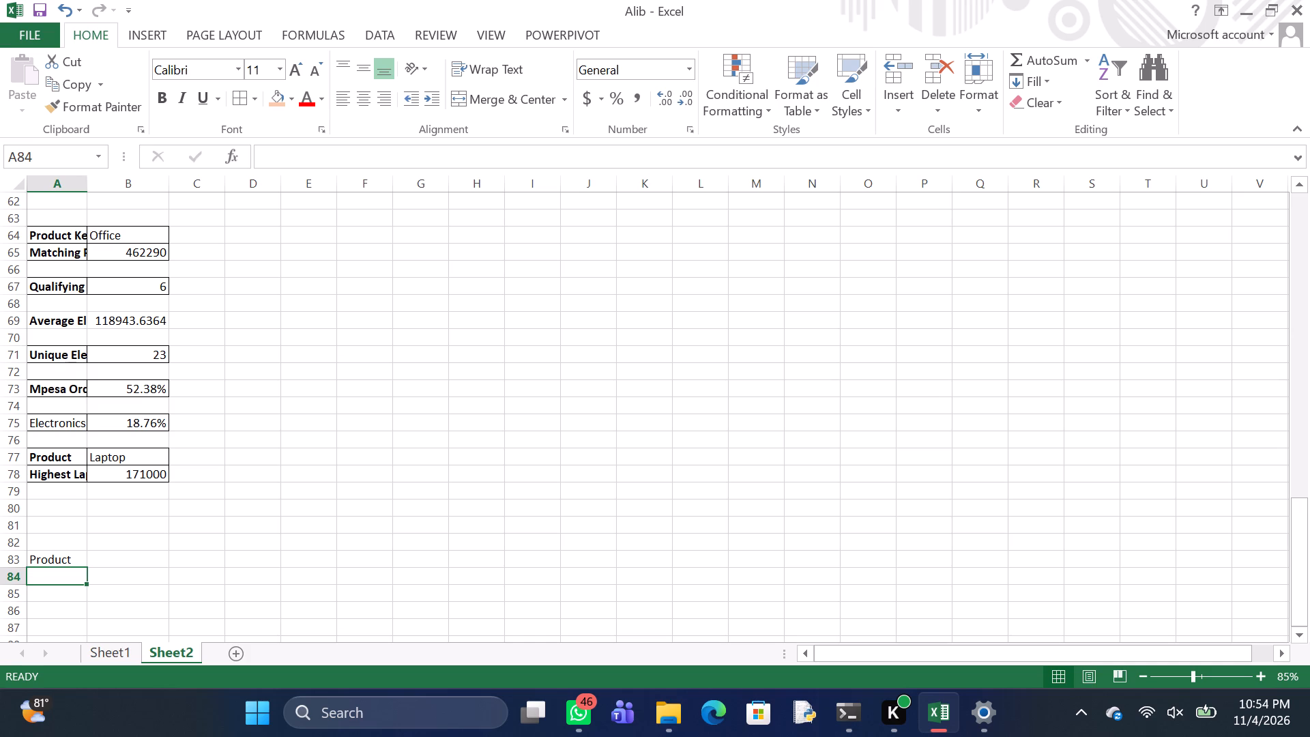
Enter the label "Lowest Laptop Sale" in cell A84.
{"action": "key", "text": "l"}
{"action": "type", "text": "owest"}
{"action": "key", "text": "space"}
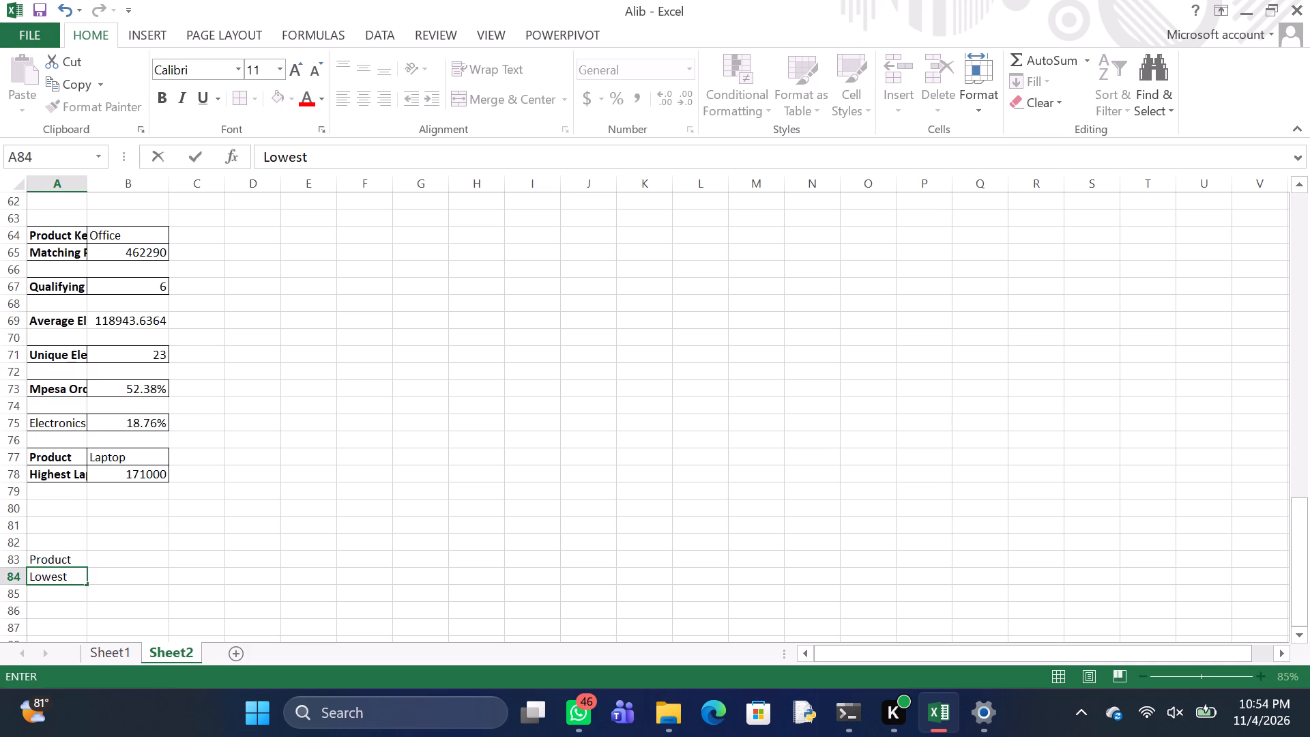
{"action": "key", "text": "l"}
{"action": "type", "text": "ap"}
{"action": "type", "text": "top"}
{"action": "key", "text": "space"}
{"action": "key", "text": "space"}
{"action": "key", "text": "s"}
{"action": "type", "text": "ale"}
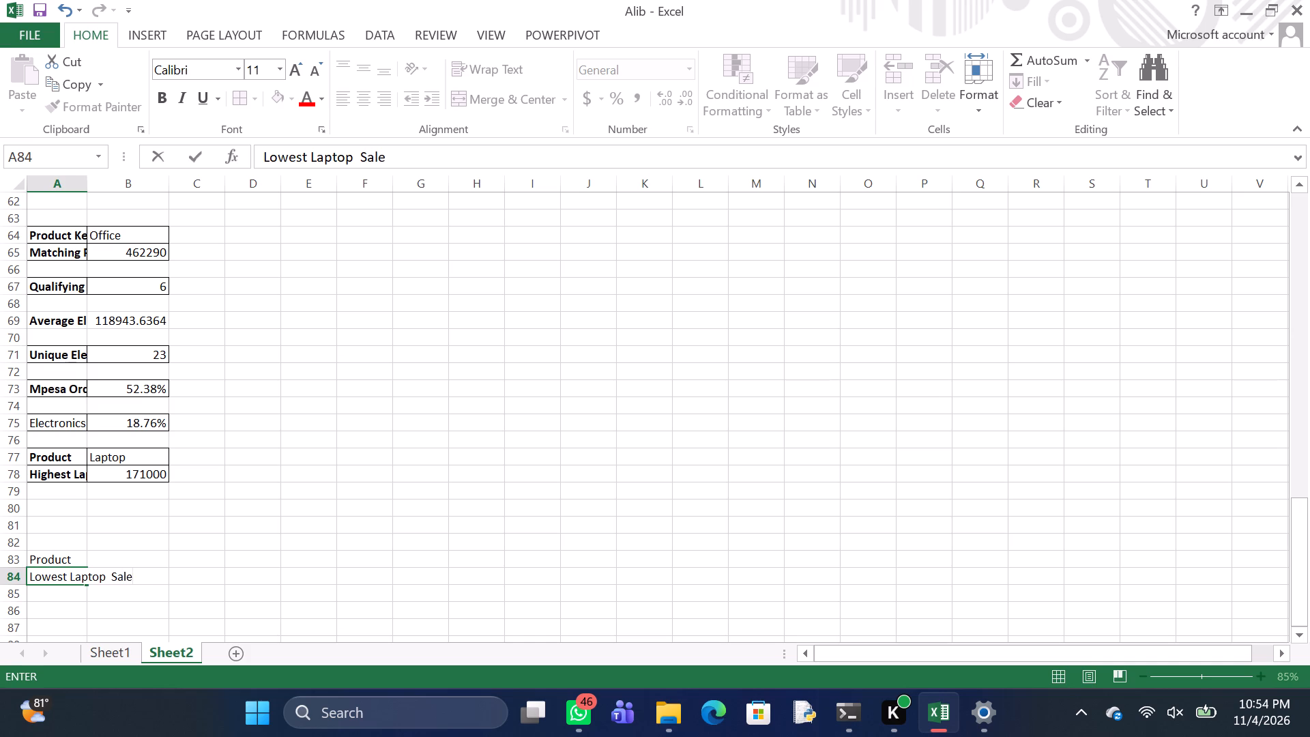
{"action": "key", "text": "Return"}
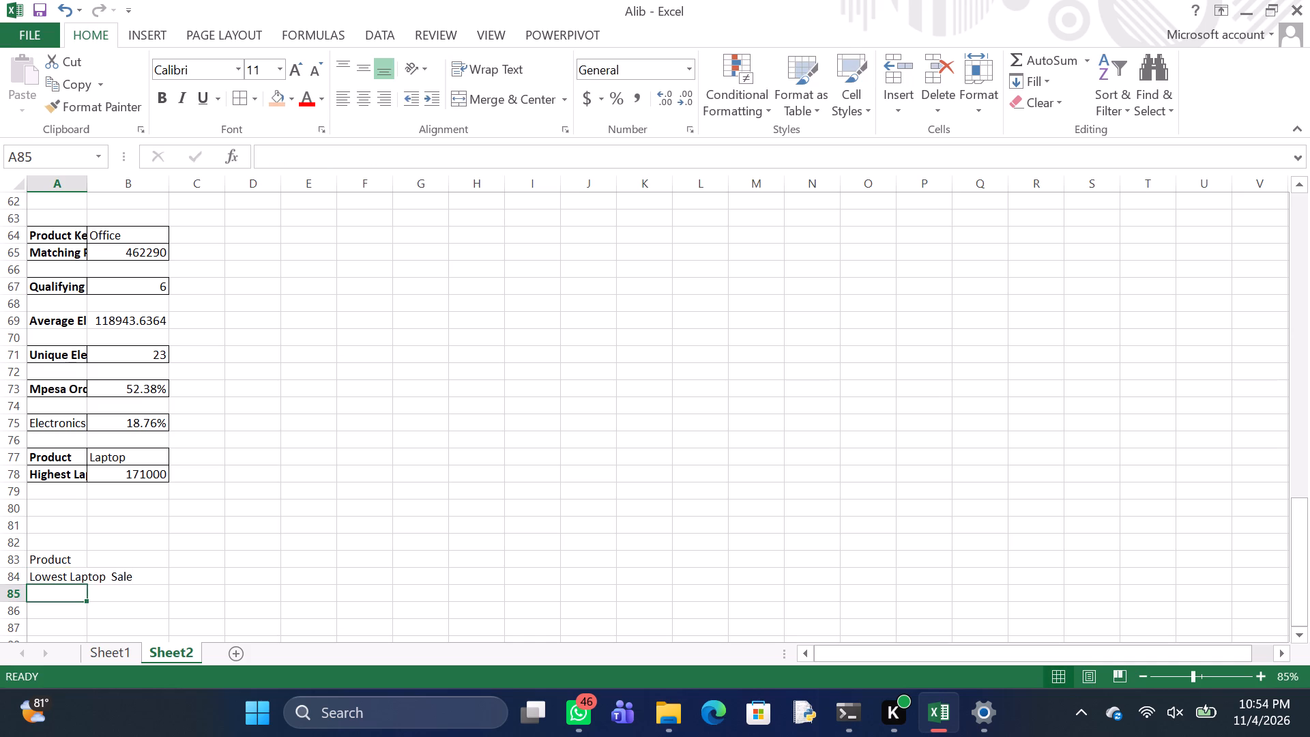
Enter "Laptop" in B83 as the product for the lowest sale lookup.
{"action": "left_click", "coordinate": [115, 557]}
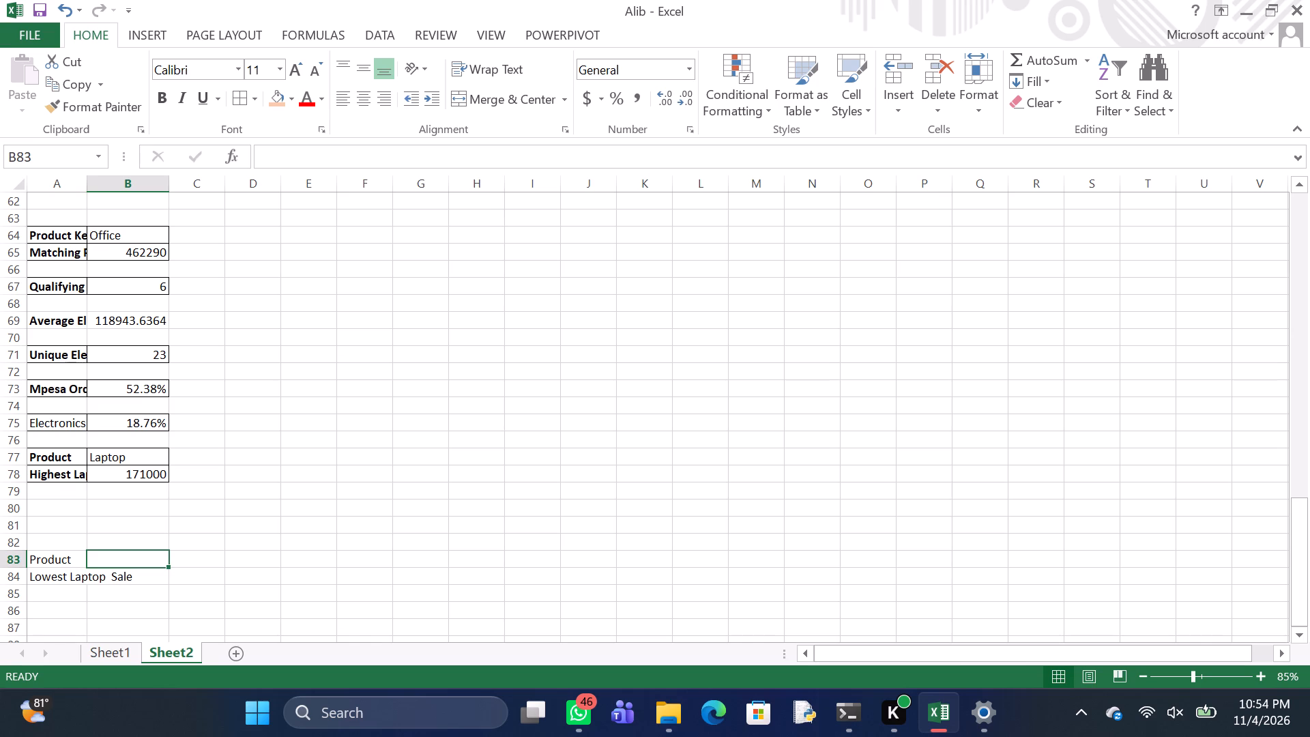
{"action": "key", "text": "l"}
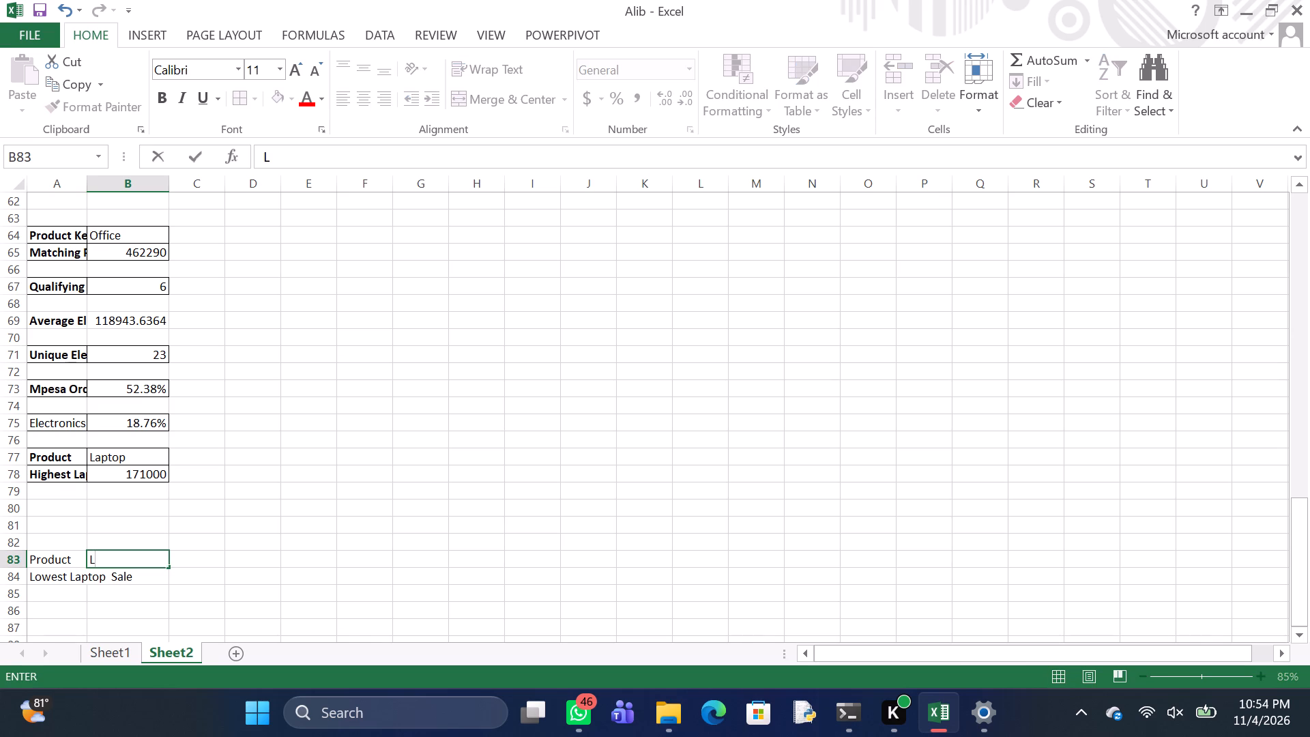
{"action": "type", "text": "ap"}
{"action": "key", "text": "t"}
{"action": "type", "text": "op"}
{"action": "key", "text": "Return"}
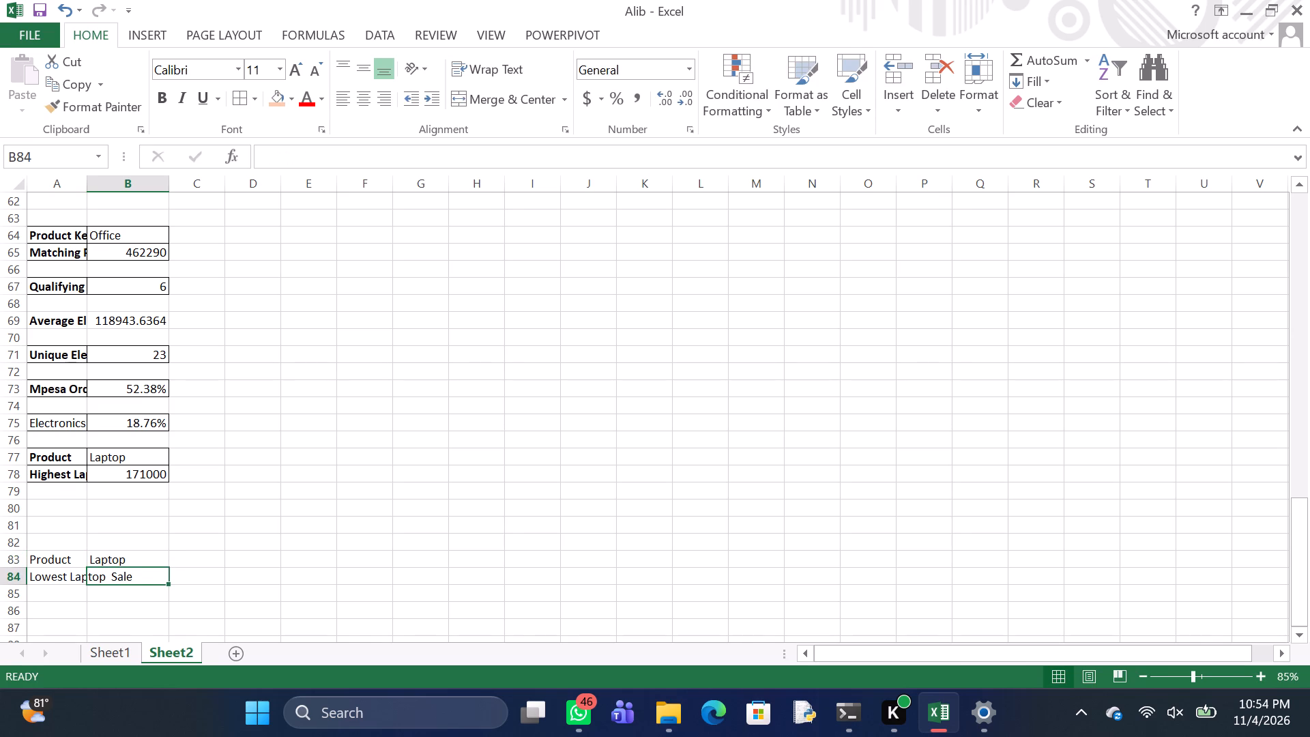
Begin the lowest laptop sale formula in B84 with =MINIFS(.
{"action": "key", "text": "equal"}
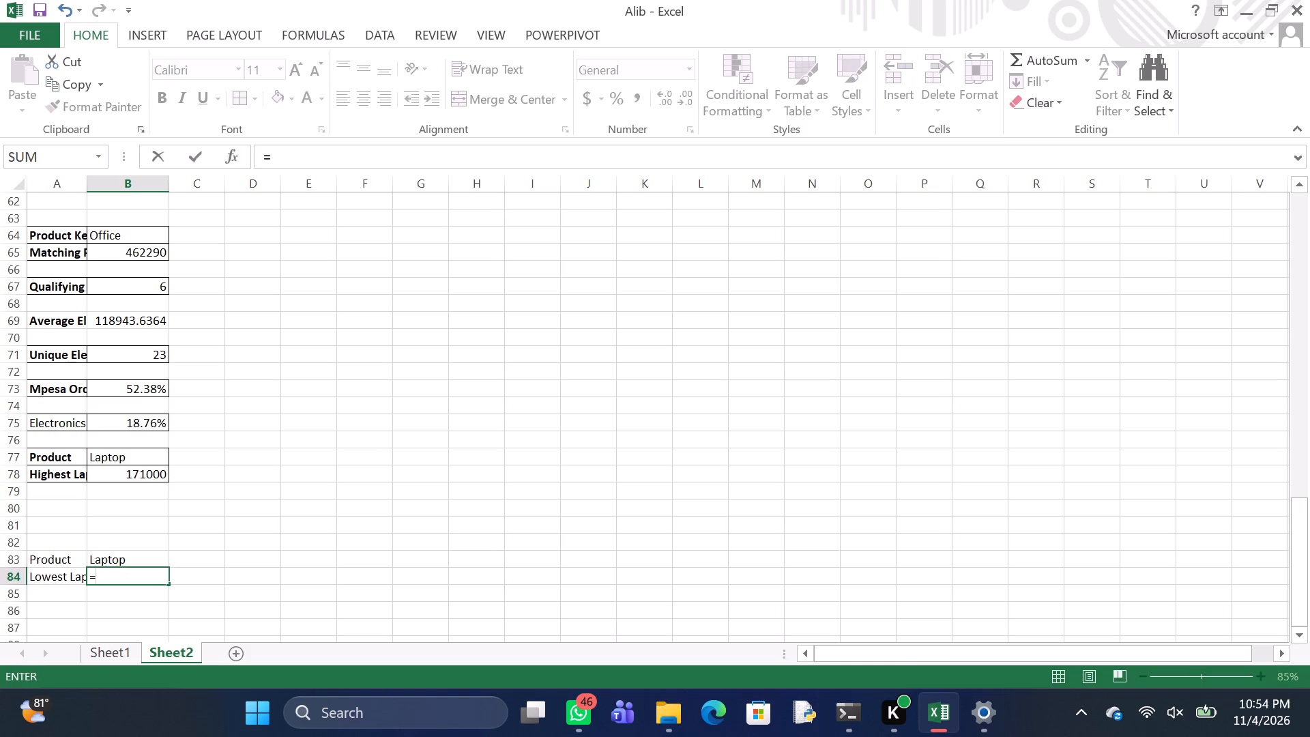
{"action": "type", "text": "MI"}
{"action": "key", "text": "n"}
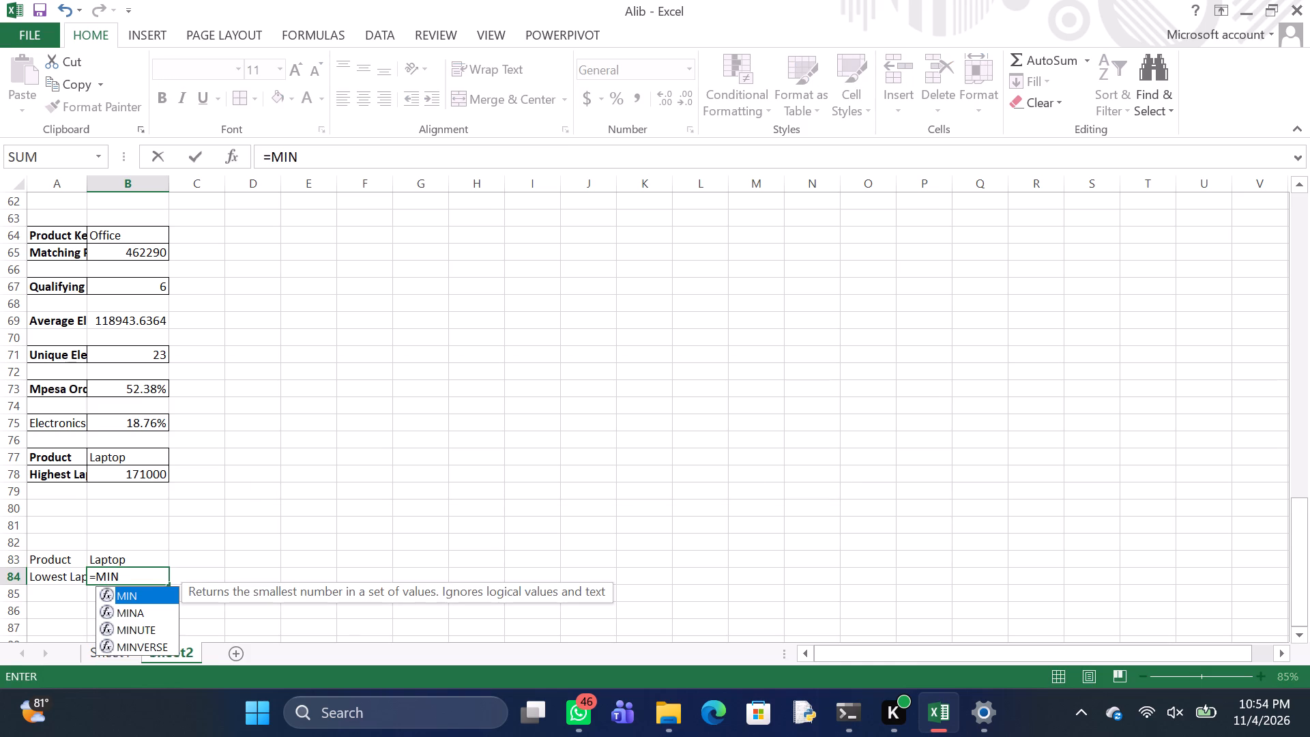
{"action": "type", "text": "IFS"}
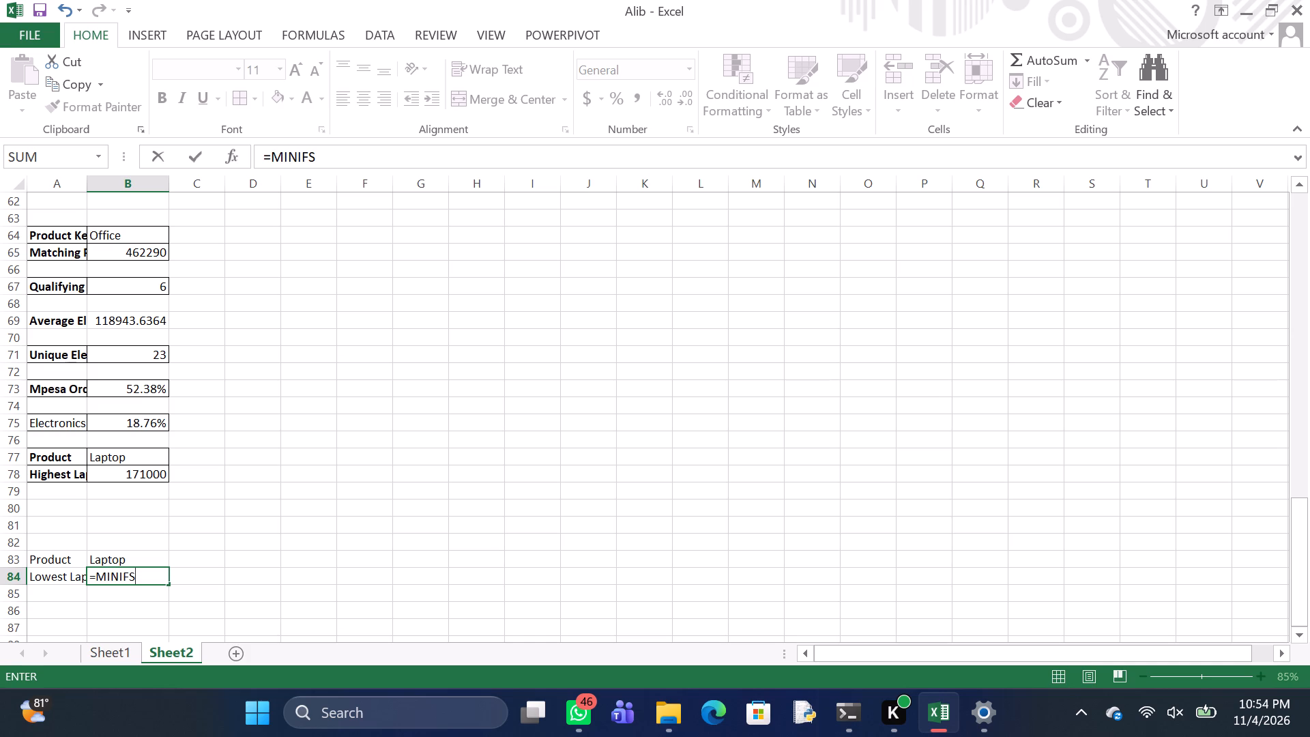
{"action": "key", "text": "BackSpace"}
{"action": "key", "text": "BackSpace"}
{"action": "key", "text": "BackSpace"}
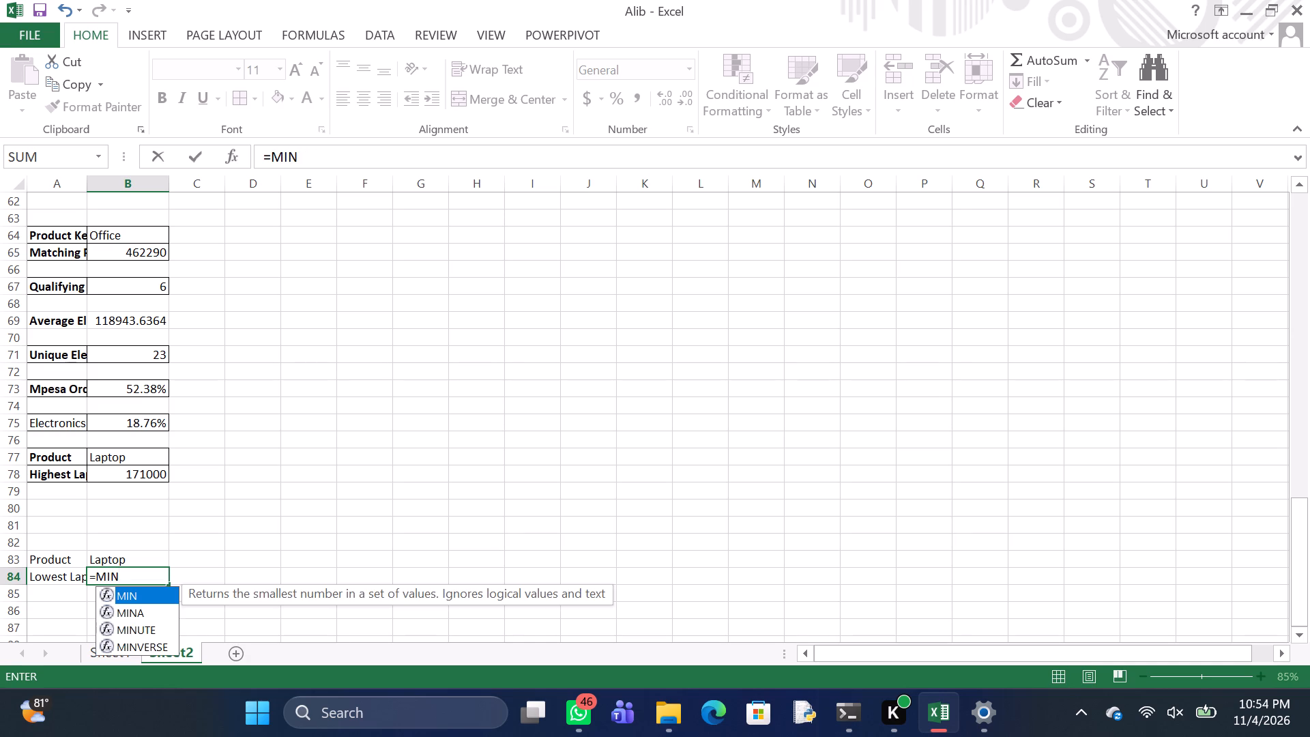
{"action": "key", "text": "i"}
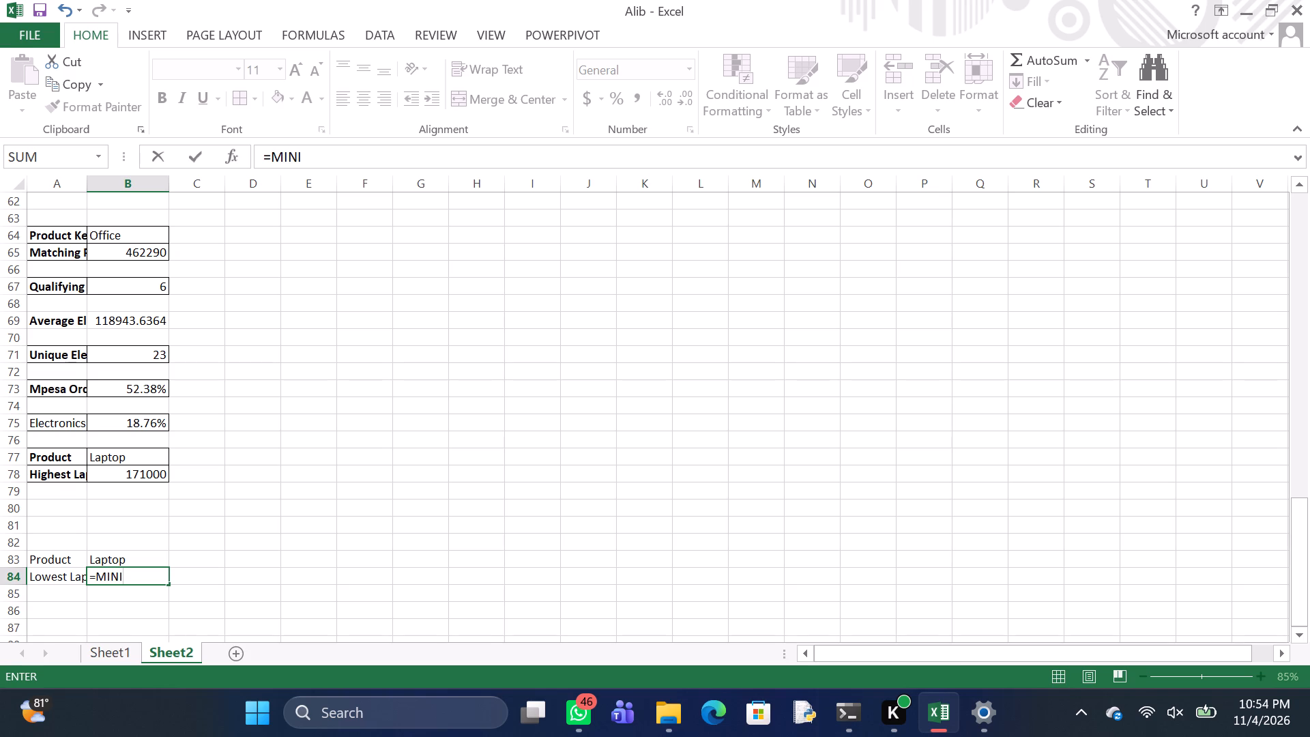
{"action": "key", "text": "f"}
{"action": "key", "text": "s"}
{"action": "key", "text": "shift+parenleft"}
Add Sheet1!$K$2:$K$67 as the minimum range of the MINIFS formula in B84.
{"action": "key", "text": "s"}
{"action": "type", "text": "heet1"}
{"action": "key", "text": "shift+exclam"}
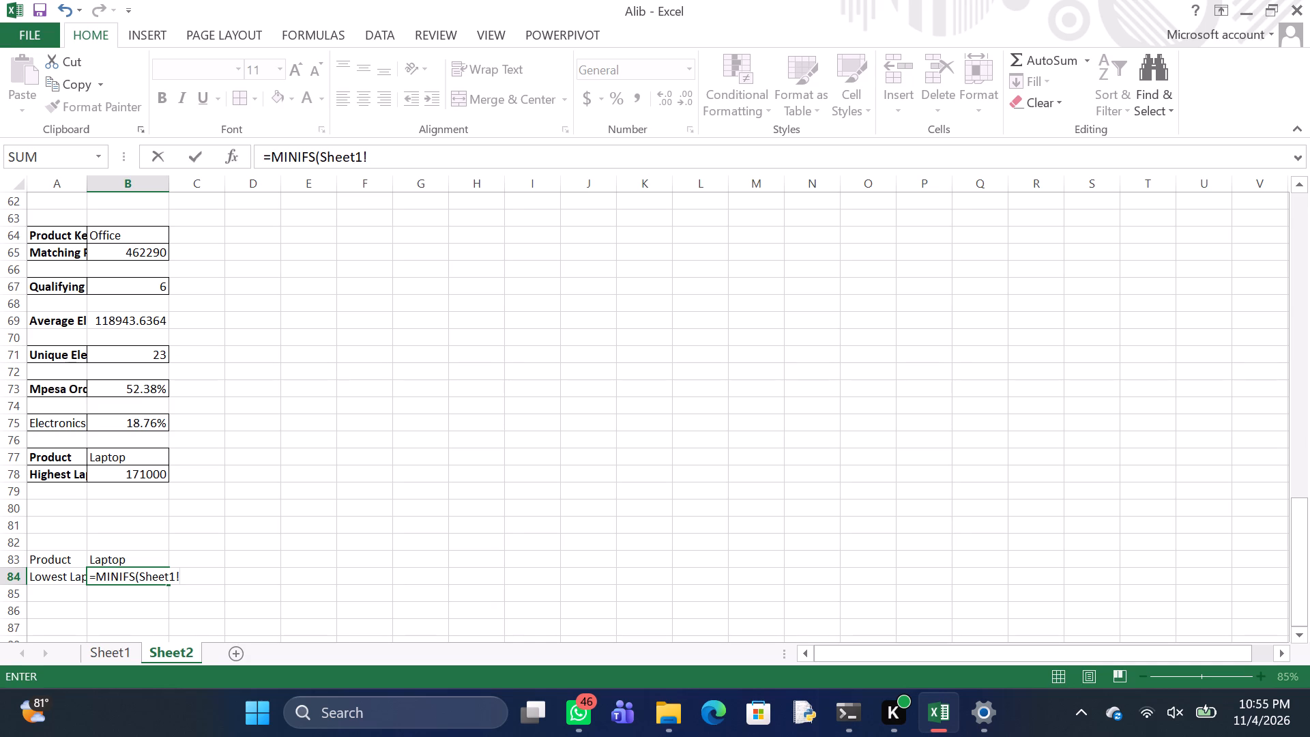
{"action": "key", "text": "shift+dollar"}
{"action": "key", "text": "k"}
{"action": "key", "text": "shift+dollar"}
{"action": "key", "text": "2"}
{"action": "key", "text": "shift+colon"}
{"action": "key", "text": "shift+dollar"}
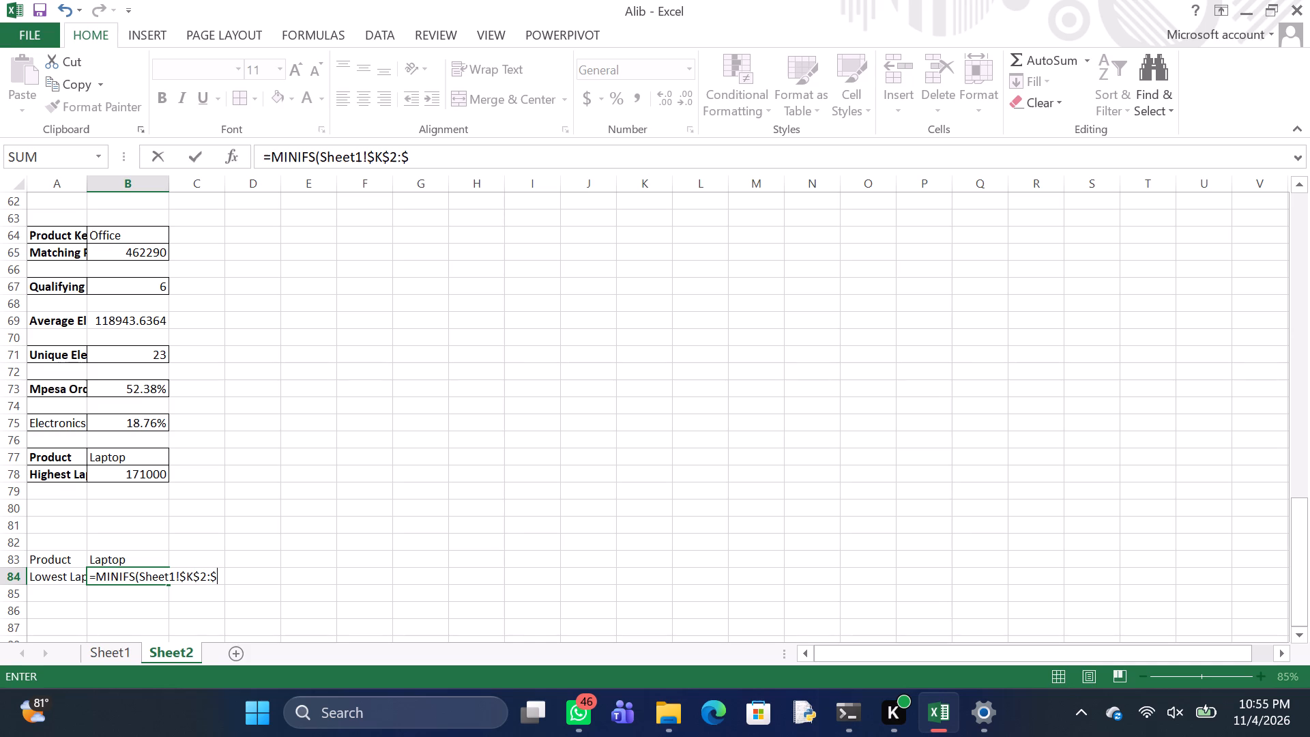
{"action": "key", "text": "k"}
{"action": "key", "text": "shift+dollar"}
{"action": "type", "text": "67"}
{"action": "key", "text": "comma"}
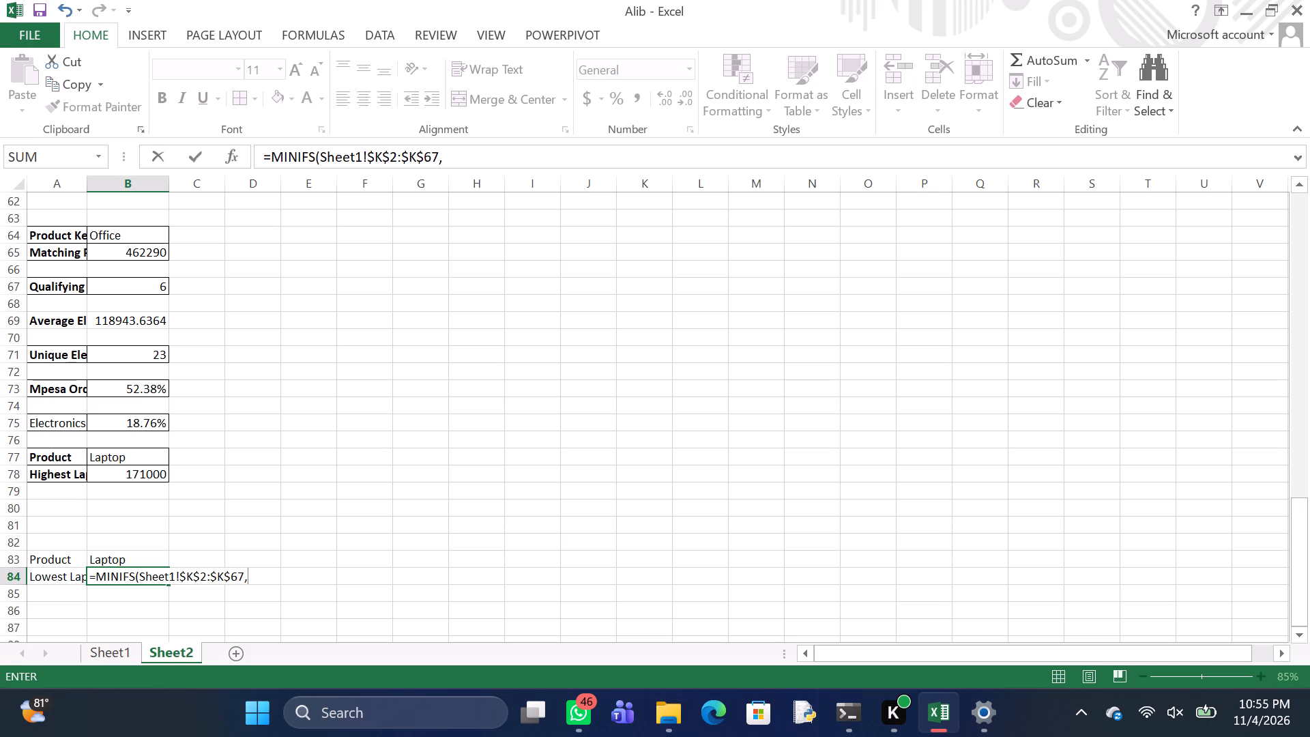
Add Sheet1!$D$2:$D$67 as the criteria range of the MINIFS formula in B84.
{"action": "key", "text": "s"}
{"action": "type", "text": "hee"}
{"action": "key", "text": "y"}
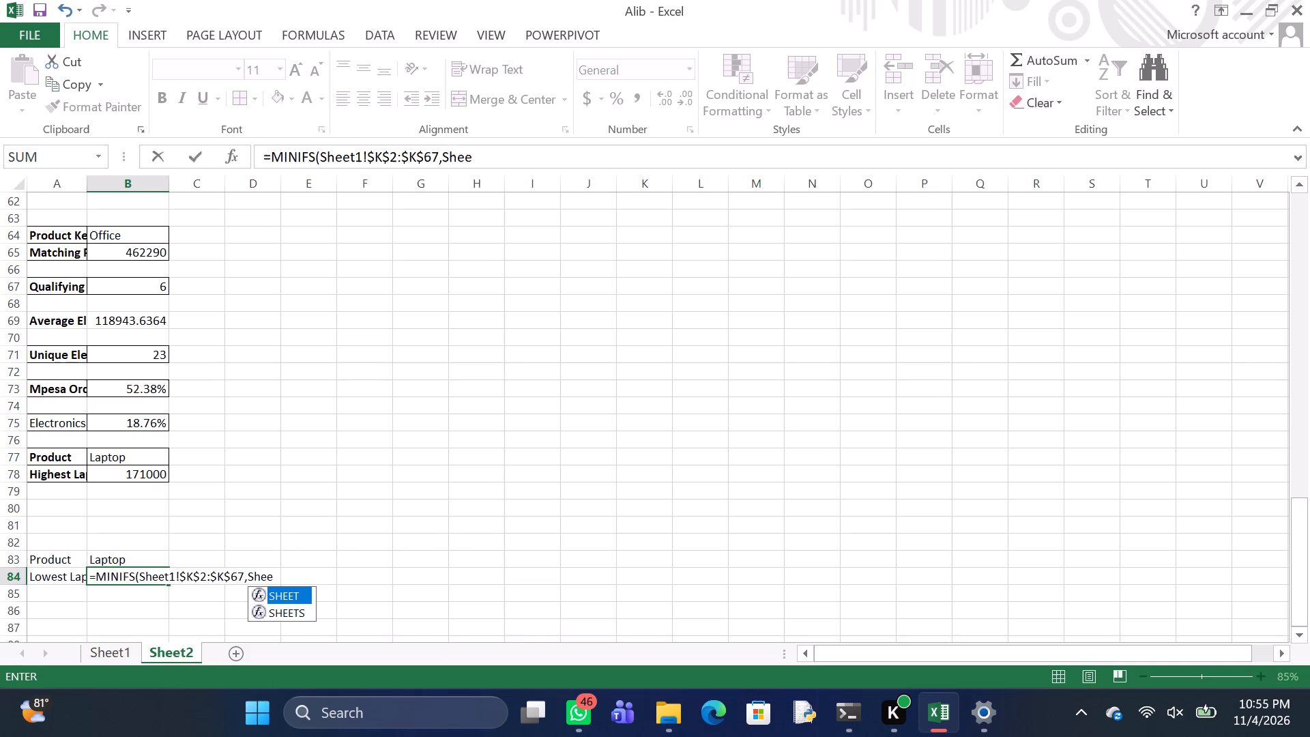
{"action": "key", "text": "BackSpace"}
{"action": "key", "text": "t"}
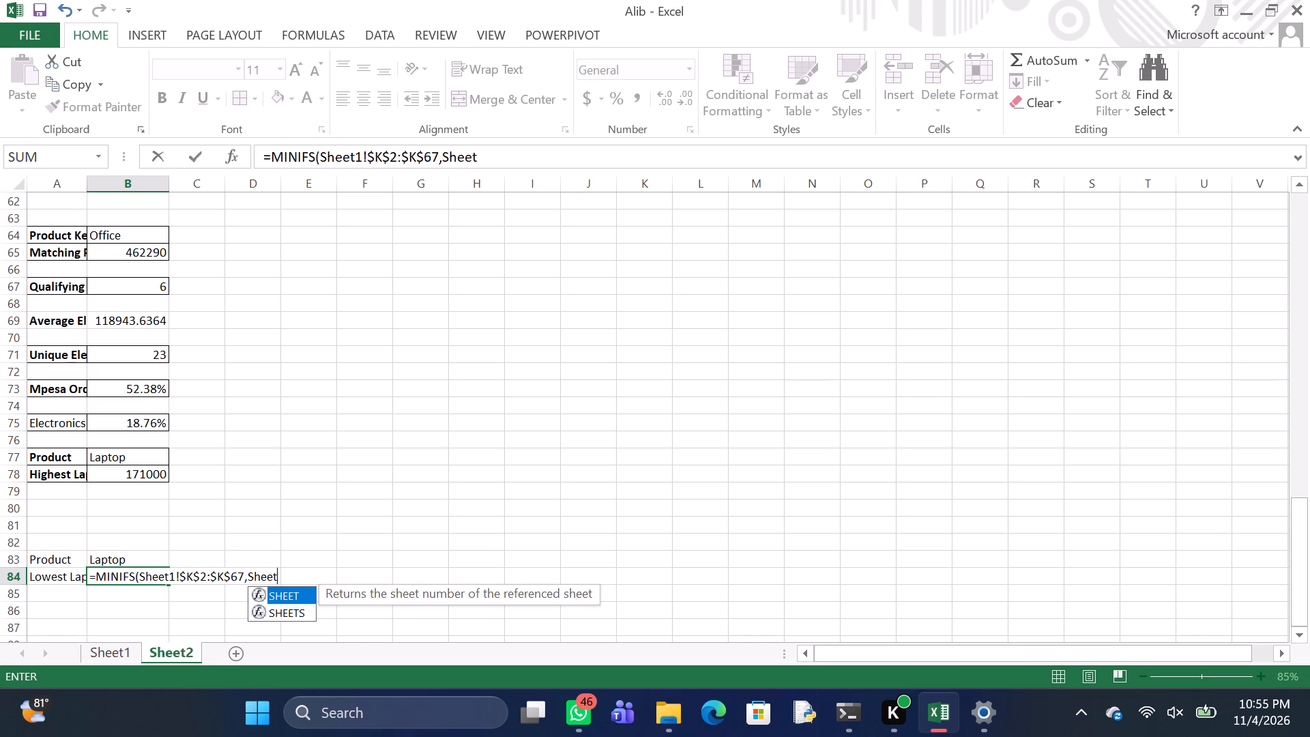
{"action": "key", "text": "1"}
{"action": "key", "text": "shift+exclam"}
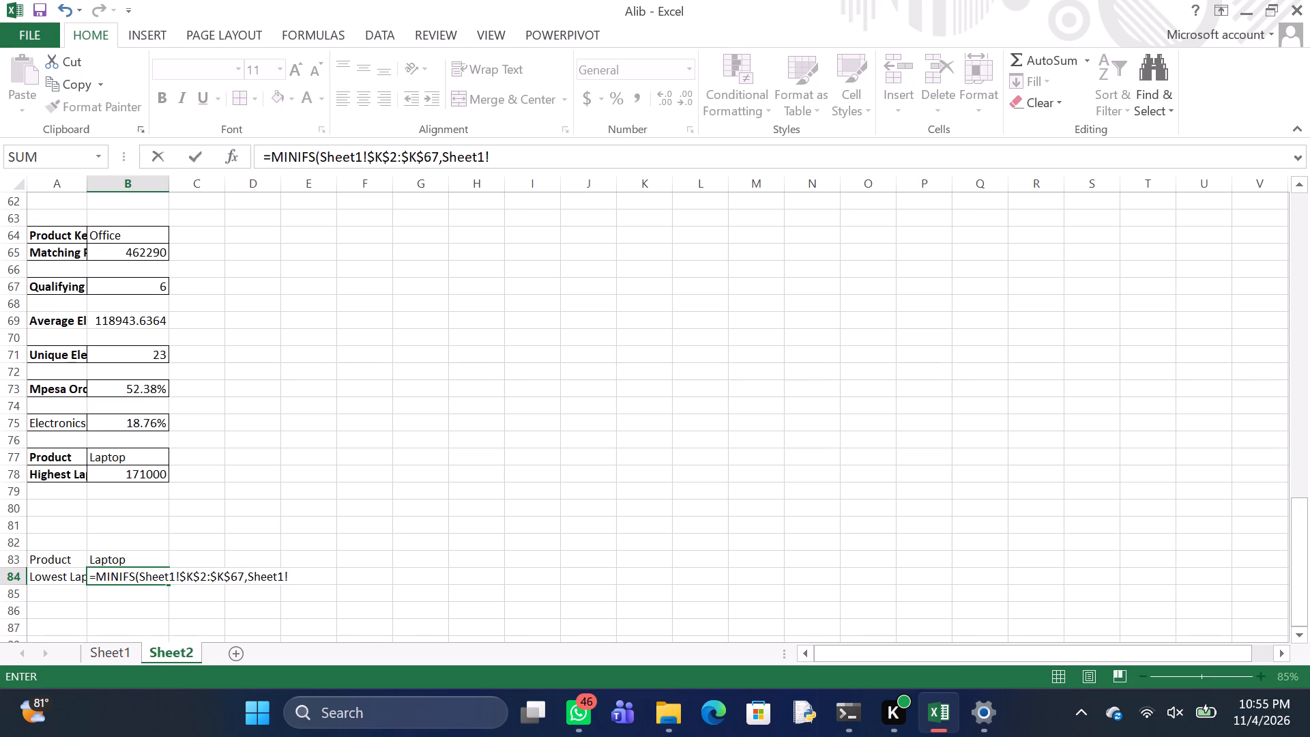
{"action": "key", "text": "shift+dollar"}
{"action": "key", "text": "d"}
{"action": "key", "text": "shift+dollar"}
{"action": "key", "text": "2"}
{"action": "key", "text": "shift+colon"}
{"action": "key", "text": "shift+dollar"}
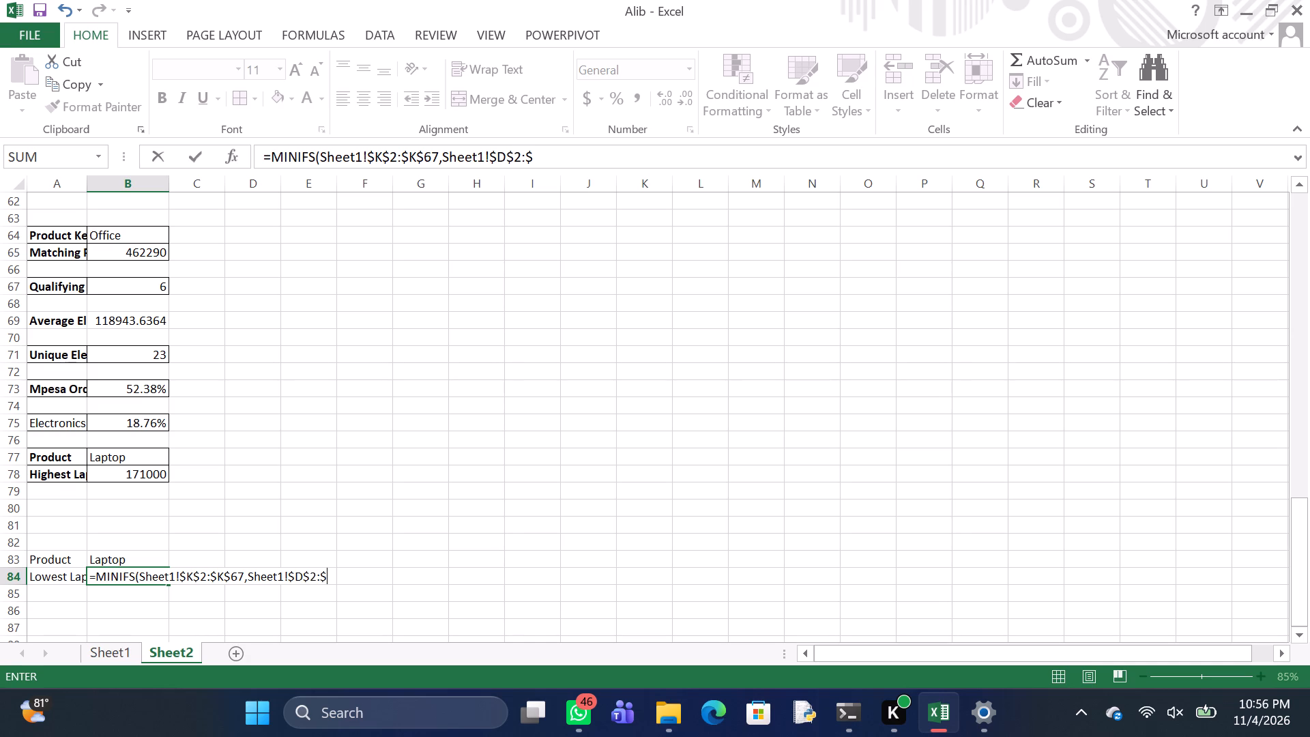
{"action": "key", "text": "d"}
{"action": "key", "text": "shift+dollar"}
{"action": "key", "text": "6"}
{"action": "key", "text": "7"}
{"action": "key", "text": "comma"}
Set B83 as the criterion and complete the lowest laptop sale formula in B84.
{"action": "key", "text": "b"}
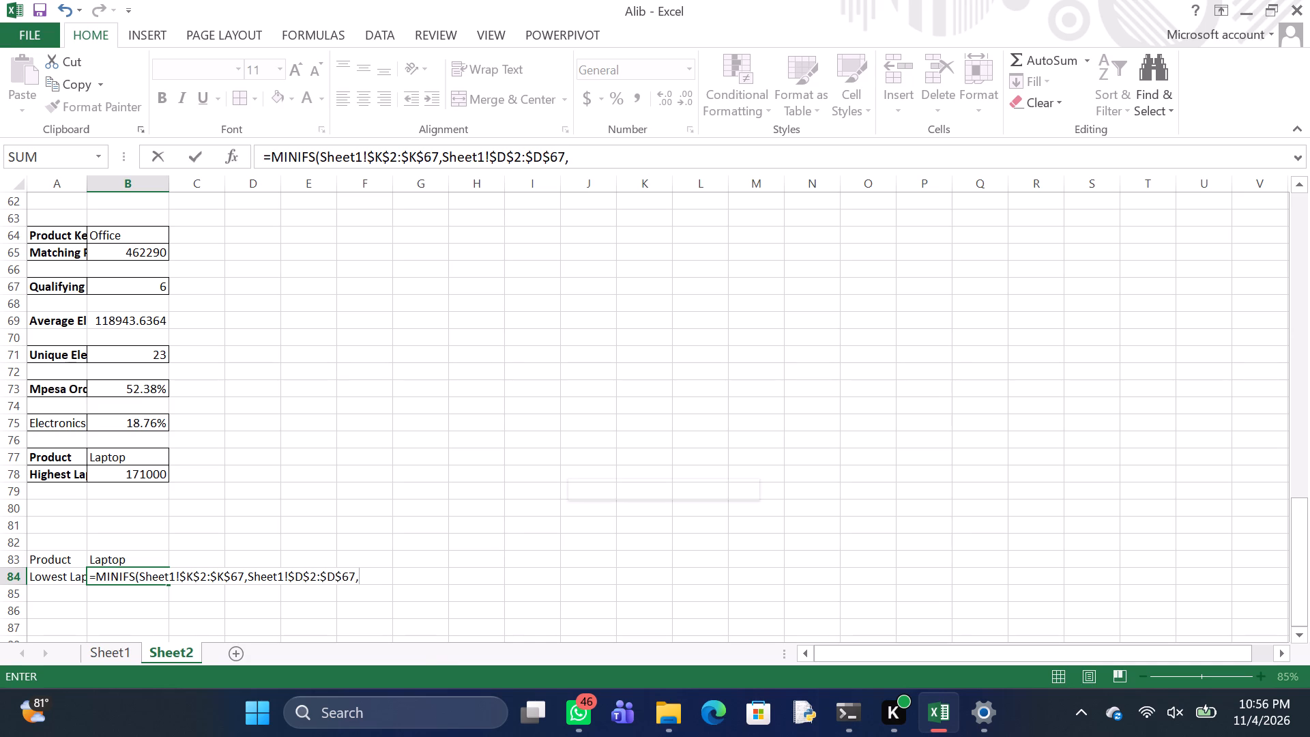
{"action": "type", "text": "83"}
{"action": "key", "text": "shift+parenright"}
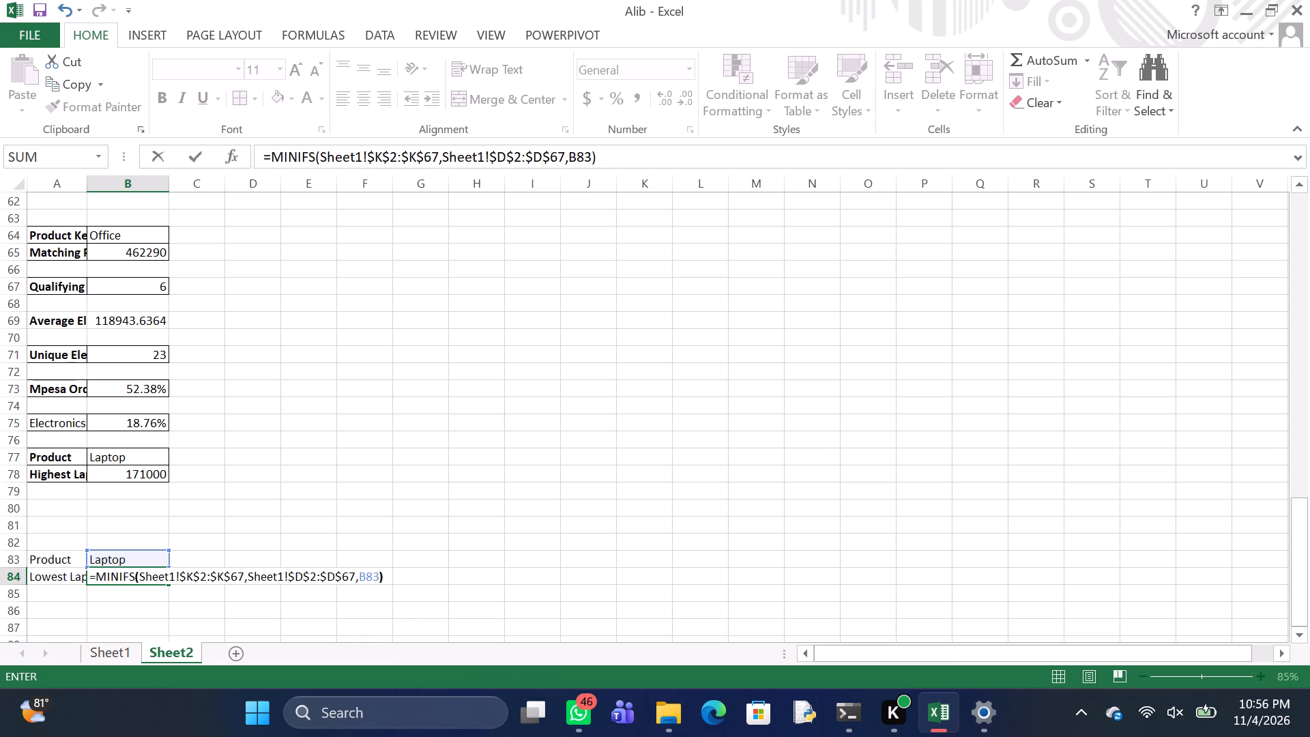
{"action": "key", "text": "Return"}
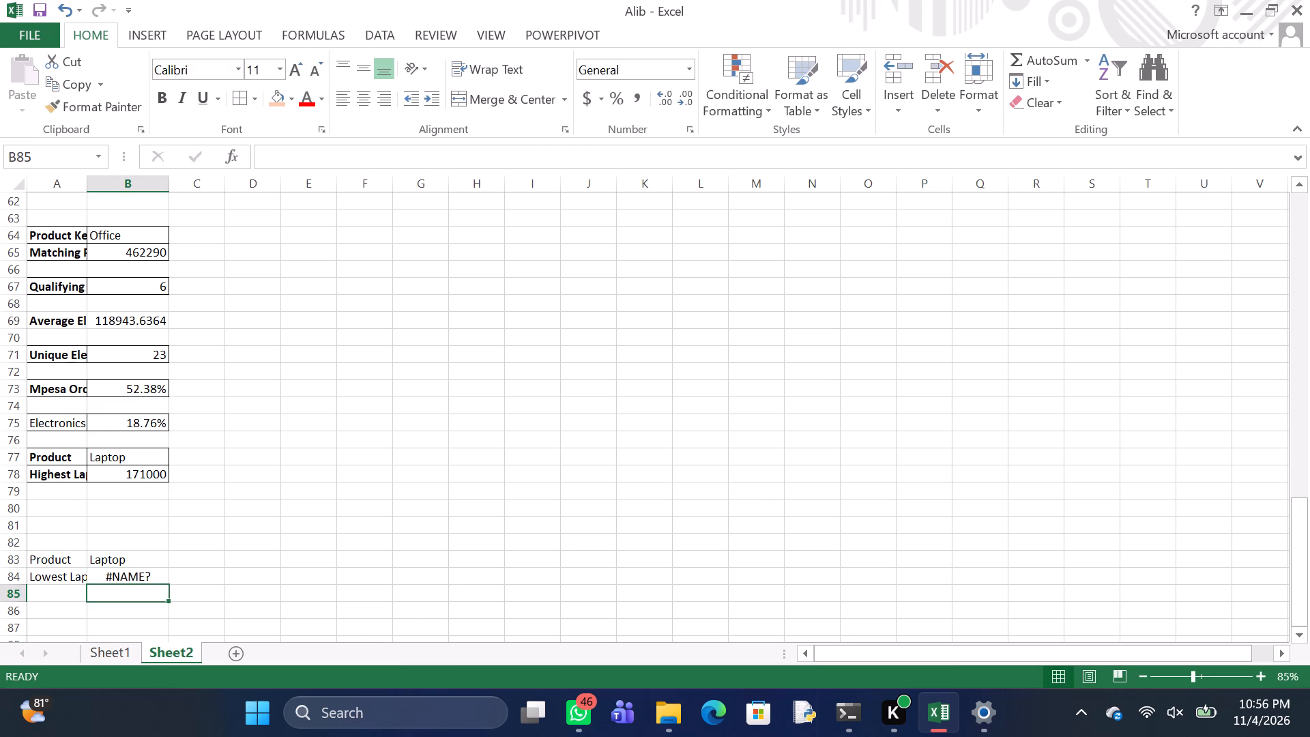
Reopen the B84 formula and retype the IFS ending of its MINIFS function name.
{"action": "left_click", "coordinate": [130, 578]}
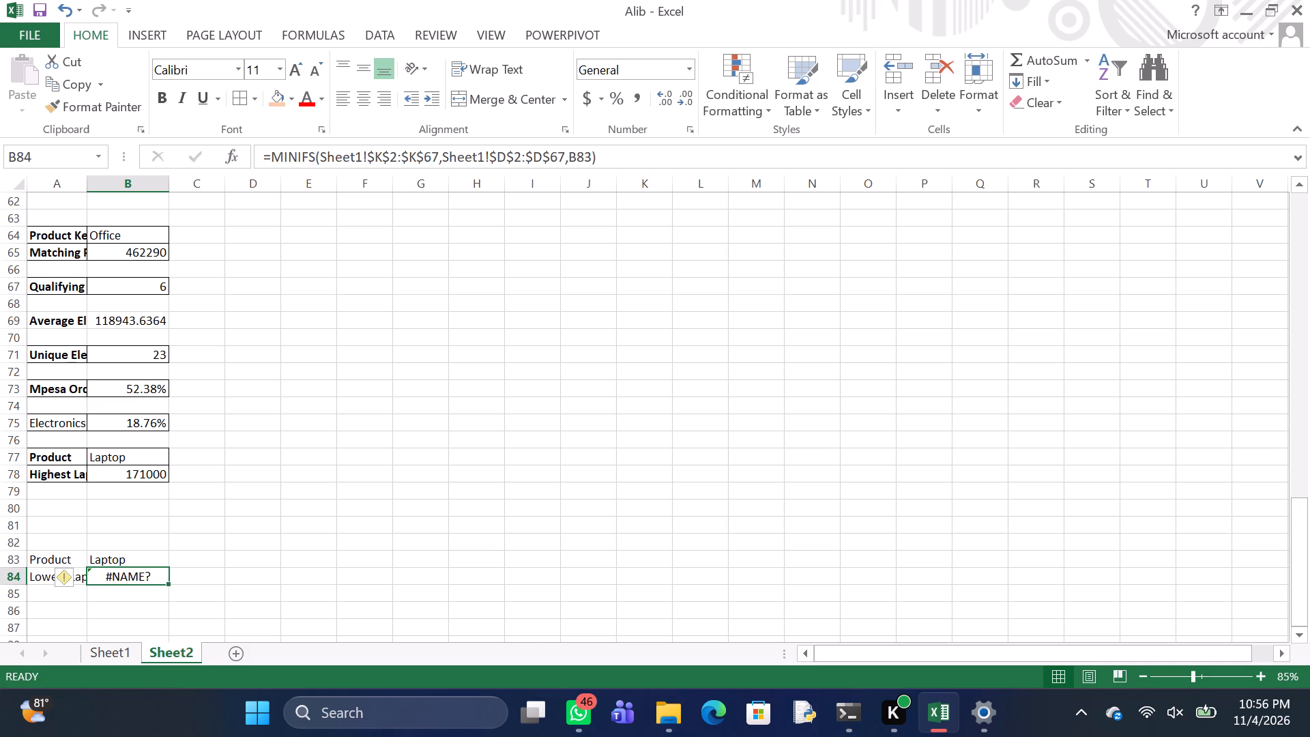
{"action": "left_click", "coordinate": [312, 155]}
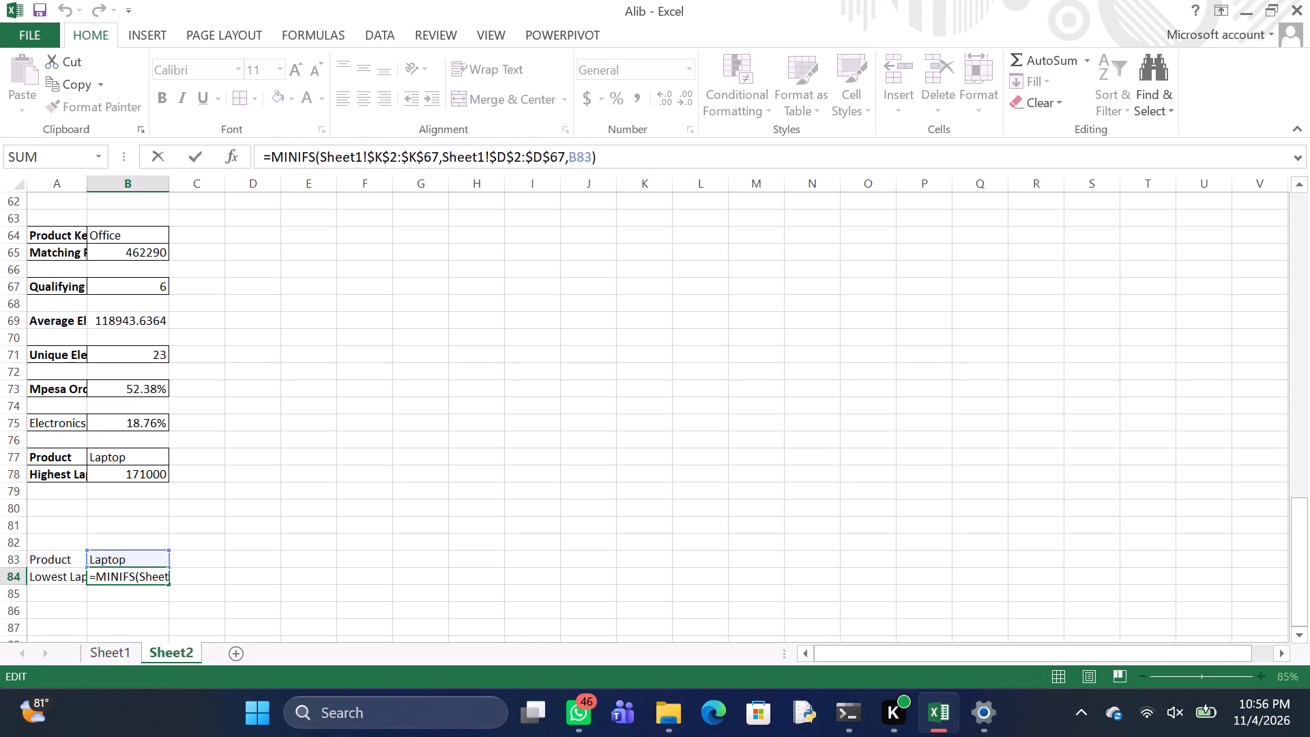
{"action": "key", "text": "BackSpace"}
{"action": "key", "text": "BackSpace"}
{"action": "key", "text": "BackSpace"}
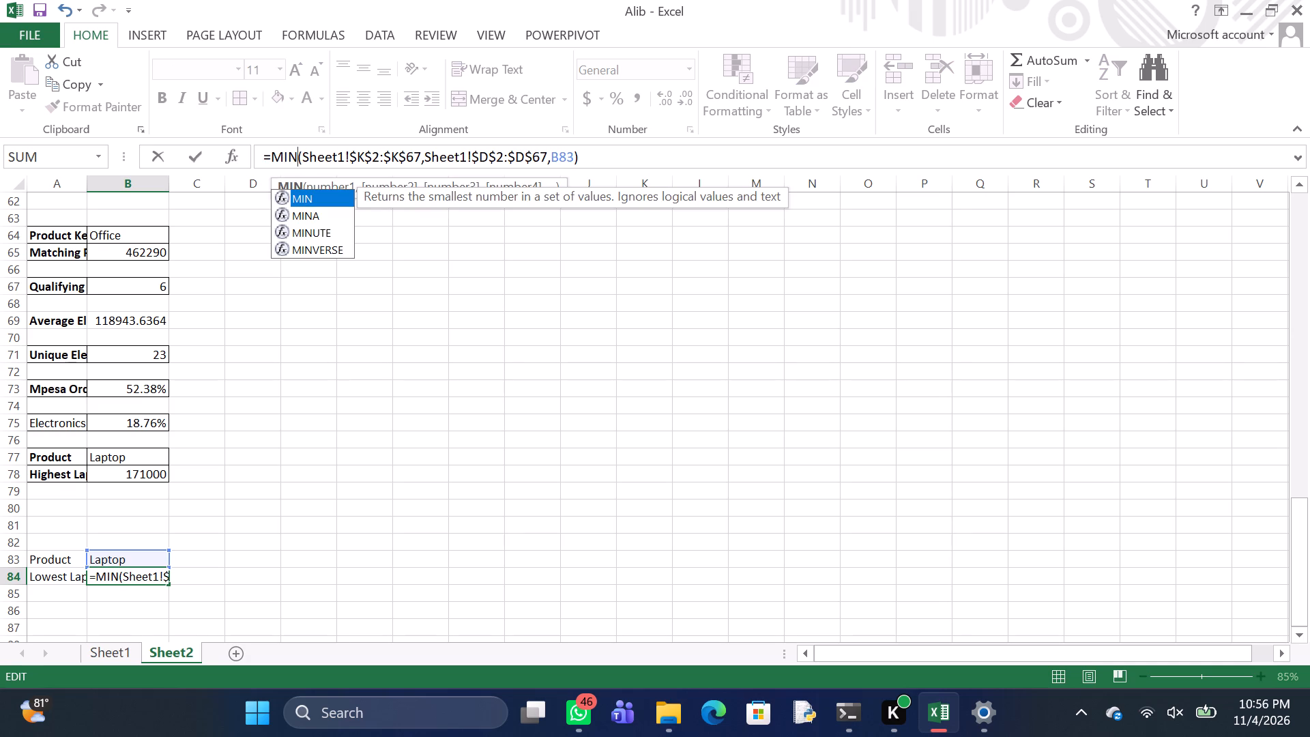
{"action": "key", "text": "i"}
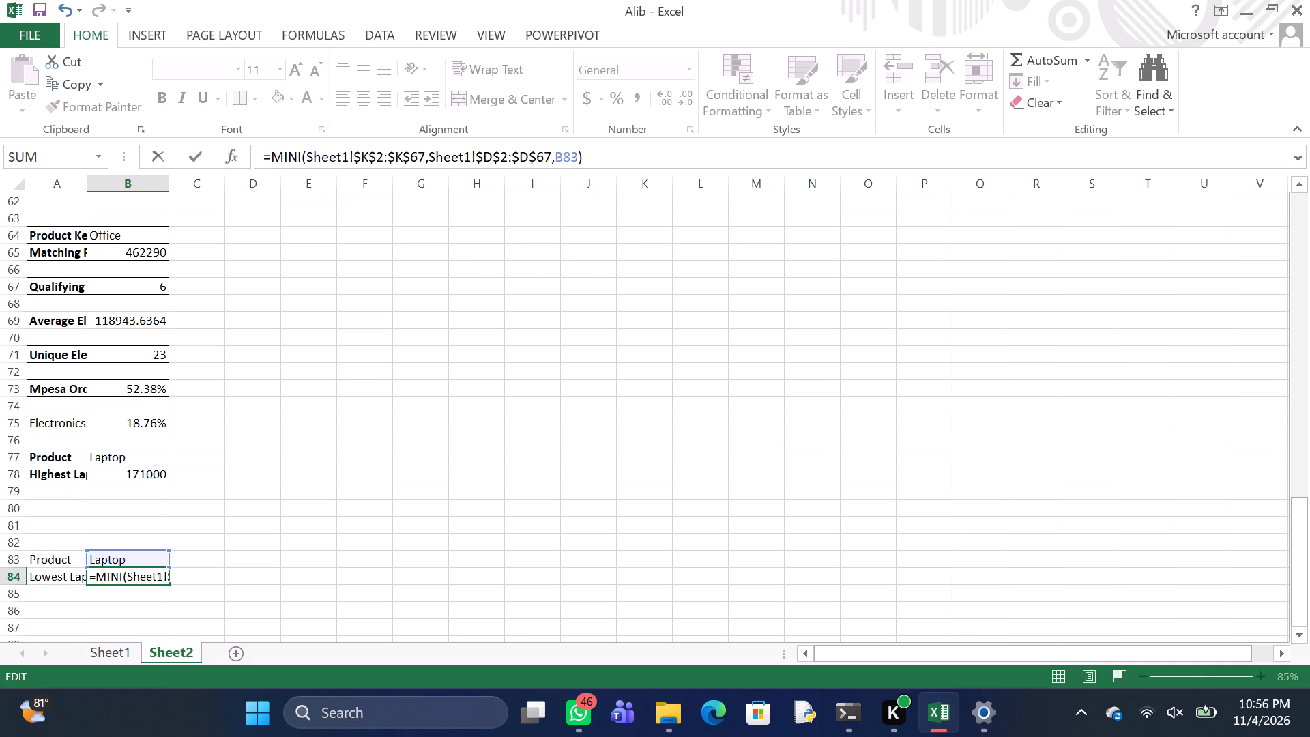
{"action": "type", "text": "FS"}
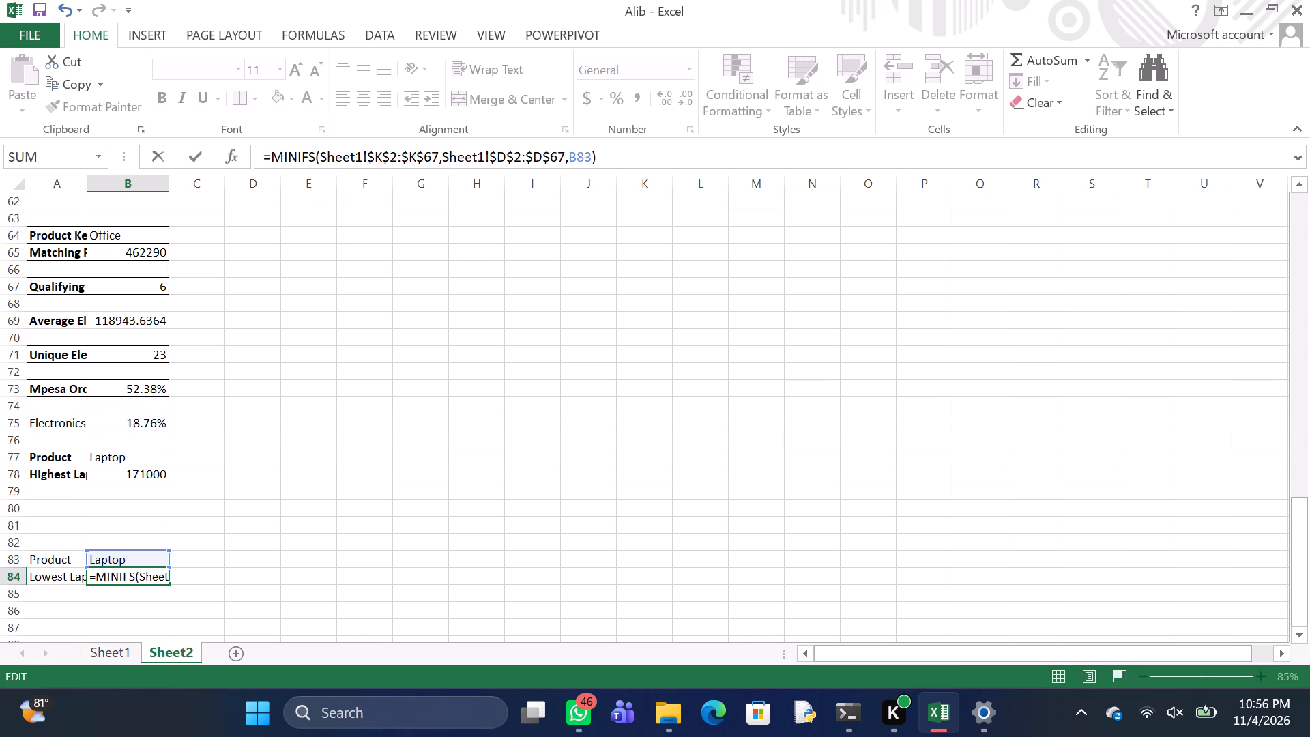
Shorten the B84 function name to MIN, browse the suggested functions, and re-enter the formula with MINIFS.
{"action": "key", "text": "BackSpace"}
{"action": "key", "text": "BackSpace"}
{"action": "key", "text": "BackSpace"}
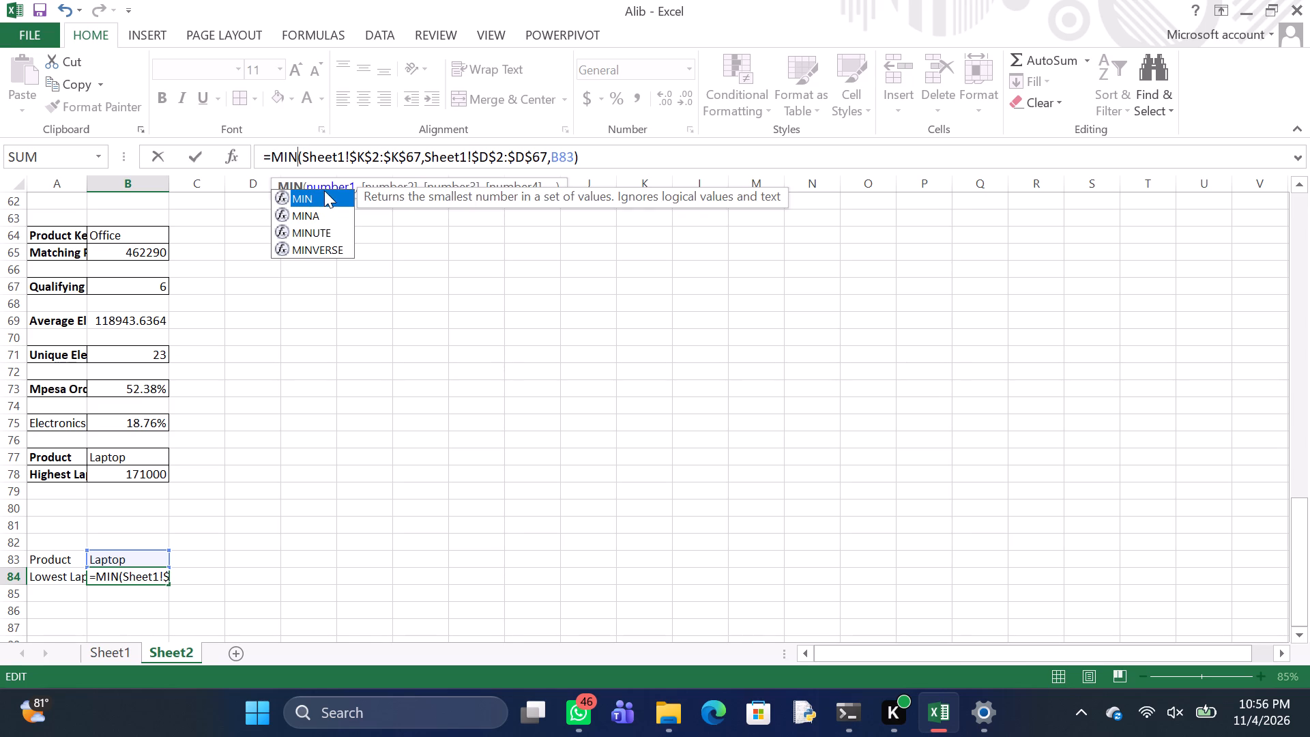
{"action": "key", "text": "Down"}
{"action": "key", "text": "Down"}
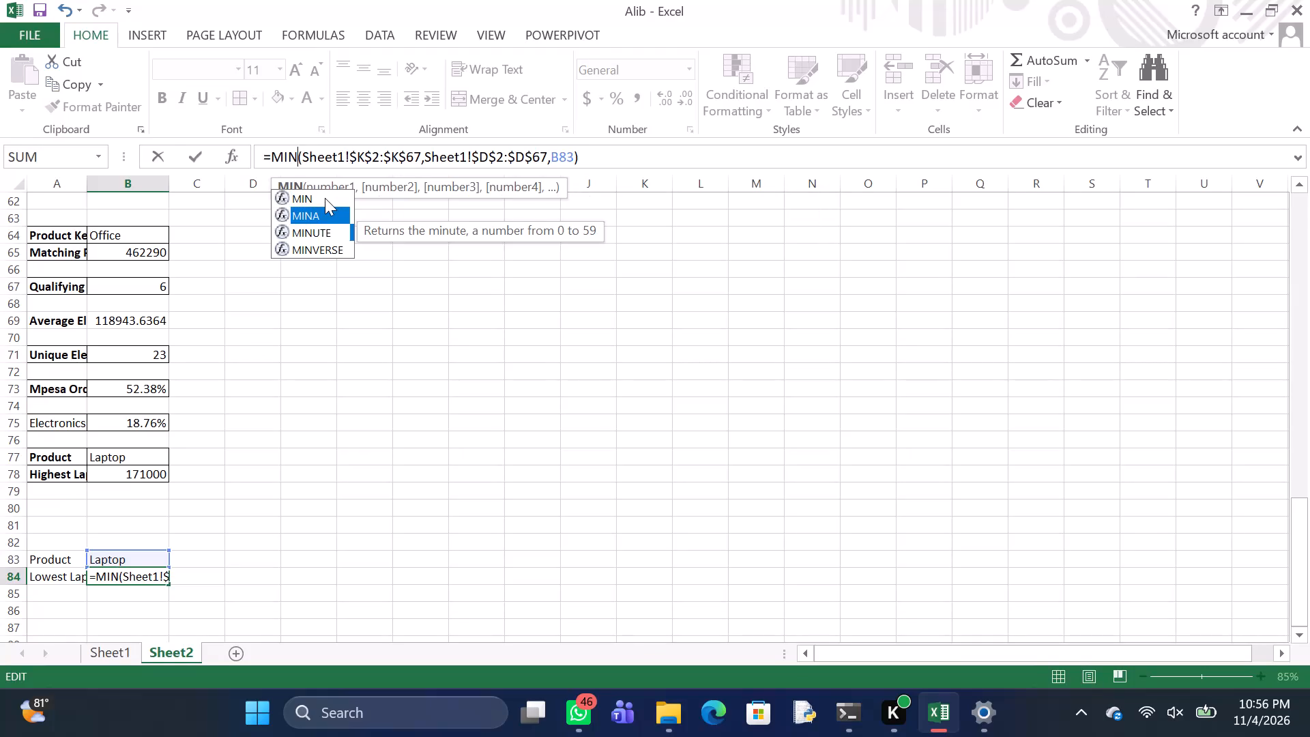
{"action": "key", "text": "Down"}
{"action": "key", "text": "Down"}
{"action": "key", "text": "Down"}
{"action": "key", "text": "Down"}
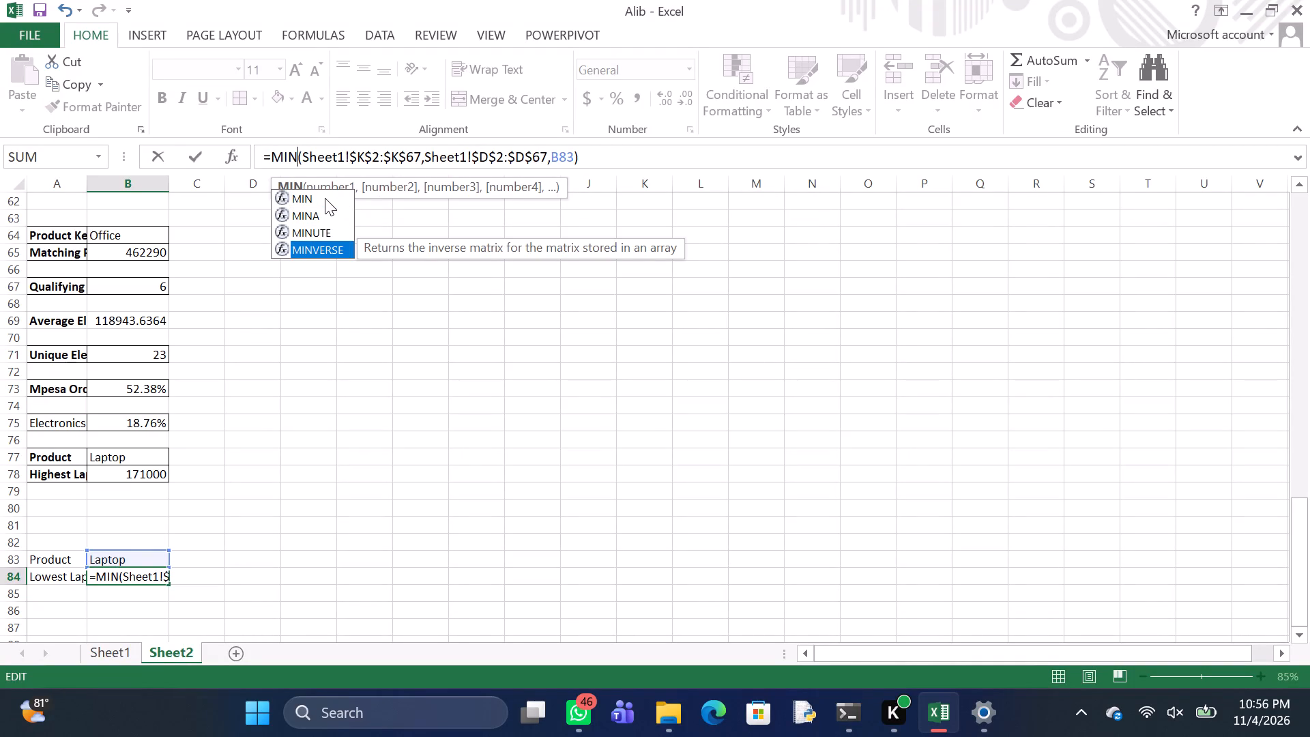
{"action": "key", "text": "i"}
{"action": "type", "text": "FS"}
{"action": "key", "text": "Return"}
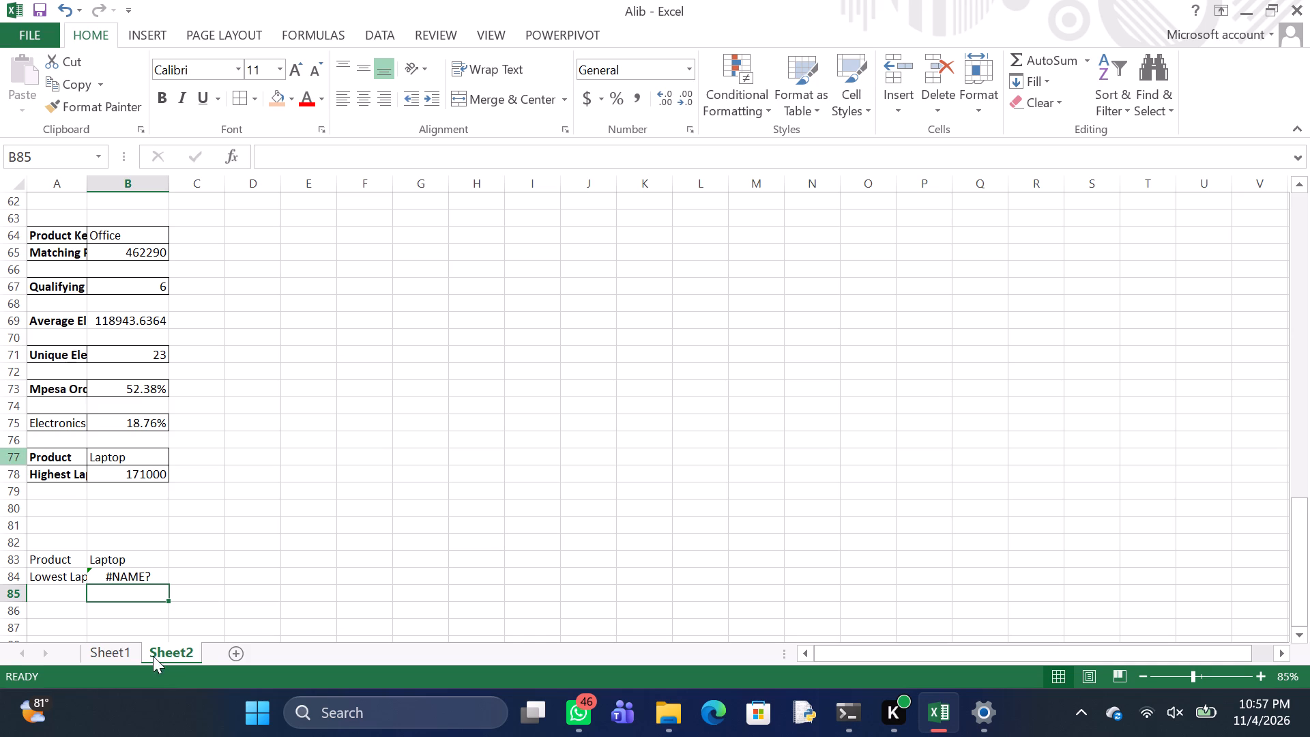
Erase the MINIFS formula in B84 back to its equals sign.
{"action": "left_click", "coordinate": [137, 578]}
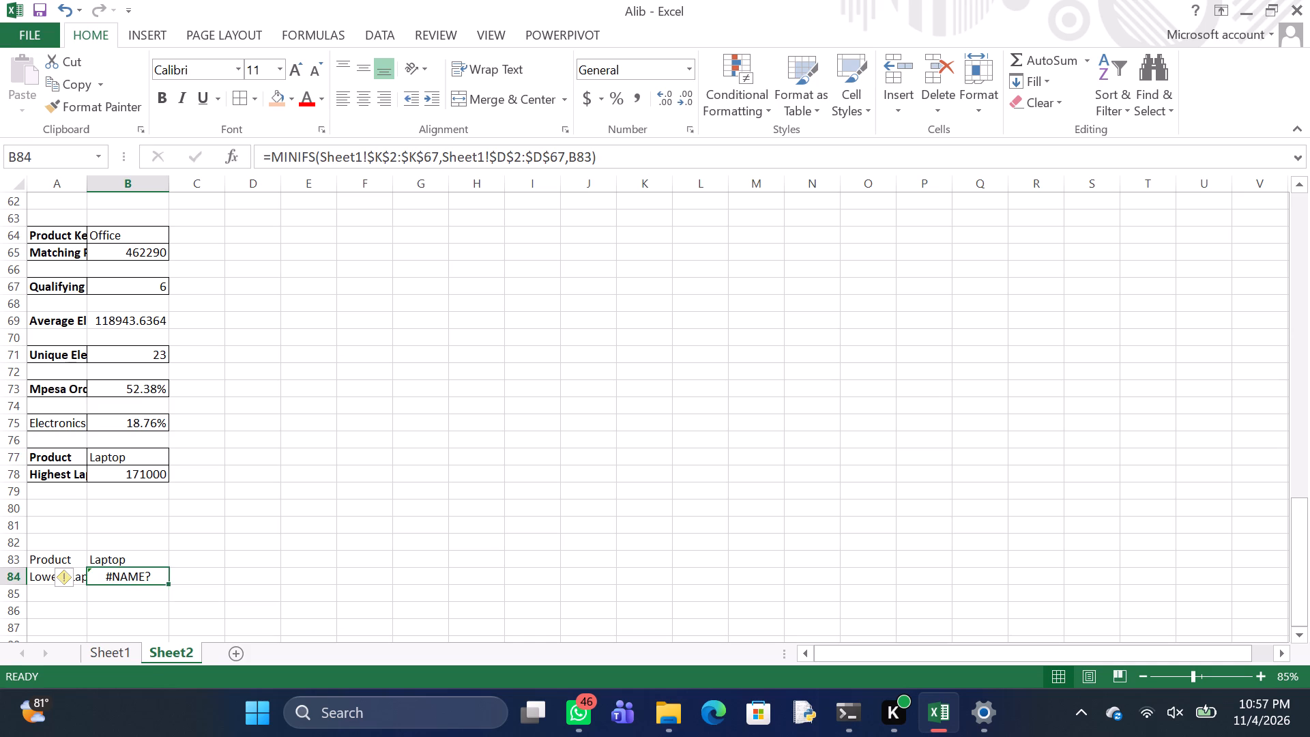
{"action": "left_click", "coordinate": [668, 161]}
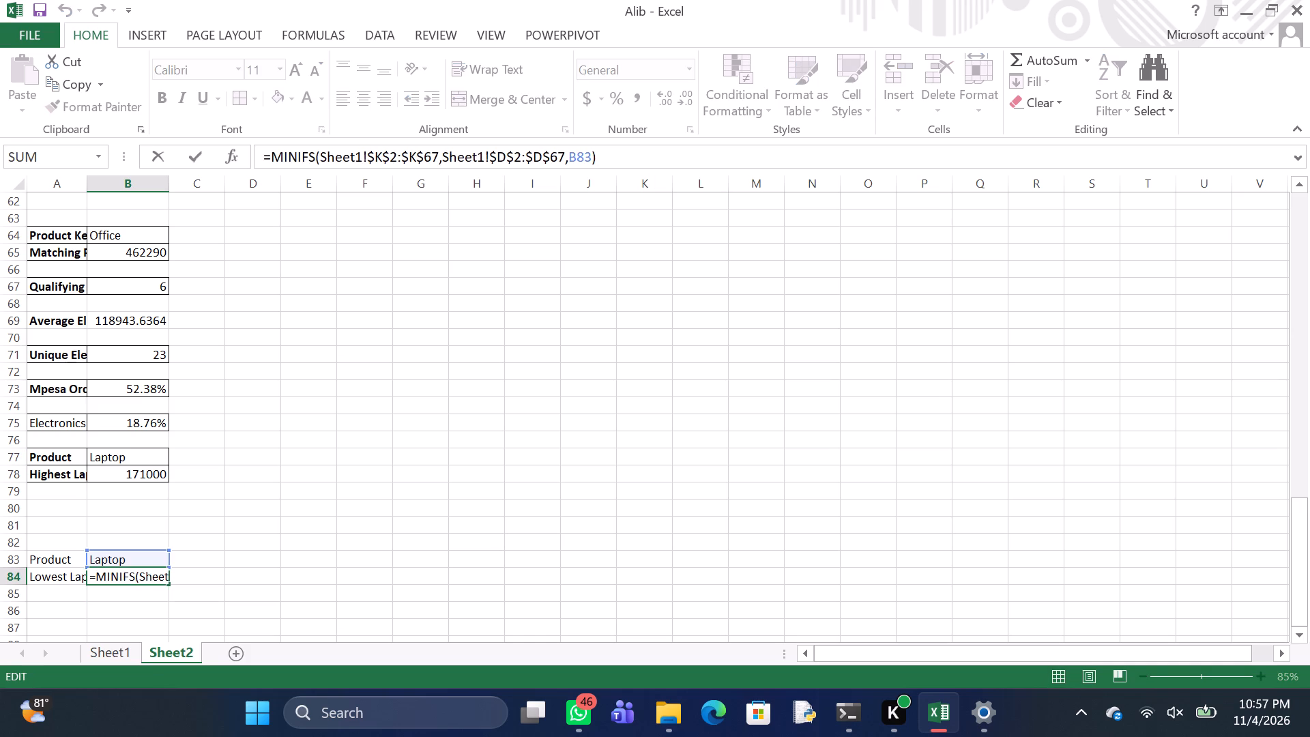
{"action": "key", "text": "BackSpace"}
{"action": "key", "text": "BackSpace"}
{"action": "key", "text": "BackSpace"}
{"action": "key", "text": "BackSpace"}
{"action": "key", "text": "BackSpace"}
{"action": "key", "text": "BackSpace"}
{"action": "key", "text": "BackSpace"}
{"action": "key", "text": "BackSpace"}
{"action": "key", "text": "BackSpace"}
{"action": "key", "text": "BackSpace"}
{"action": "key", "text": "BackSpace"}
{"action": "key", "text": "BackSpace"}
{"action": "key", "text": "BackSpace"}
{"action": "key", "text": "BackSpace"}
{"action": "key", "text": "BackSpace"}
{"action": "key", "text": "BackSpace"}
{"action": "key", "text": "BackSpace"}
{"action": "key", "text": "BackSpace"}
{"action": "key", "text": "BackSpace"}
{"action": "key", "text": "BackSpace"}
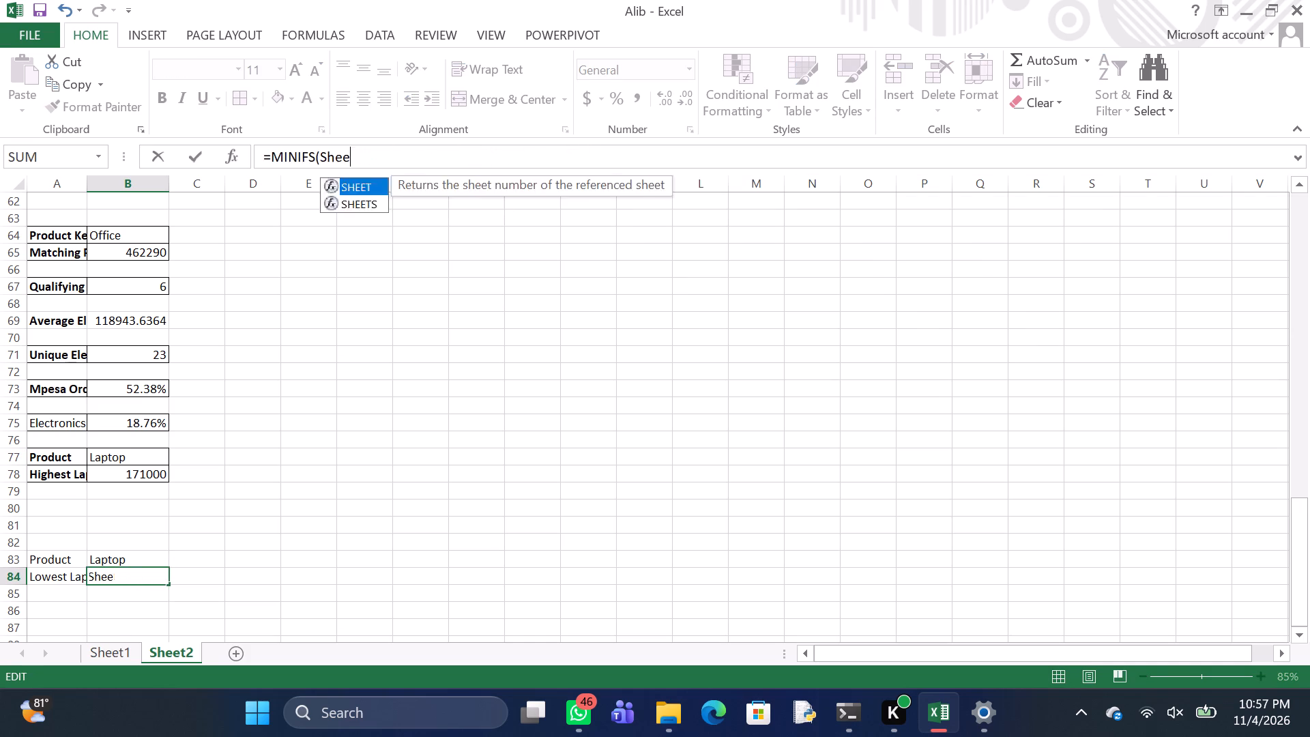
{"action": "key", "text": "BackSpace"}
{"action": "key", "text": "BackSpace"}
{"action": "key", "text": "BackSpace"}
{"action": "key", "text": "BackSpace"}
{"action": "key", "text": "BackSpace"}
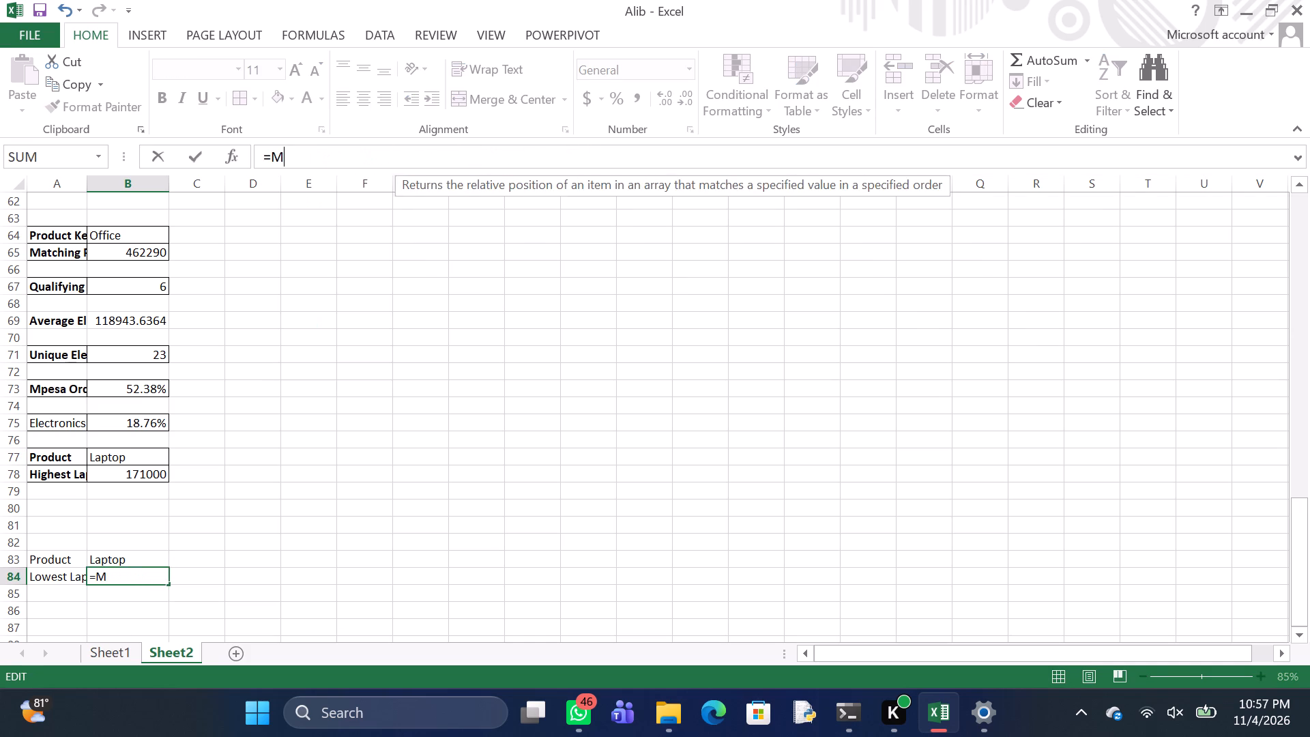
Start an AGGREGATE formula in B84 with function number 15 and option 6 for ignoring error values.
{"action": "key", "text": "a"}
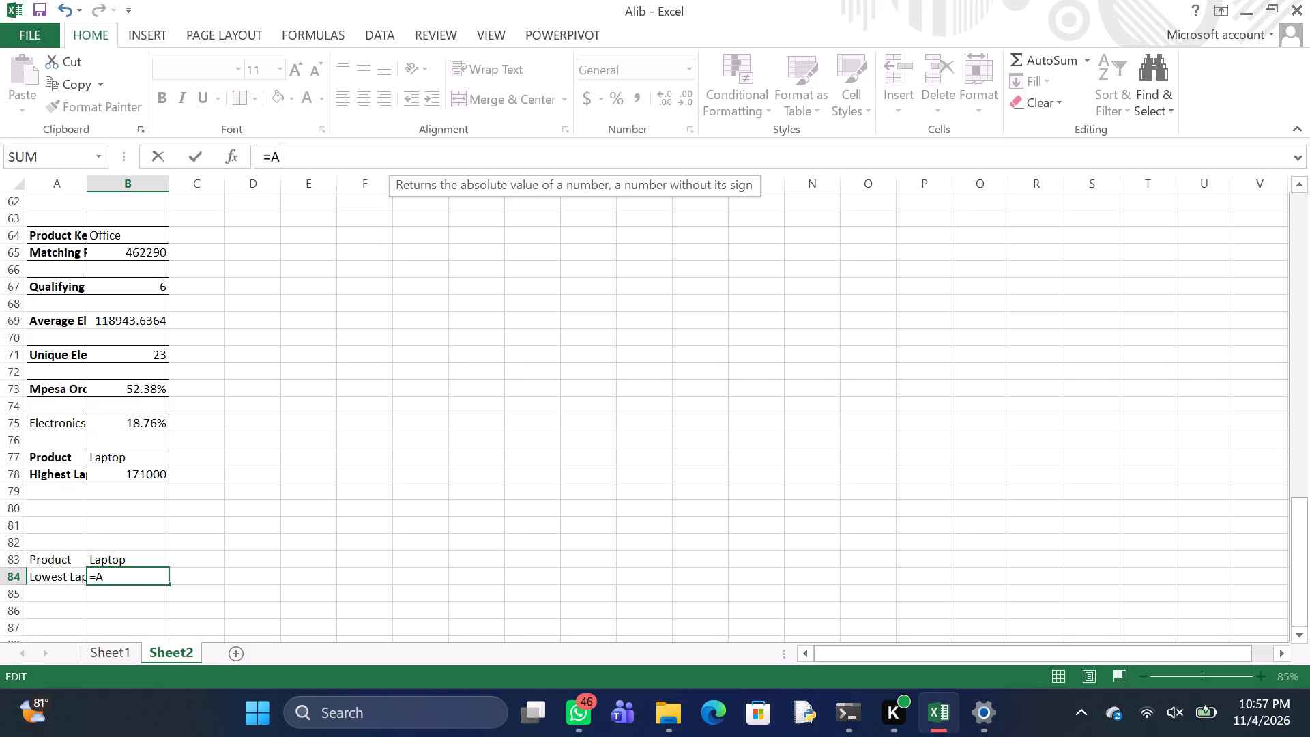
{"action": "type", "text": "GGRE"}
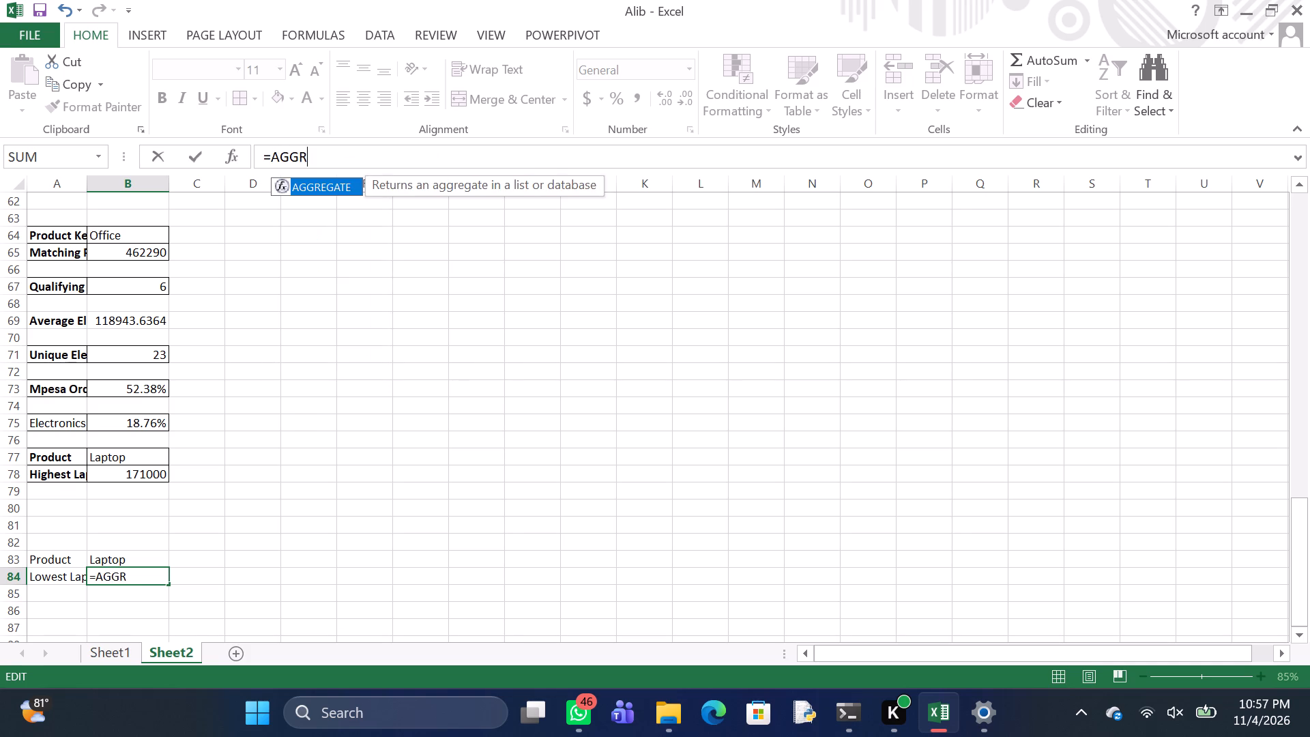
{"action": "key", "text": "g"}
{"action": "key", "text": "a"}
{"action": "key", "text": "t"}
{"action": "key", "text": "e"}
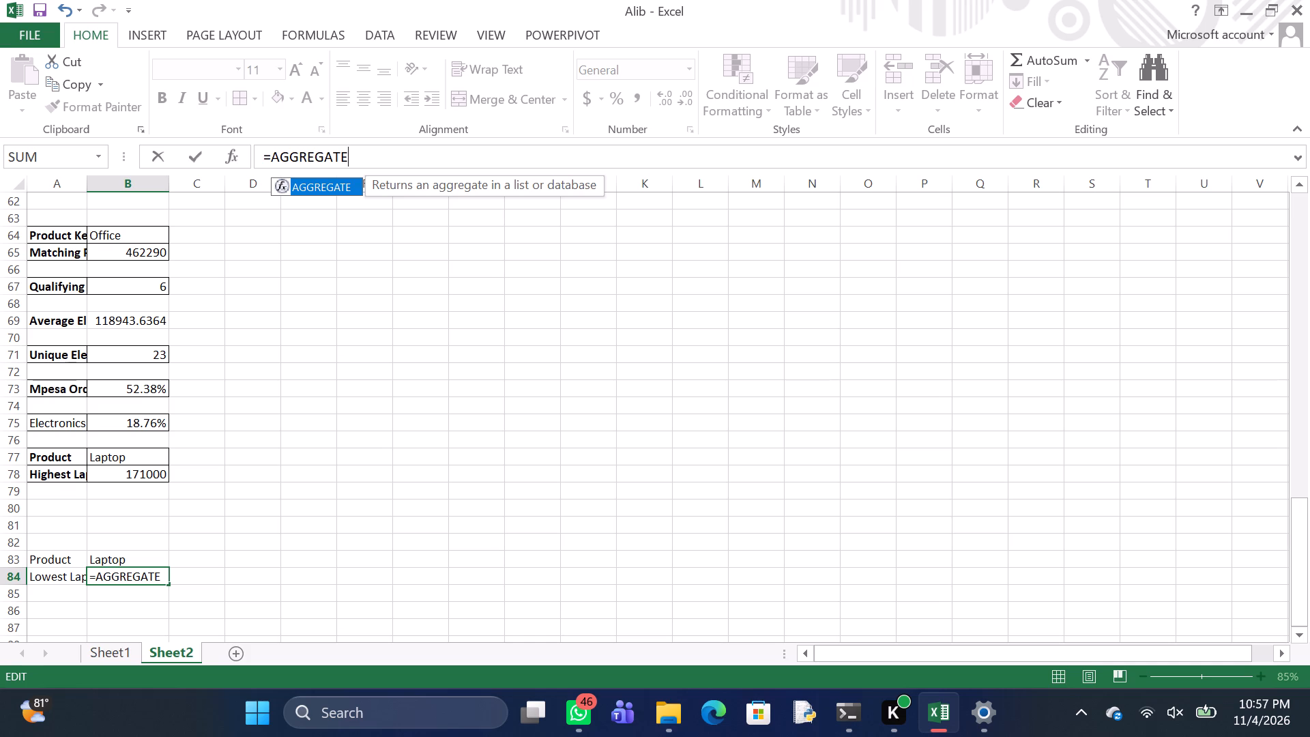
{"action": "key", "text": "shift+parenleft"}
{"action": "key", "text": "1"}
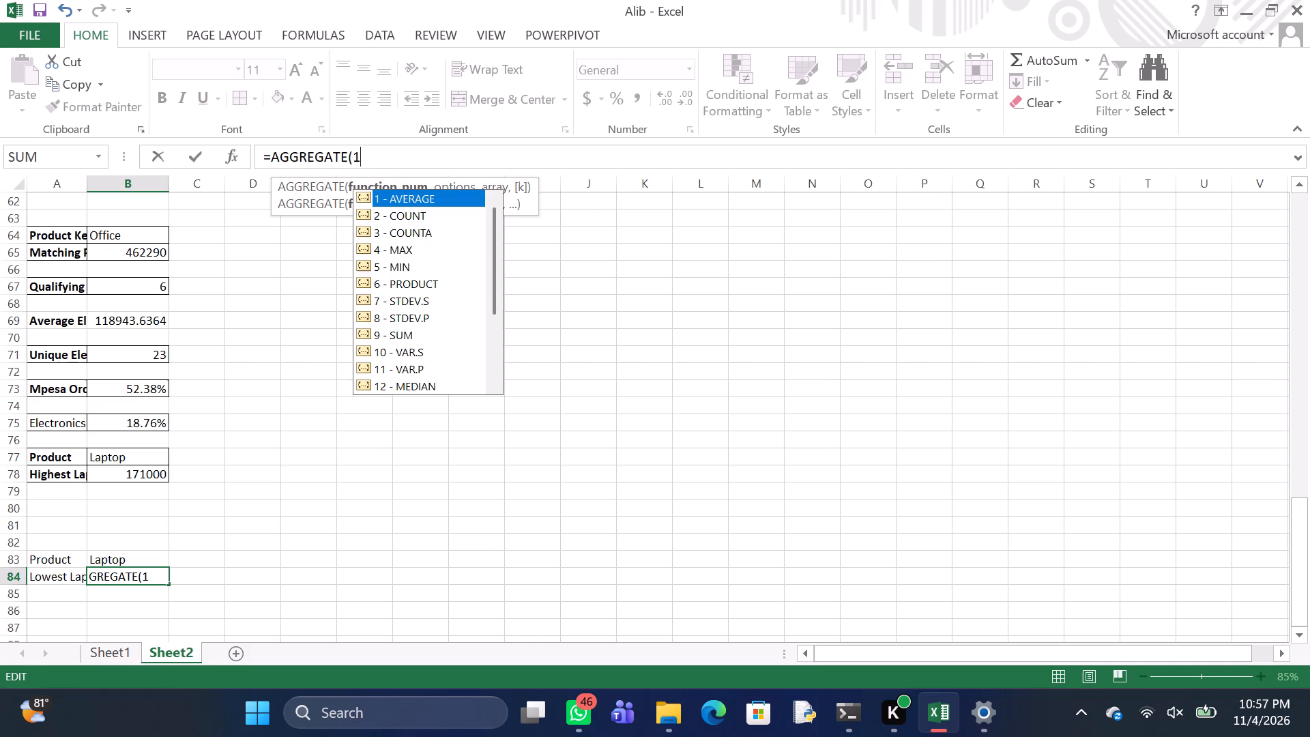
{"action": "key", "text": "5"}
{"action": "key", "text": "comma"}
{"action": "key", "text": "6"}
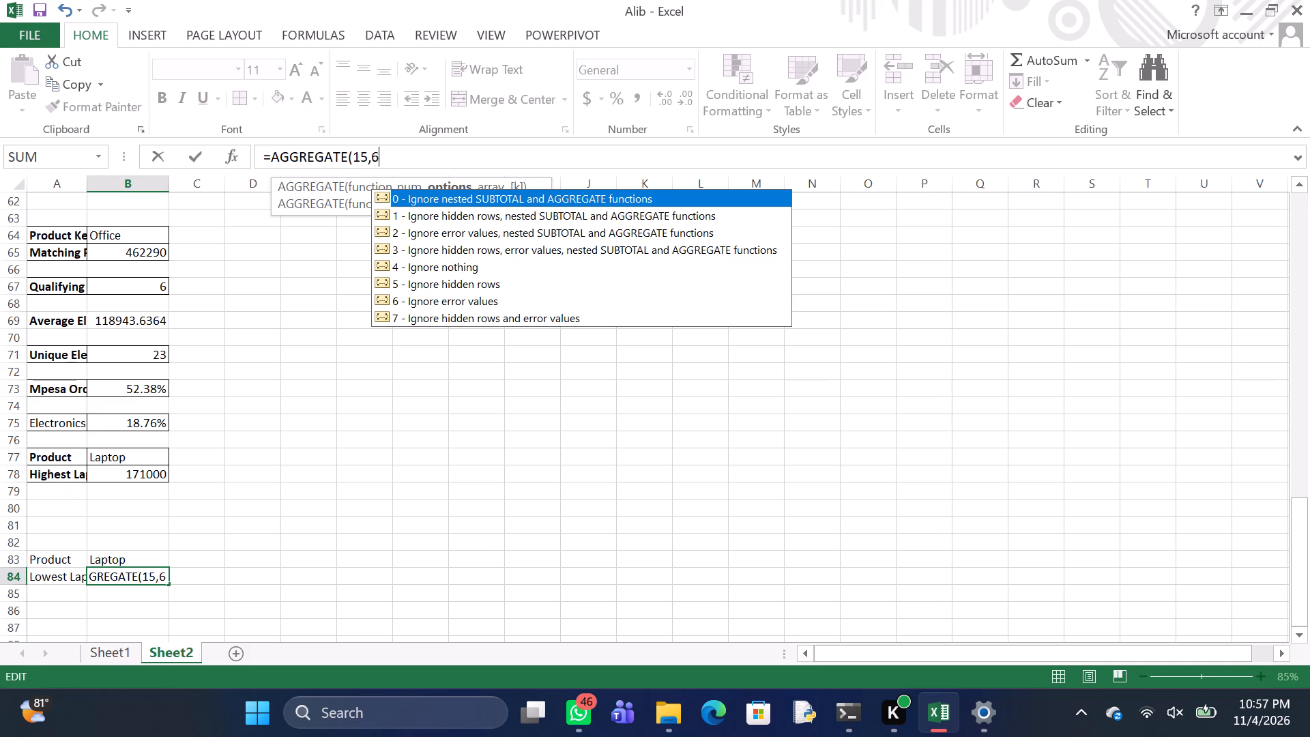
{"action": "key", "text": "comma"}
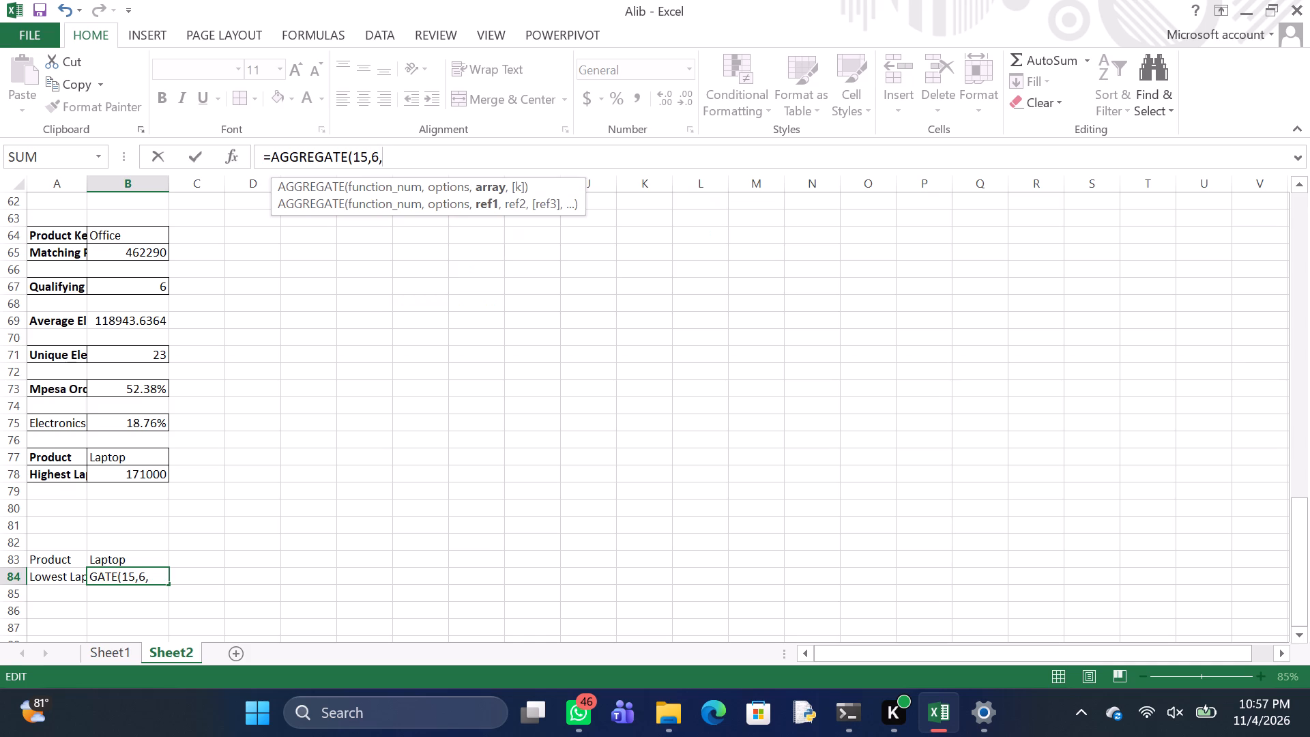
Add Sheet1!$K$2:$K$67 as the array of the AGGREGATE formula in B84.
{"action": "key", "text": "s"}
{"action": "type", "text": "heet1"}
{"action": "key", "text": "shift+exclam"}
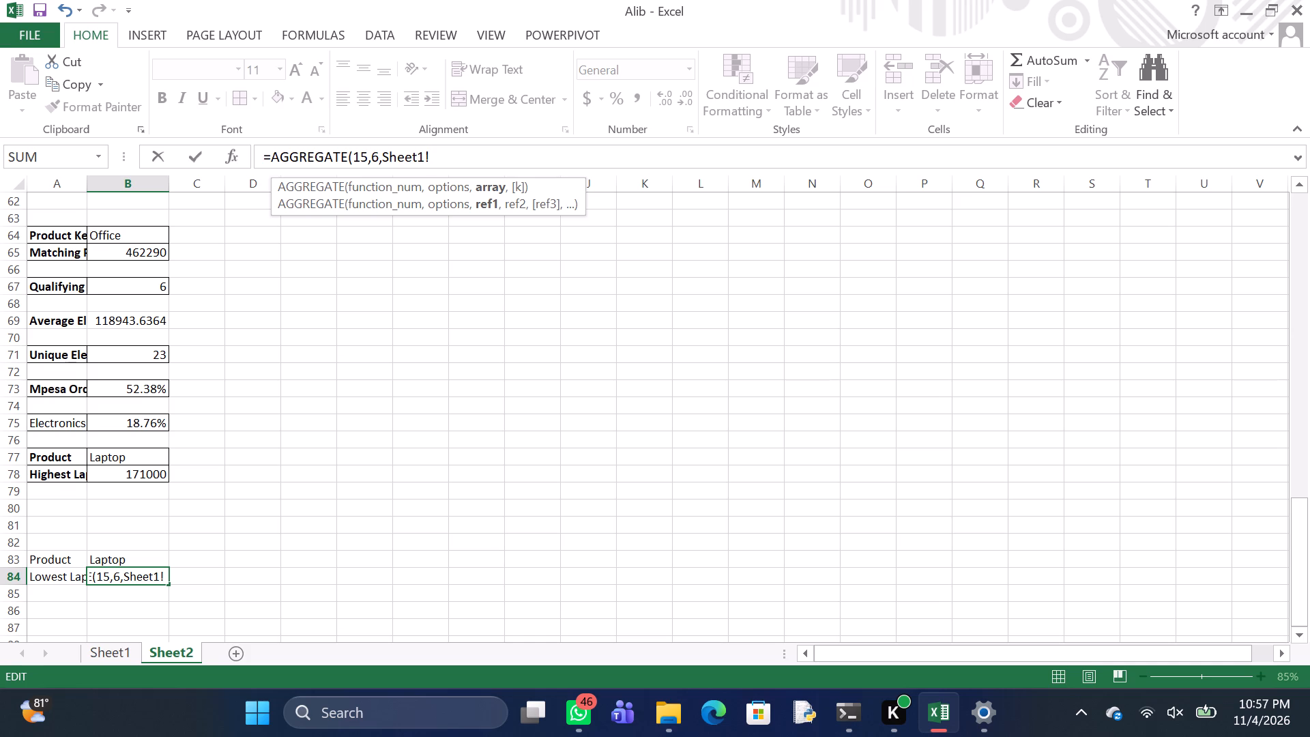
{"action": "key", "text": "shift+dollar"}
{"action": "key", "text": "k"}
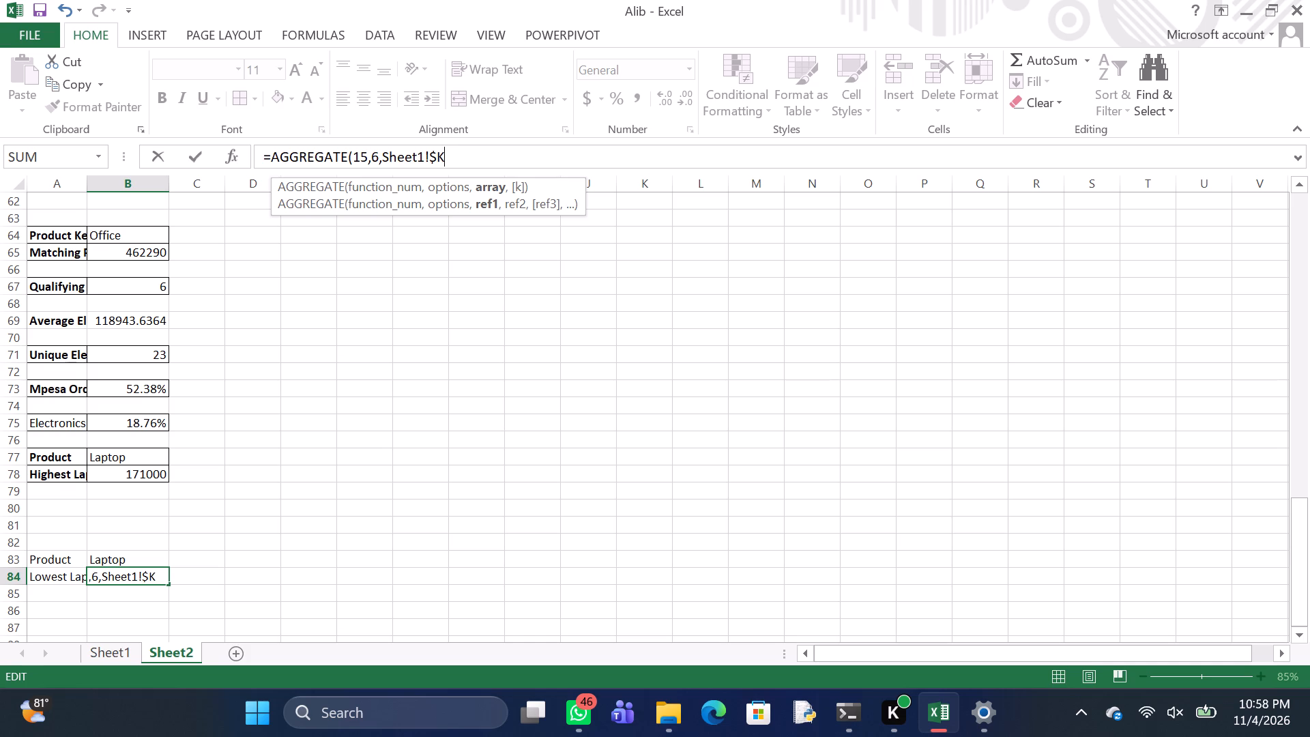
{"action": "type", "text": "$2"}
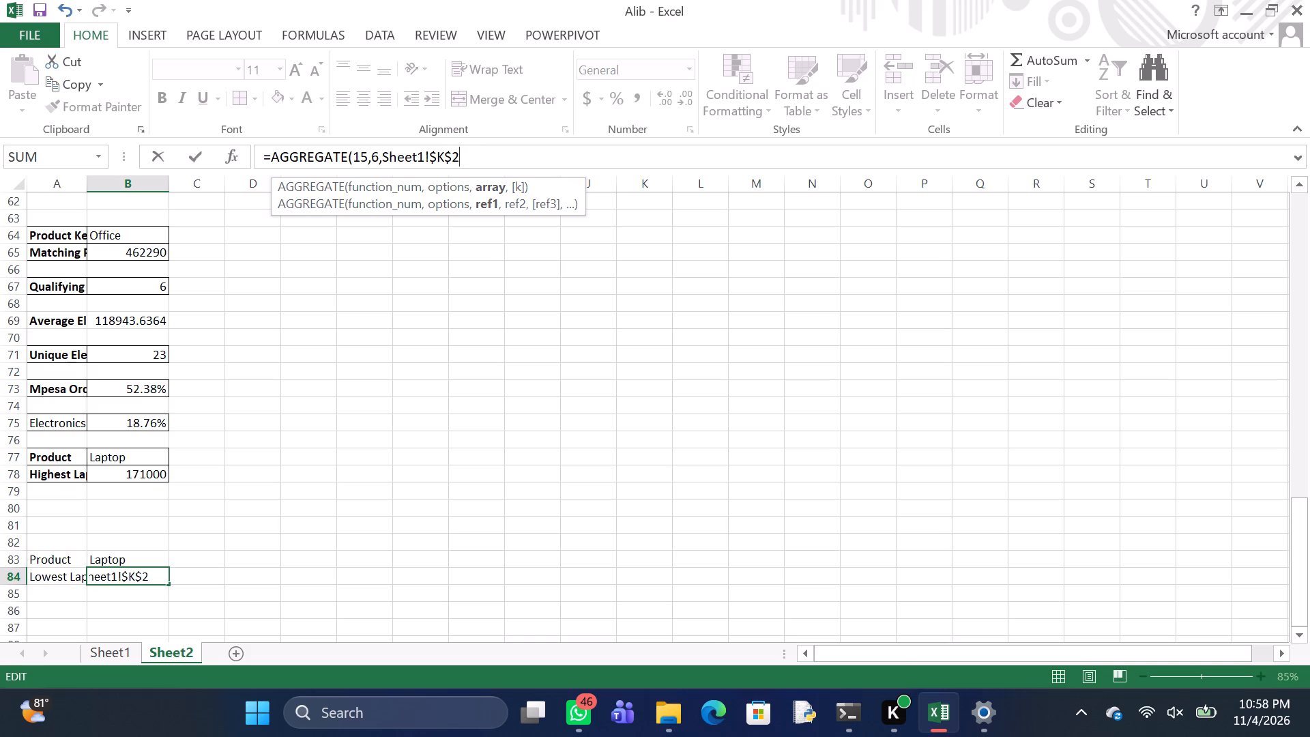
{"action": "key", "text": "shift+colon"}
{"action": "key", "text": "shift+dollar"}
{"action": "key", "text": "k"}
{"action": "type", "text": "$67"}
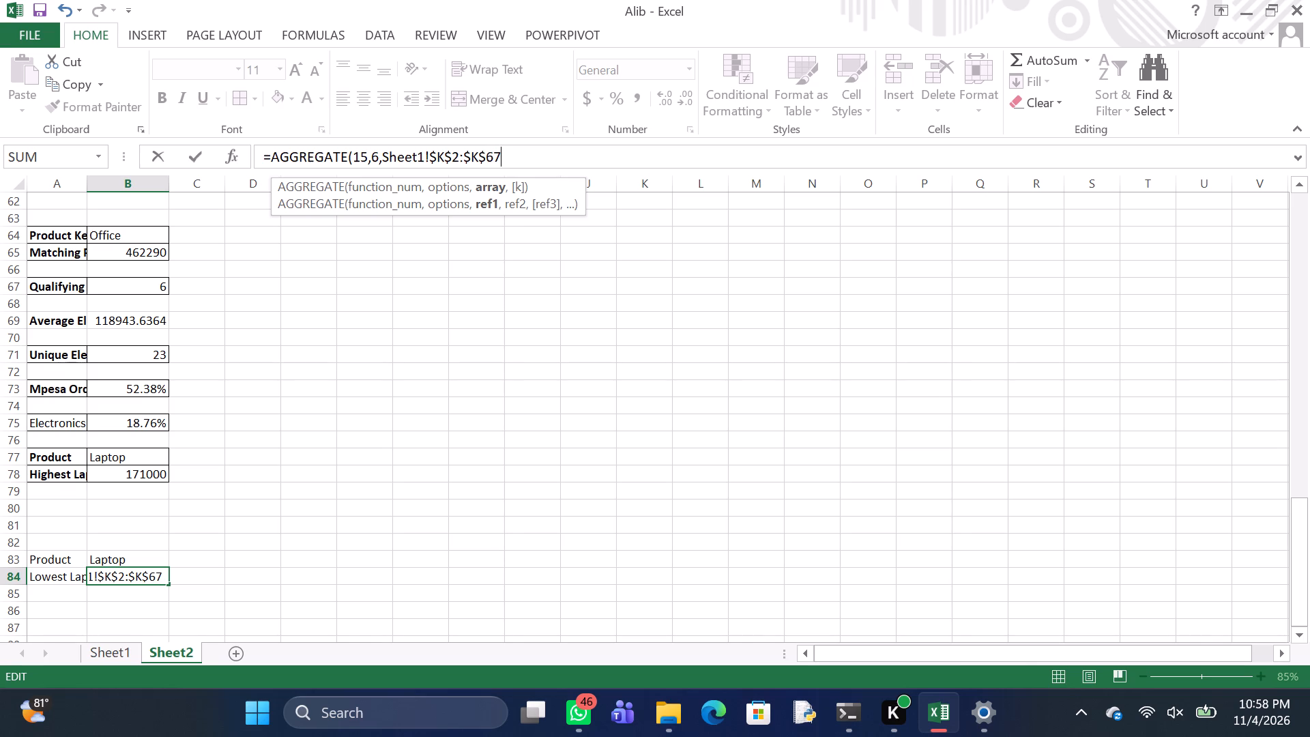
Divide the array by an opening parenthesis followed by the product range Sheet1!$D$2:$D$67.
{"action": "key", "text": "slash"}
{"action": "key", "text": "shift+parenleft"}
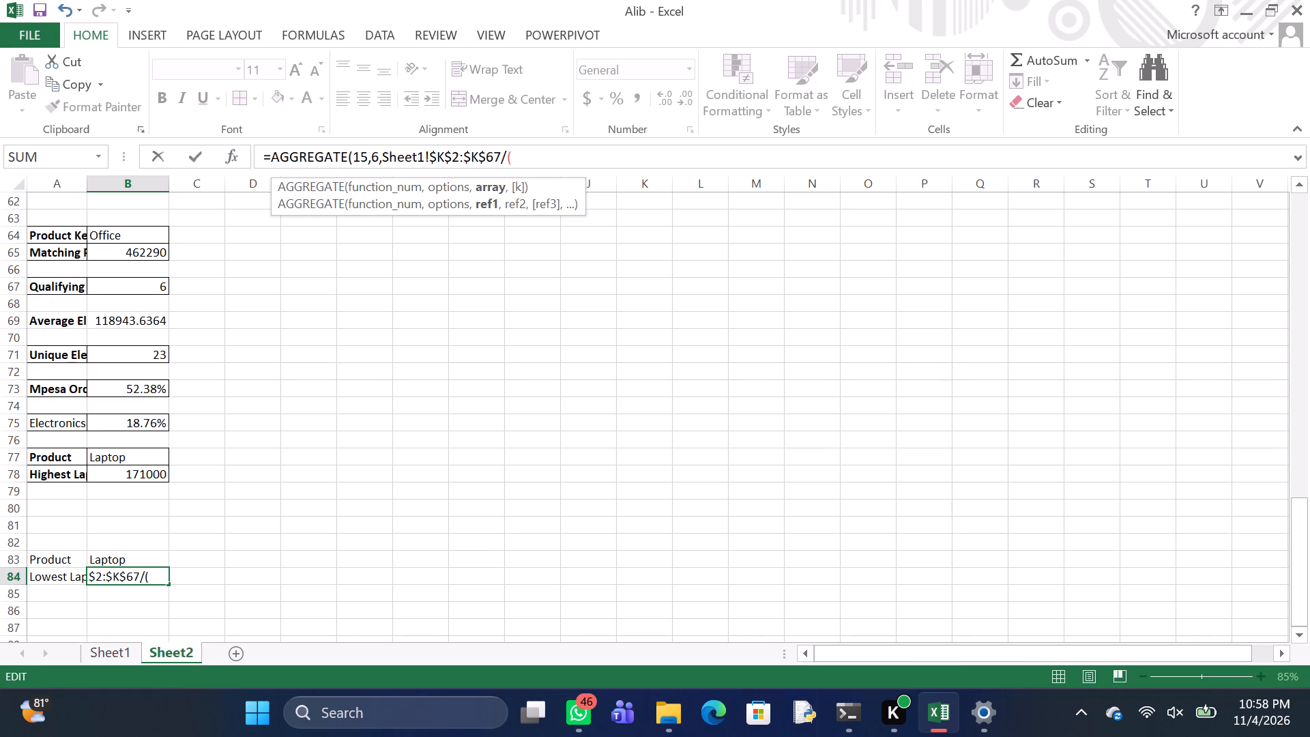
{"action": "key", "text": "s"}
{"action": "key", "text": "h"}
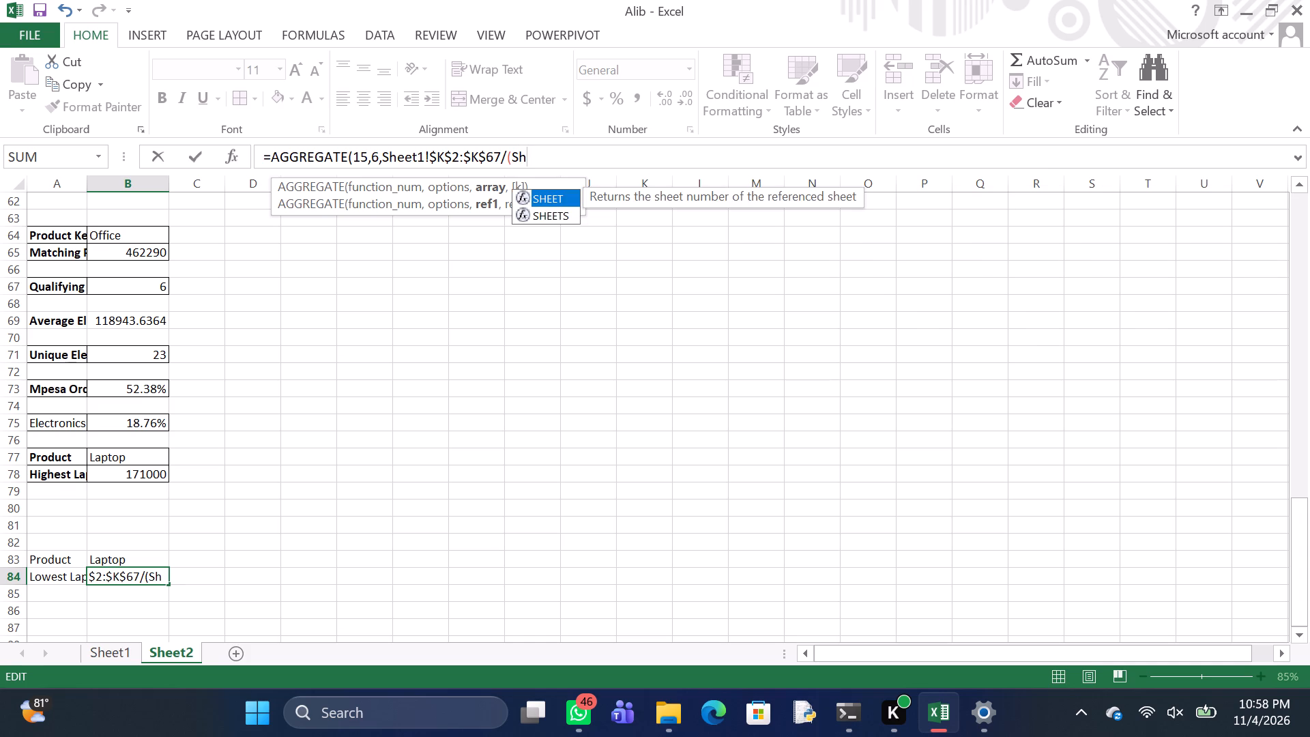
{"action": "type", "text": "ee"}
{"action": "type", "text": "t1"}
{"action": "key", "text": "shift+exclam"}
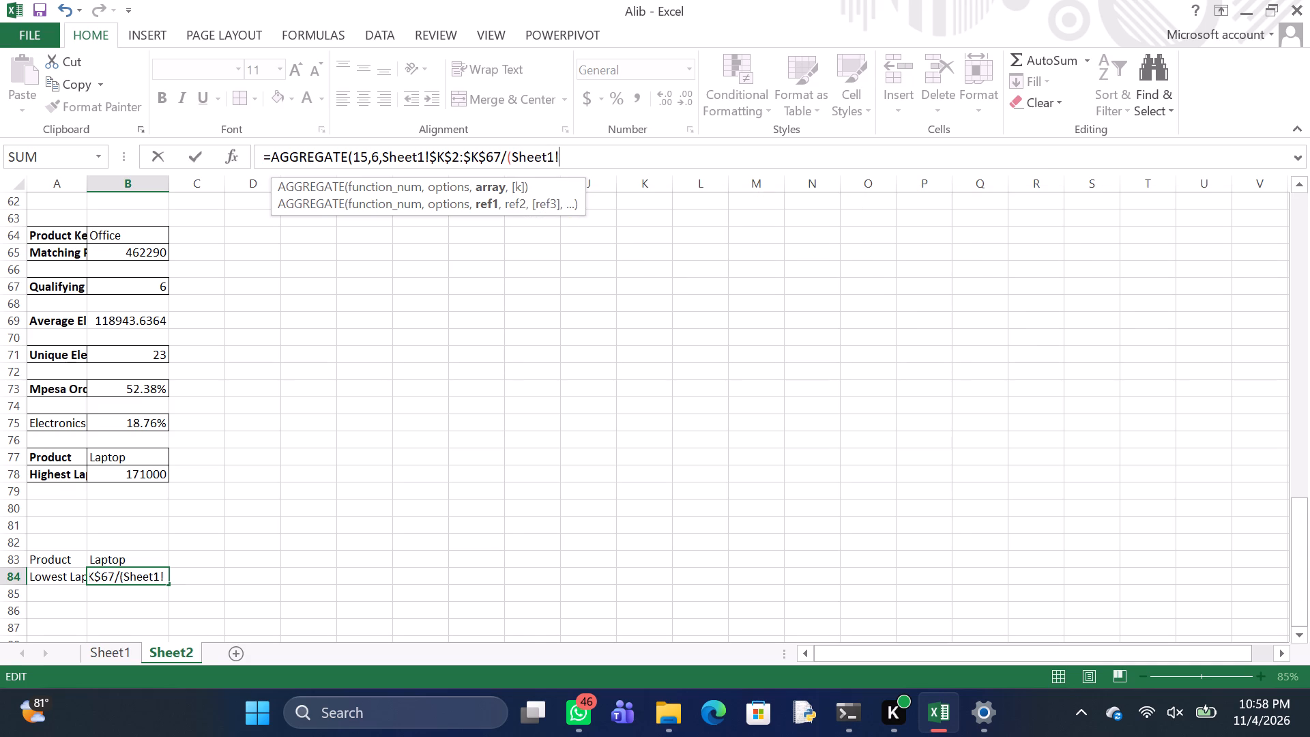
{"action": "type", "text": "$D"}
{"action": "type", "text": "$2"}
{"action": "key", "text": "shift+colon"}
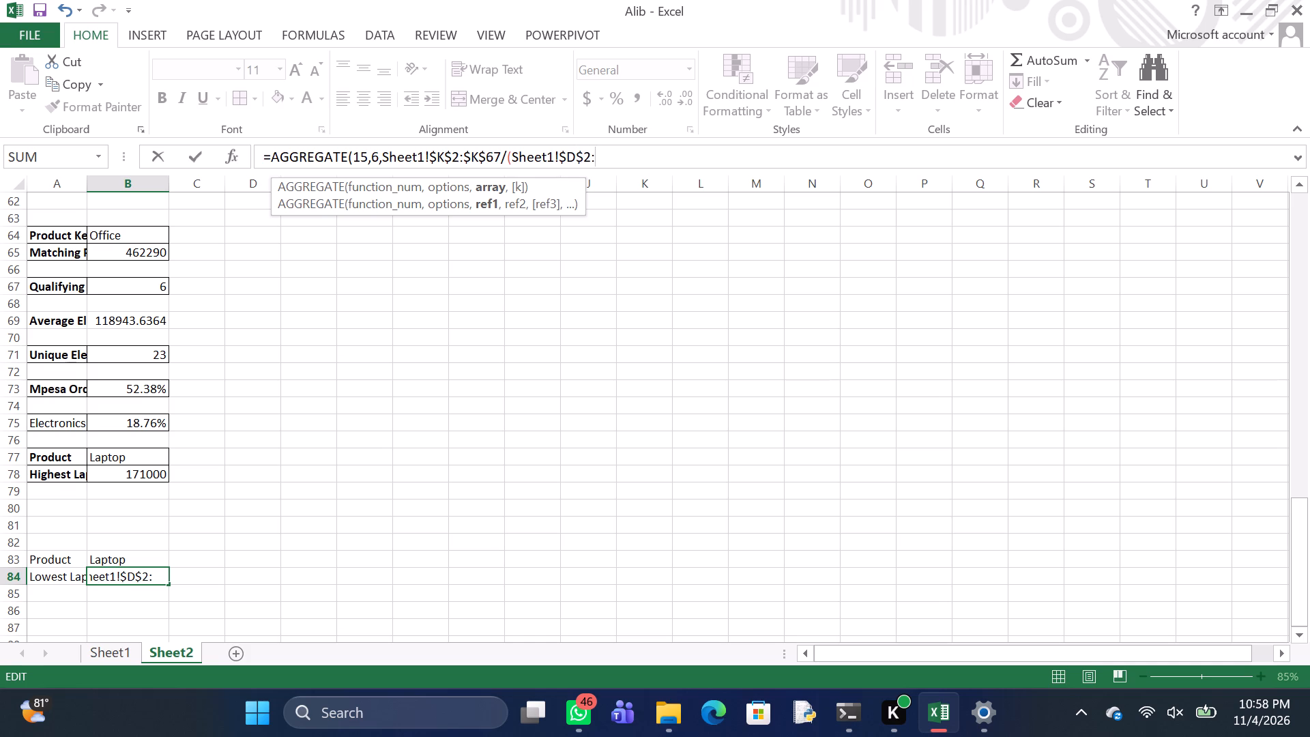
{"action": "key", "text": "shift+dollar"}
{"action": "key", "text": "d"}
{"action": "key", "text": "shift+dollar"}
{"action": "key", "text": "6"}
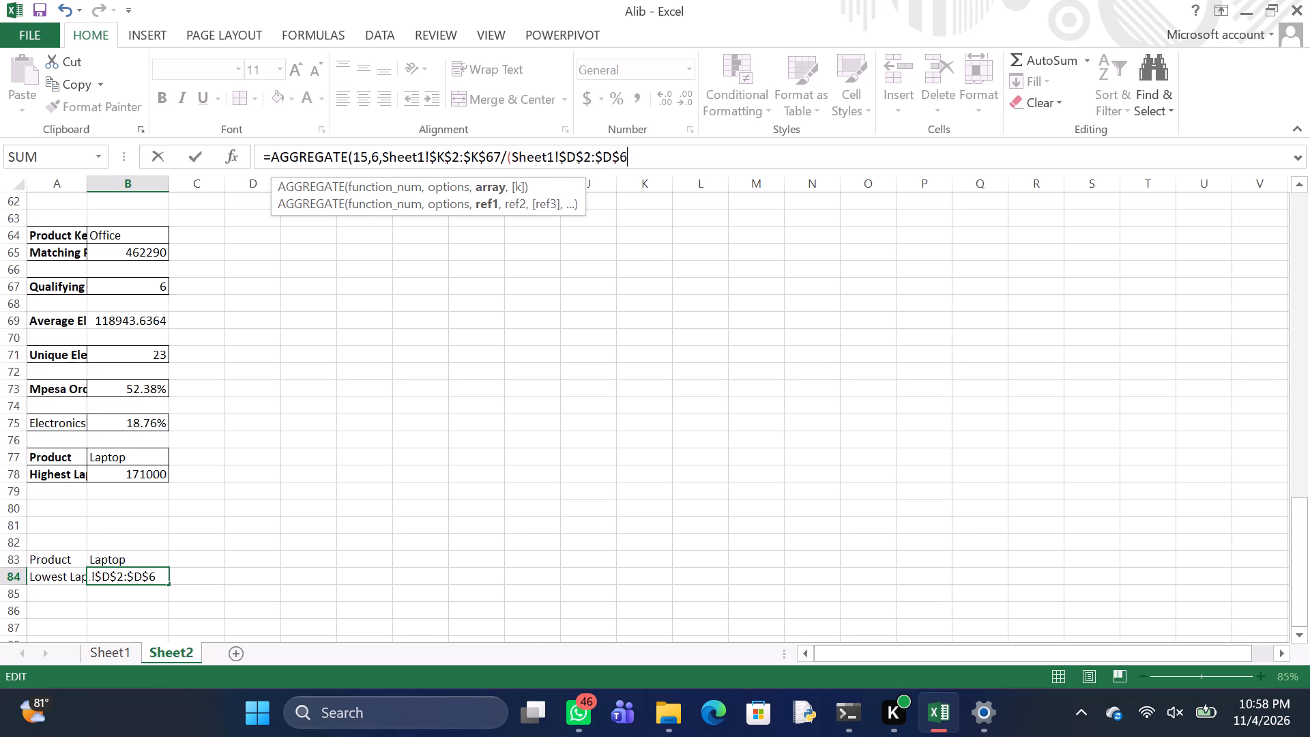
{"action": "key", "text": "7"}
Compare the product range with B83, add 1 as the k argument with one closing parenthesis, and try entering the formula.
{"action": "key", "text": "equal"}
{"action": "key", "text": "b"}
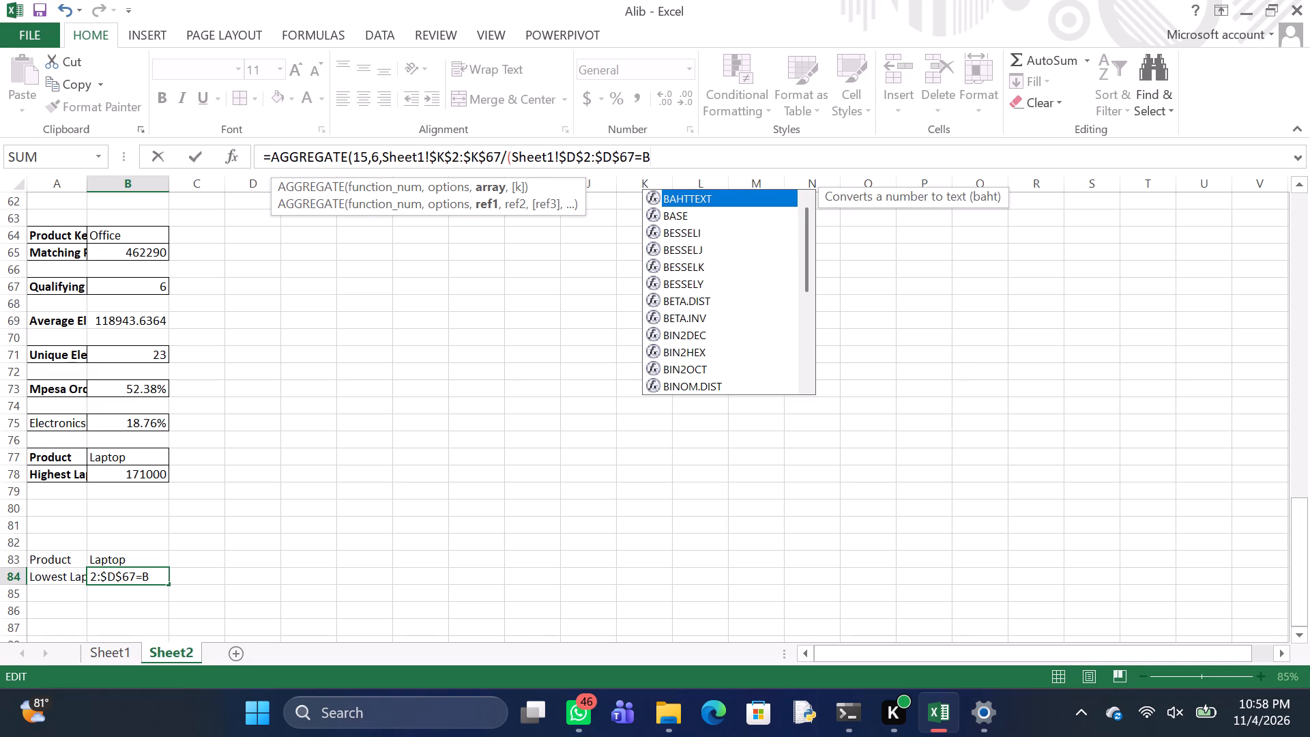
{"action": "key", "text": "8"}
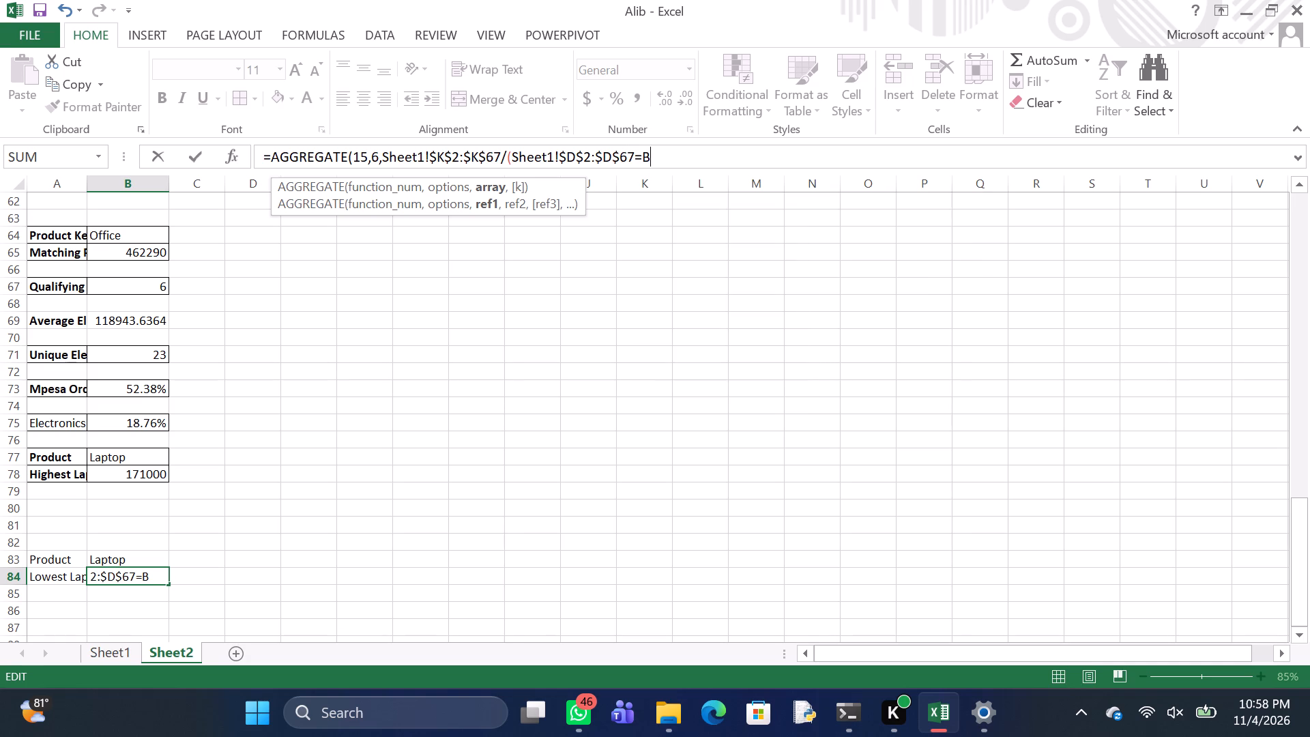
{"action": "key", "text": "3"}
{"action": "key", "text": "comma"}
{"action": "key", "text": "1"}
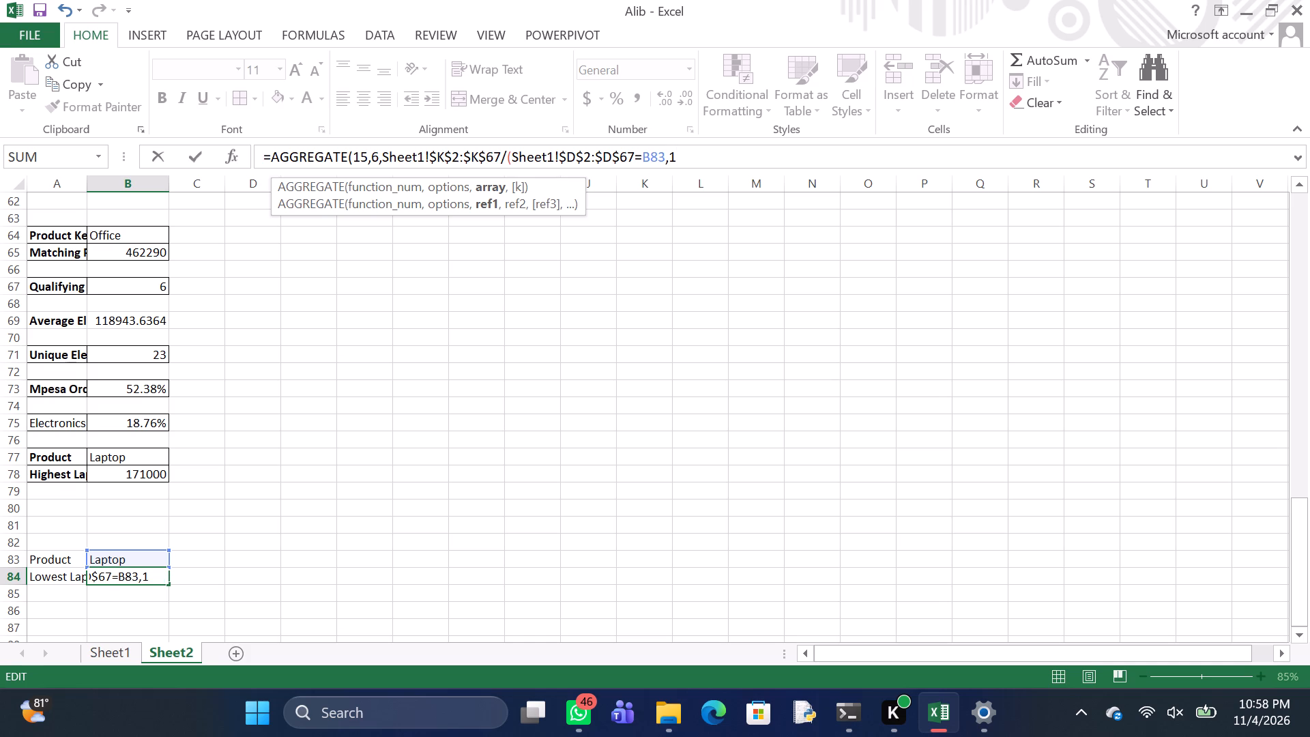
{"action": "key", "text": "shift+parenright"}
{"action": "key", "text": "Return"}
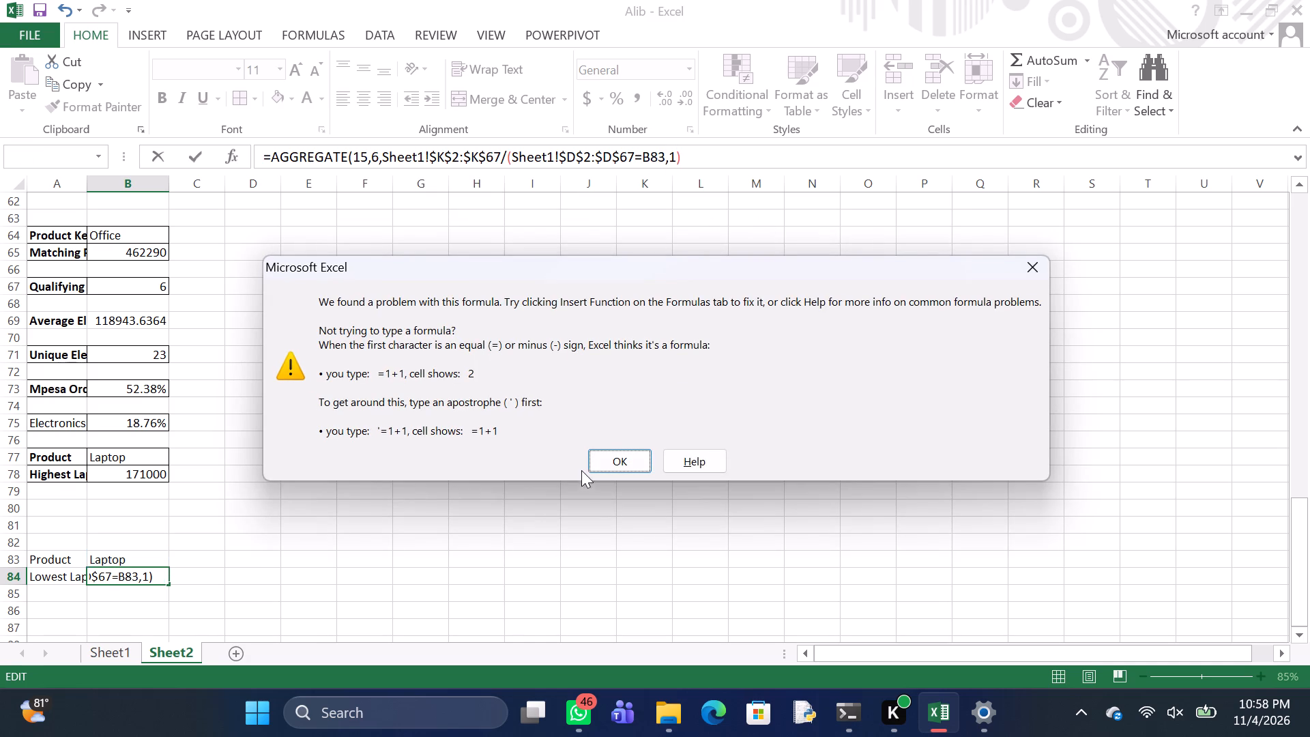
{"action": "left_click", "coordinate": [610, 457]}
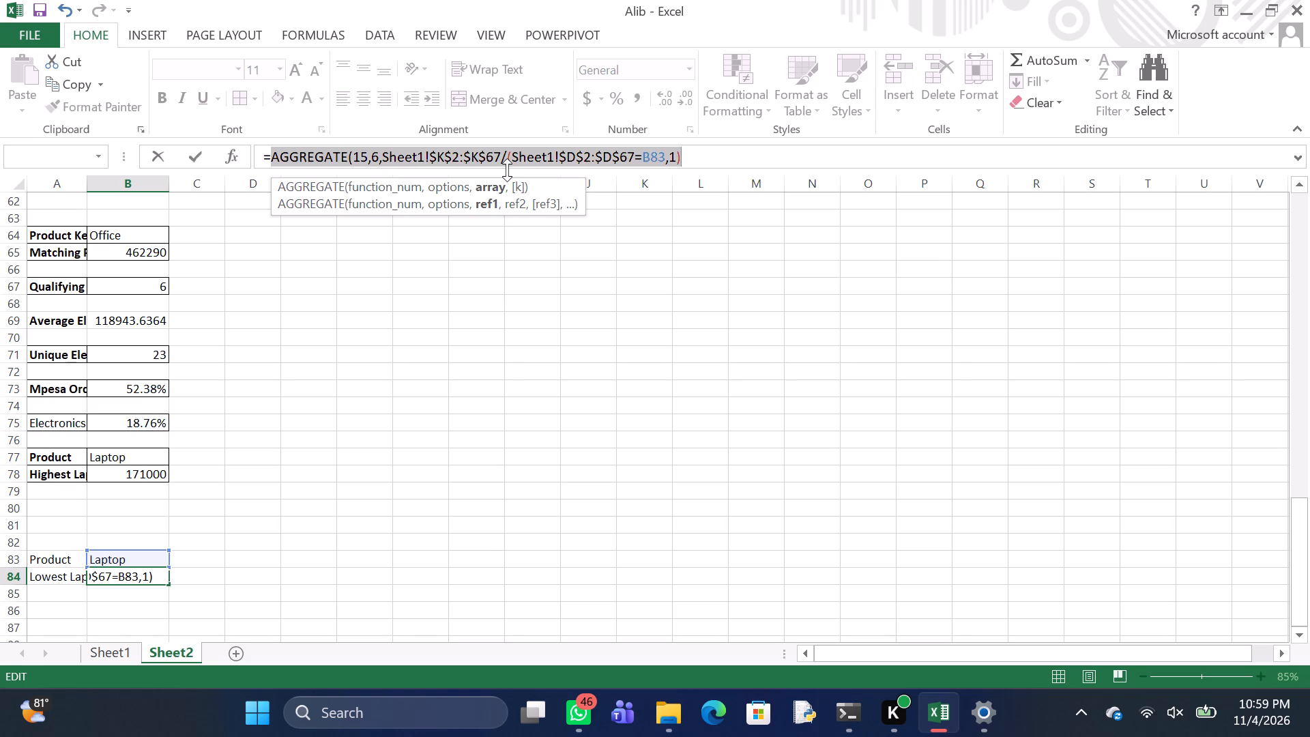
Insert the missing closing parenthesis after B83 in the B84 formula and enter it.
{"action": "left_click", "coordinate": [663, 156]}
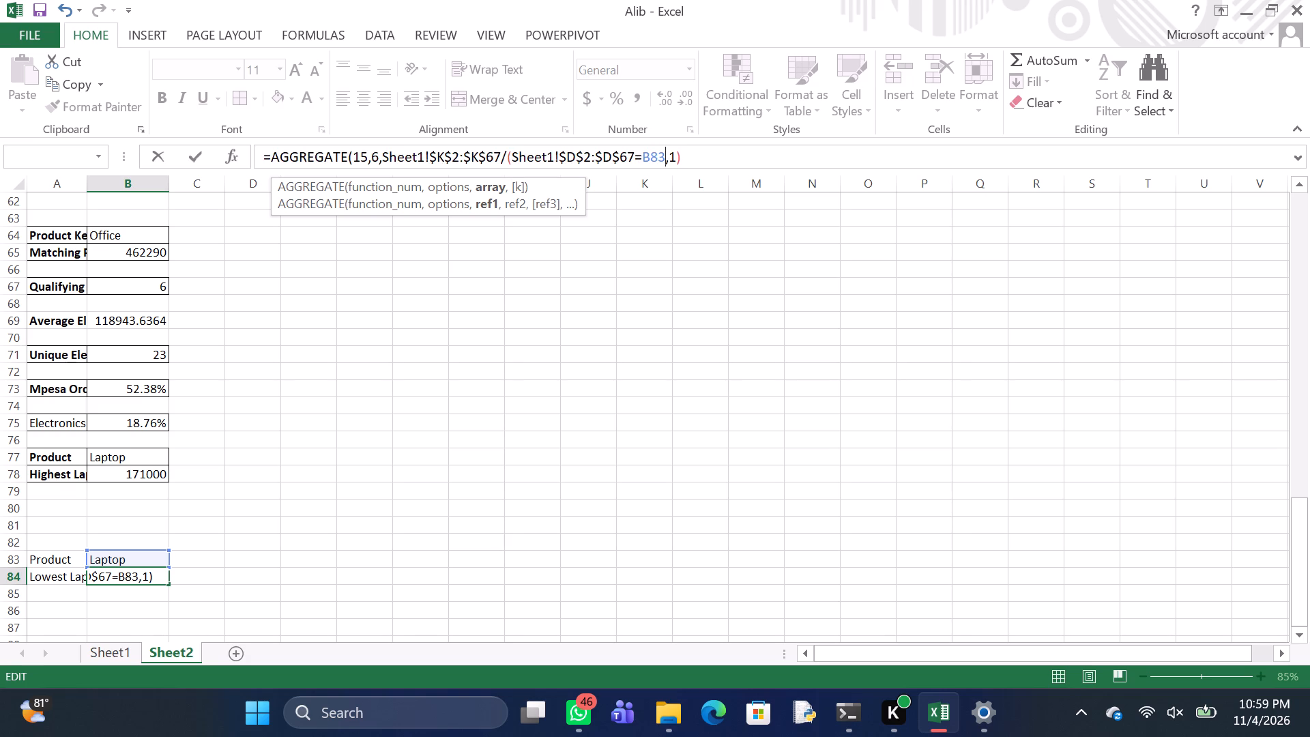
{"action": "key", "text": "shift+parenright"}
{"action": "key", "text": "Return"}
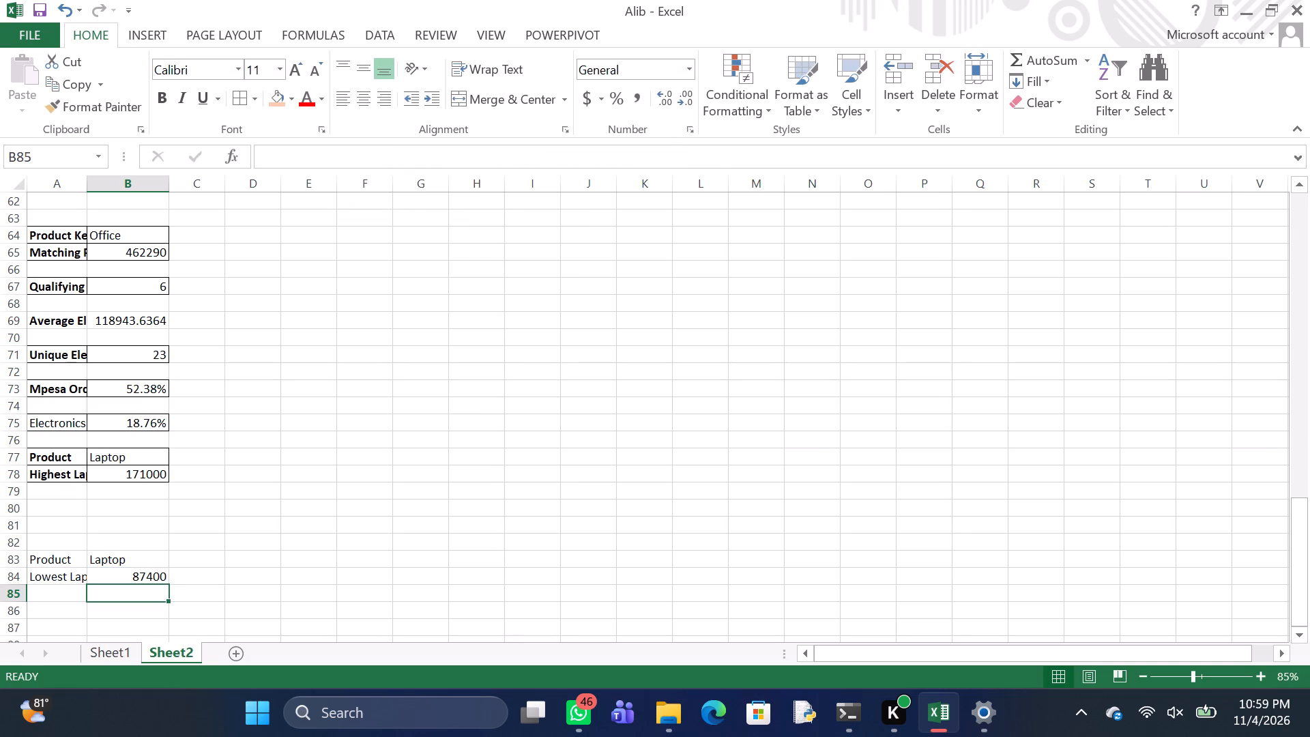
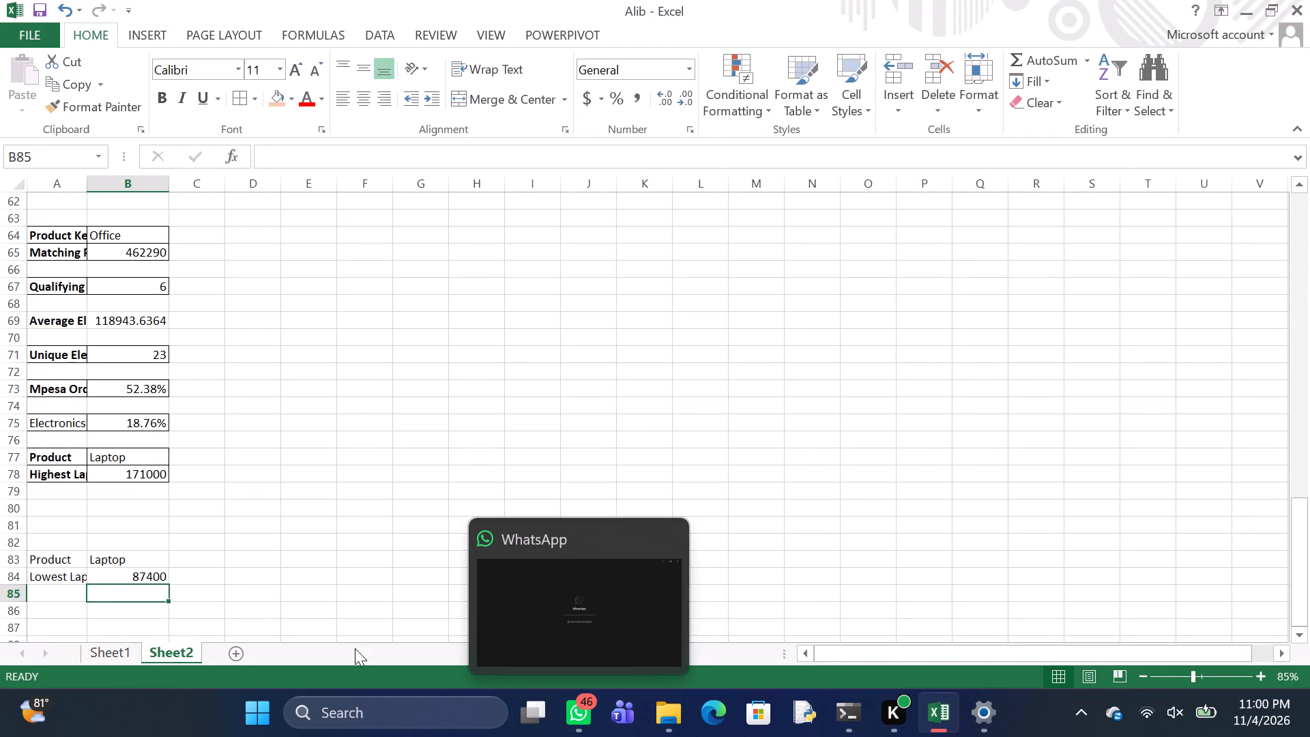
Add borders around all cells of the lowest laptop sale block A83:B84 and make its two labels in column A bold.
{"action": "left_click", "coordinate": [56, 576]}
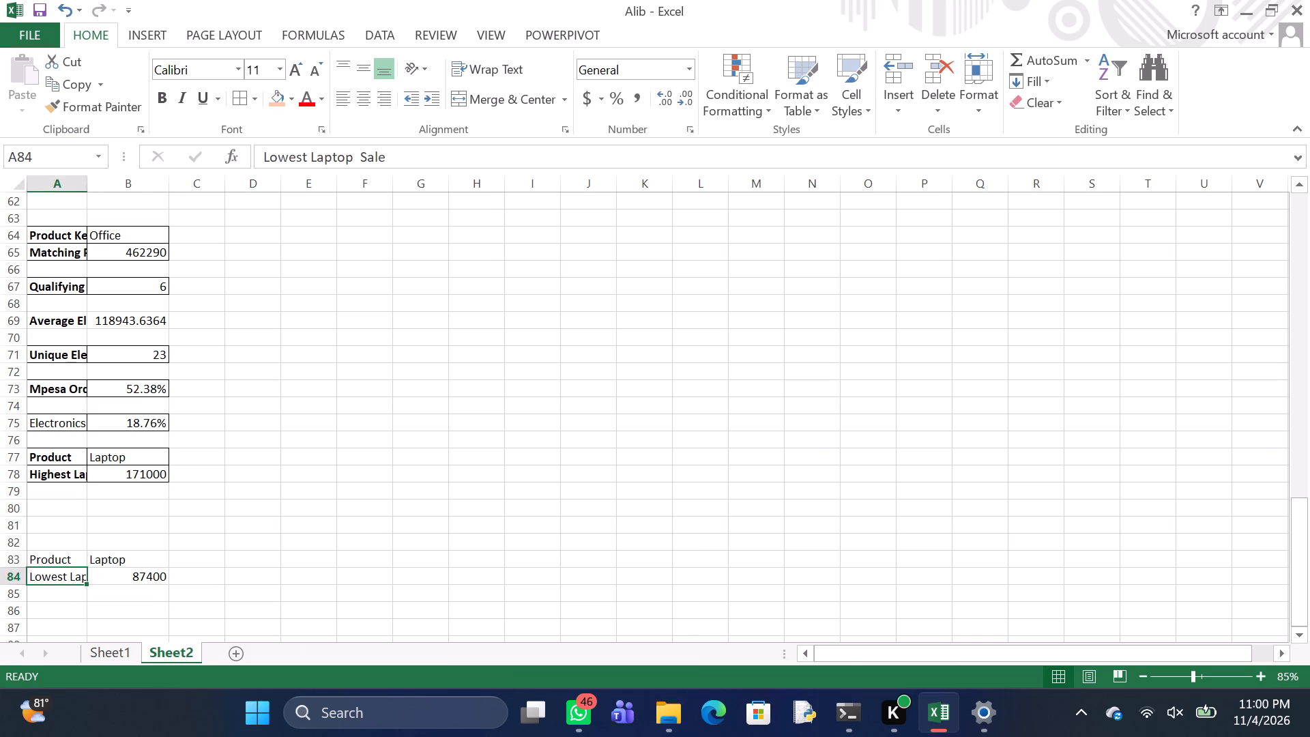
{"action": "key", "text": "ctrl+a"}
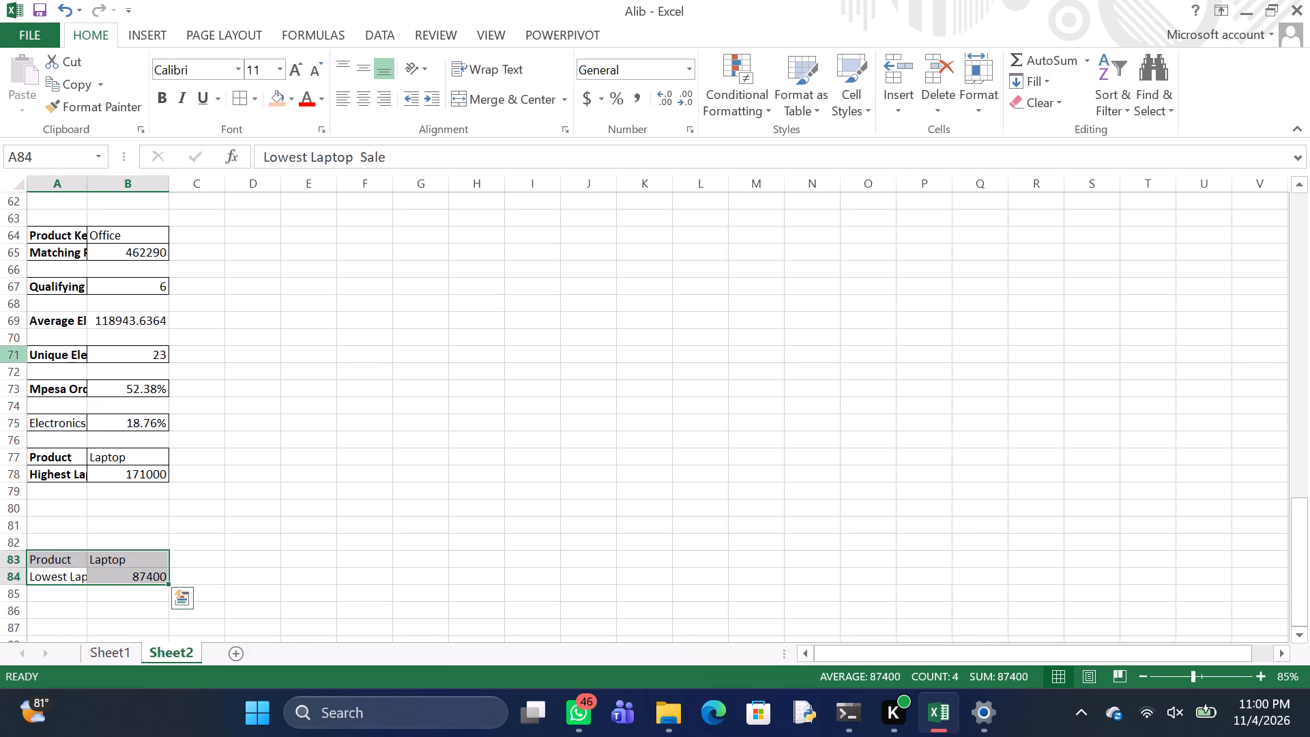
{"action": "left_click", "coordinate": [233, 99]}
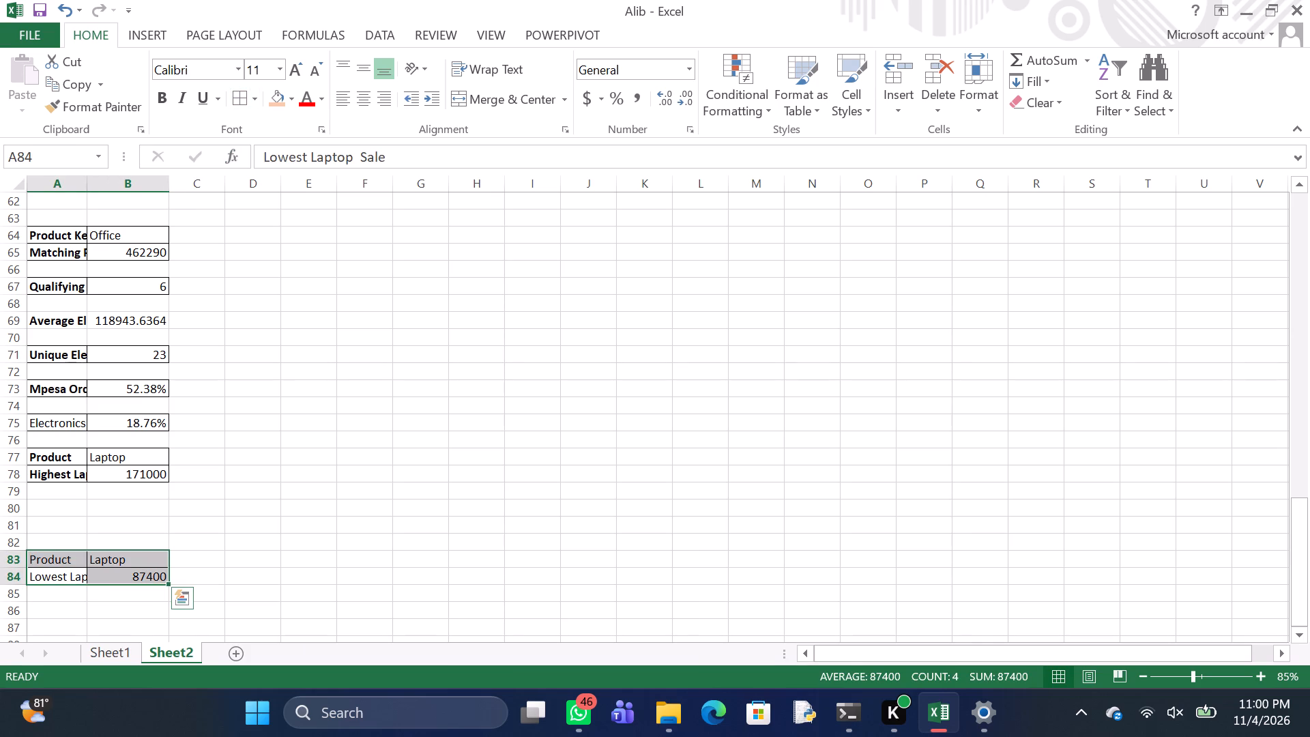
{"action": "left_click_drag", "start_coordinate": [45, 562], "coordinate": [45, 575]}
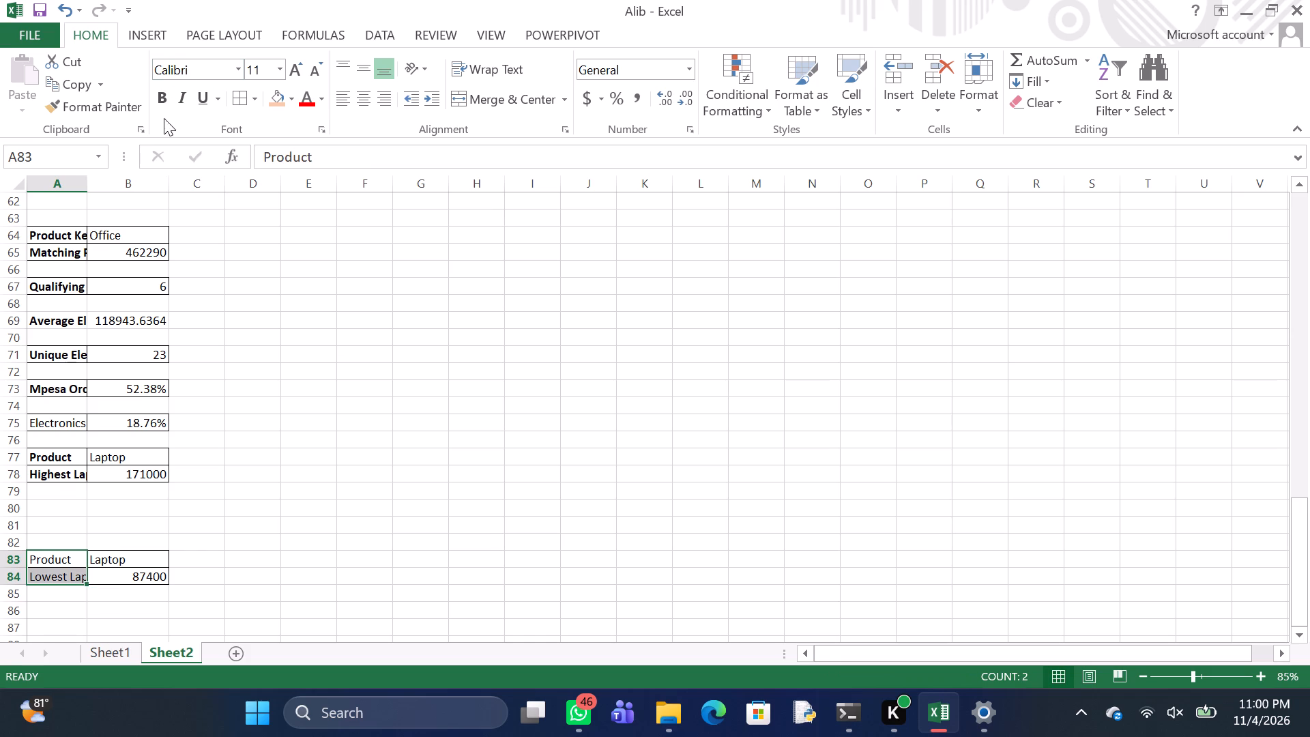
{"action": "left_click", "coordinate": [164, 106]}
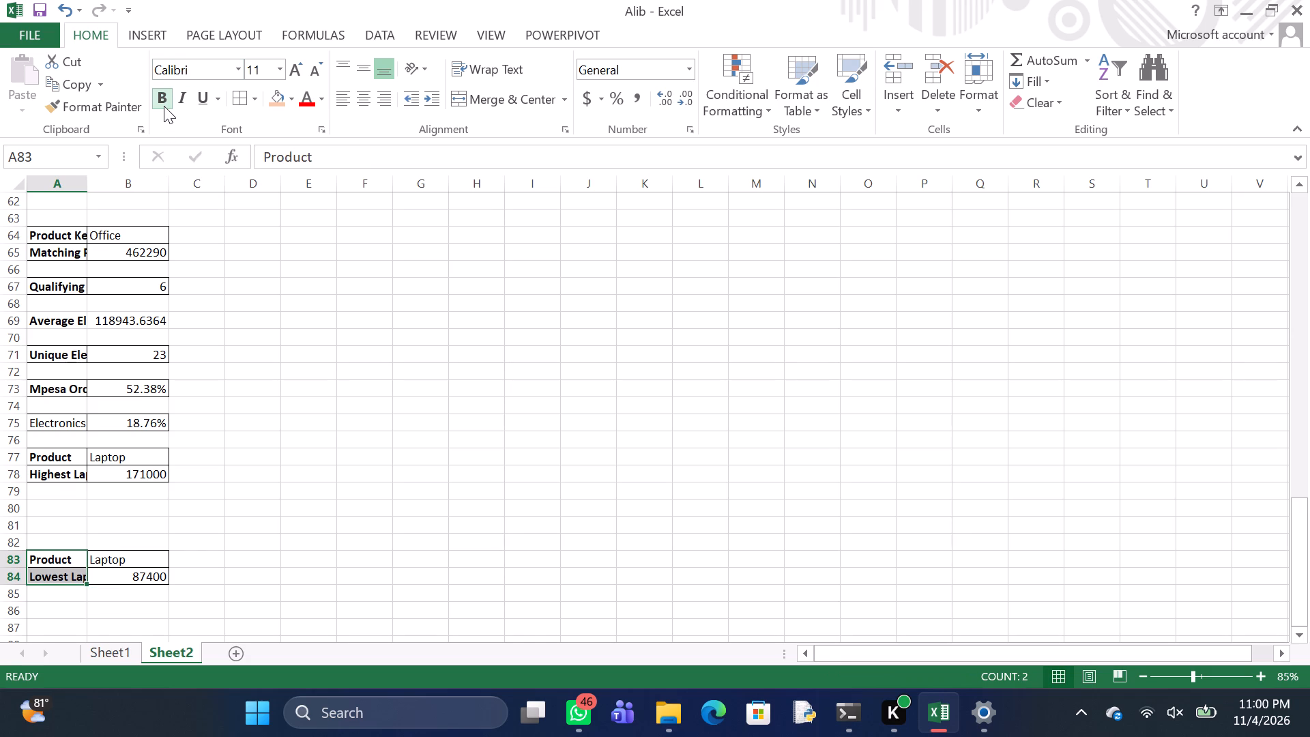
Enter the label "Product" in cell A86, below the lowest laptop sale block.
{"action": "scroll", "coordinate": [72, 396], "scroll_direction": "down", "scroll_amount": 1}
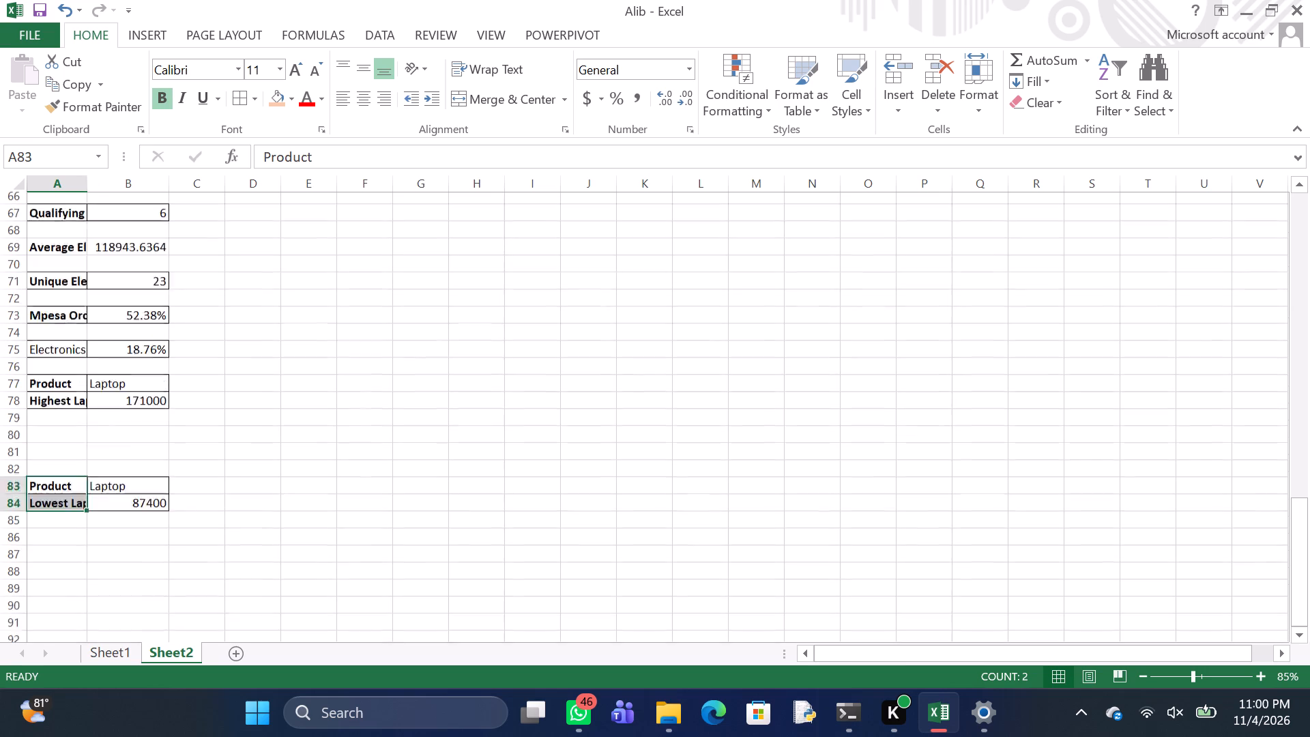
{"action": "scroll", "coordinate": [72, 396], "scroll_direction": "down", "scroll_amount": 1}
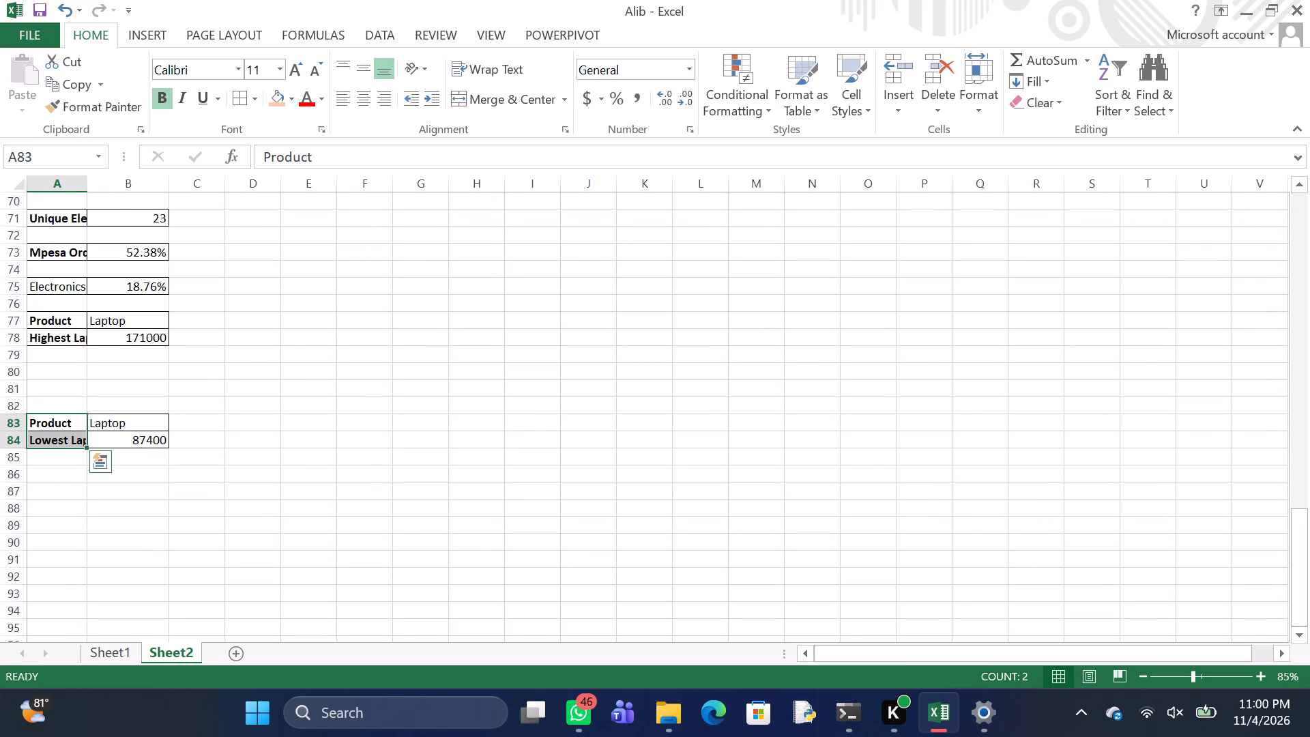
{"action": "left_click", "coordinate": [49, 473]}
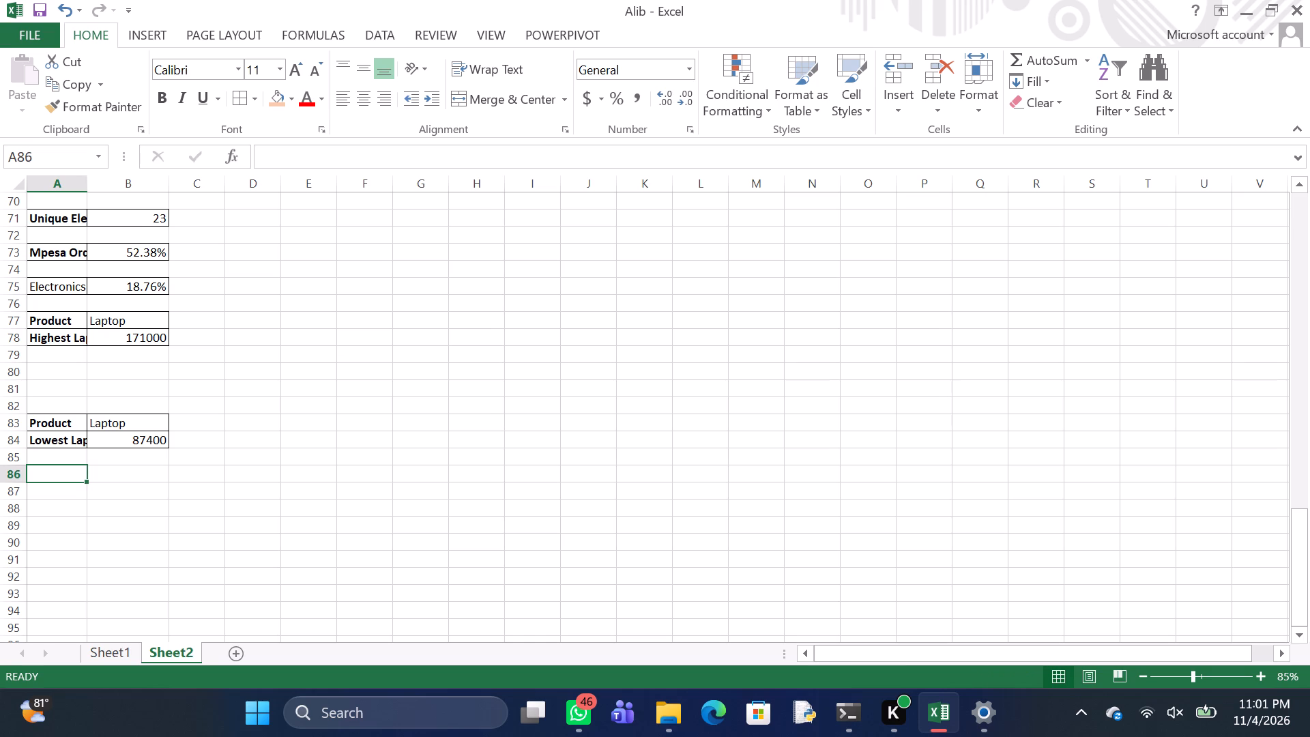
{"action": "key", "text": "a"}
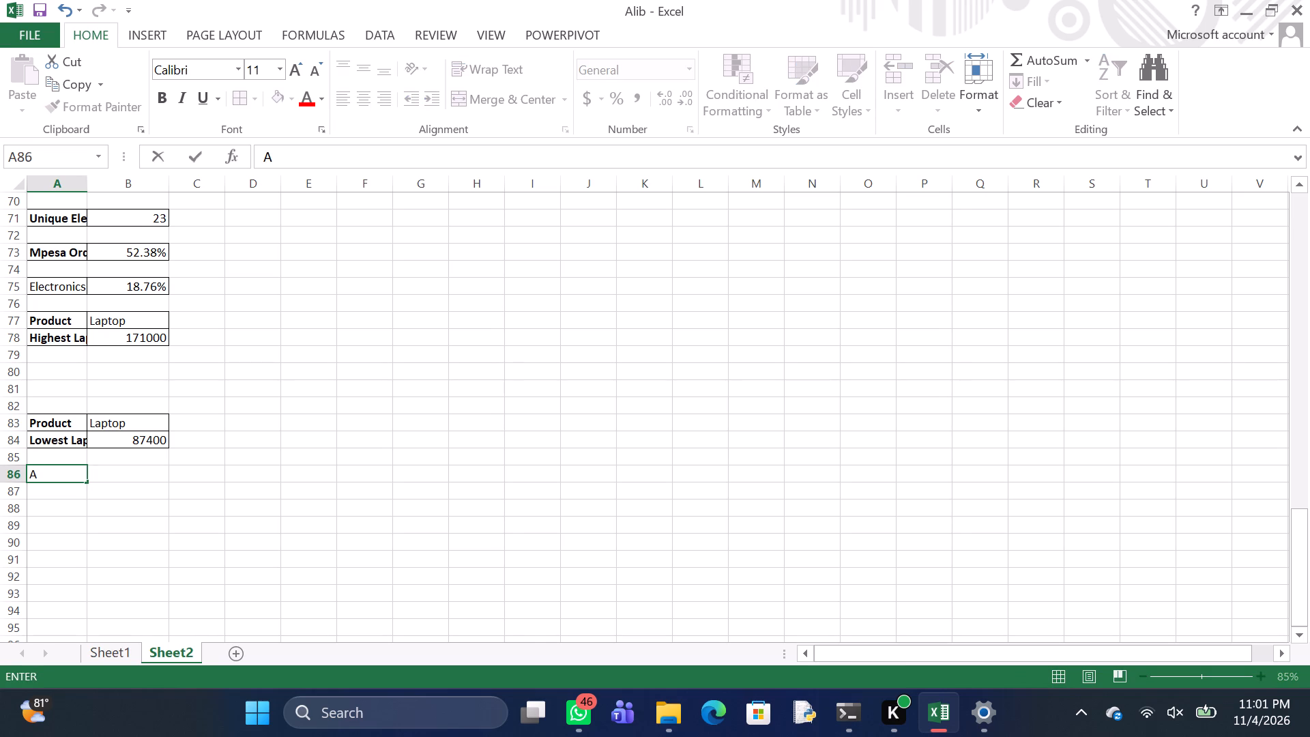
{"action": "key", "text": "g"}
{"action": "key", "text": "BackSpace"}
{"action": "key", "text": "BackSpace"}
{"action": "key", "text": "p"}
{"action": "type", "text": "ro"}
{"action": "type", "text": "duc"}
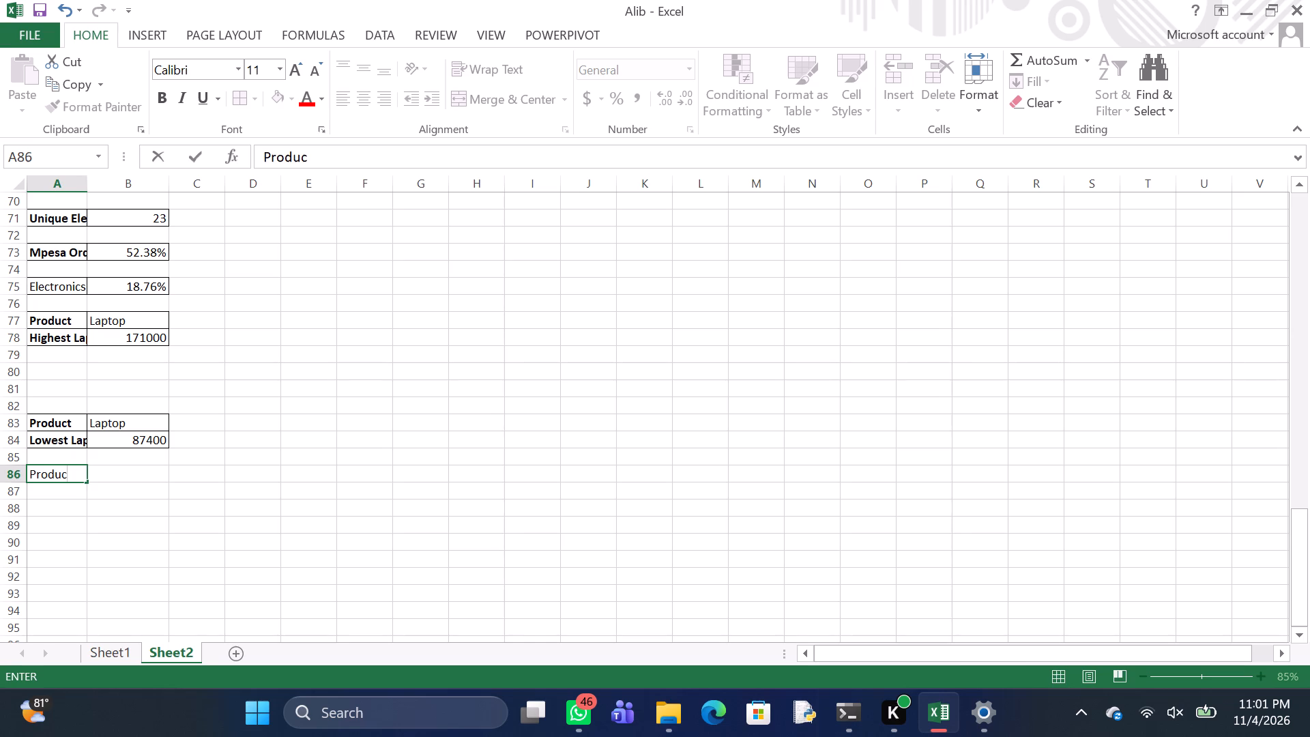
{"action": "key", "text": "t"}
{"action": "key", "text": "Return"}
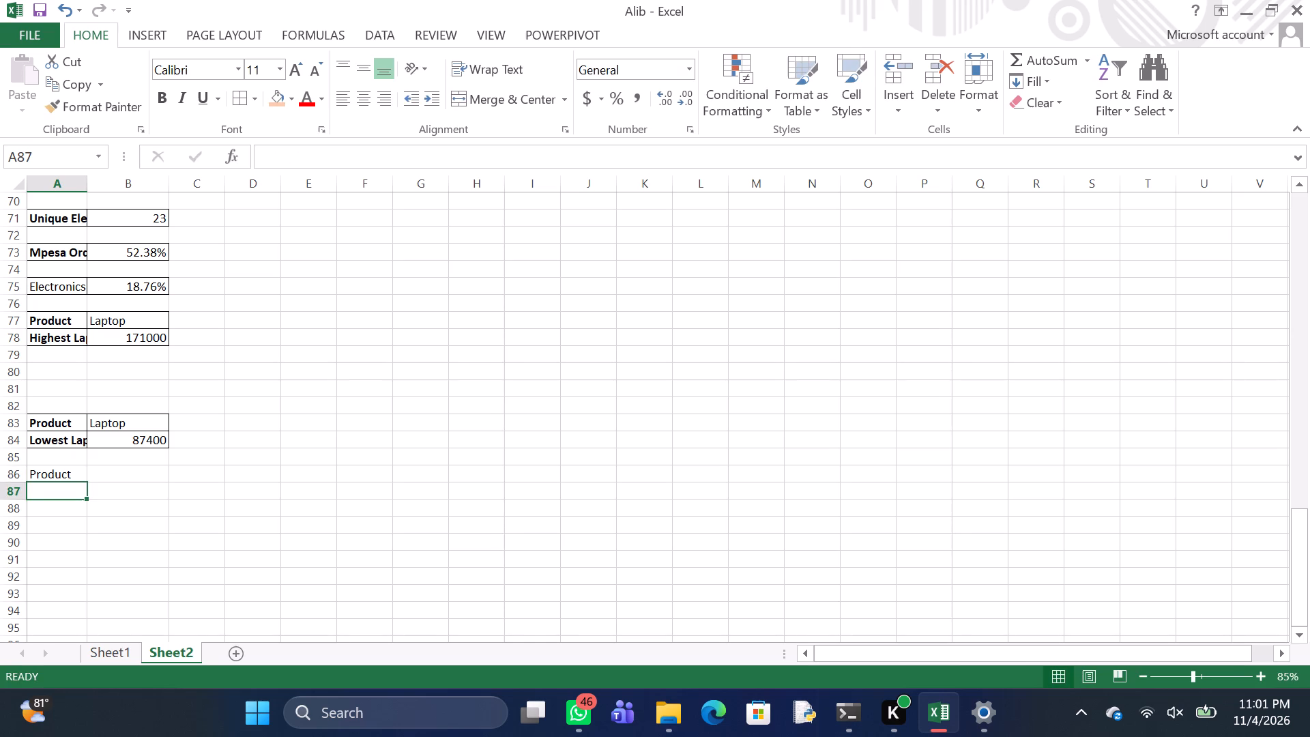
Enter the label "Highest Laptop Profit" in cell A87.
{"action": "key", "text": "h"}
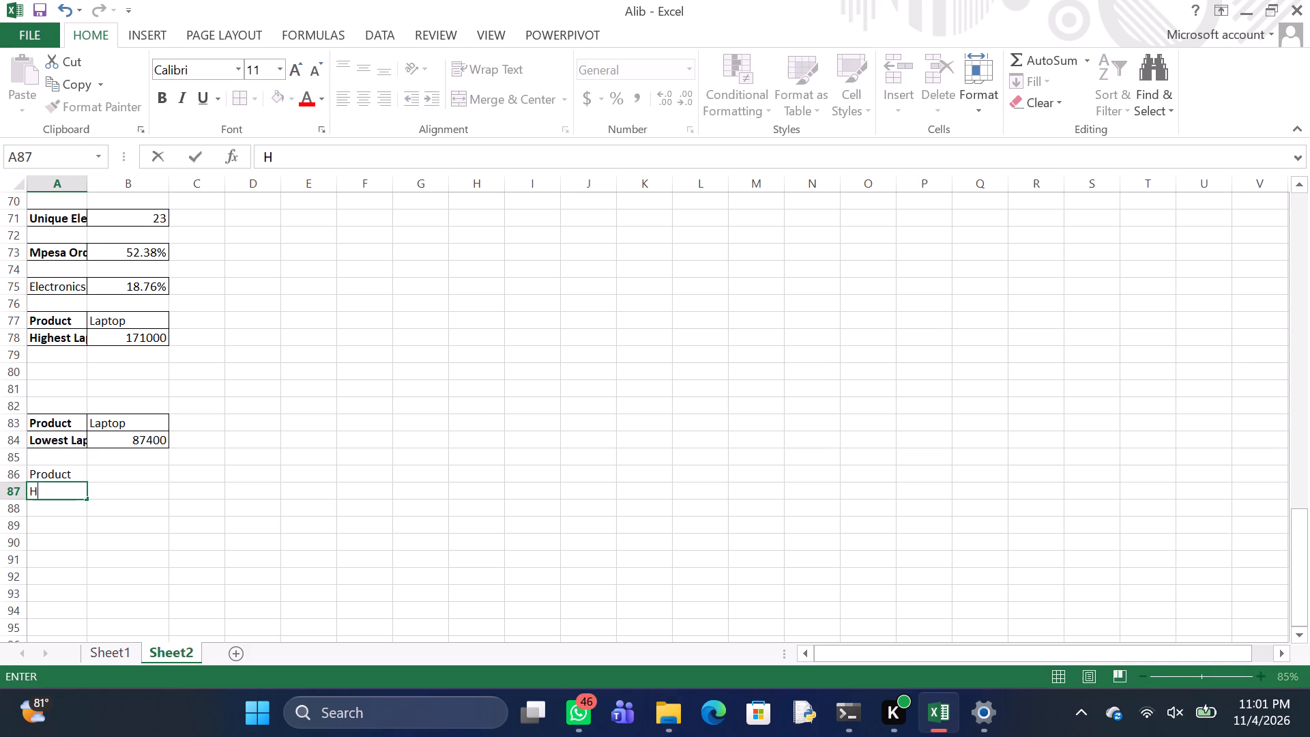
{"action": "type", "text": "ighest"}
{"action": "key", "text": "space"}
{"action": "key", "text": "l"}
{"action": "key", "text": "a"}
{"action": "key", "text": "p"}
{"action": "type", "text": "to"}
{"action": "key", "text": "p"}
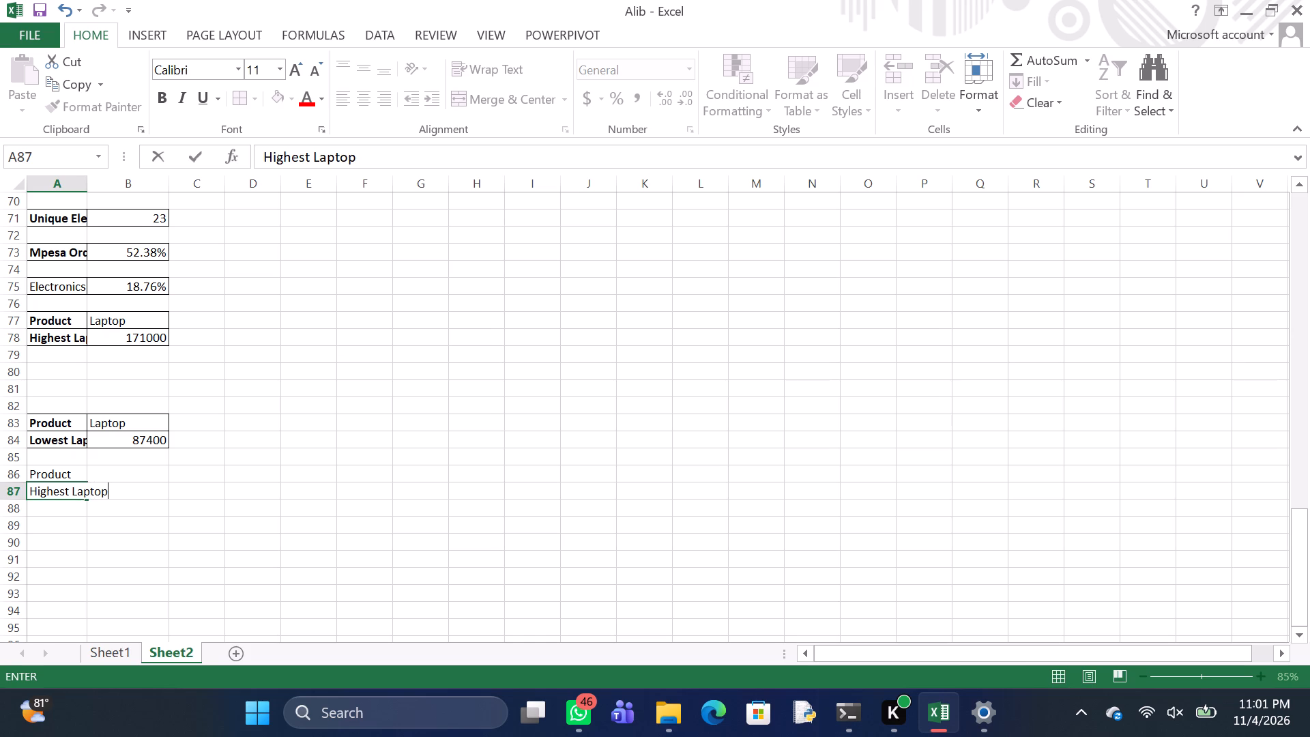
{"action": "key", "text": "space"}
{"action": "key", "text": "p"}
{"action": "type", "text": "rofit"}
{"action": "key", "text": "Return"}
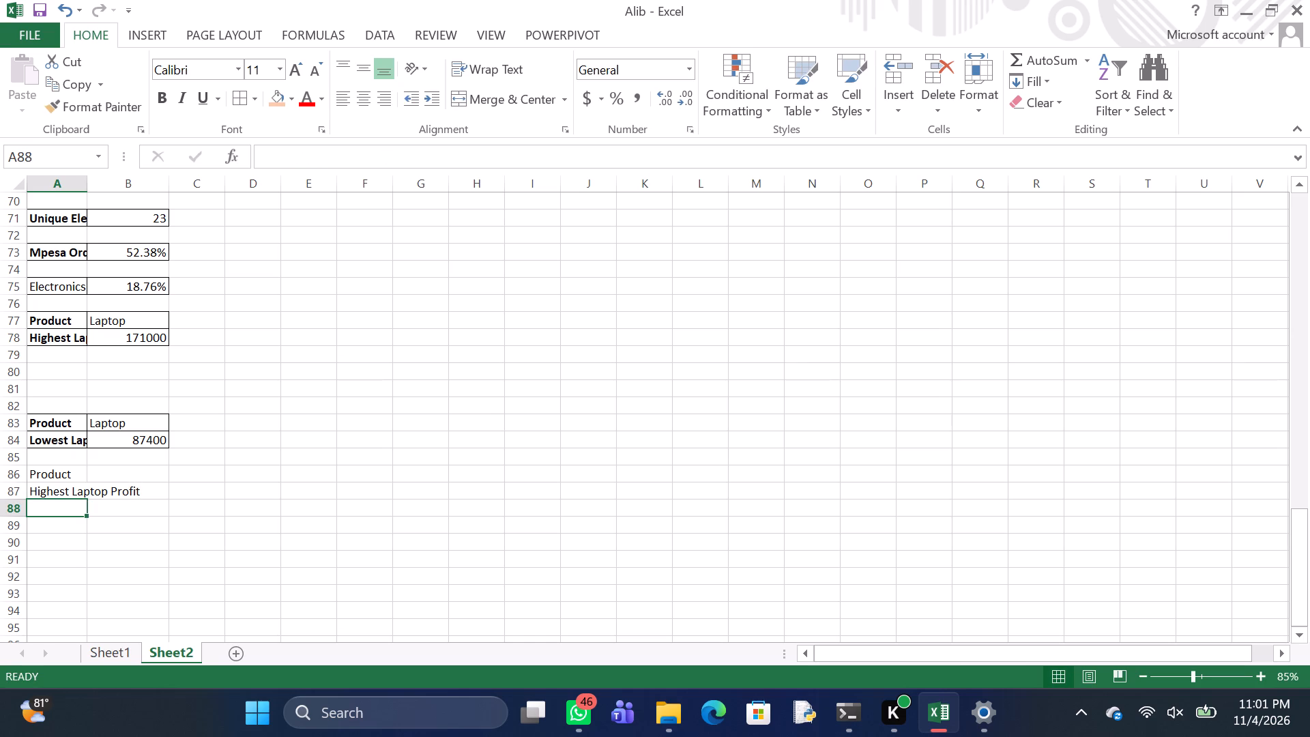
Enter "Laptop" in B86 as the product criterion.
{"action": "left_click", "coordinate": [115, 478]}
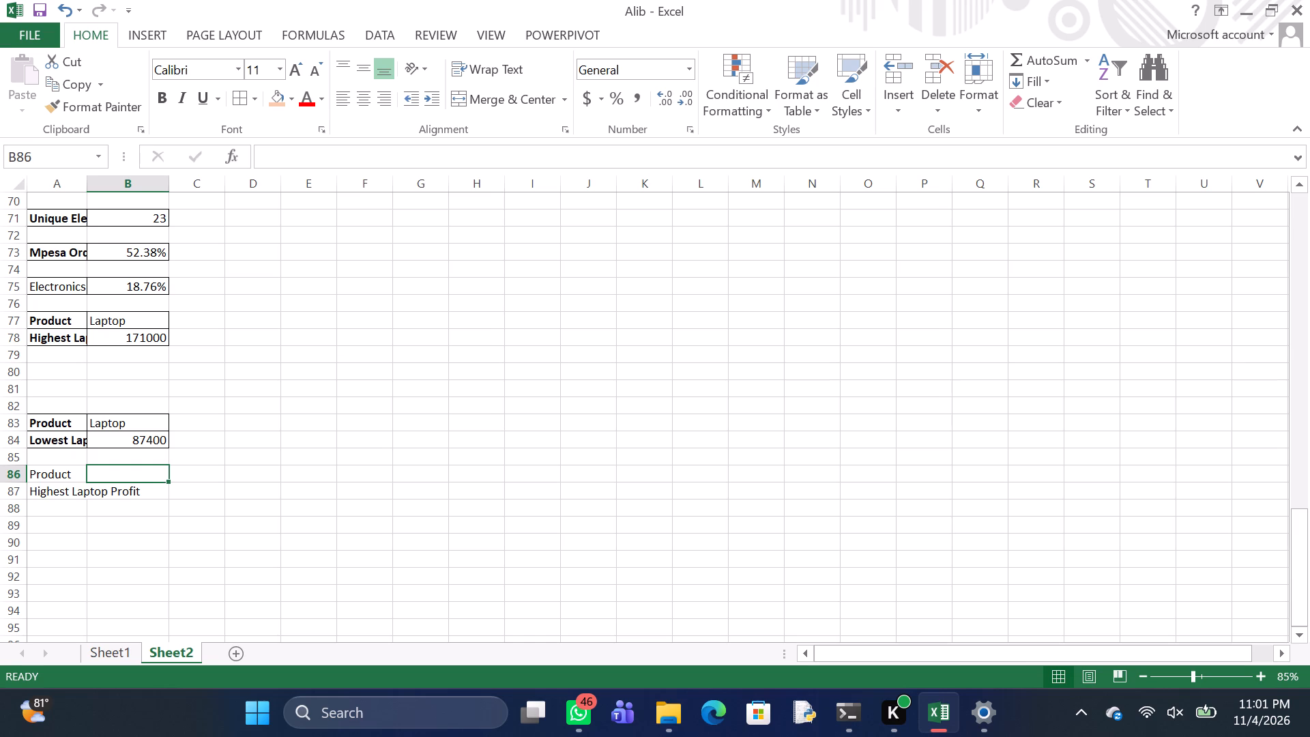
{"action": "key", "text": "l"}
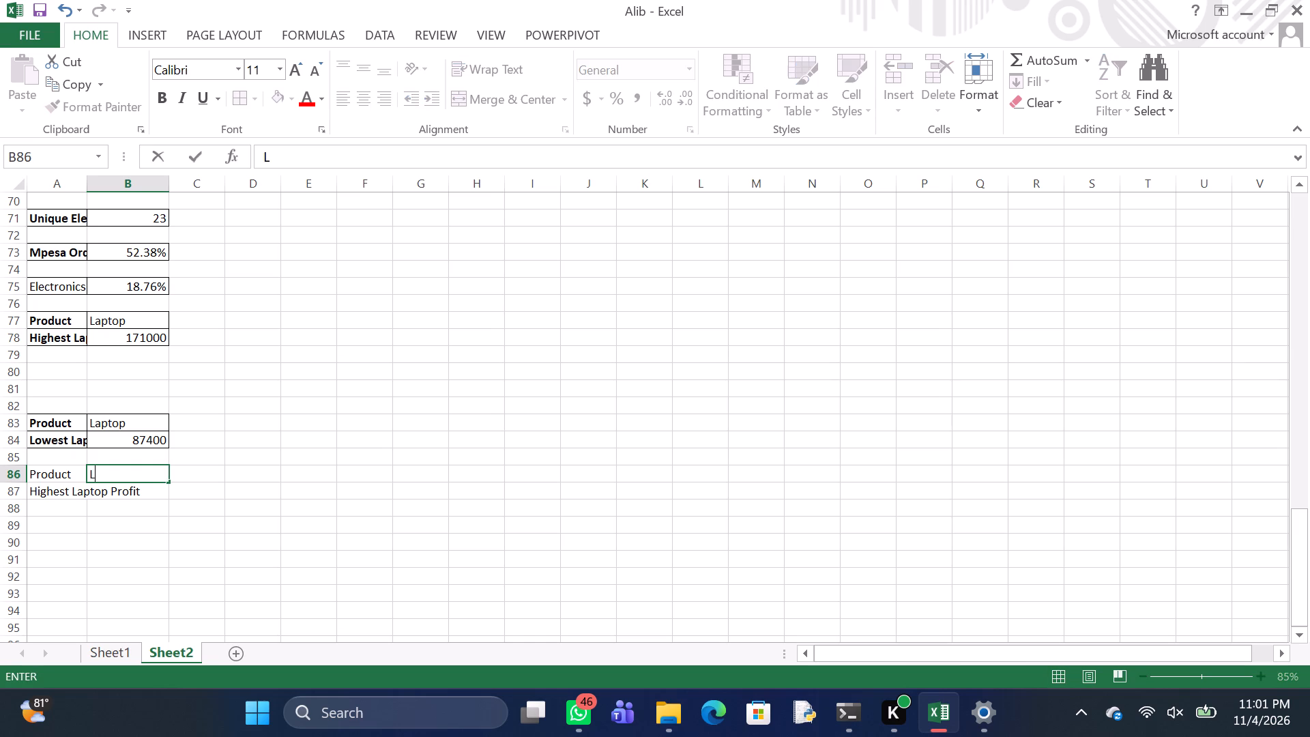
{"action": "type", "text": "aptop"}
{"action": "key", "text": "Return"}
Enter the formula =AGGREGATE(14,6,Sheet1!$M$2:$M$67/(Sheet1!$D$2:$D$67=B86),1) in B87 to calculate the highest laptop profit.
{"action": "key", "text": "equal"}
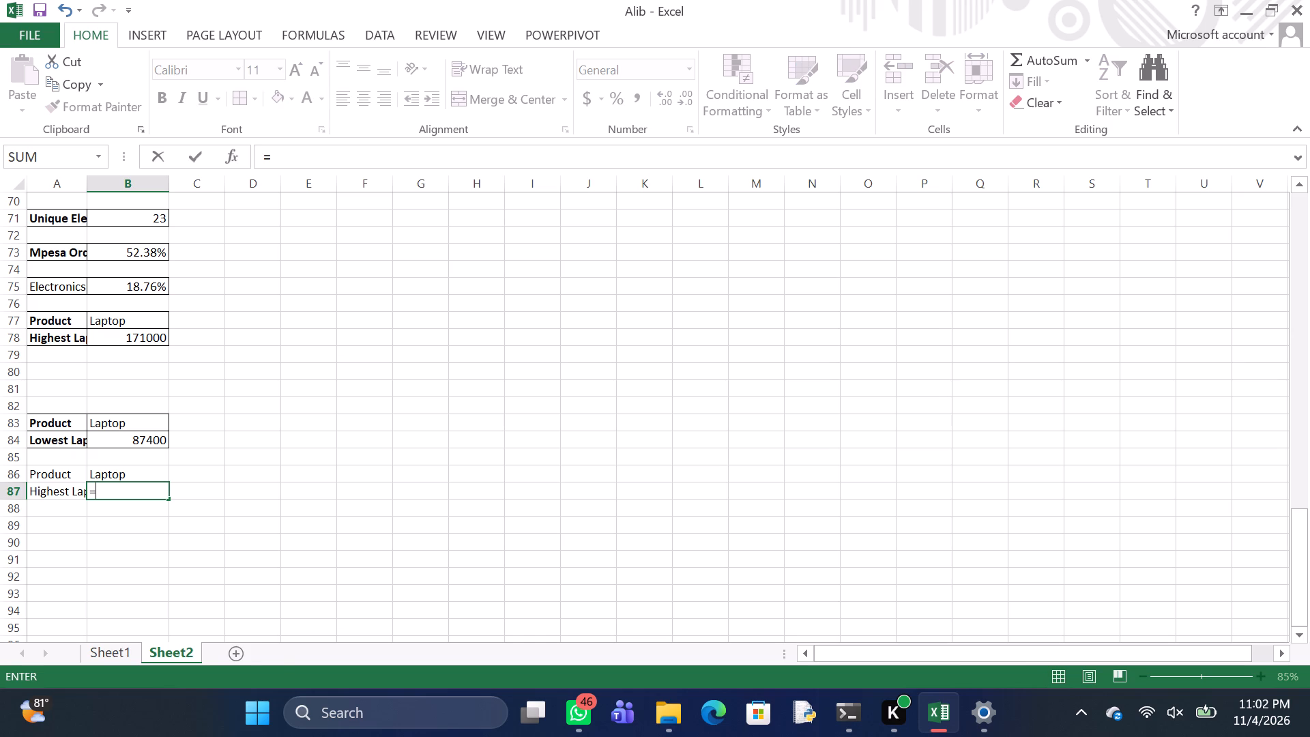
{"action": "key", "text": "a"}
{"action": "type", "text": "GGREGATE"}
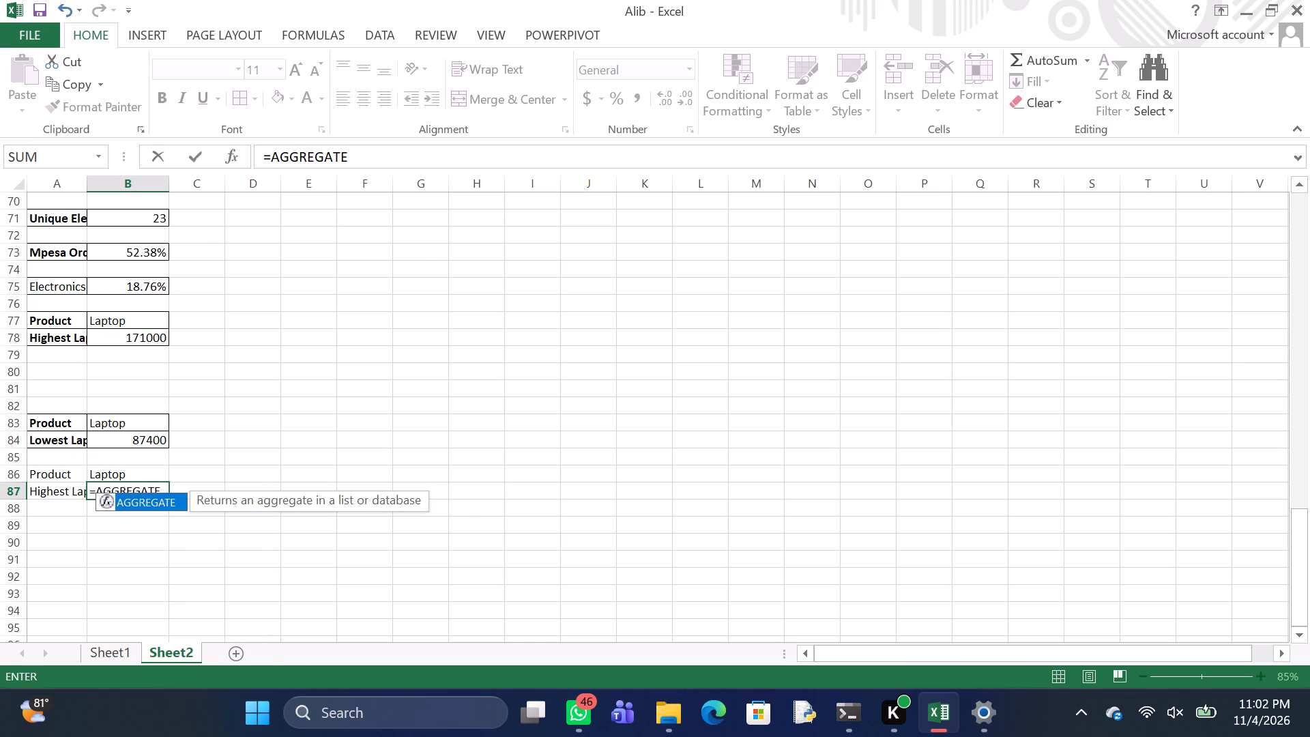
{"action": "key", "text": "Return"}
{"action": "key", "text": "Return"}
{"action": "key", "text": "Return"}
{"action": "key", "text": "Return"}
{"action": "key", "text": "Return"}
{"action": "key", "text": "Return"}
{"action": "key", "text": "Return"}
{"action": "key", "text": "Return"}
{"action": "key", "text": "Return"}
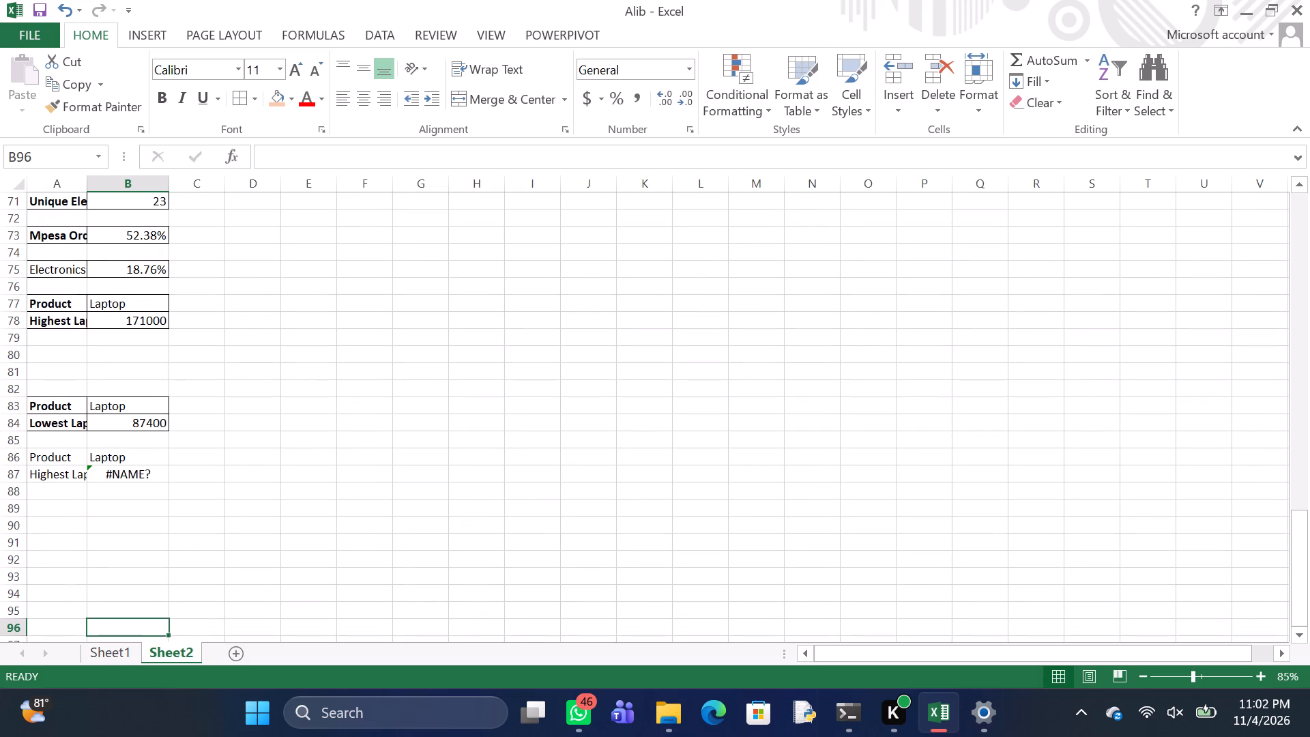
{"action": "left_click", "coordinate": [115, 478]}
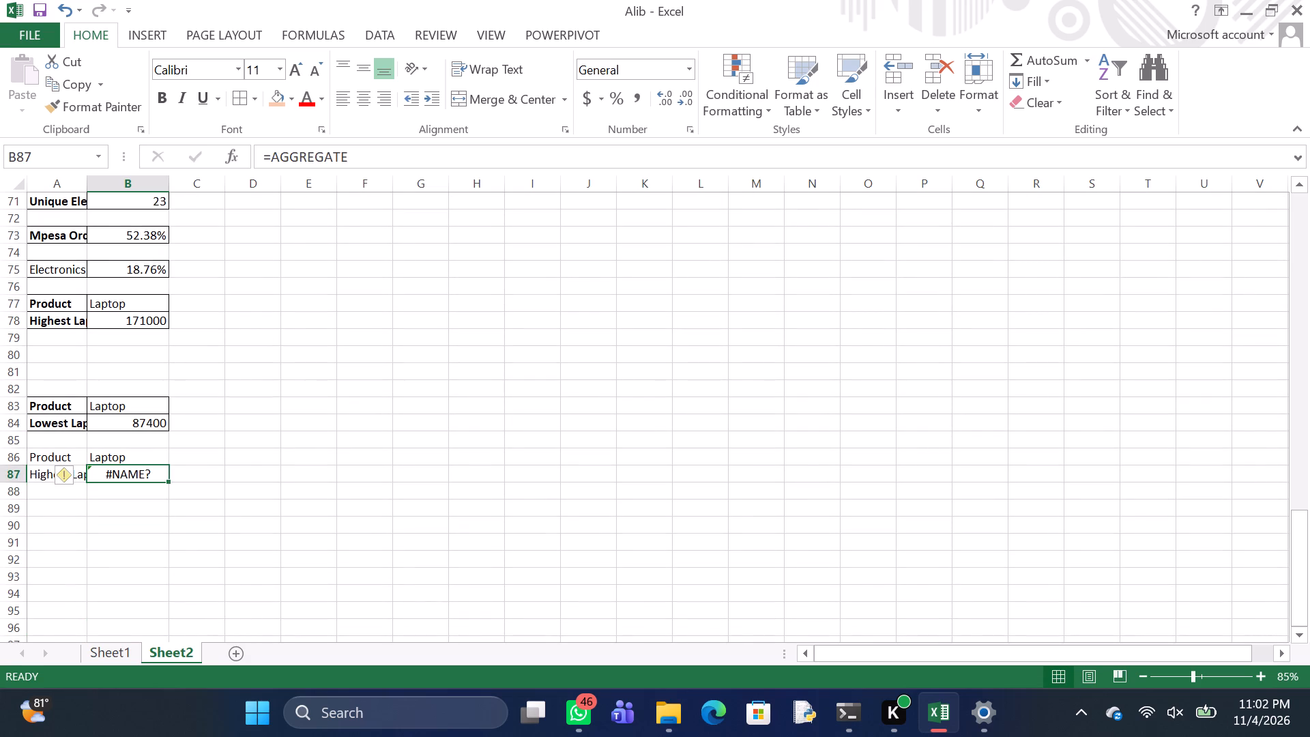
{"action": "left_click", "coordinate": [364, 150]}
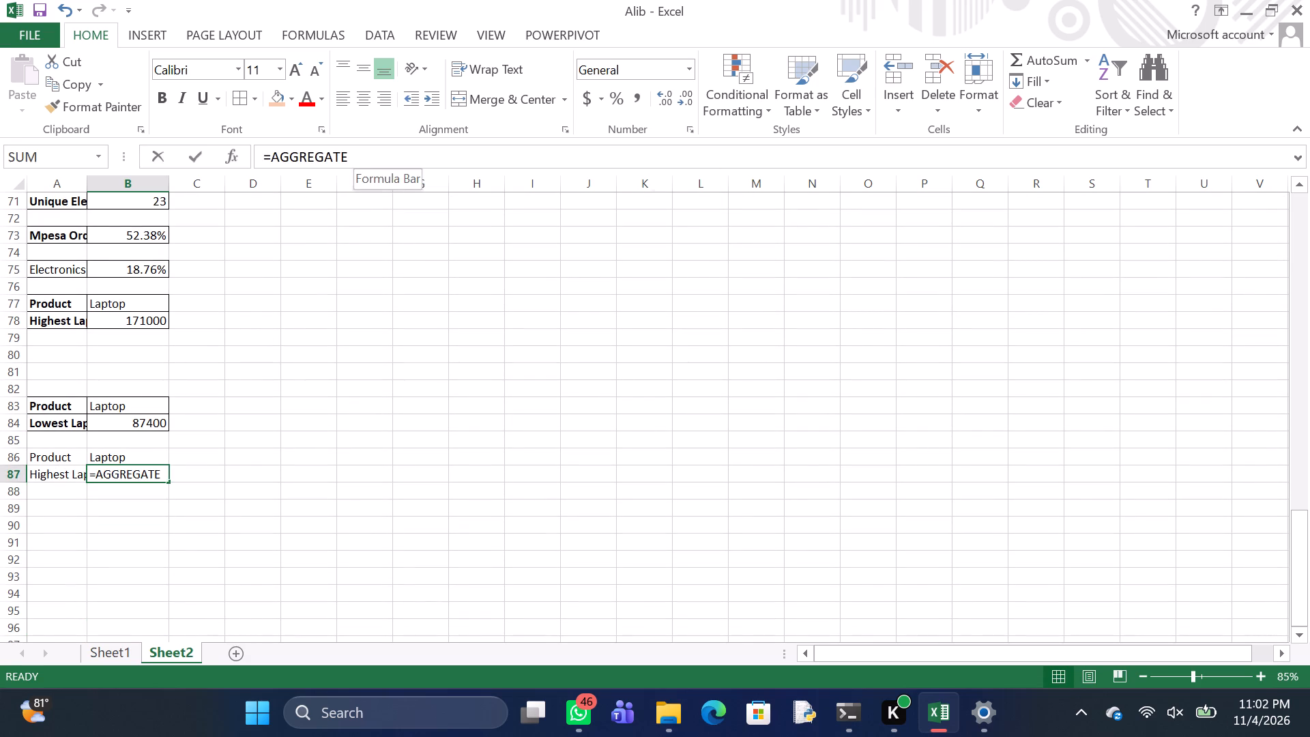
{"action": "key", "text": "shift+parenleft"}
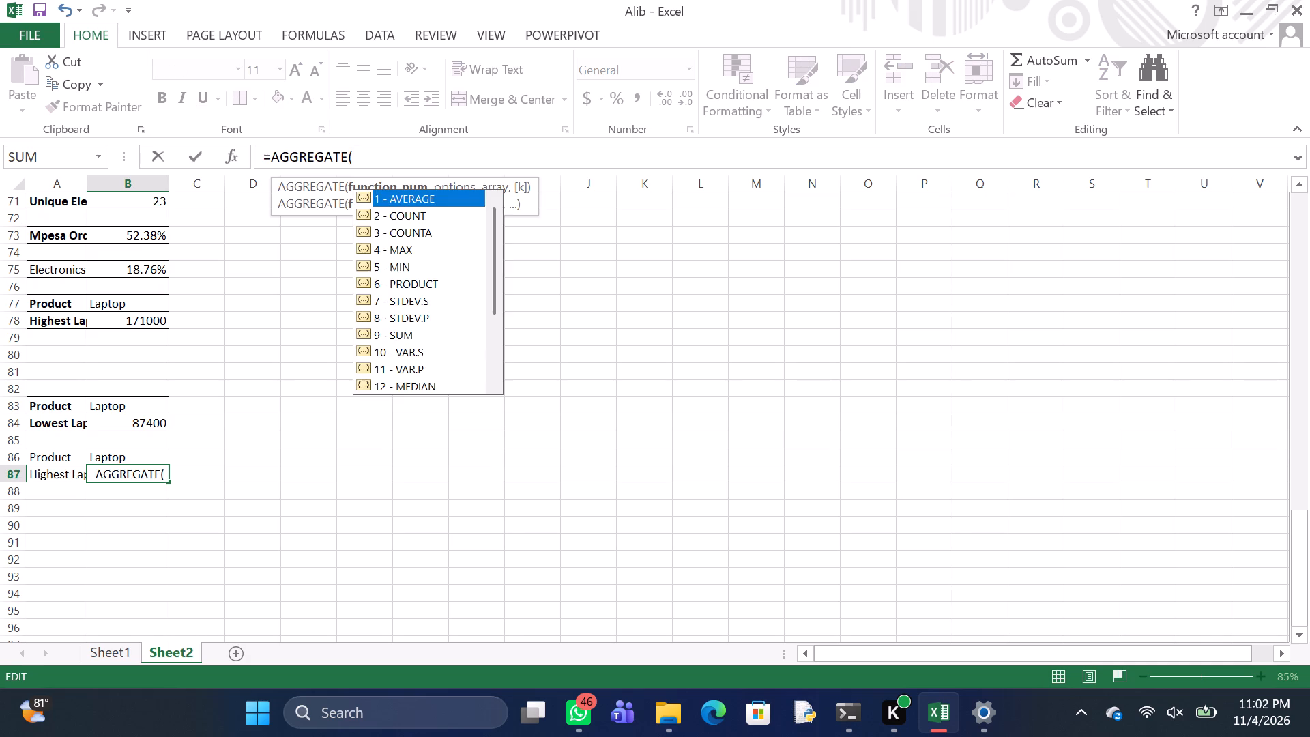
{"action": "key", "text": "1"}
{"action": "key", "text": "4"}
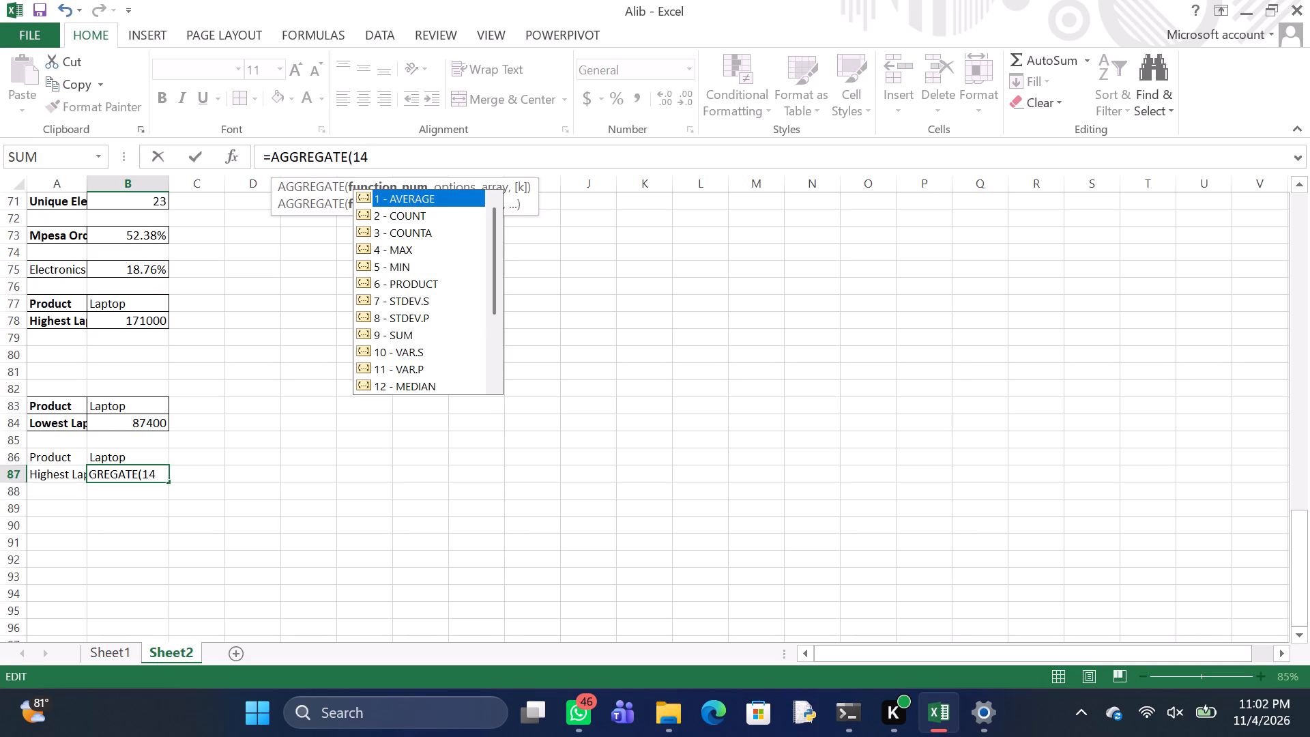
{"action": "type", "text": ",6"}
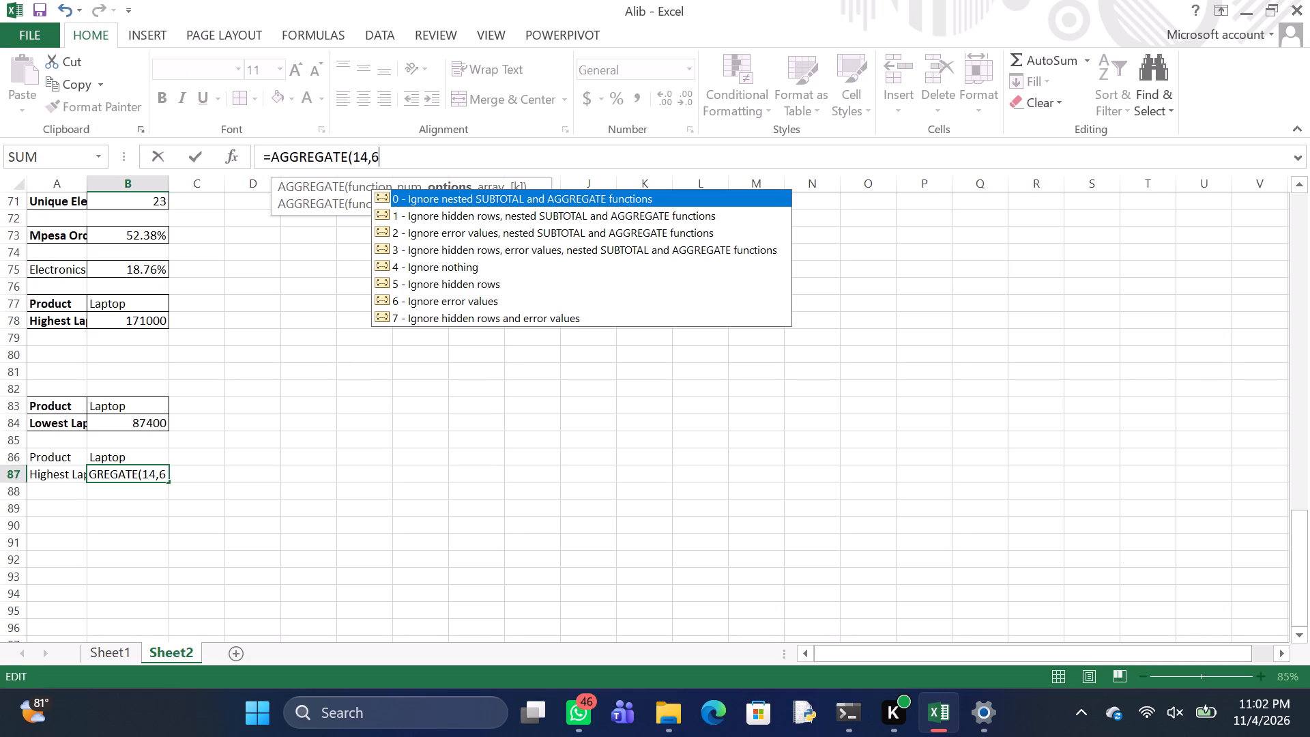
{"action": "key", "text": "comma"}
{"action": "key", "text": "s"}
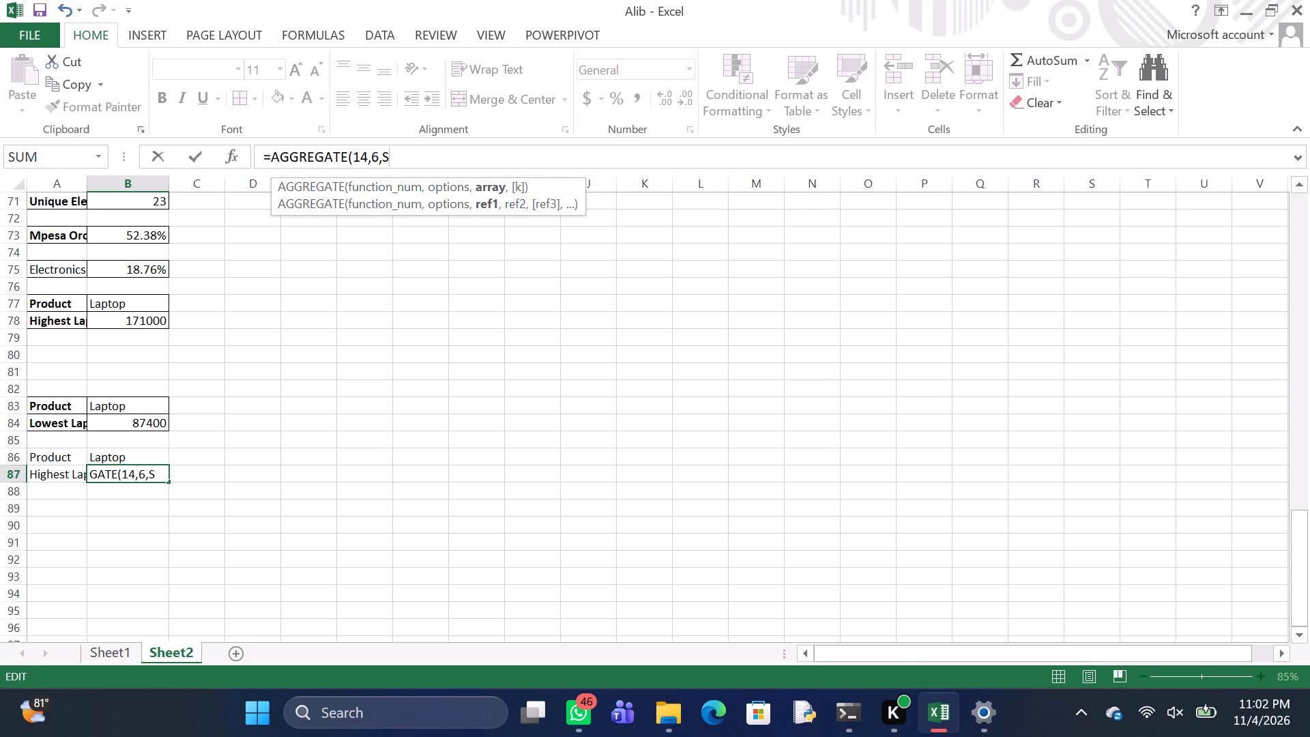
{"action": "type", "text": "hee"}
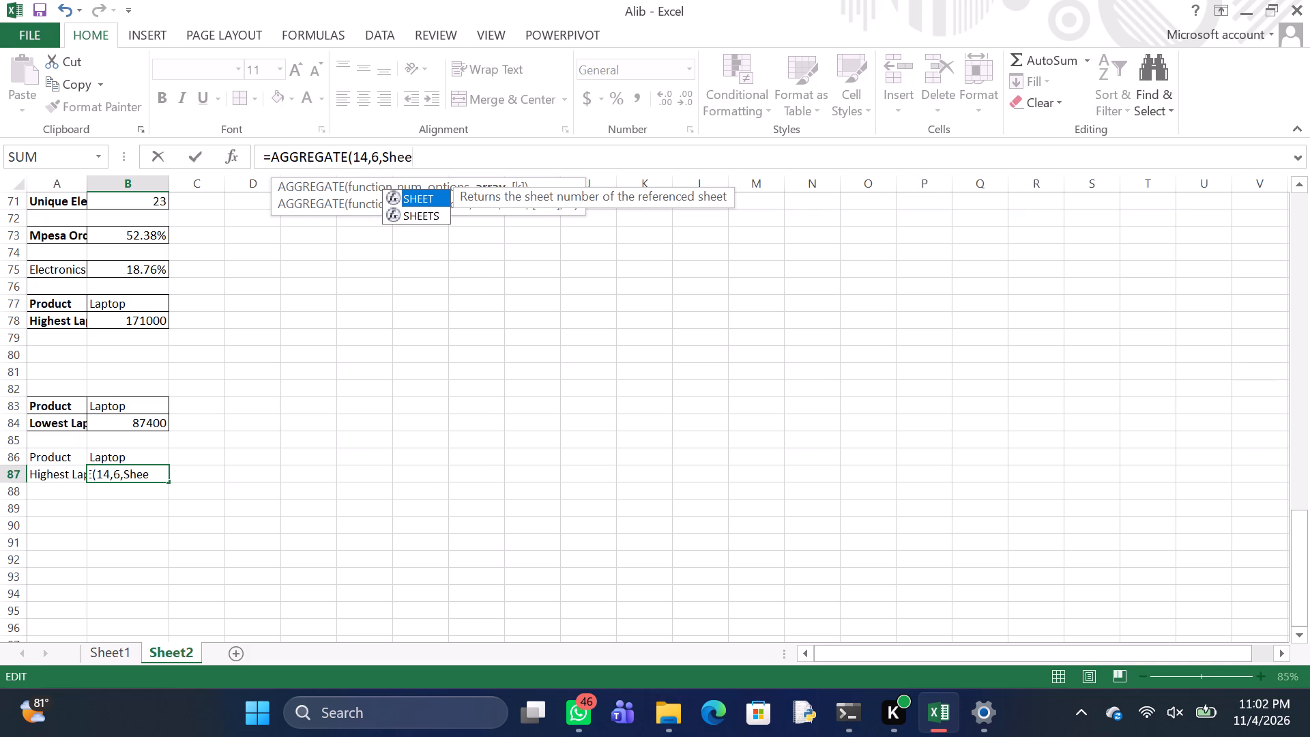
{"action": "type", "text": "t1"}
{"action": "key", "text": "shift+exclam"}
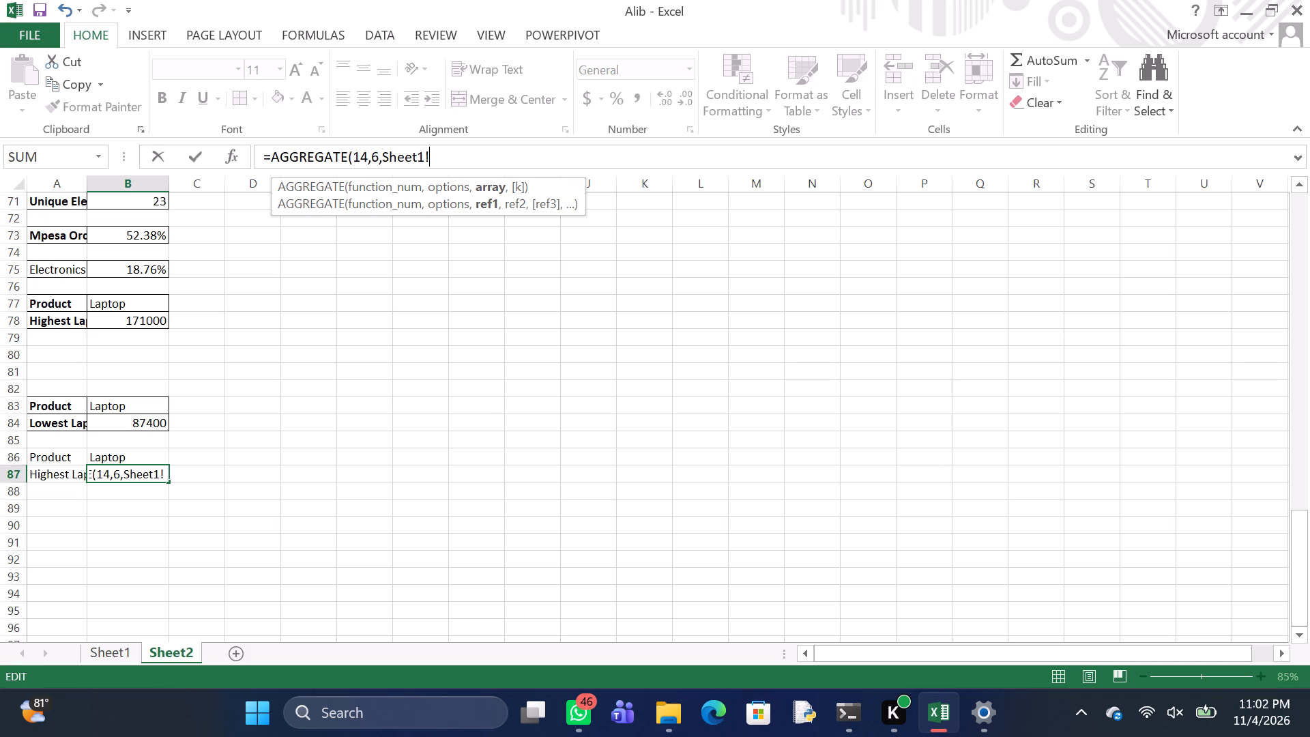
{"action": "key", "text": "shift+dollar"}
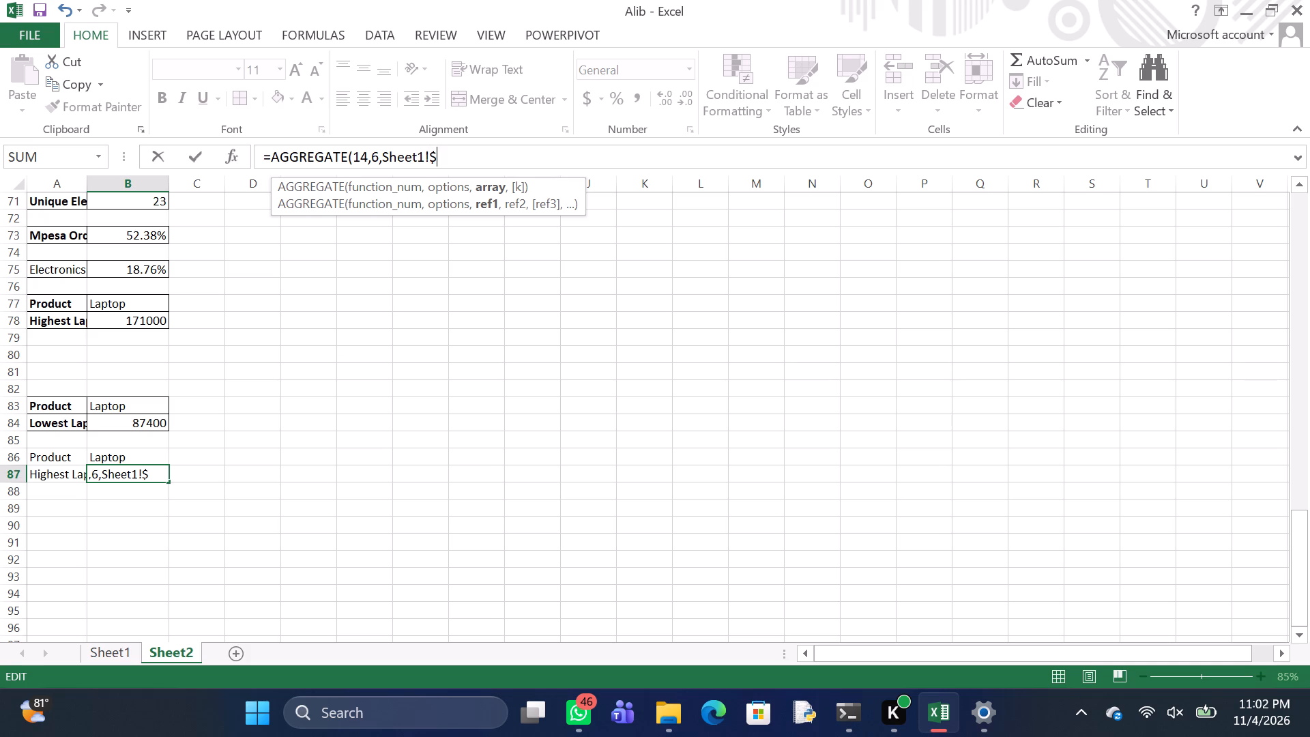
{"action": "key", "text": "m"}
{"action": "type", "text": "$2"}
{"action": "key", "text": "shift+colon"}
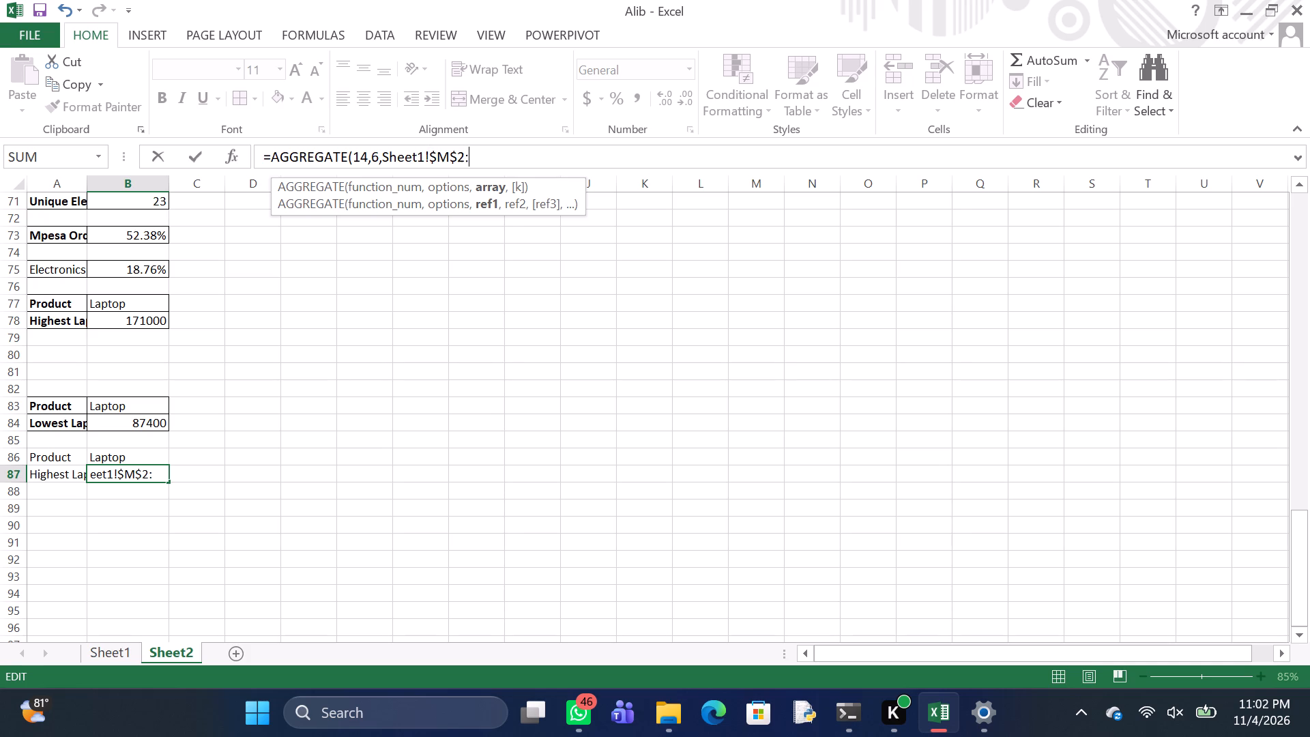
{"action": "key", "text": "shift+dollar"}
{"action": "key", "text": "m"}
{"action": "key", "text": "shift+dollar"}
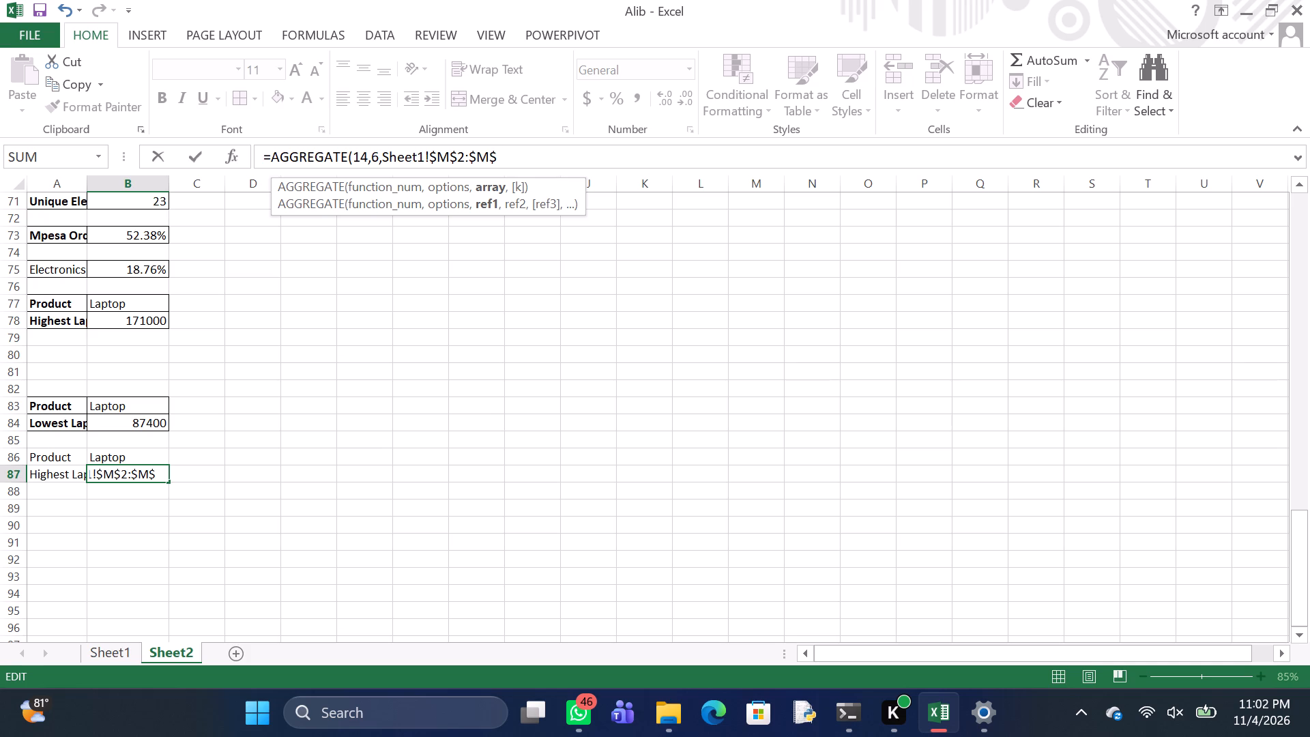
{"action": "type", "text": "67"}
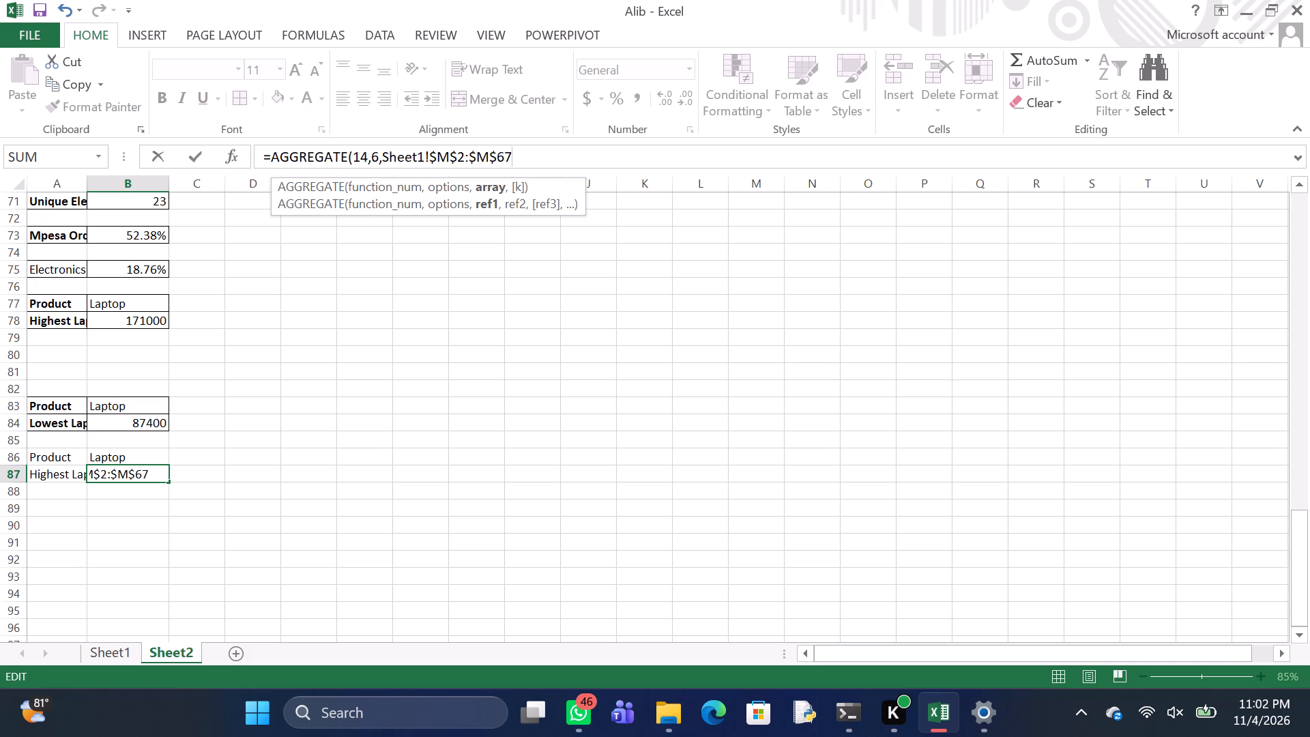
{"action": "key", "text": "slash"}
{"action": "type", "text": "(S"}
{"action": "type", "text": "heet"}
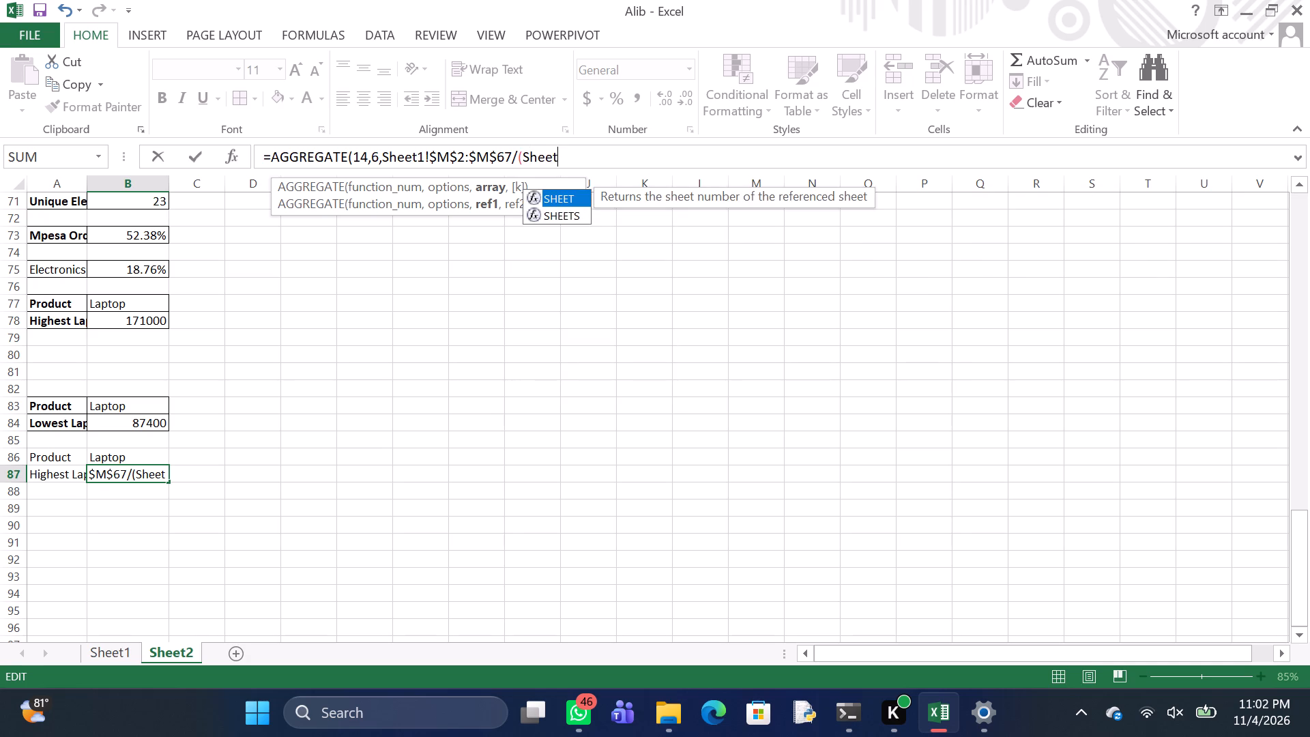
{"action": "key", "text": "1"}
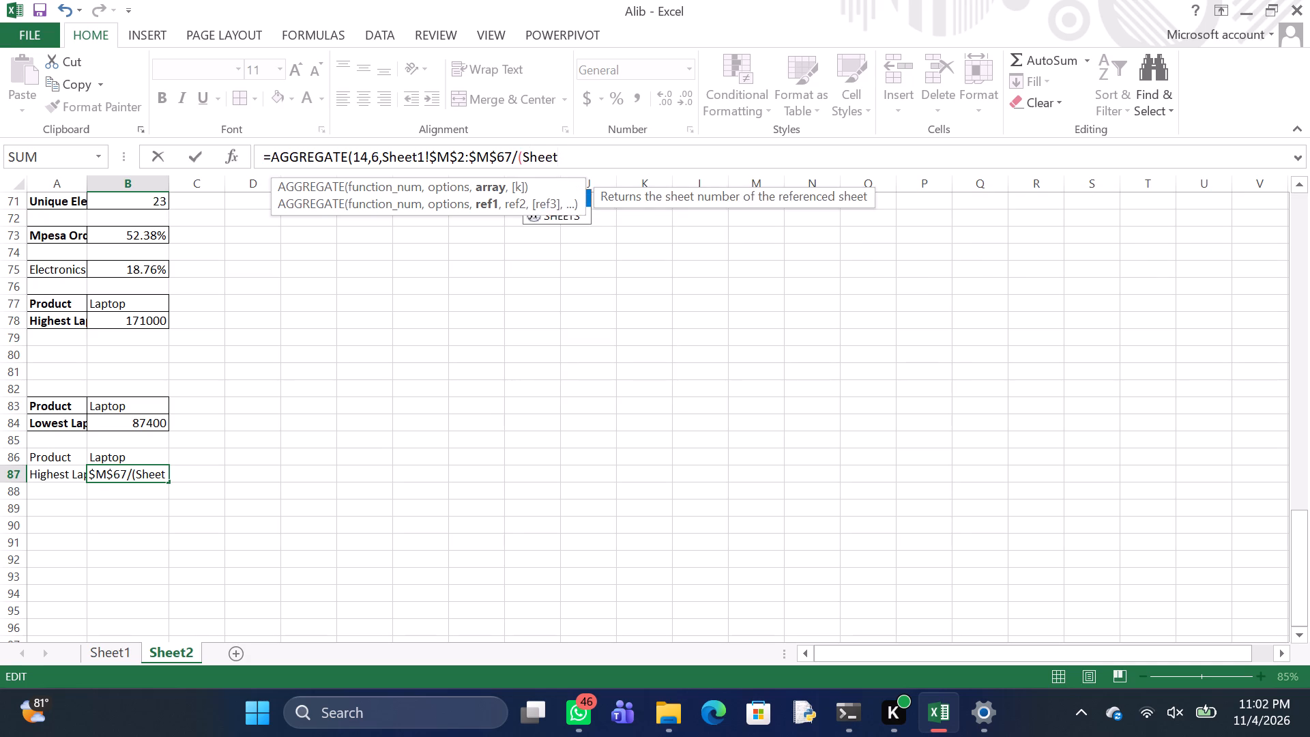
{"action": "key", "text": "shift+exclam"}
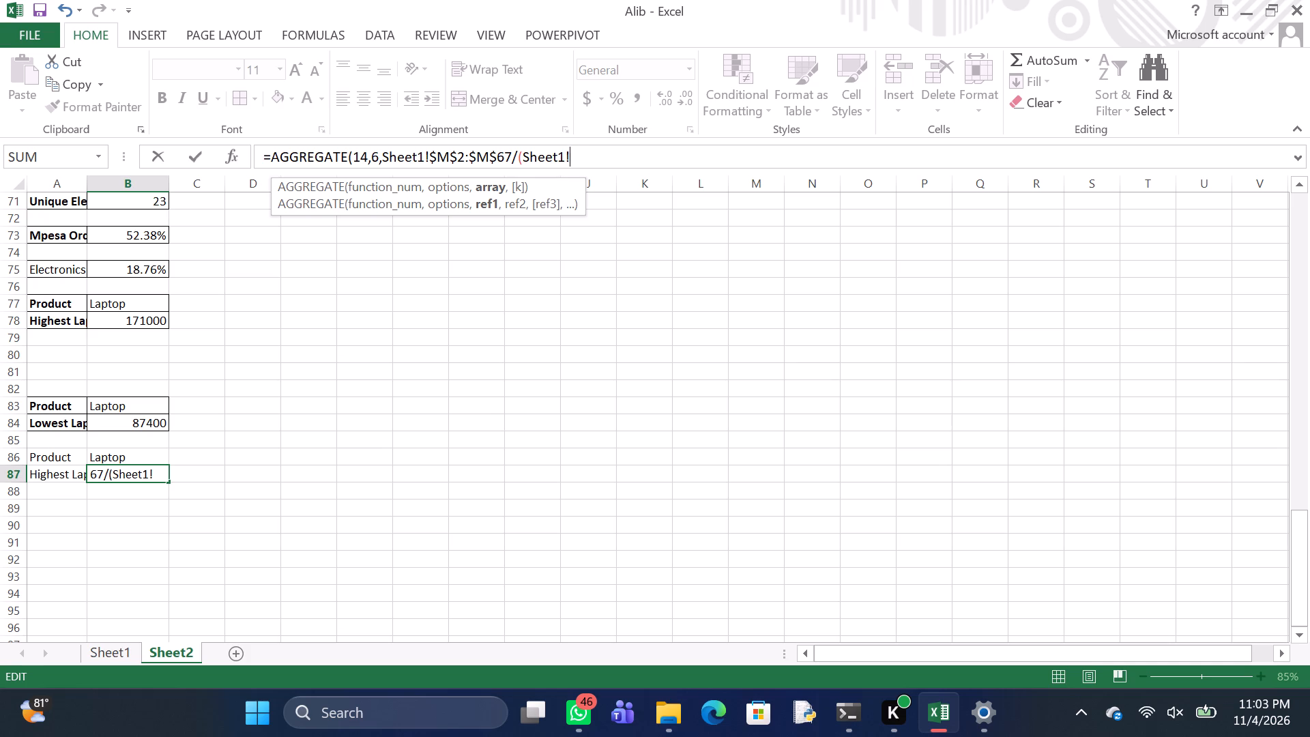
{"action": "type", "text": "$D"}
{"action": "type", "text": "$2"}
{"action": "key", "text": "shift+colon"}
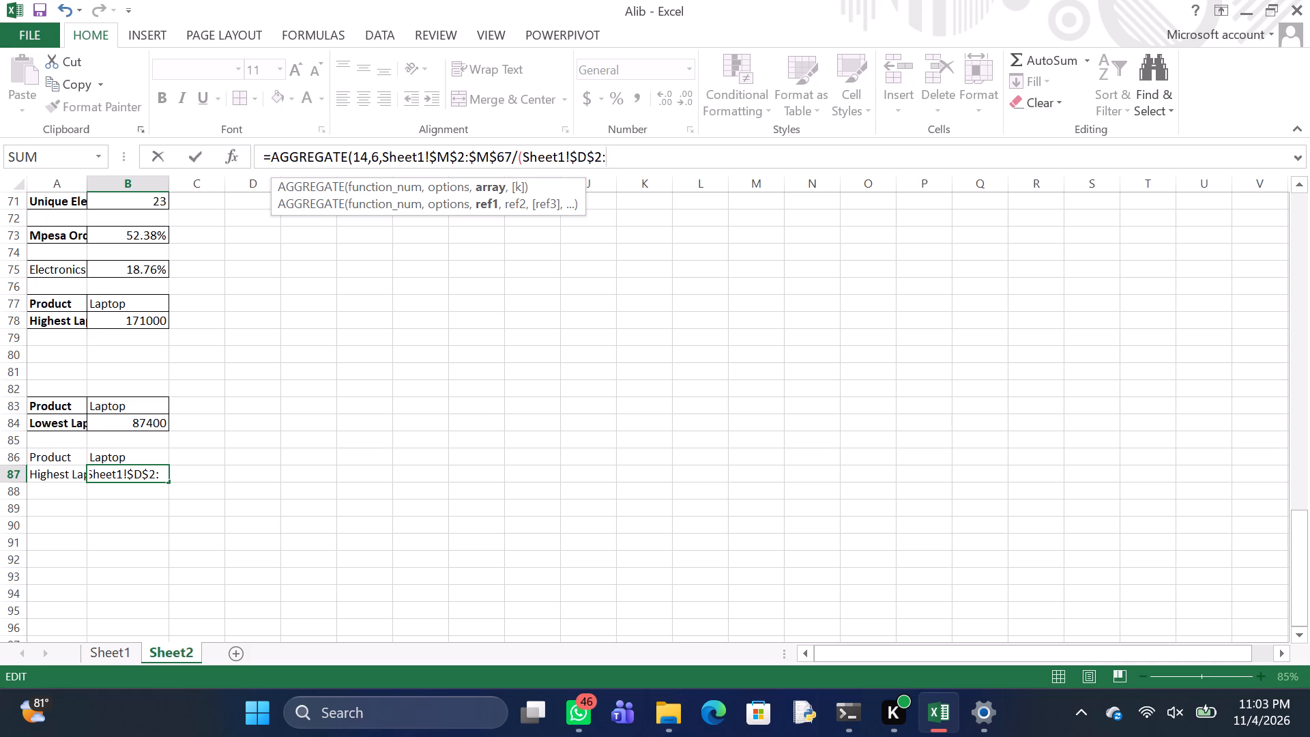
{"action": "key", "text": "shift+dollar"}
{"action": "key", "text": "d"}
{"action": "key", "text": "shift+dollar"}
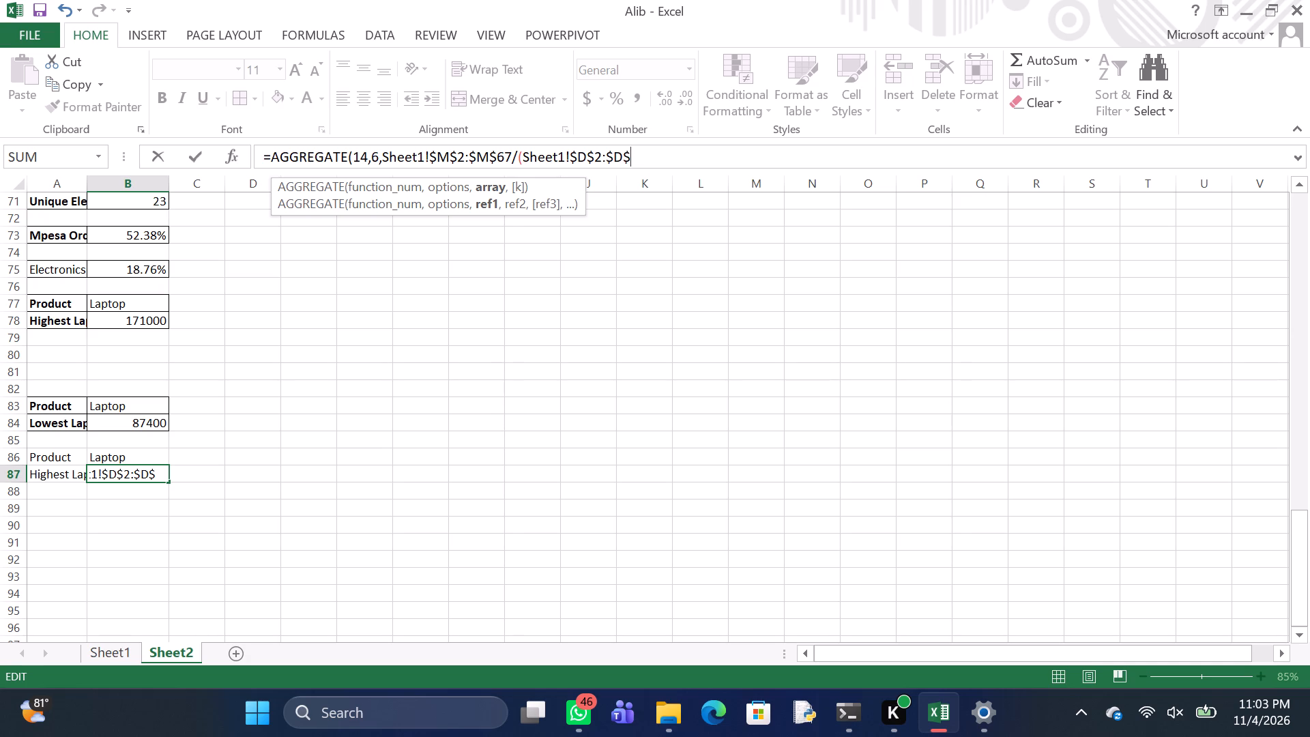
{"action": "type", "text": "67"}
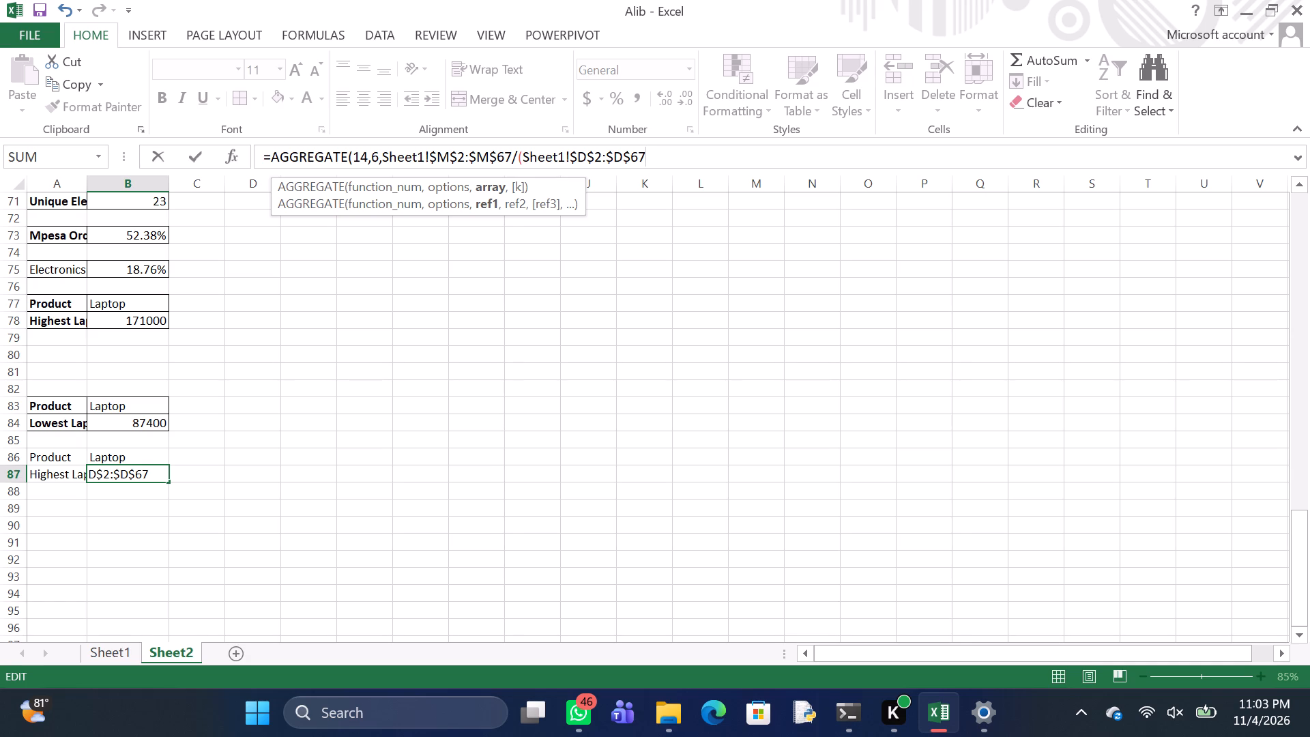
{"action": "type", "text": "=B"}
{"action": "type", "text": "86"}
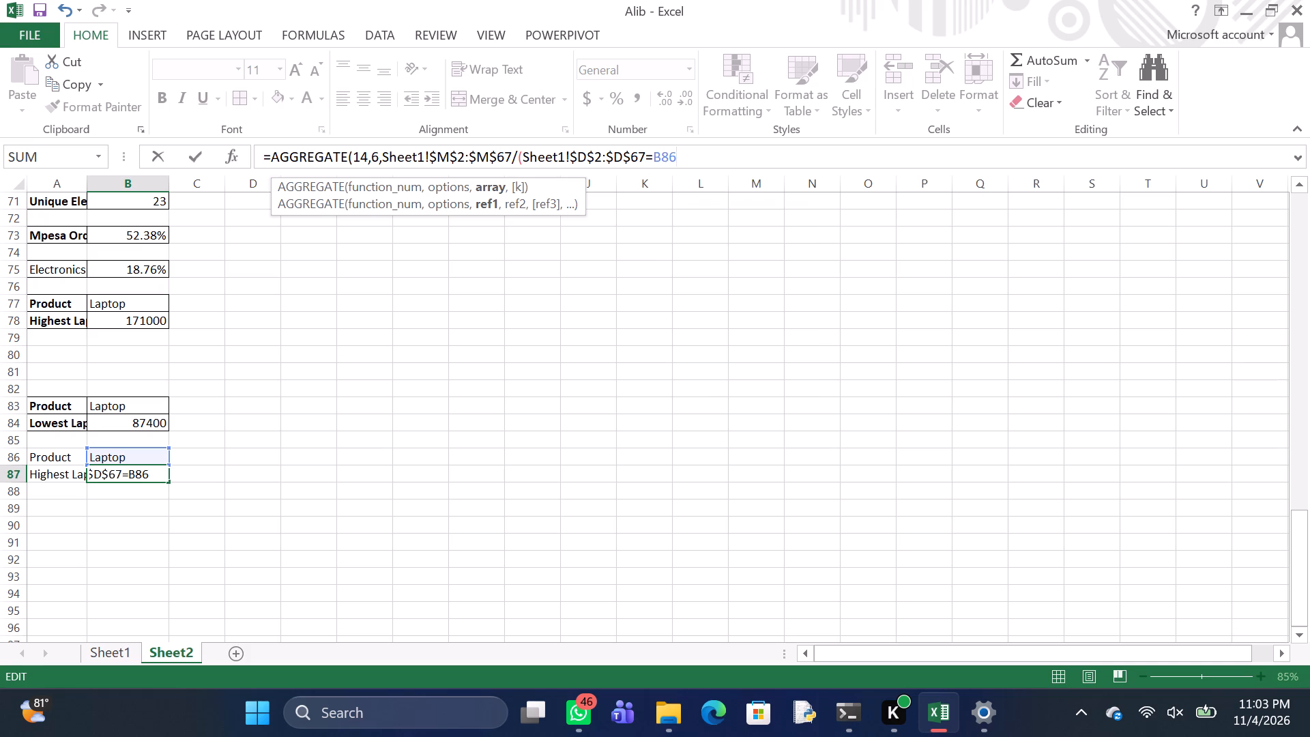
{"action": "key", "text": "shift+parenright"}
{"action": "key", "text": "period"}
{"action": "key", "text": "BackSpace"}
{"action": "key", "text": "comma"}
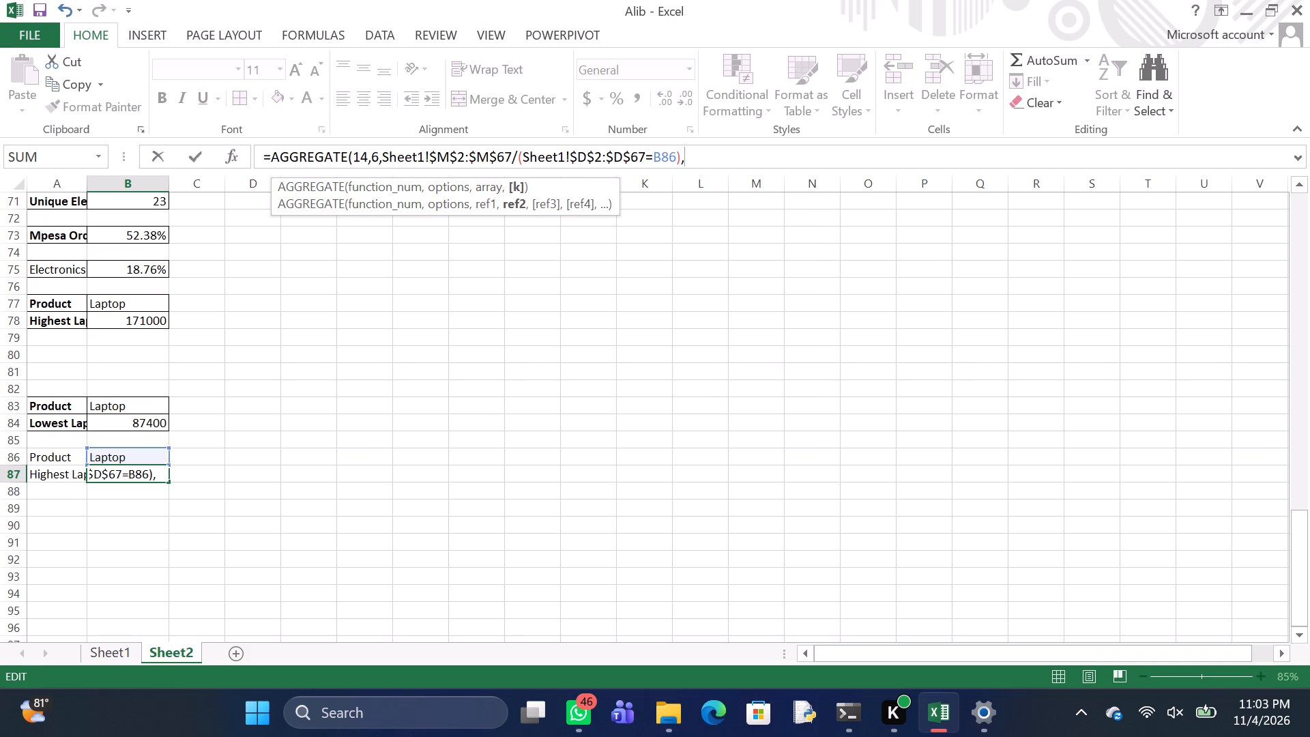
{"action": "key", "text": "1"}
{"action": "key", "text": "shift+parenright"}
{"action": "key", "text": "Return"}
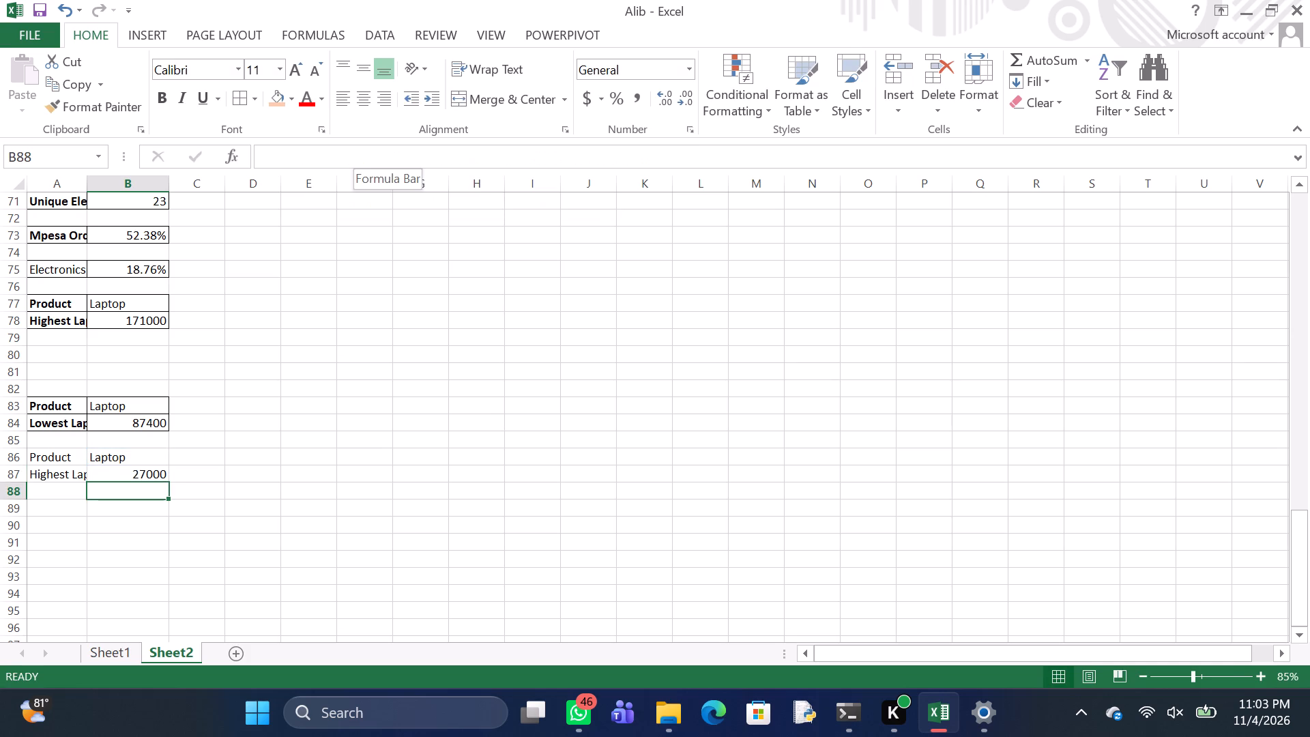
Make the "Product" and "Highest Laptop Profit" labels in A86:A87 bold.
{"action": "left_click", "coordinate": [52, 460]}
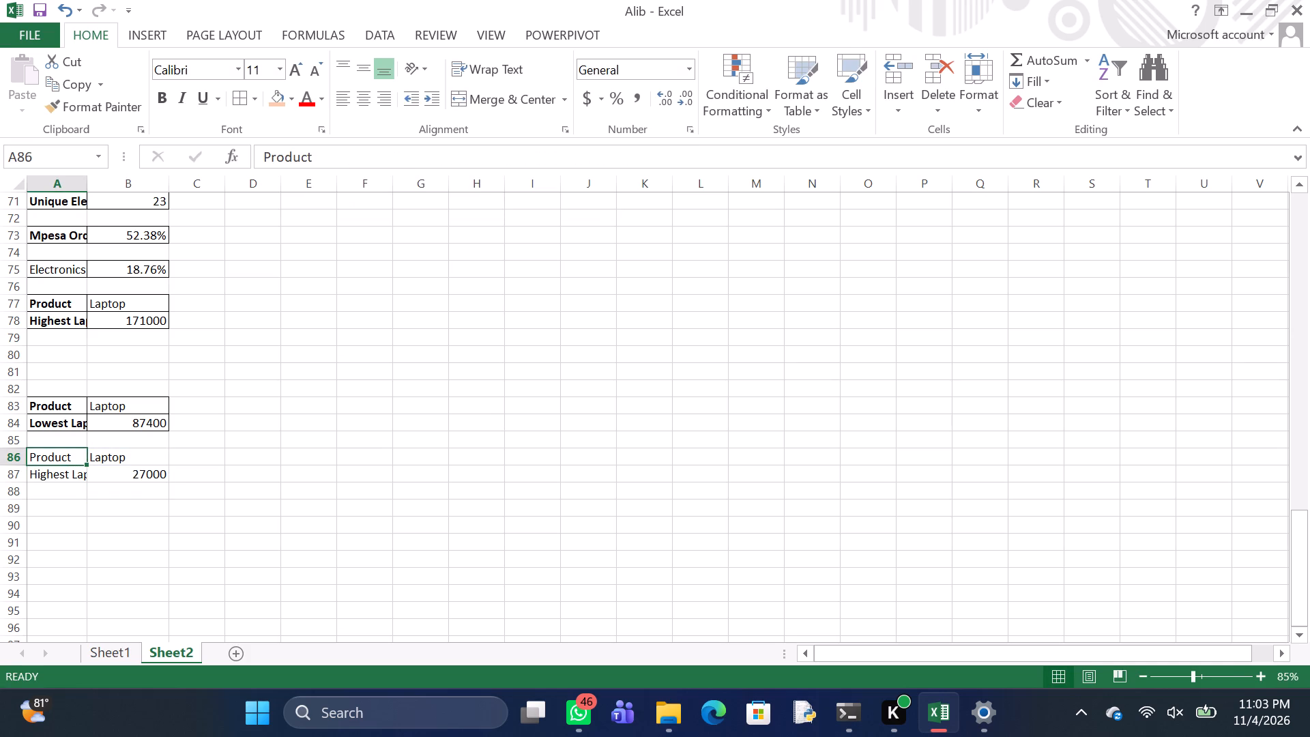
{"action": "left_click_drag", "start_coordinate": [57, 459], "coordinate": [57, 467]}
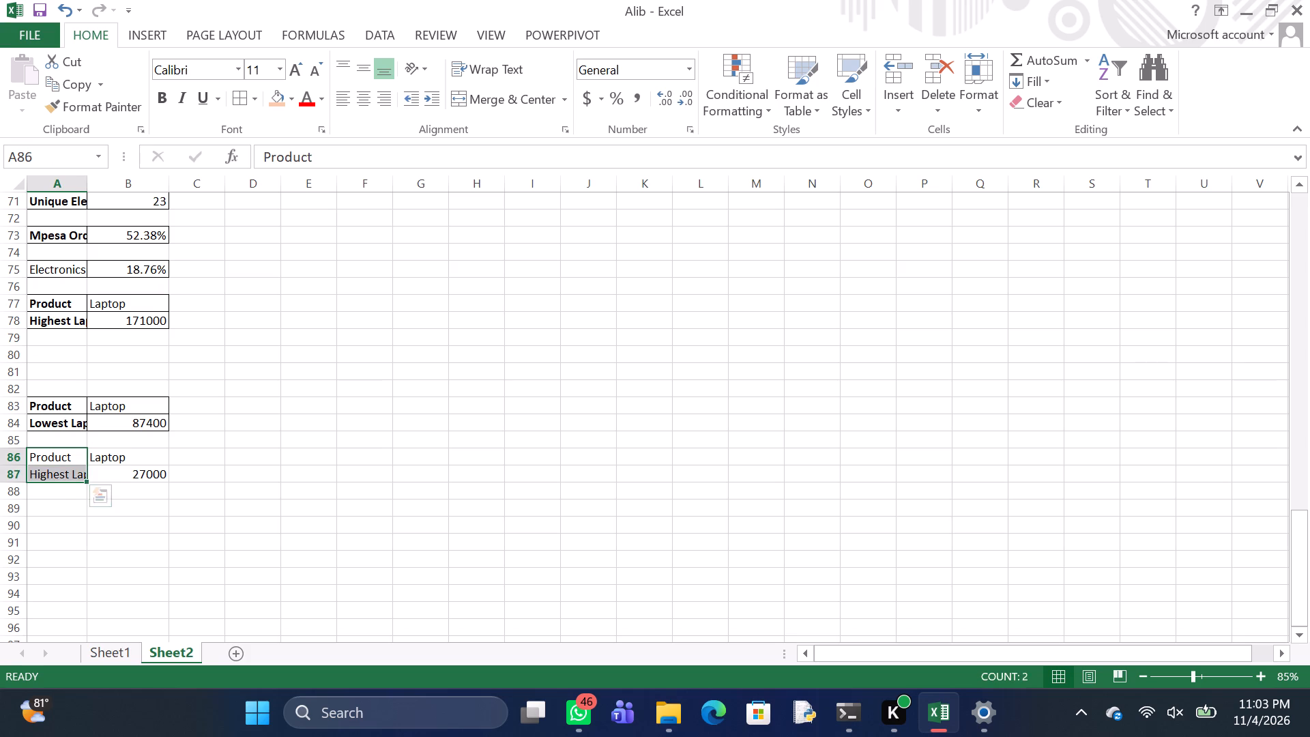
{"action": "left_click", "coordinate": [166, 102]}
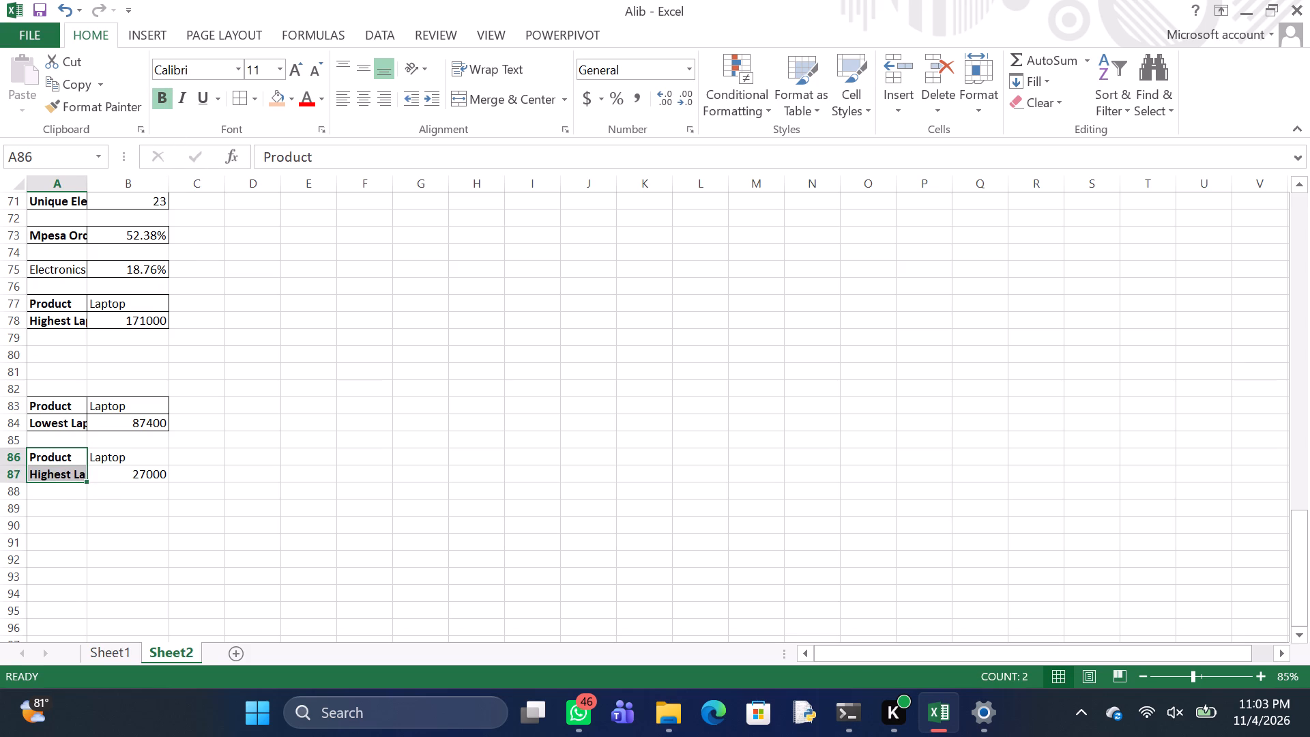
Add borders around all cells of the highest laptop profit block A86:B87.
{"action": "key", "text": "ctrl+a"}
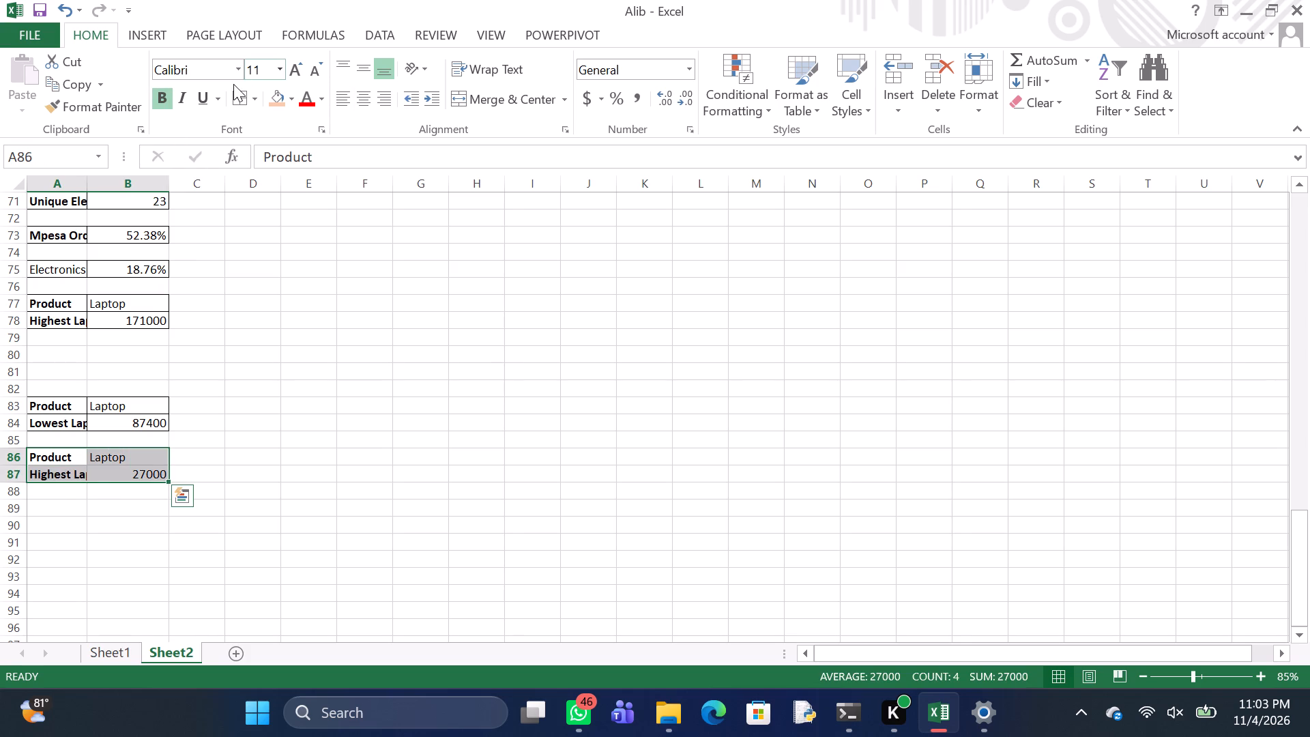
{"action": "left_click", "coordinate": [242, 96]}
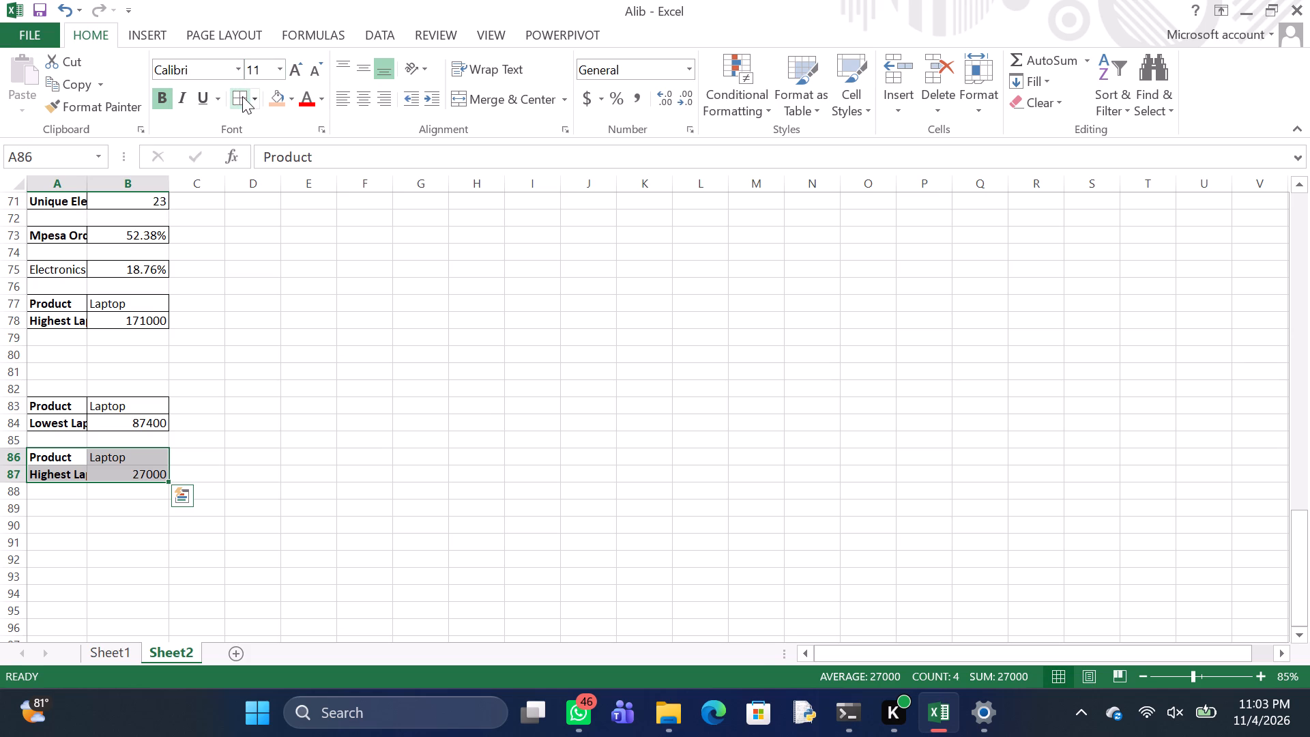
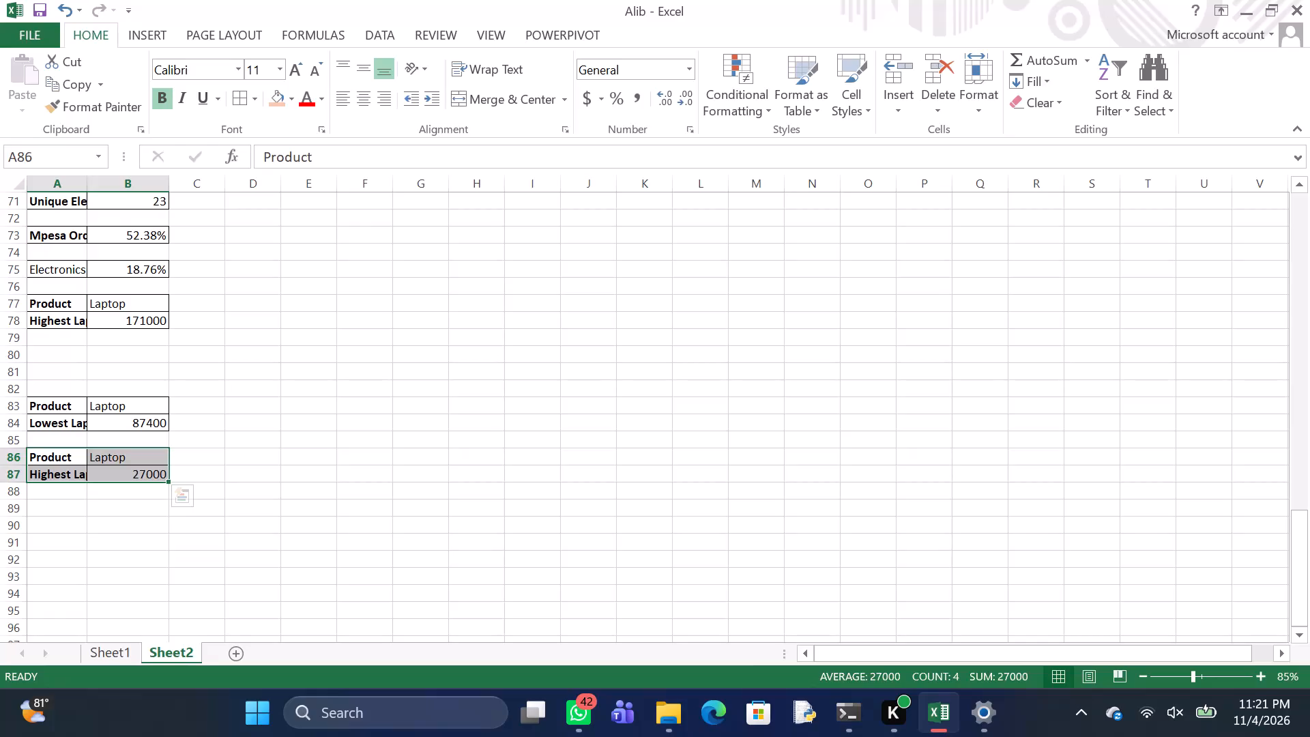
Enter the label "Product" in A89, leaving one blank row below the highest laptop profit block.
{"action": "scroll", "coordinate": [148, 405], "scroll_direction": "right", "scroll_amount": 2}
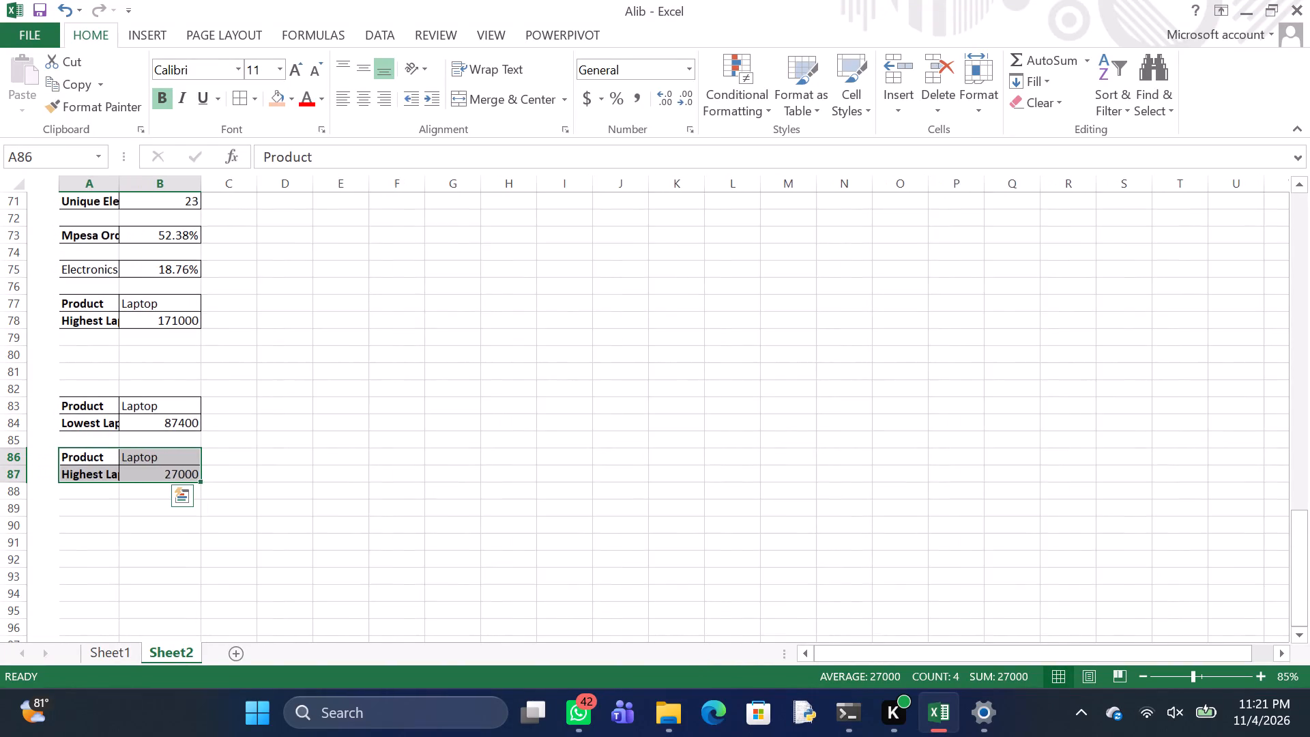
{"action": "scroll", "coordinate": [148, 405], "scroll_direction": "right", "scroll_amount": 3}
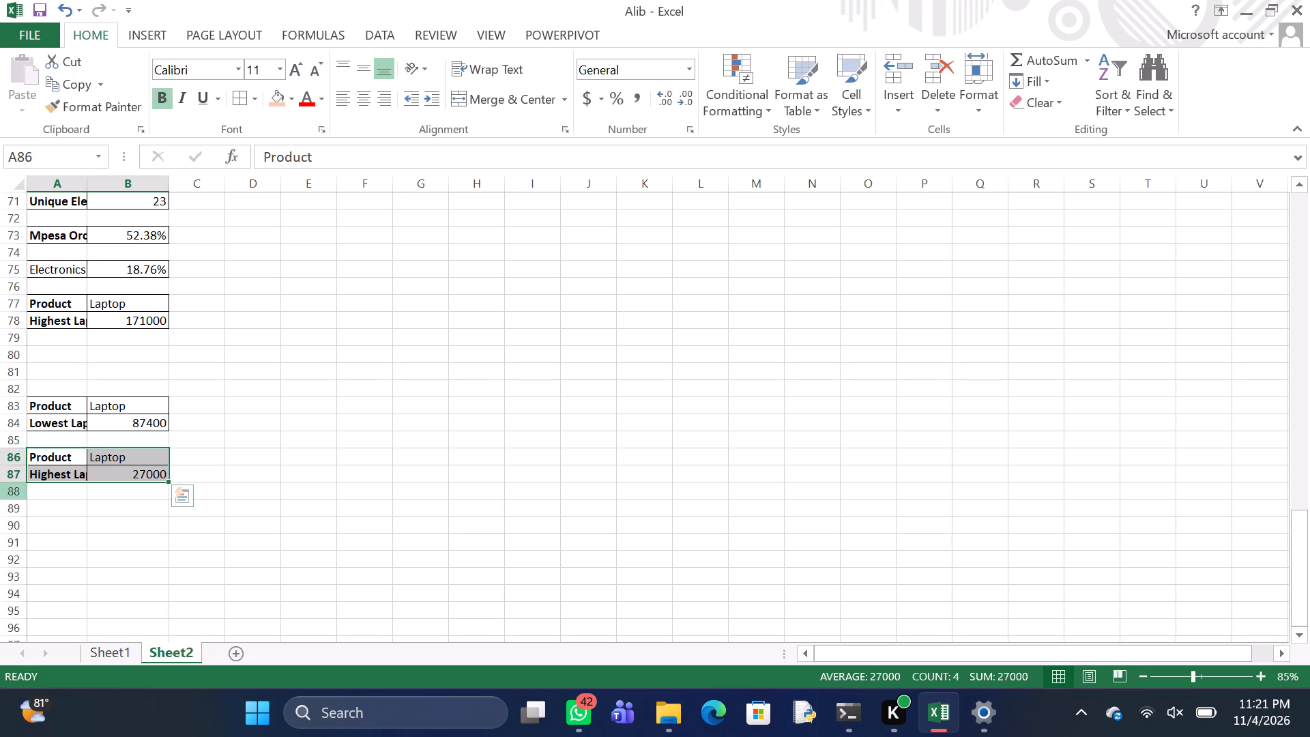
{"action": "left_click", "coordinate": [54, 515]}
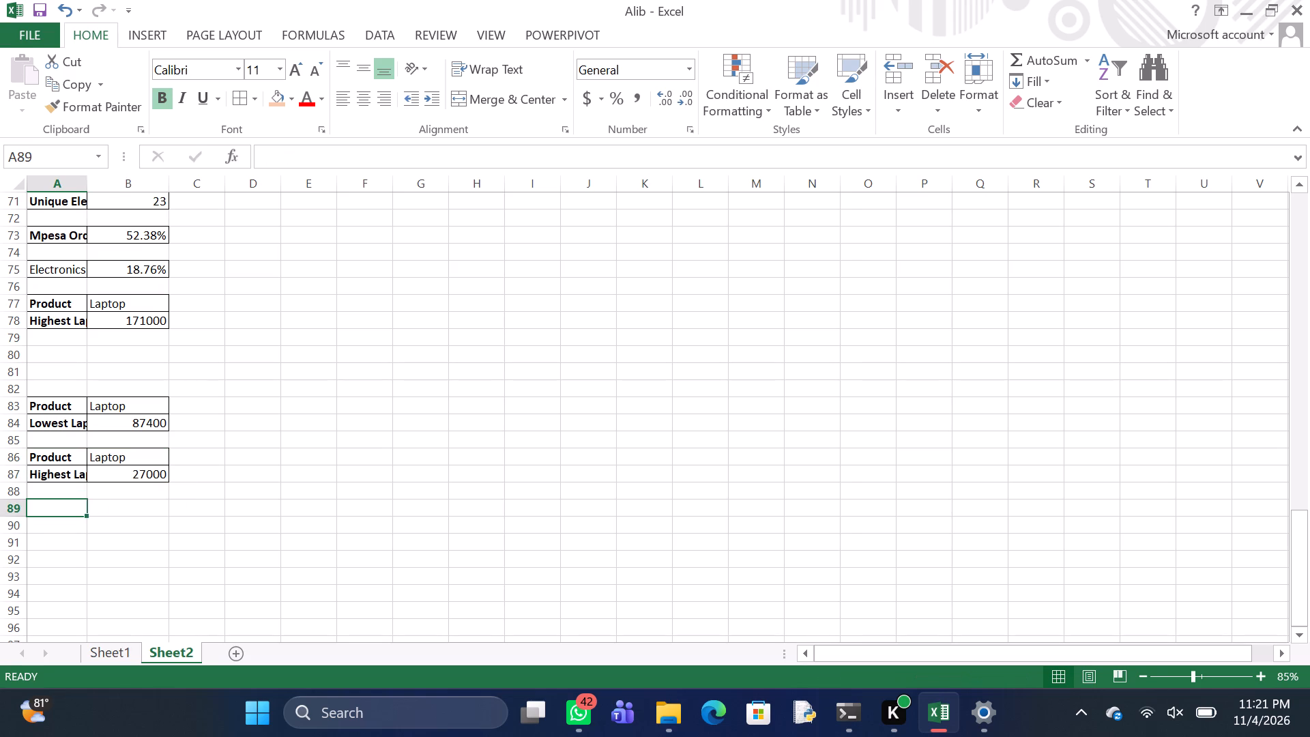
{"action": "key", "text": "p"}
{"action": "type", "text": "roduc"}
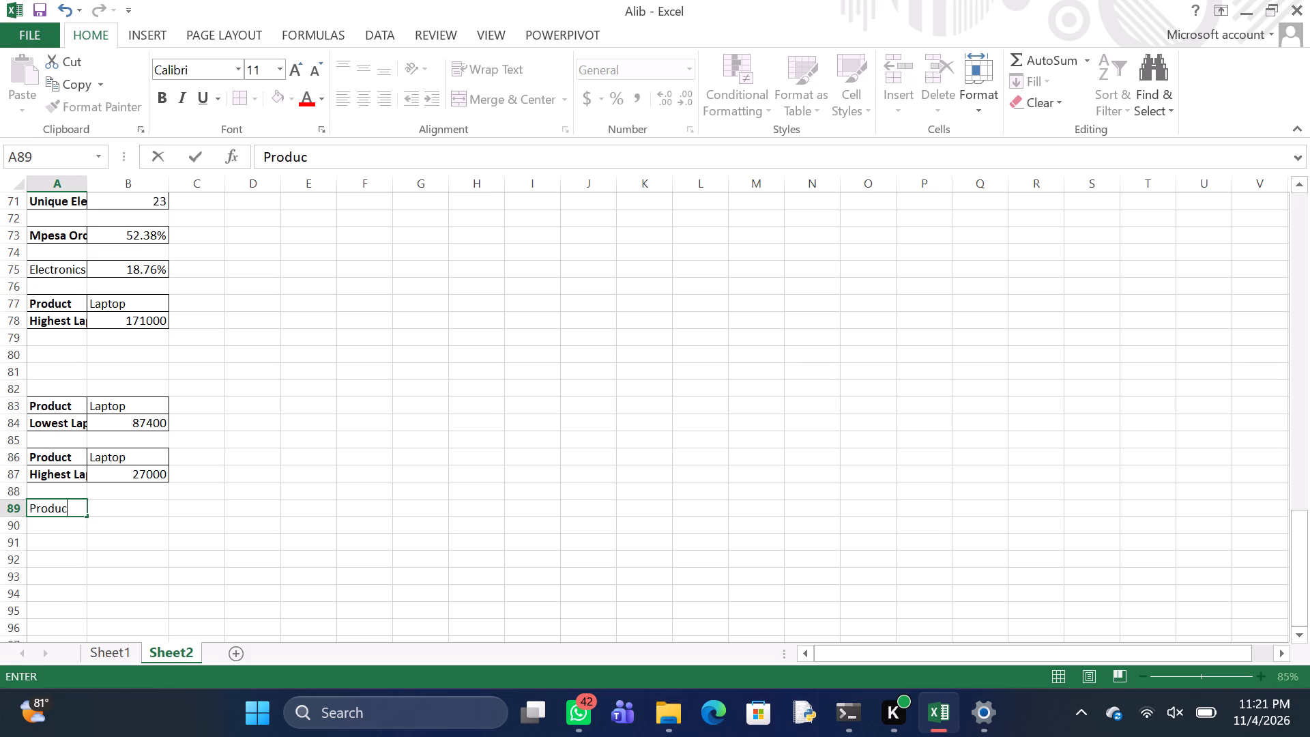
{"action": "key", "text": "t"}
{"action": "key", "text": "Return"}
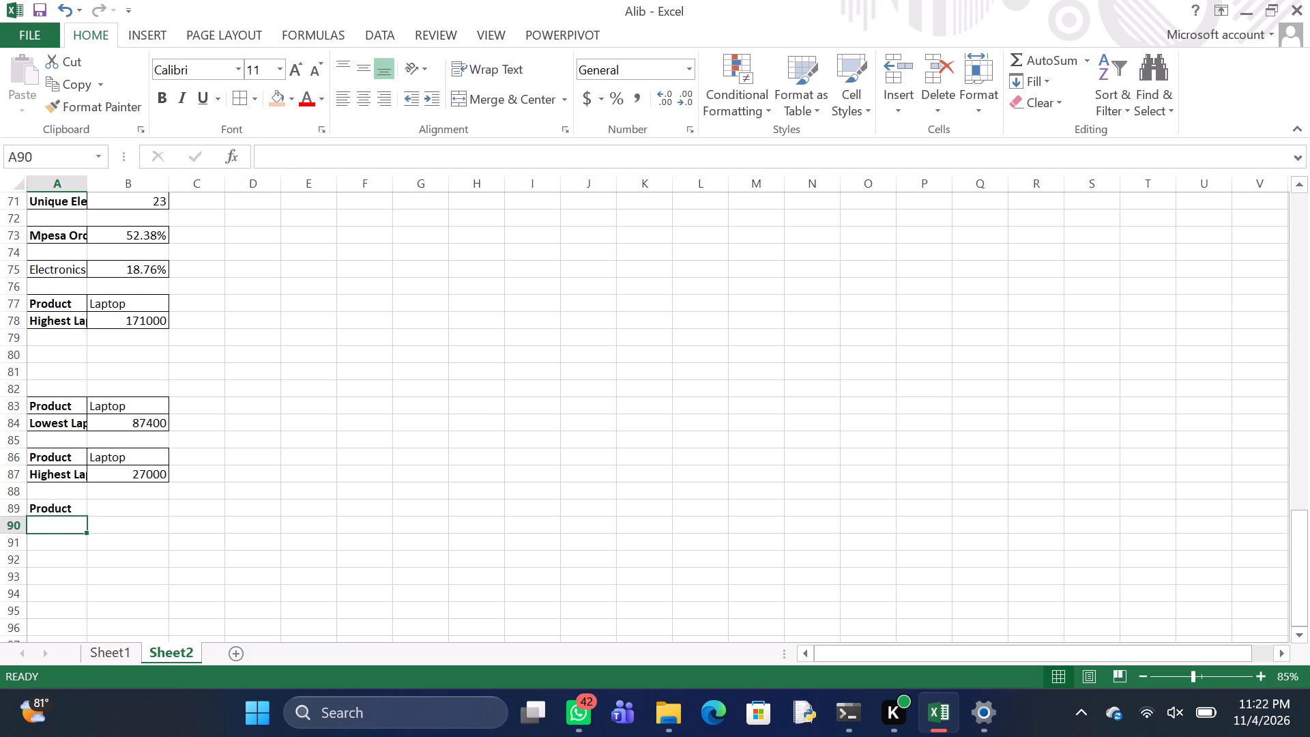
Enter the label "Lowest Laptop Profit" in A90, directly below the new Product label.
{"action": "key", "text": "l"}
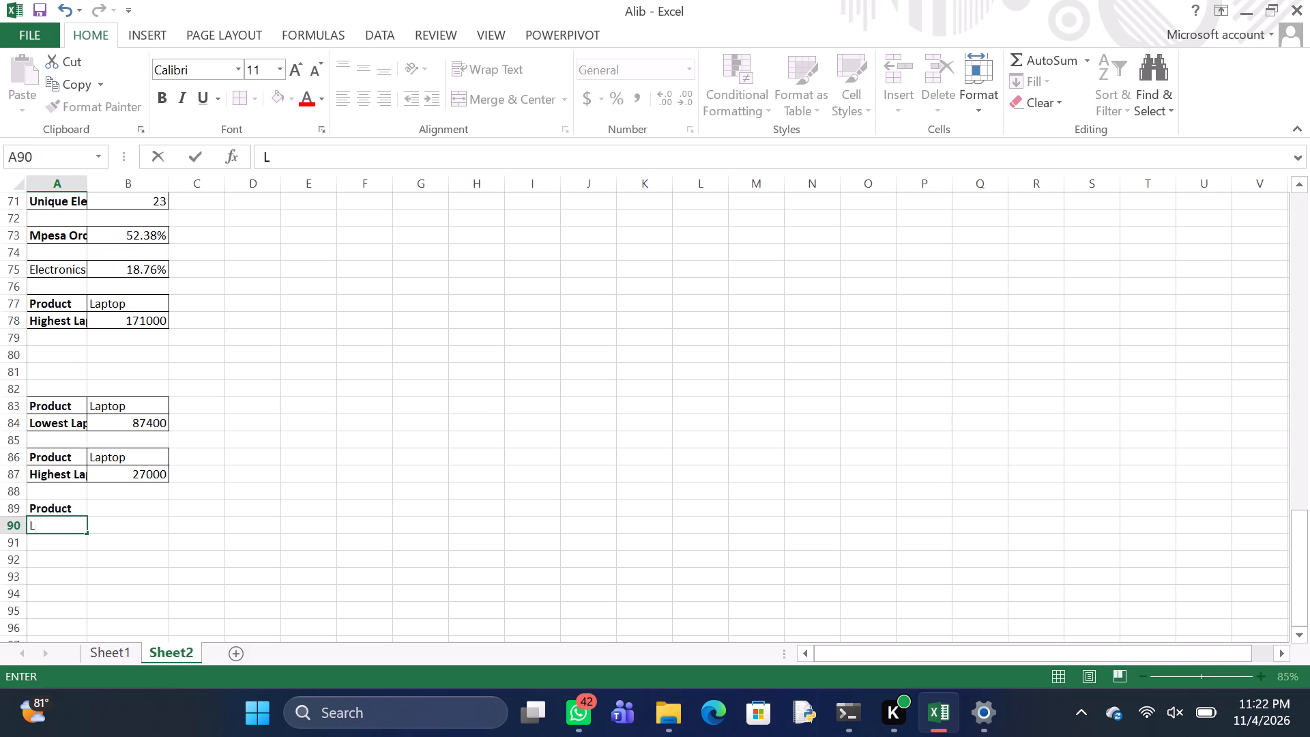
{"action": "key", "text": "o"}
{"action": "type", "text": "west"}
{"action": "key", "text": "space"}
{"action": "key", "text": "l"}
{"action": "type", "text": "ap"}
{"action": "type", "text": "top"}
{"action": "key", "text": "space"}
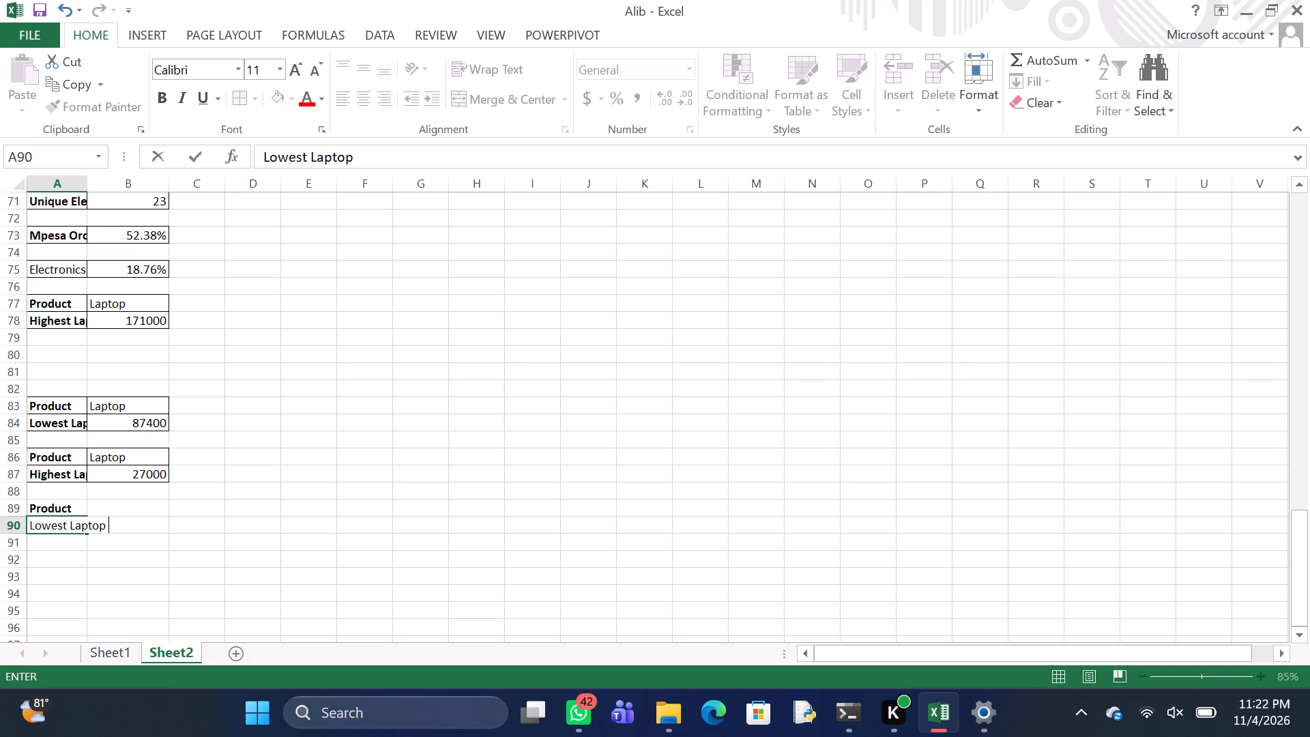
{"action": "key", "text": "p"}
{"action": "key", "text": "r"}
{"action": "type", "text": "ofit"}
{"action": "key", "text": "Return"}
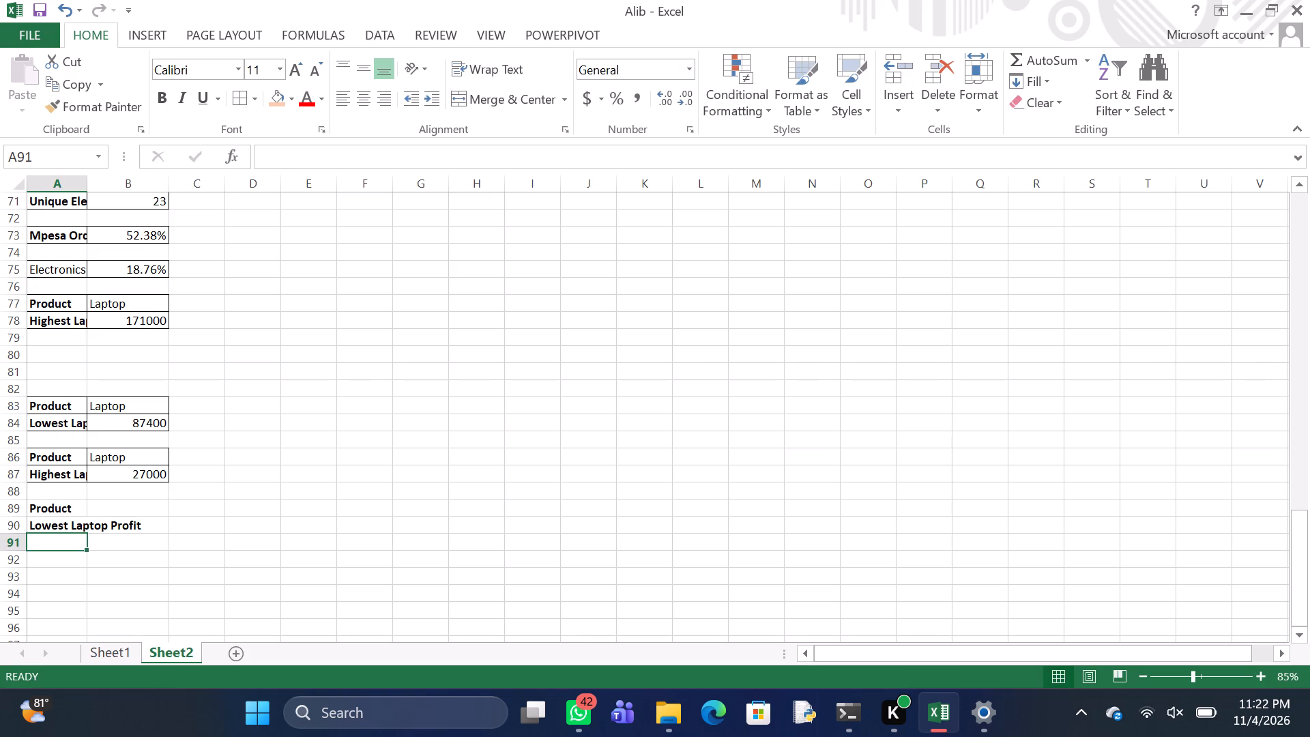
Enter "Laptop" in B89 as the product criterion for the lowest laptop profit.
{"action": "left_click", "coordinate": [127, 512]}
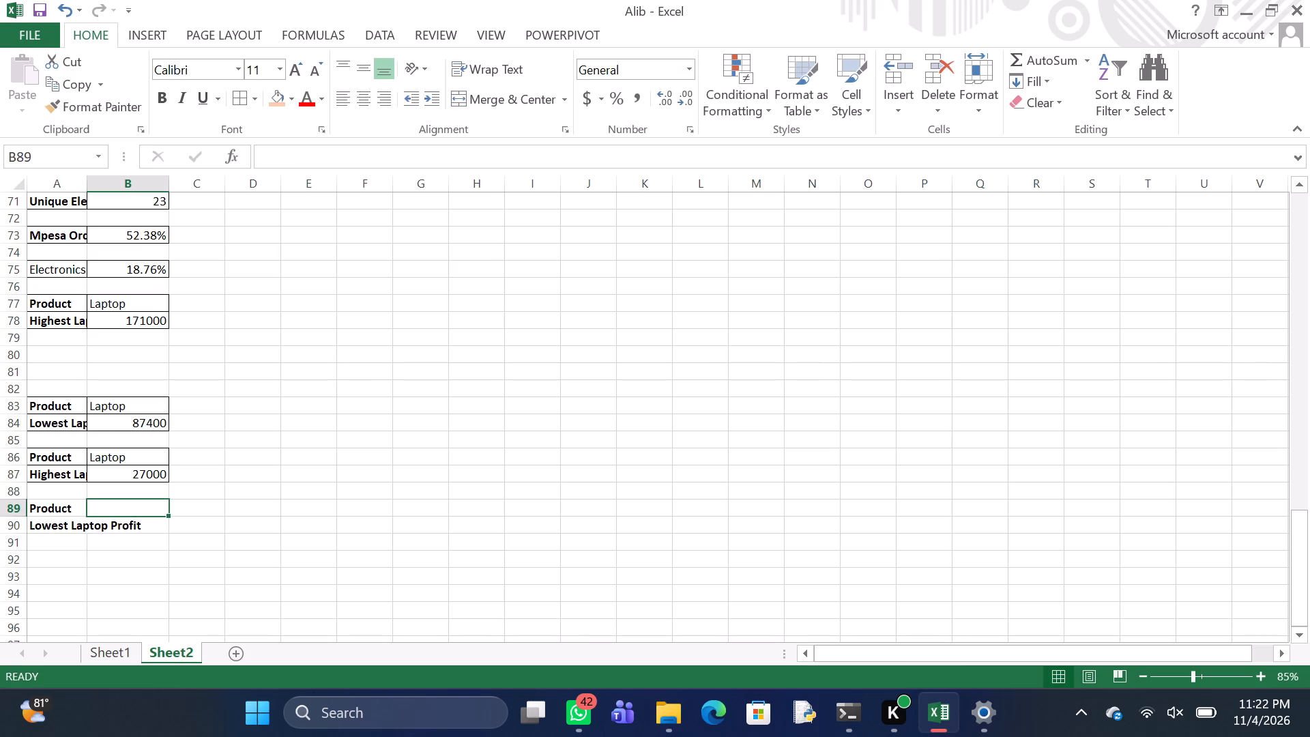
{"action": "key", "text": "l"}
{"action": "type", "text": "aptop"}
{"action": "key", "text": "Return"}
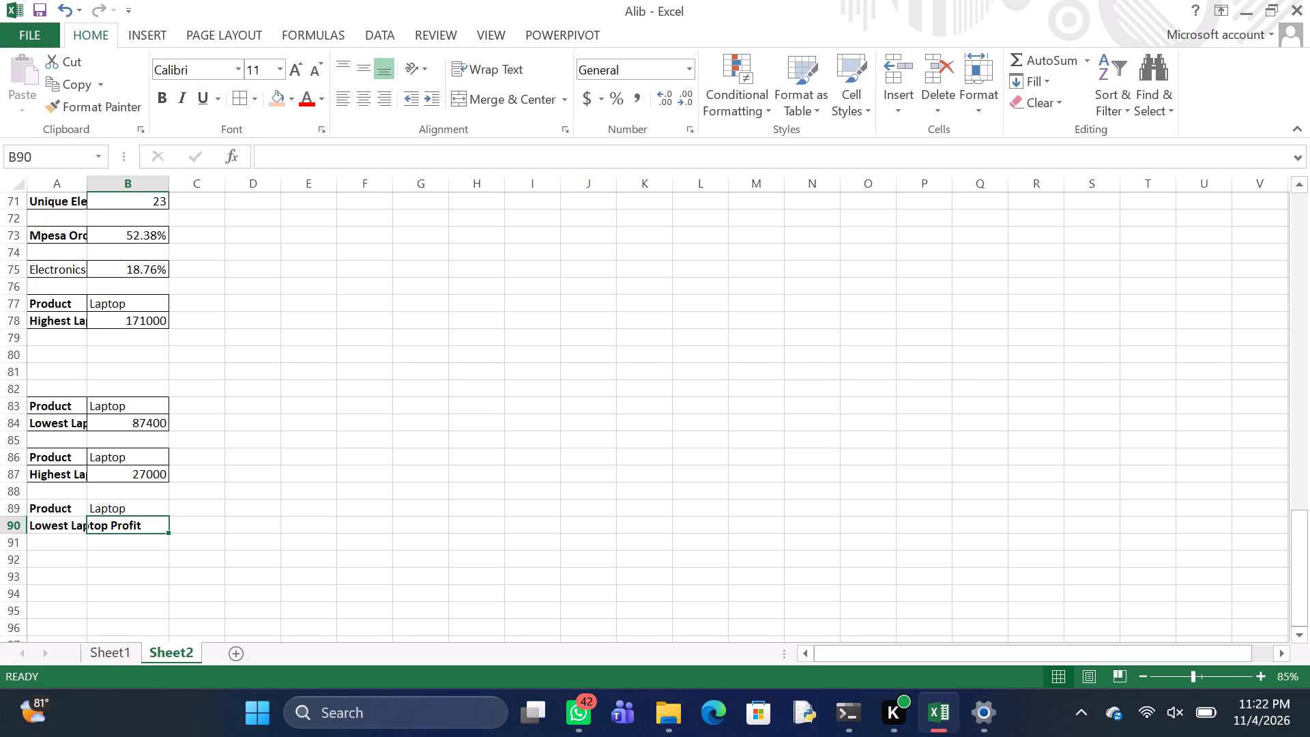
Write the lowest laptop profit formula in B90, starting =AGGREGATE(15,6,Sheet1!$M$2:$M$67/ and continuing with the Sheet1 product range from $D$2 in column D.
{"action": "key", "text": "equal"}
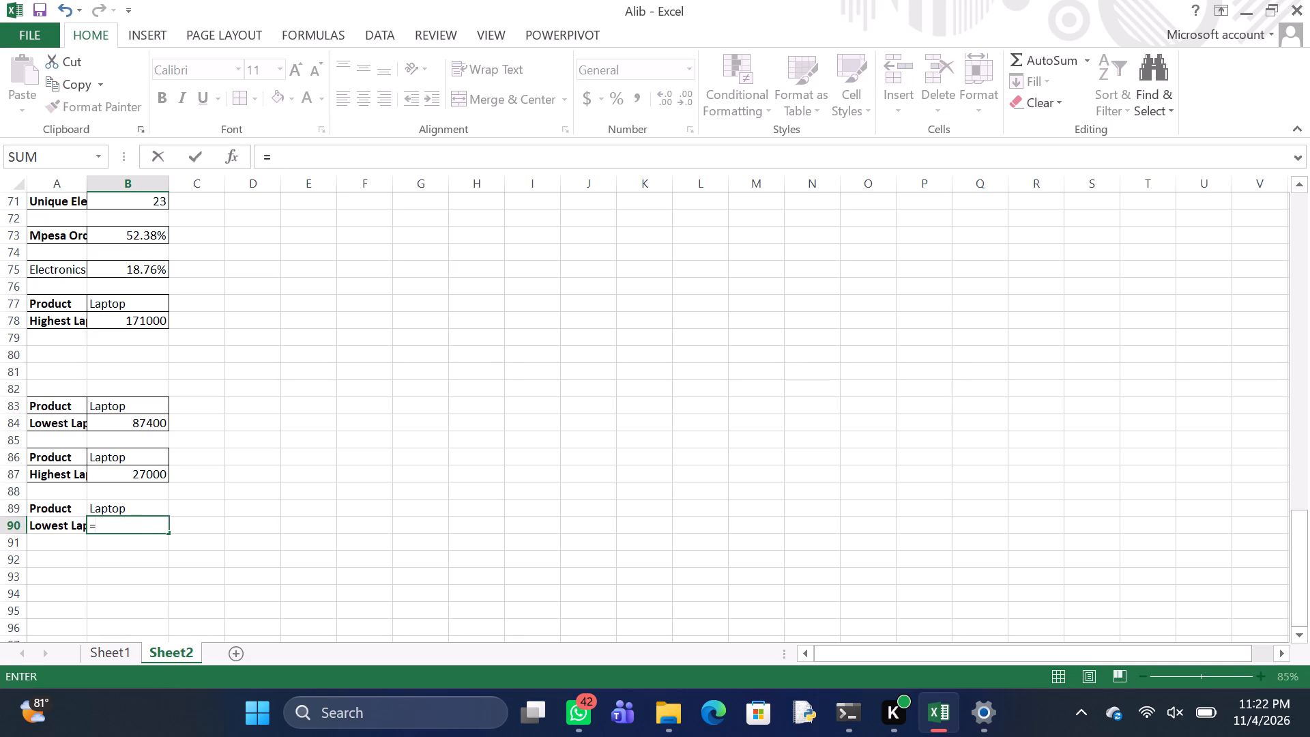
{"action": "key", "text": "a"}
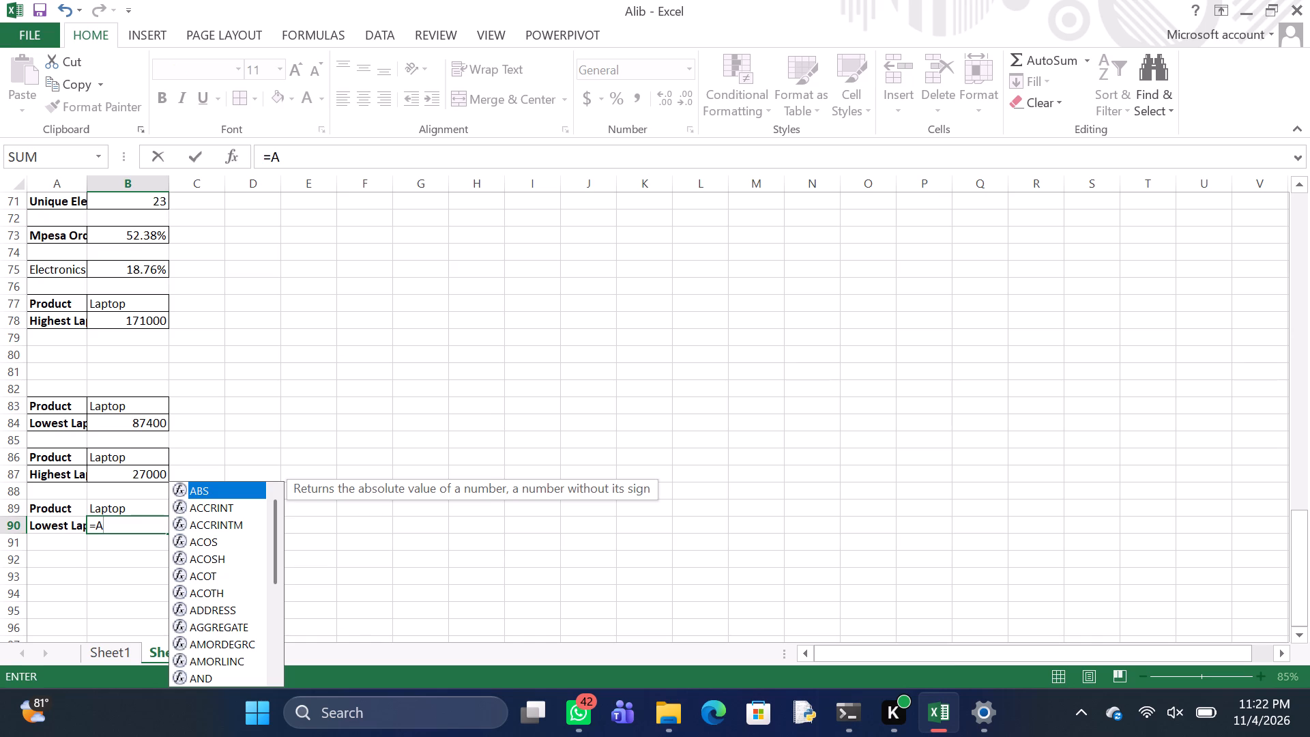
{"action": "key", "text": "g"}
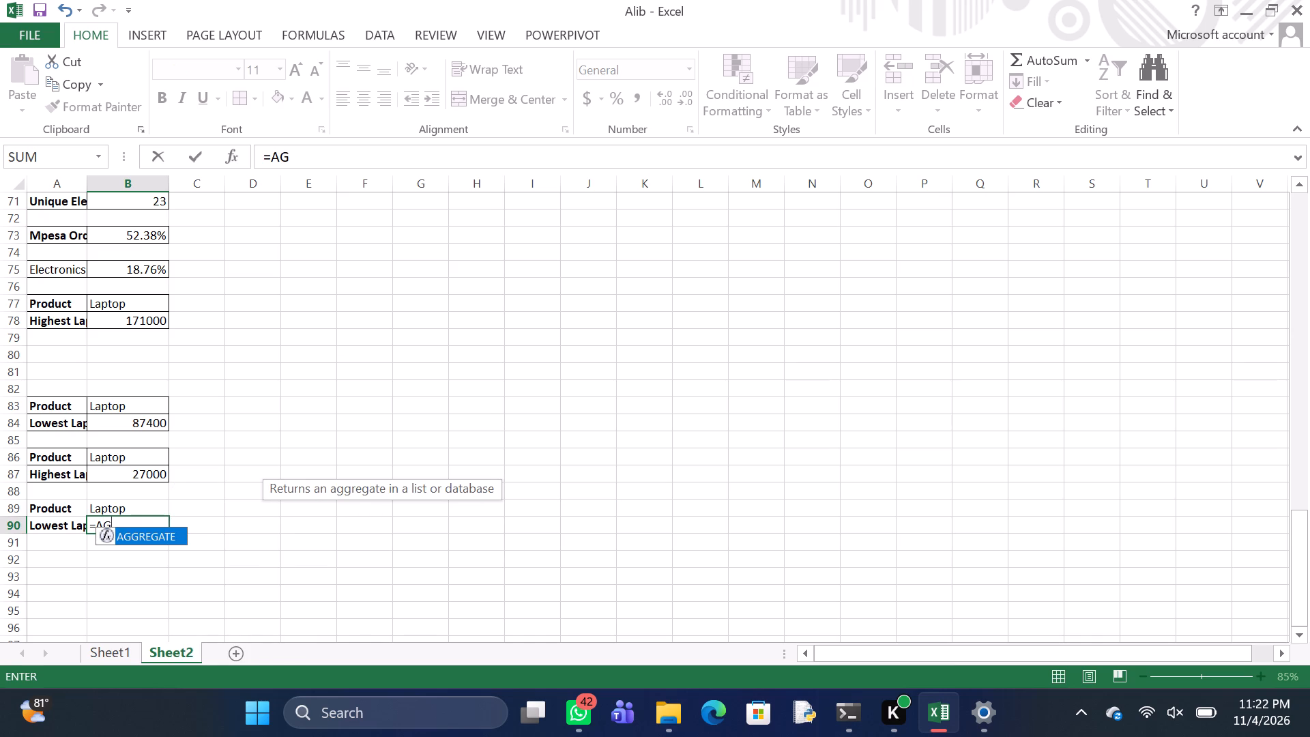
{"action": "type", "text": "GREGA"}
{"action": "type", "text": "TE"}
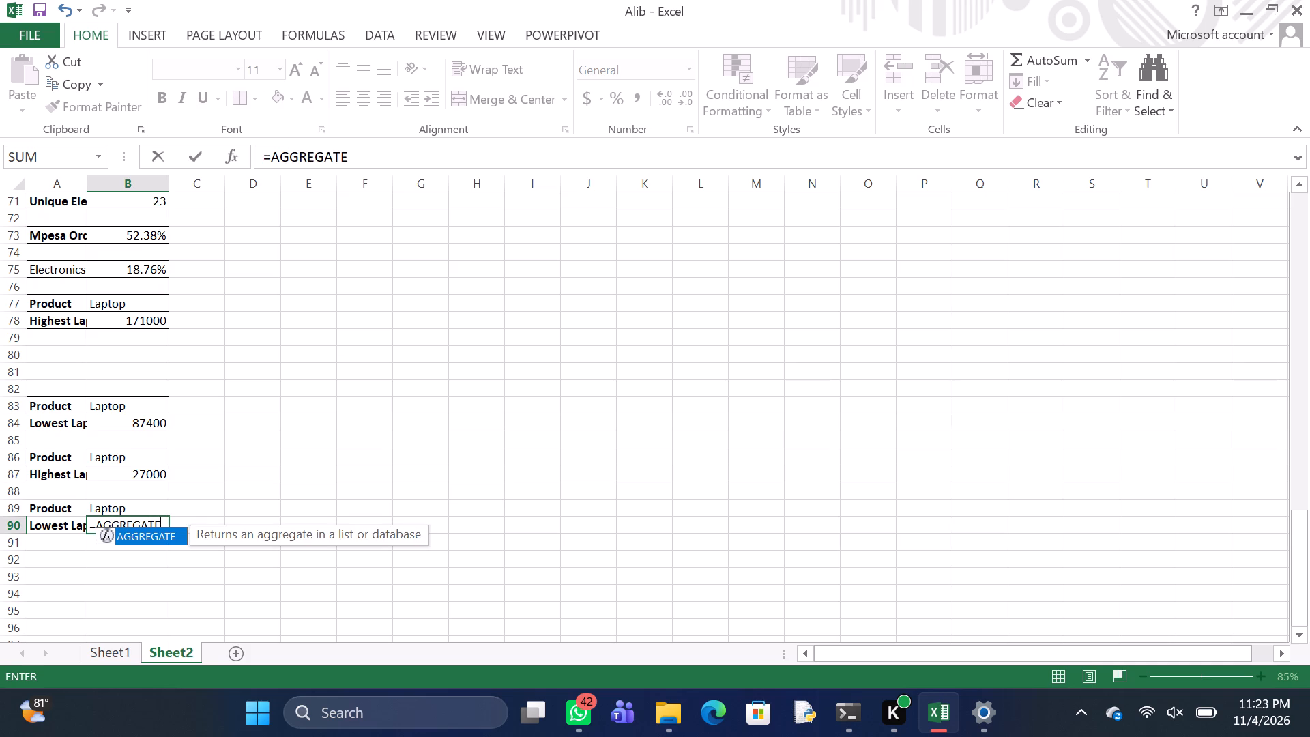
{"action": "key", "text": "shift+parenleft"}
{"action": "key", "text": "1"}
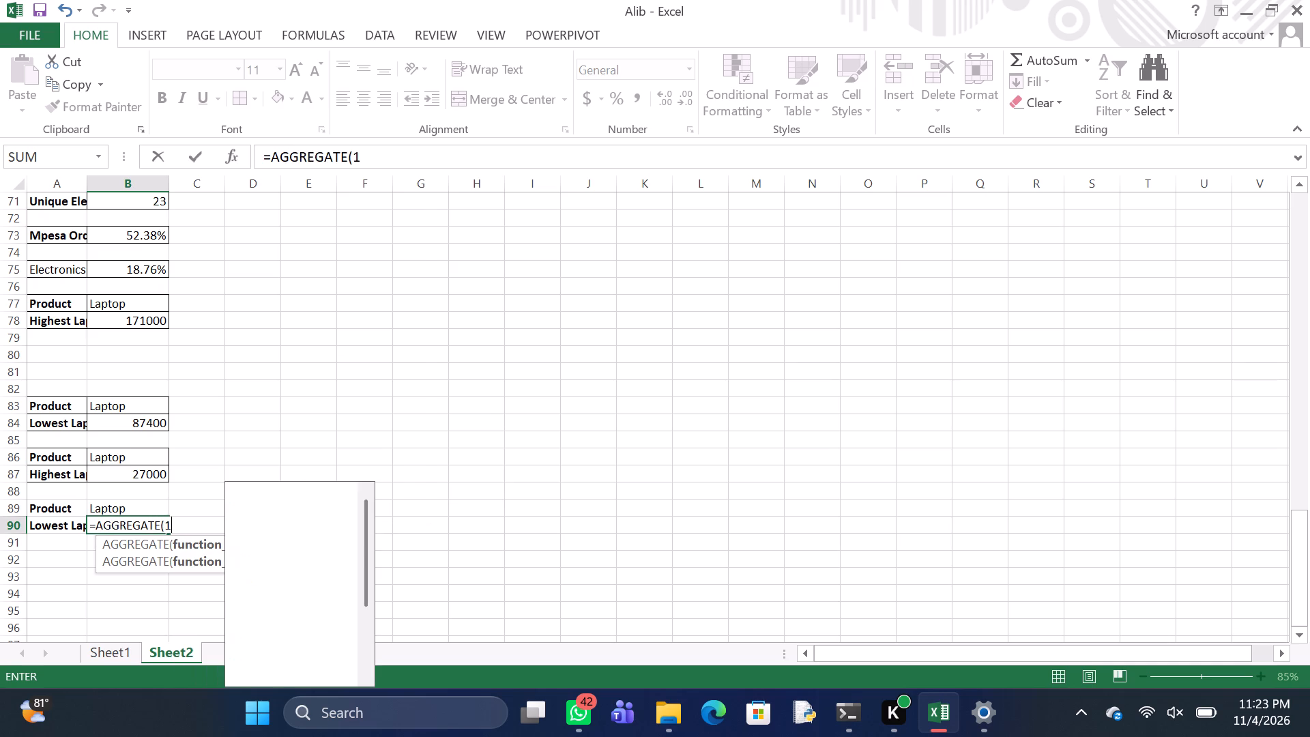
{"action": "key", "text": "5"}
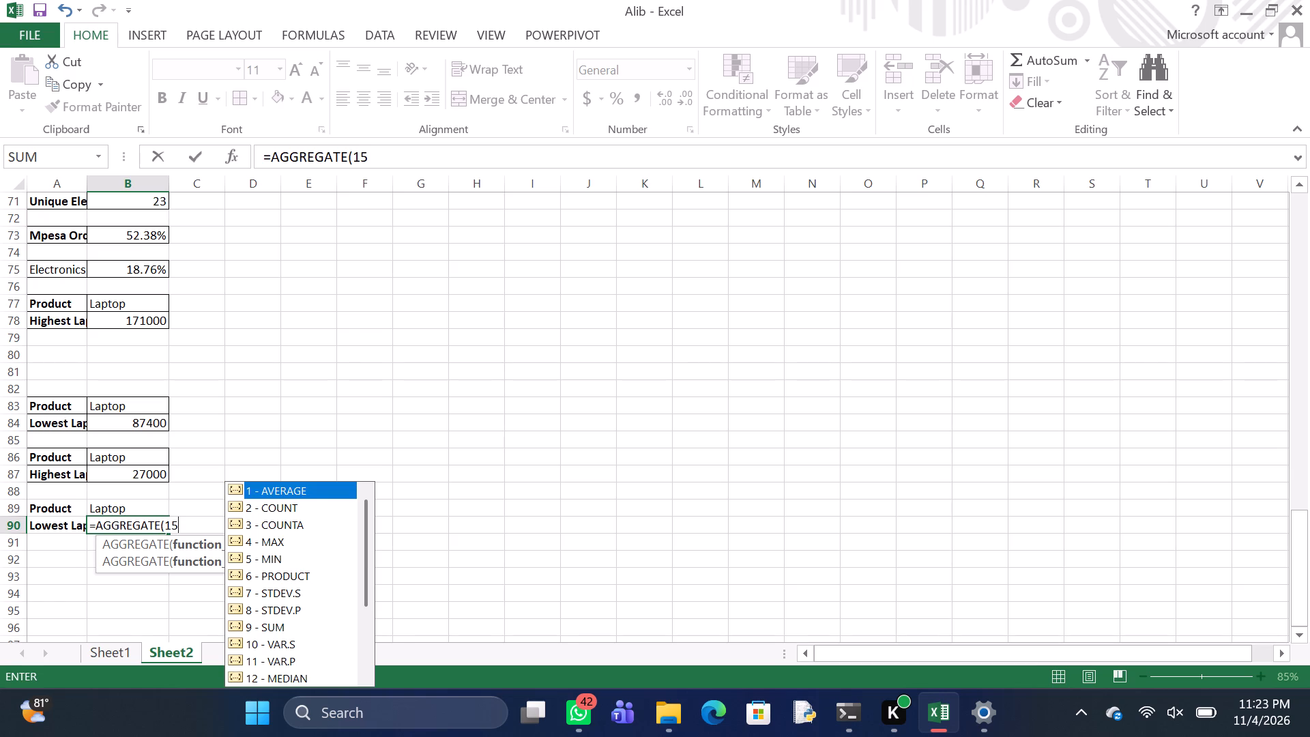
{"action": "key", "text": "comma"}
{"action": "key", "text": "6"}
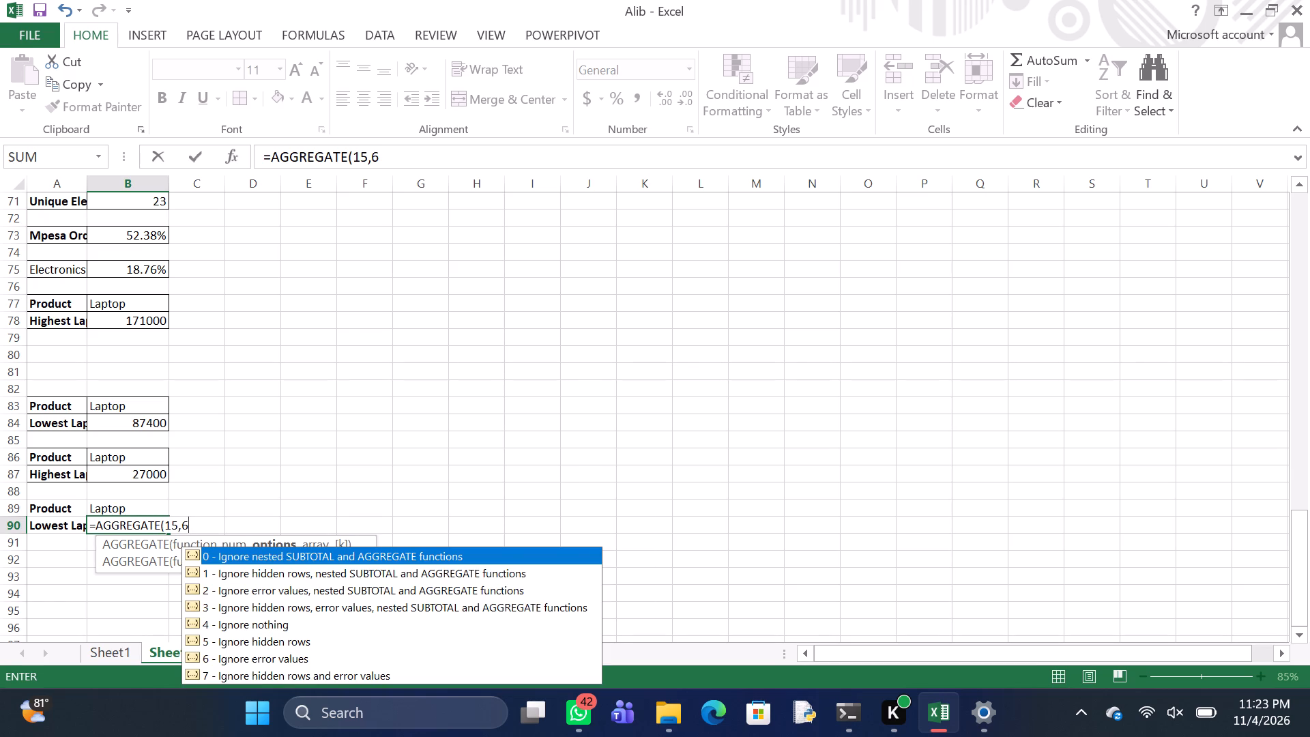
{"action": "key", "text": "comma"}
{"action": "key", "text": "s"}
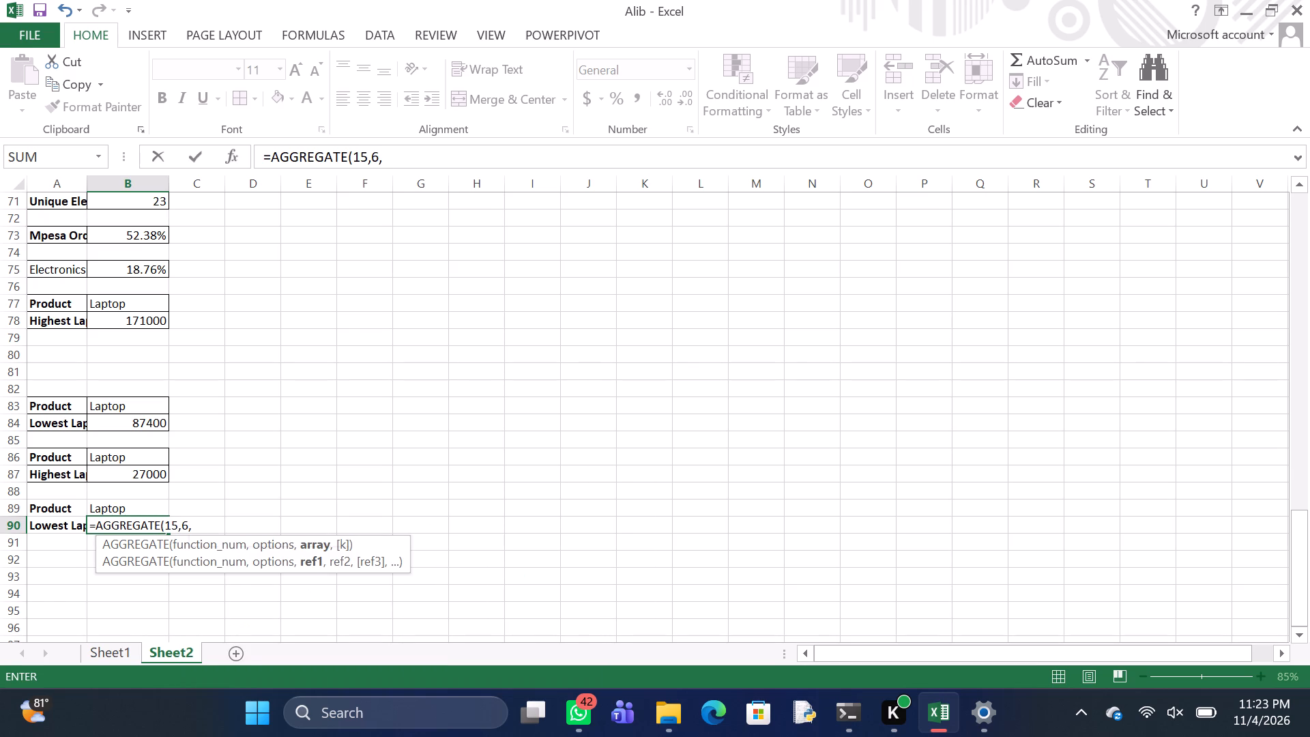
{"action": "type", "text": "heet1"}
{"action": "key", "text": "shift+exclam"}
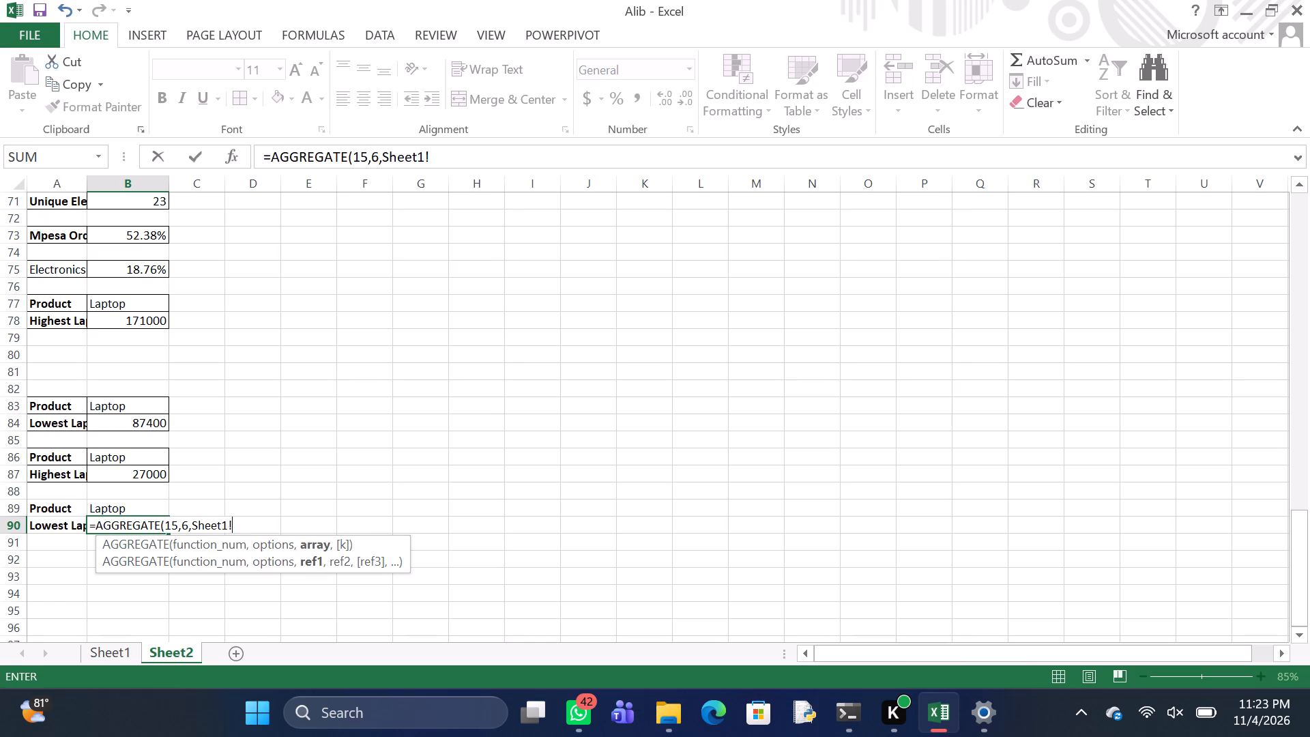
{"action": "key", "text": "shift+dollar"}
{"action": "key", "text": "m"}
{"action": "key", "text": "shift+numbersign"}
{"action": "key", "text": "BackSpace"}
{"action": "type", "text": "$2"}
{"action": "key", "text": "shift+colon"}
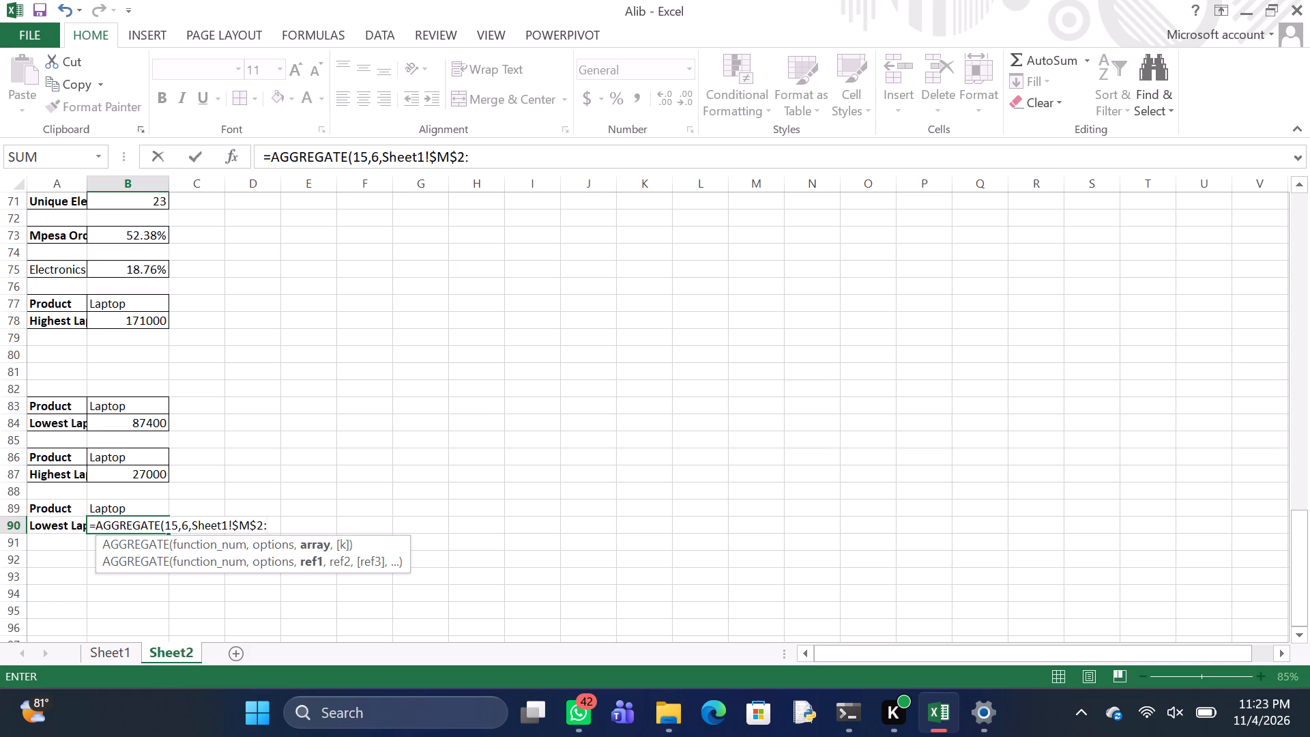
{"action": "key", "text": "shift+dollar"}
{"action": "key", "text": "m"}
{"action": "key", "text": "shift+dollar"}
{"action": "type", "text": "67"}
{"action": "key", "text": "slash"}
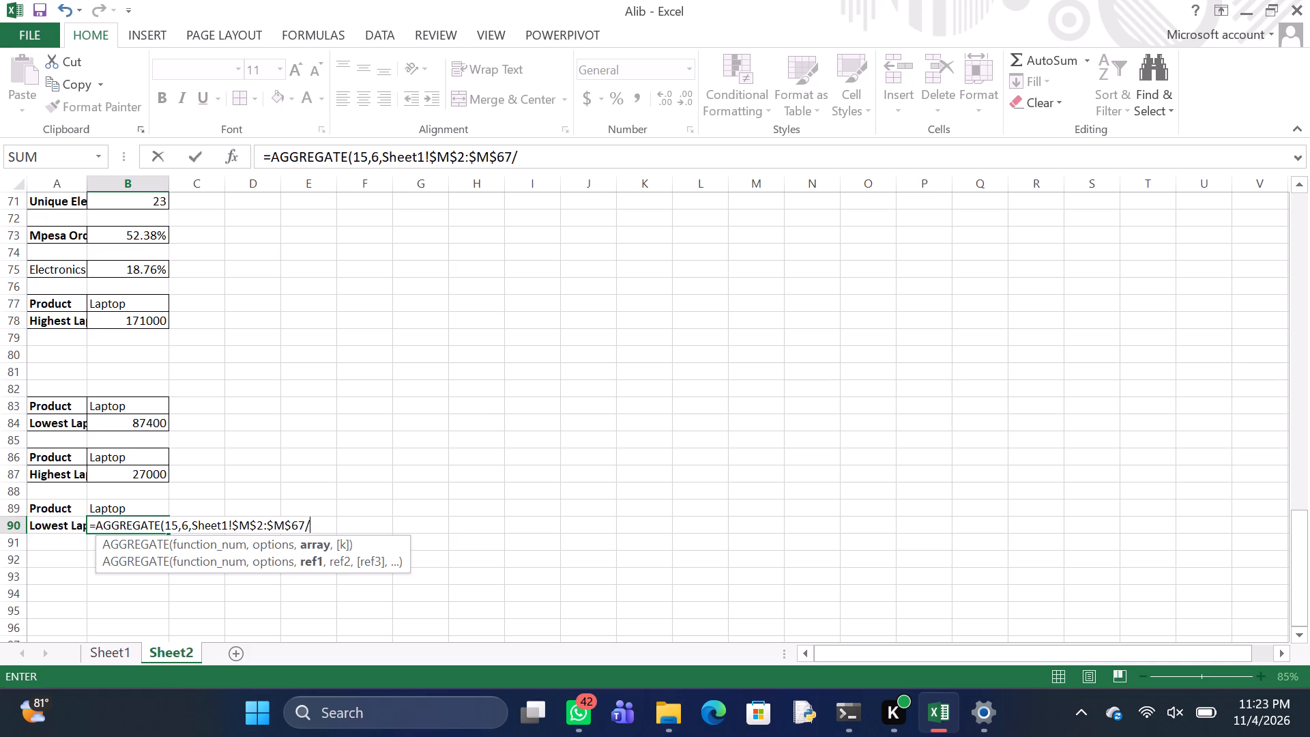
{"action": "key", "text": "9"}
{"action": "key", "text": "s"}
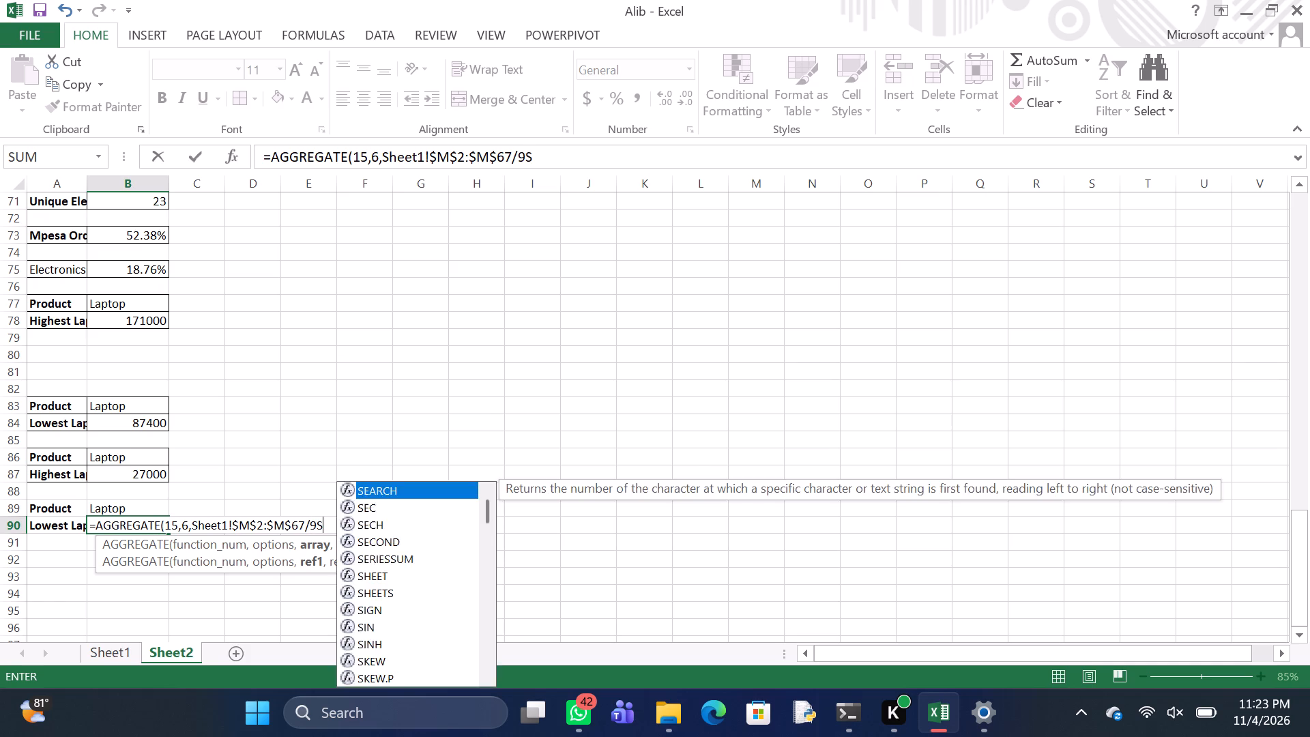
{"action": "type", "text": "heet1"}
{"action": "key", "text": "shift+exclam"}
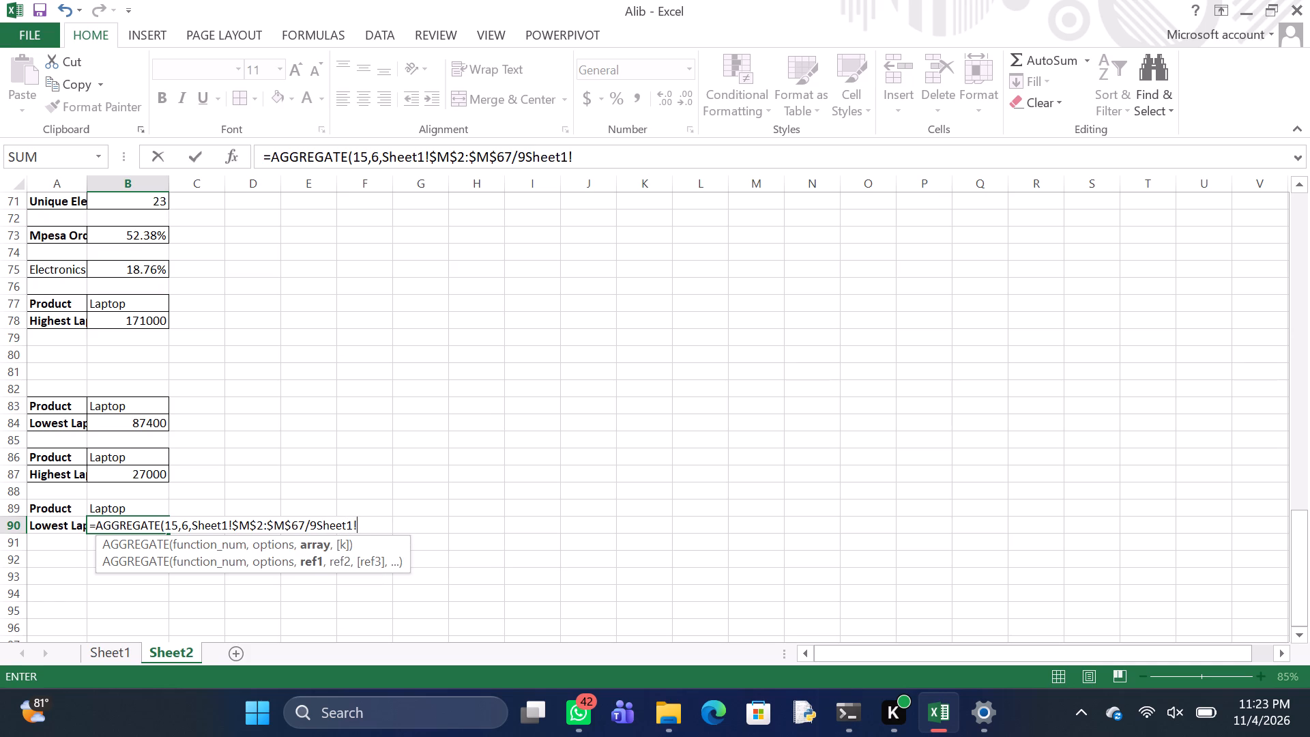
{"action": "type", "text": "$D"}
{"action": "type", "text": "$2"}
{"action": "key", "text": "shift+colon"}
{"action": "type", "text": "$D"}
{"action": "key", "text": "shift+dollar"}
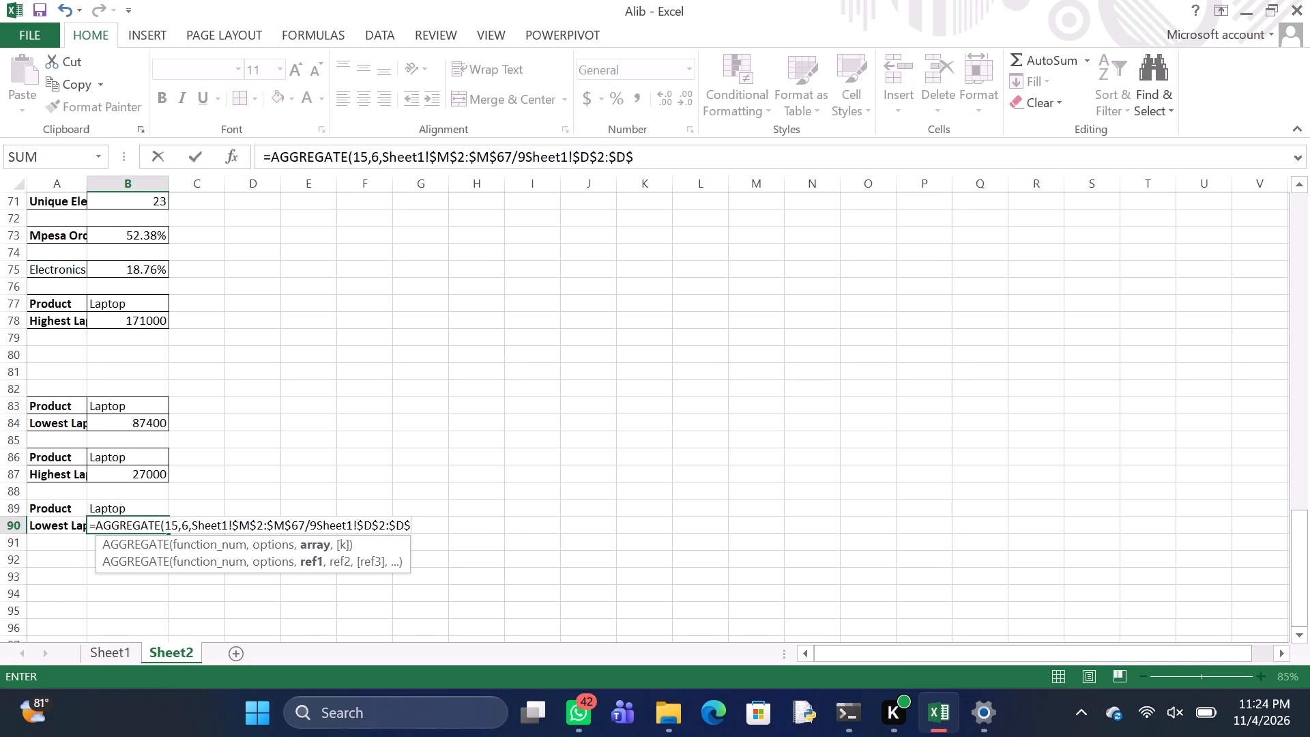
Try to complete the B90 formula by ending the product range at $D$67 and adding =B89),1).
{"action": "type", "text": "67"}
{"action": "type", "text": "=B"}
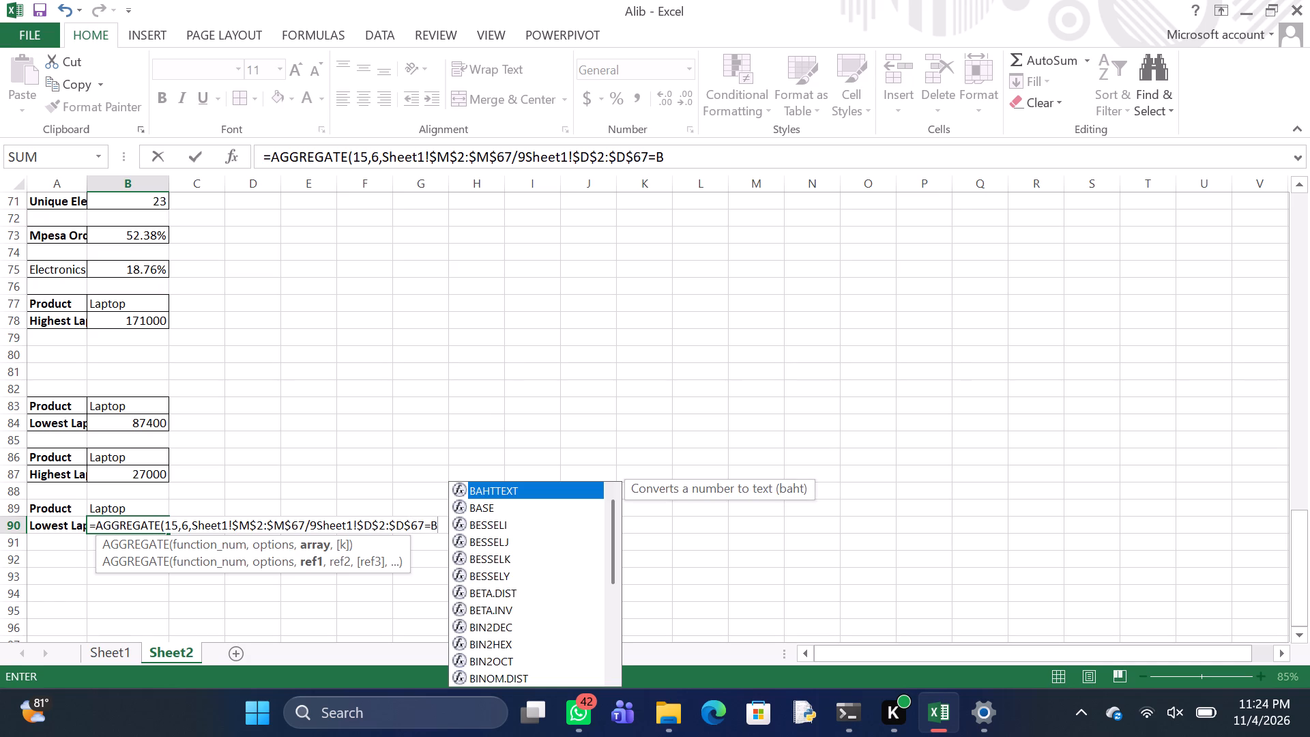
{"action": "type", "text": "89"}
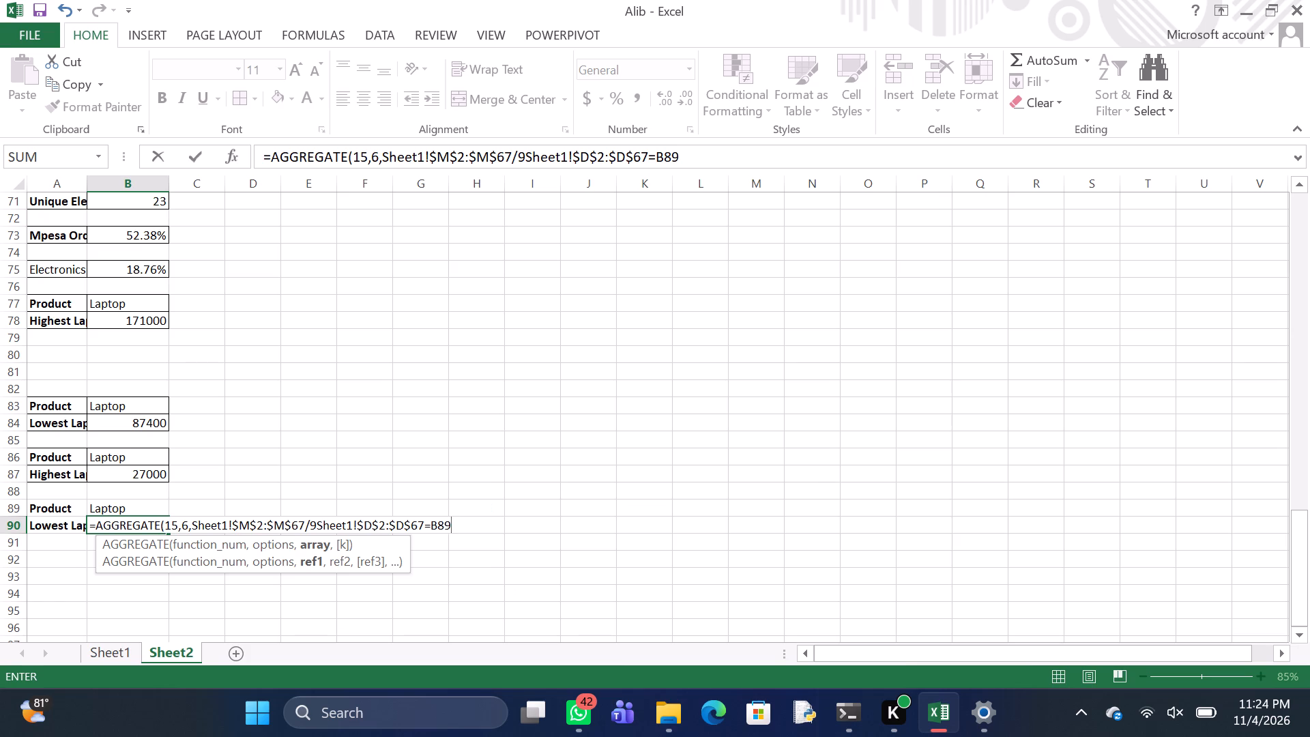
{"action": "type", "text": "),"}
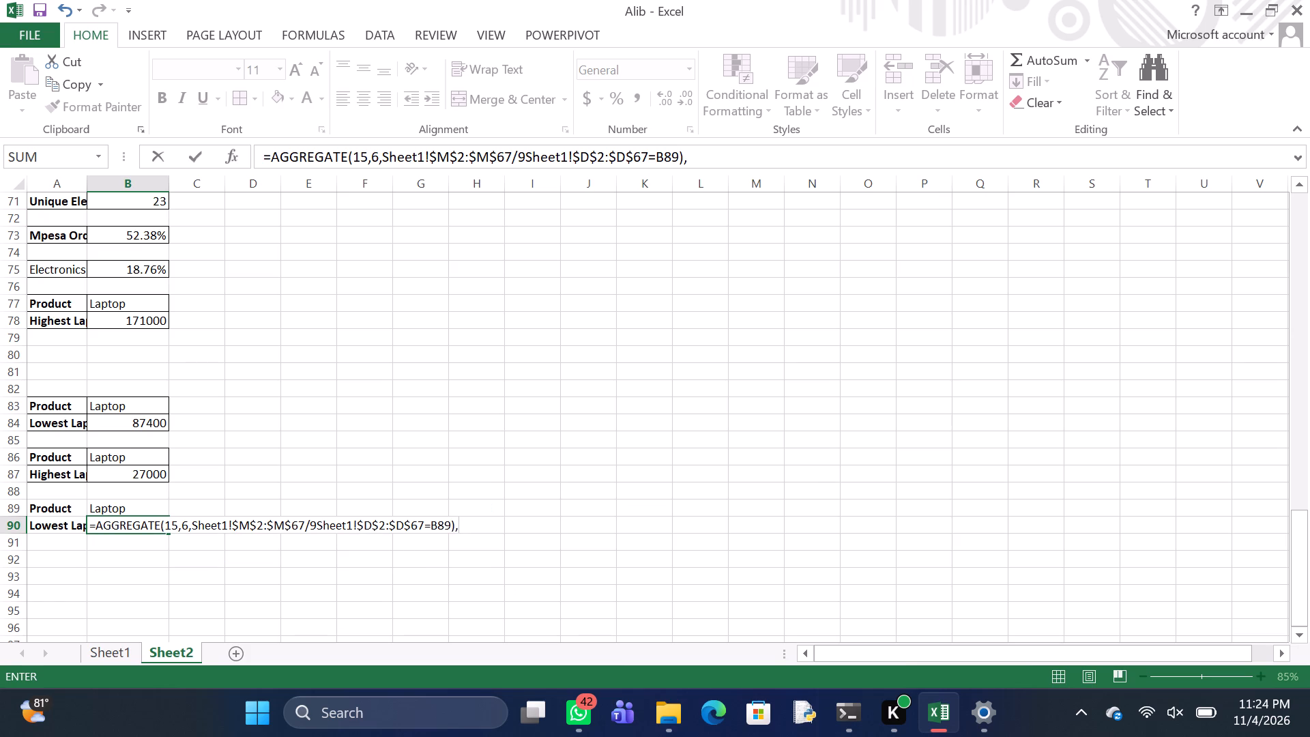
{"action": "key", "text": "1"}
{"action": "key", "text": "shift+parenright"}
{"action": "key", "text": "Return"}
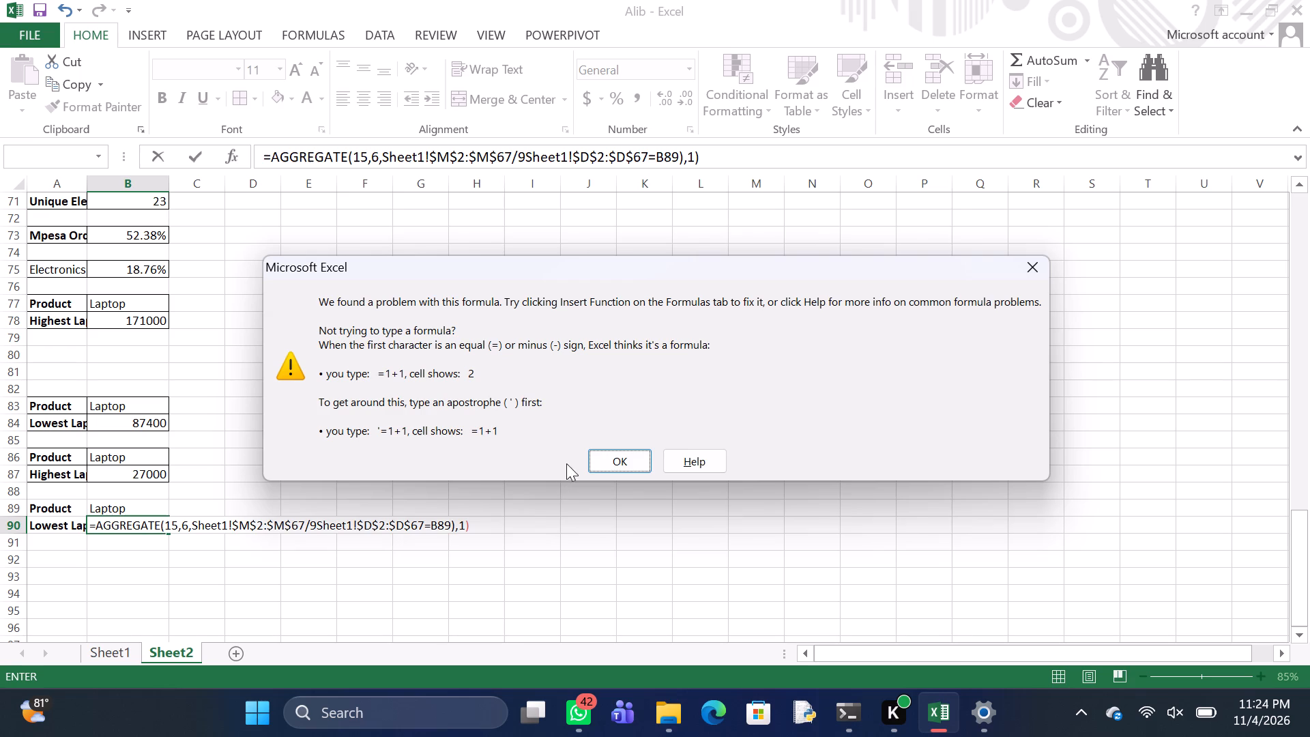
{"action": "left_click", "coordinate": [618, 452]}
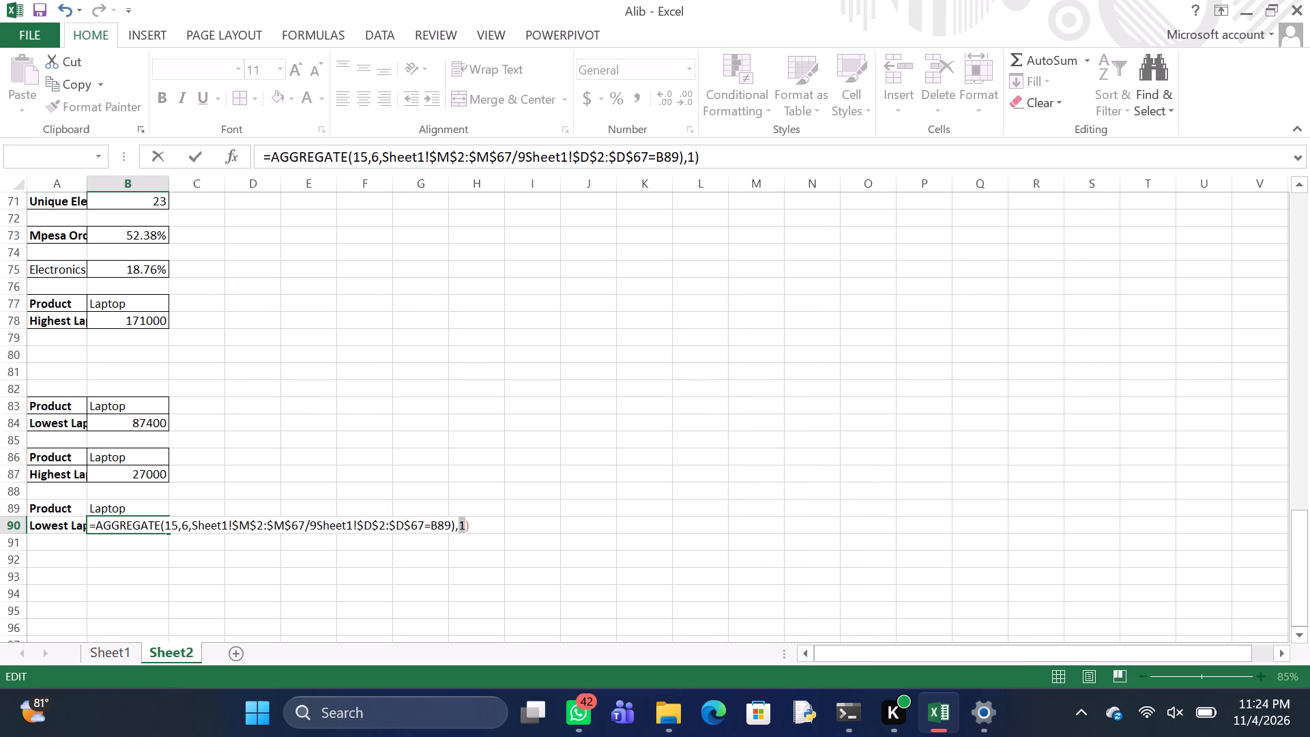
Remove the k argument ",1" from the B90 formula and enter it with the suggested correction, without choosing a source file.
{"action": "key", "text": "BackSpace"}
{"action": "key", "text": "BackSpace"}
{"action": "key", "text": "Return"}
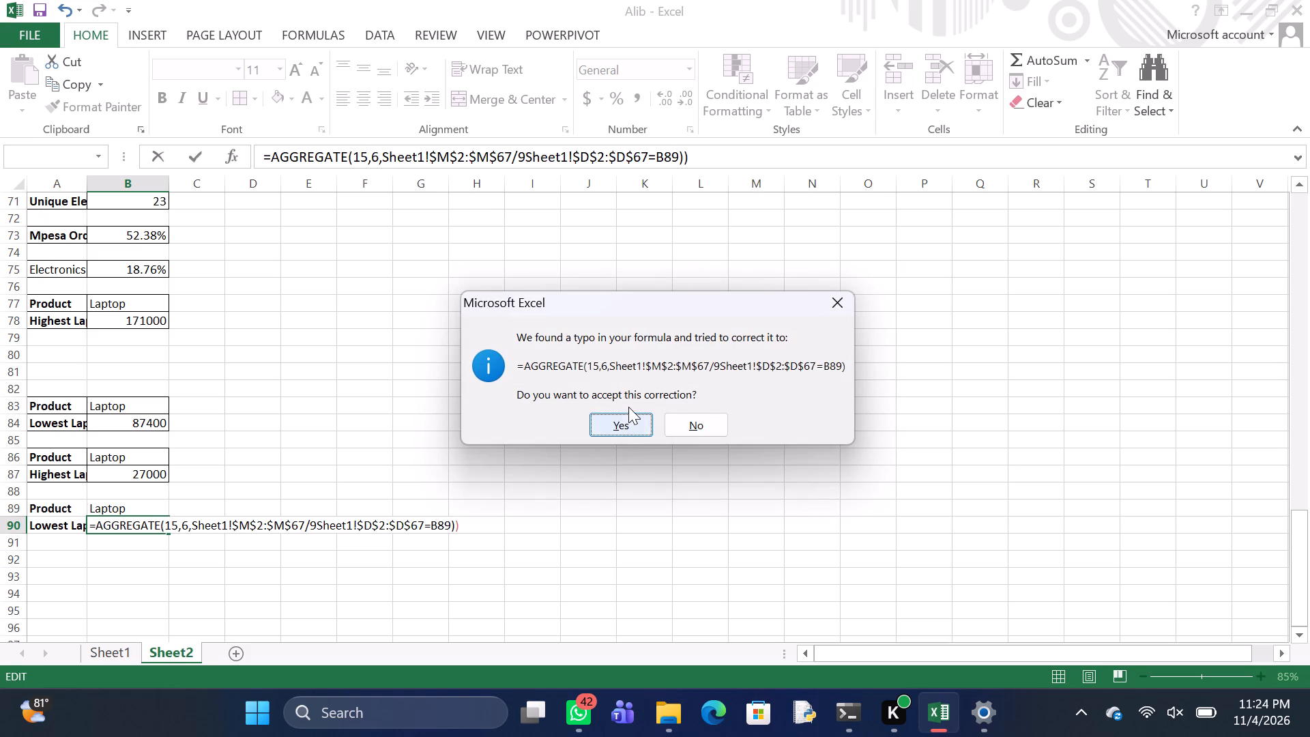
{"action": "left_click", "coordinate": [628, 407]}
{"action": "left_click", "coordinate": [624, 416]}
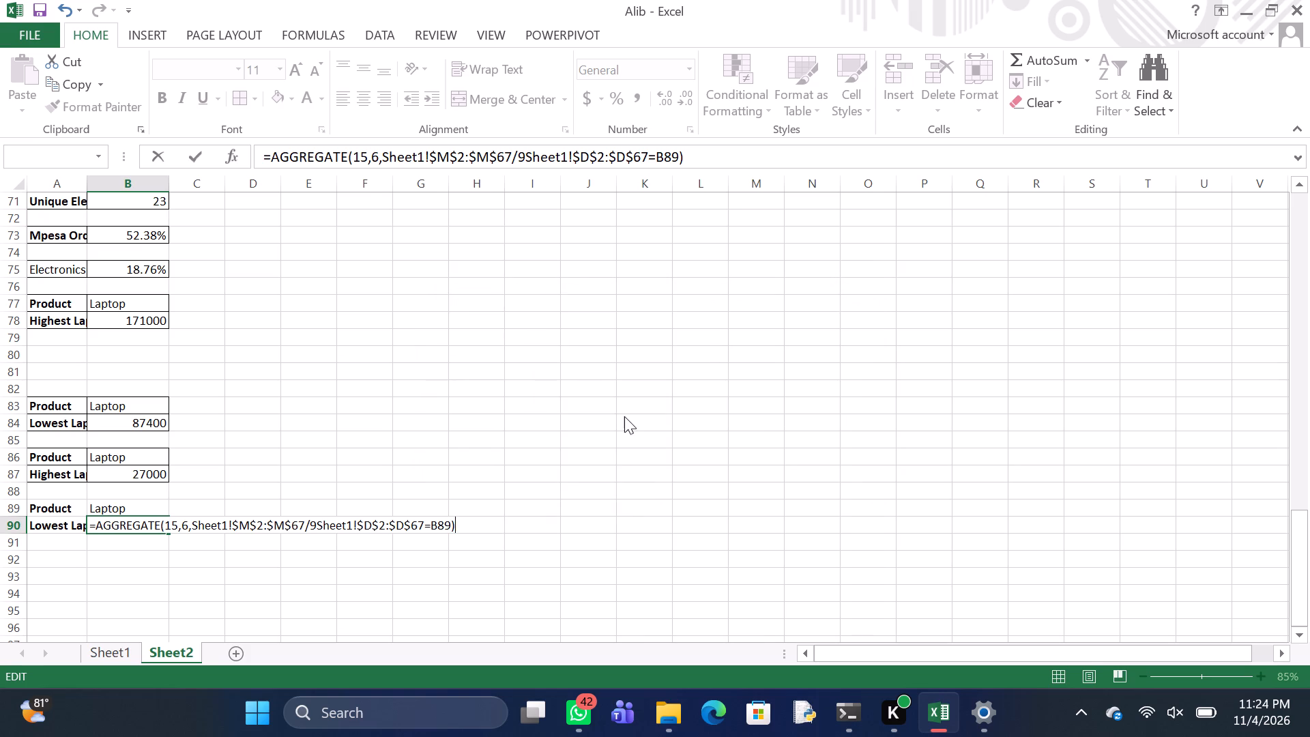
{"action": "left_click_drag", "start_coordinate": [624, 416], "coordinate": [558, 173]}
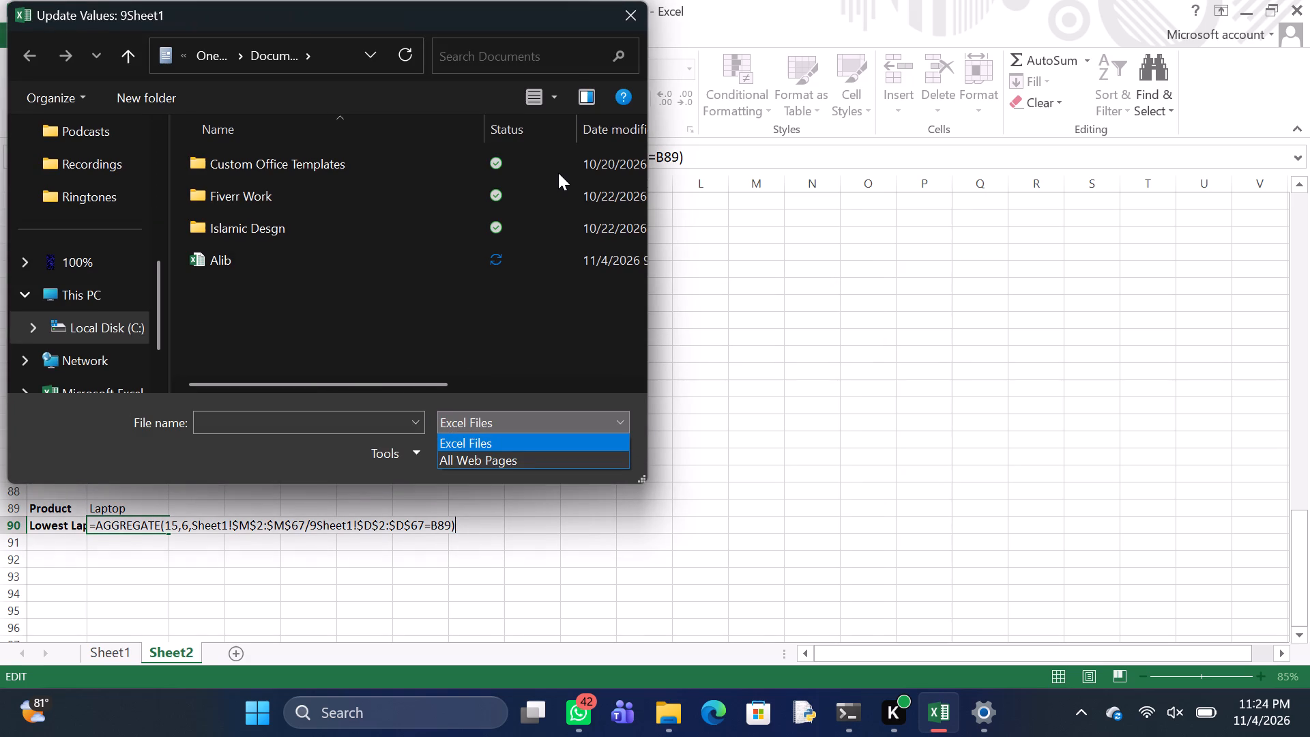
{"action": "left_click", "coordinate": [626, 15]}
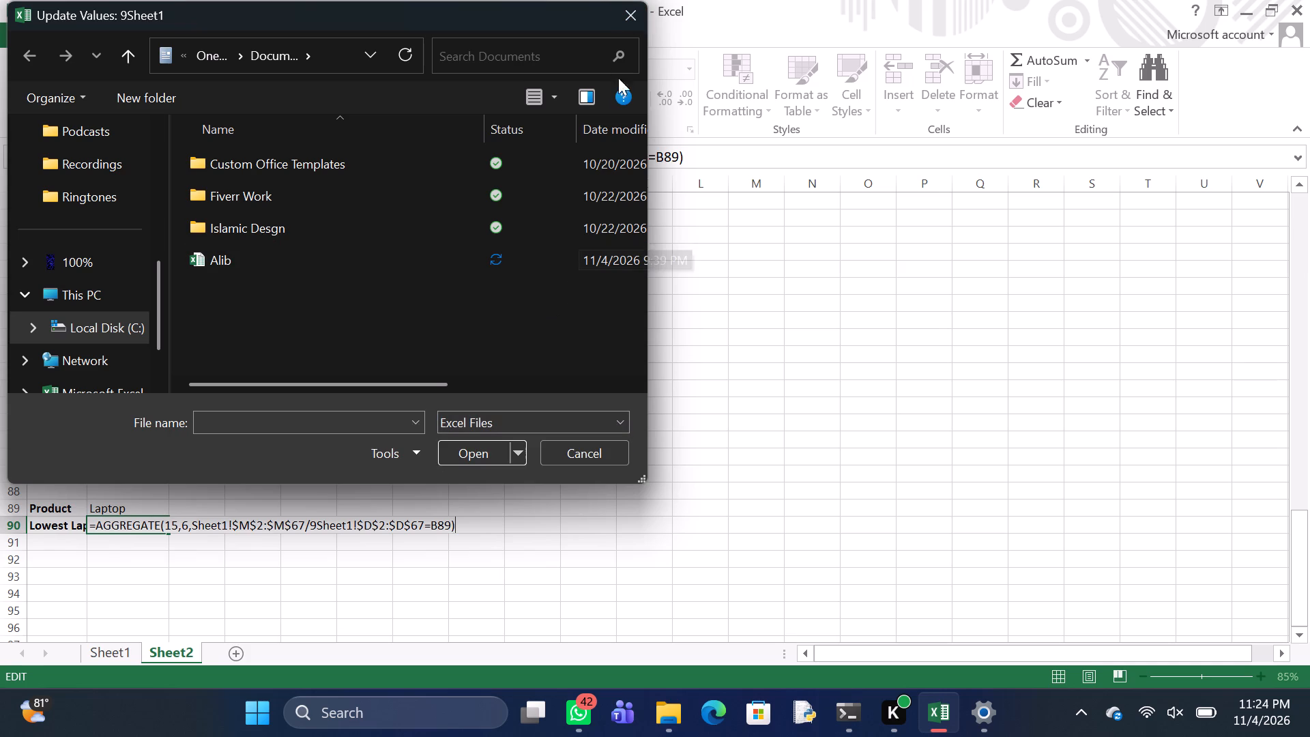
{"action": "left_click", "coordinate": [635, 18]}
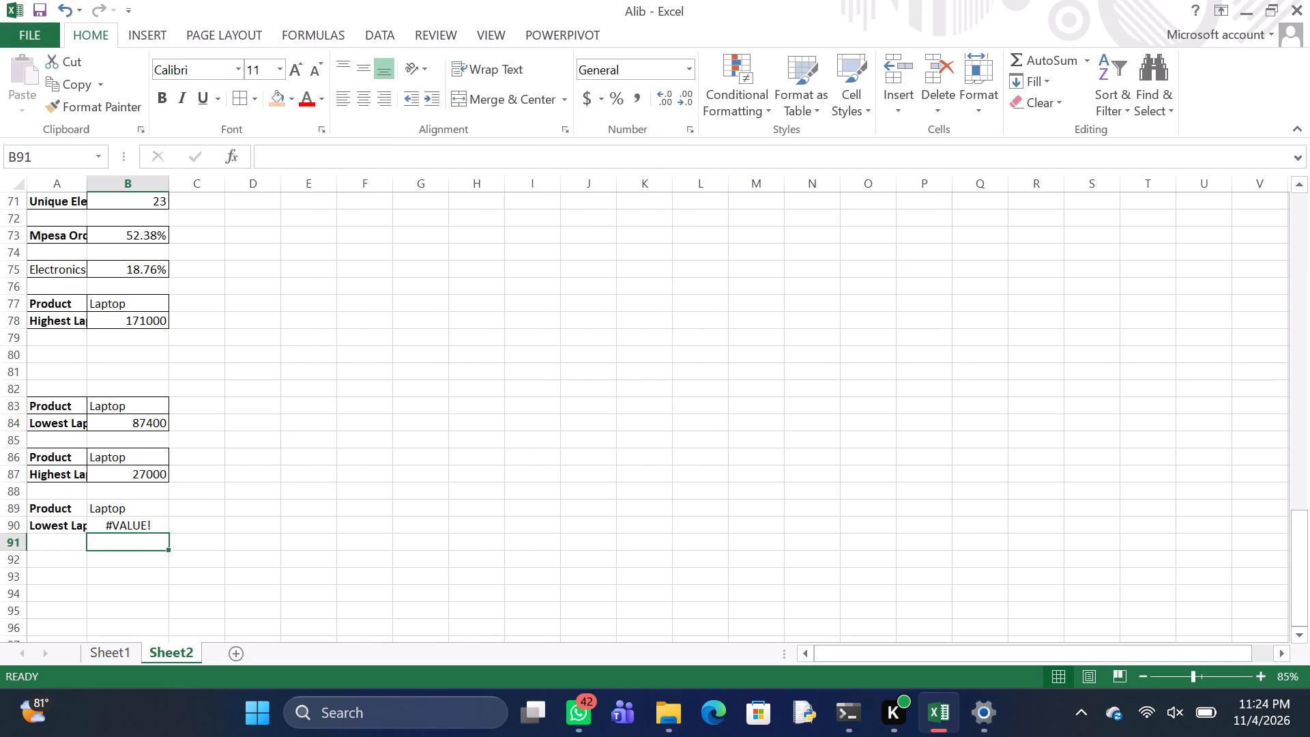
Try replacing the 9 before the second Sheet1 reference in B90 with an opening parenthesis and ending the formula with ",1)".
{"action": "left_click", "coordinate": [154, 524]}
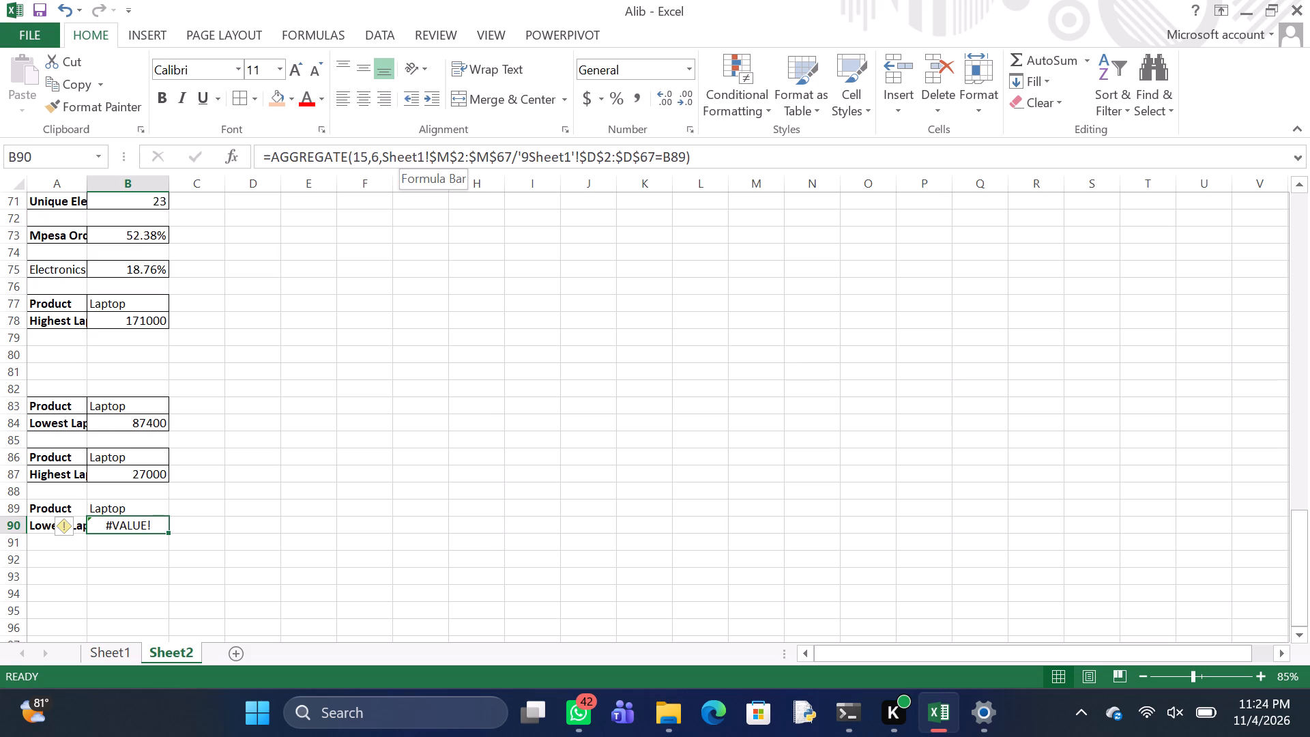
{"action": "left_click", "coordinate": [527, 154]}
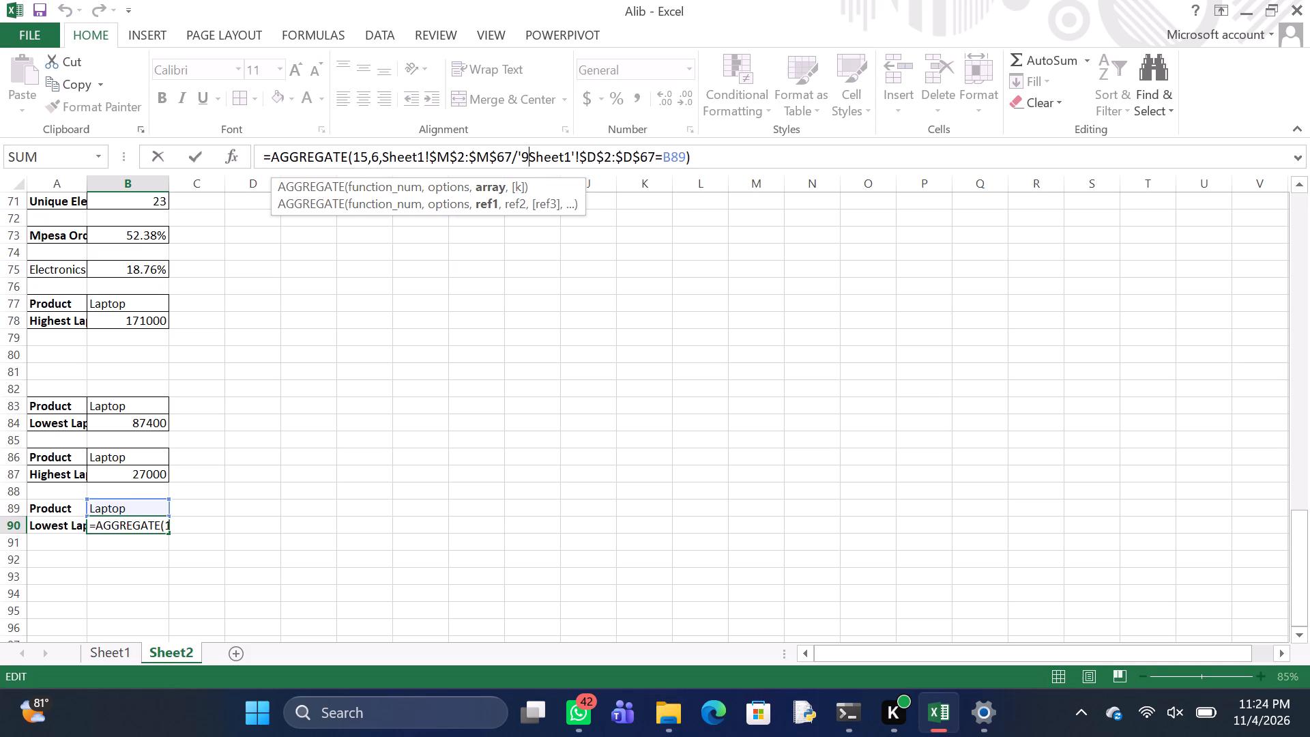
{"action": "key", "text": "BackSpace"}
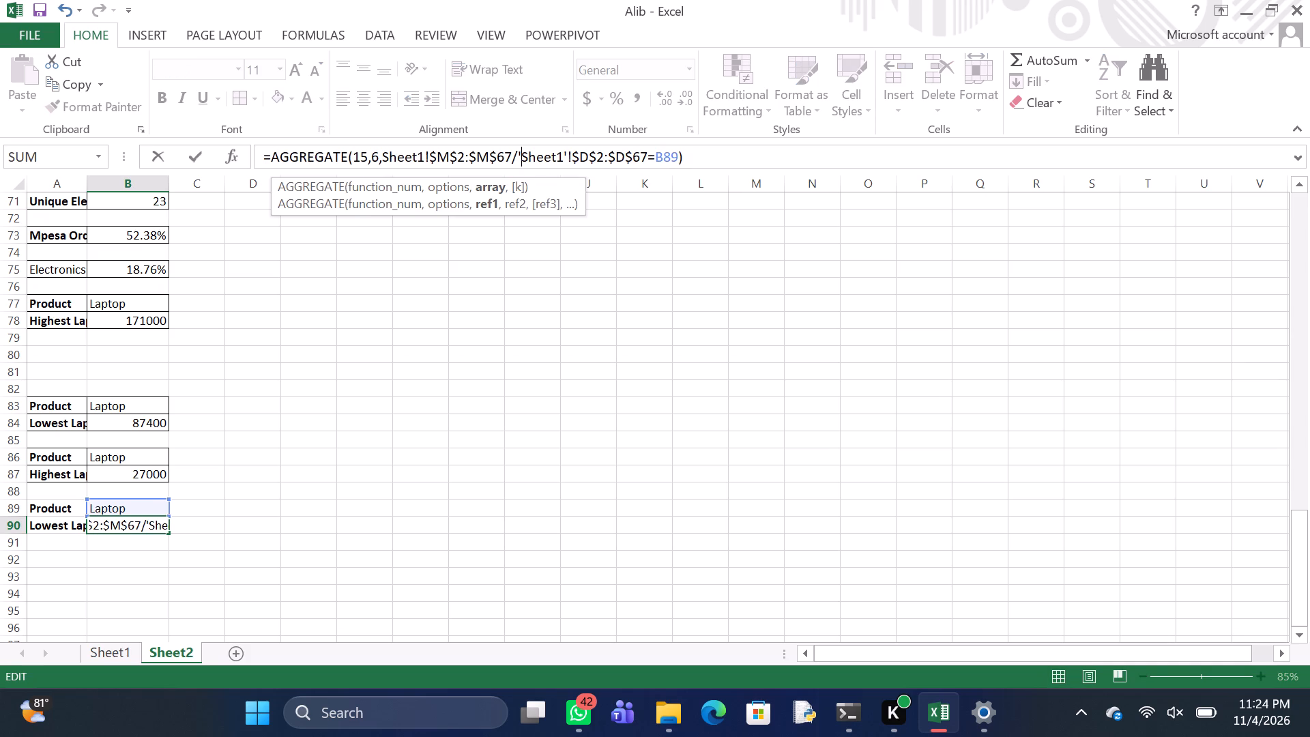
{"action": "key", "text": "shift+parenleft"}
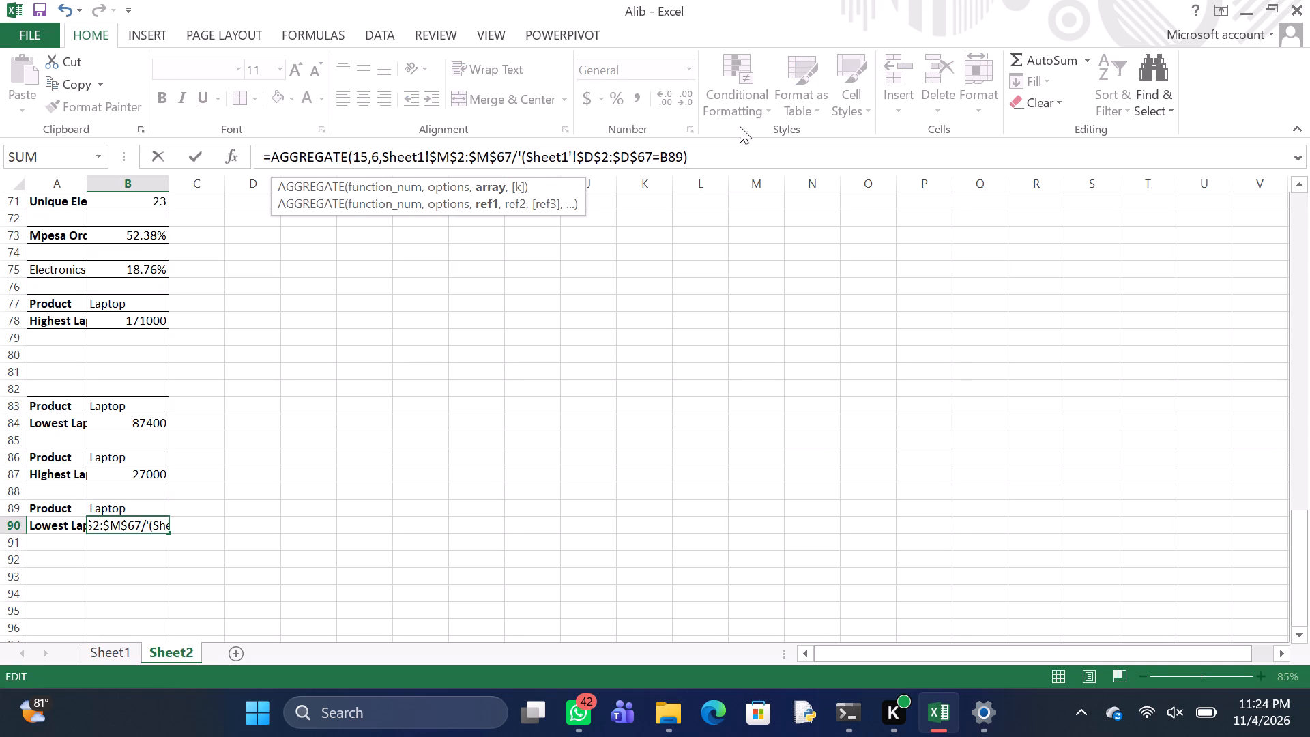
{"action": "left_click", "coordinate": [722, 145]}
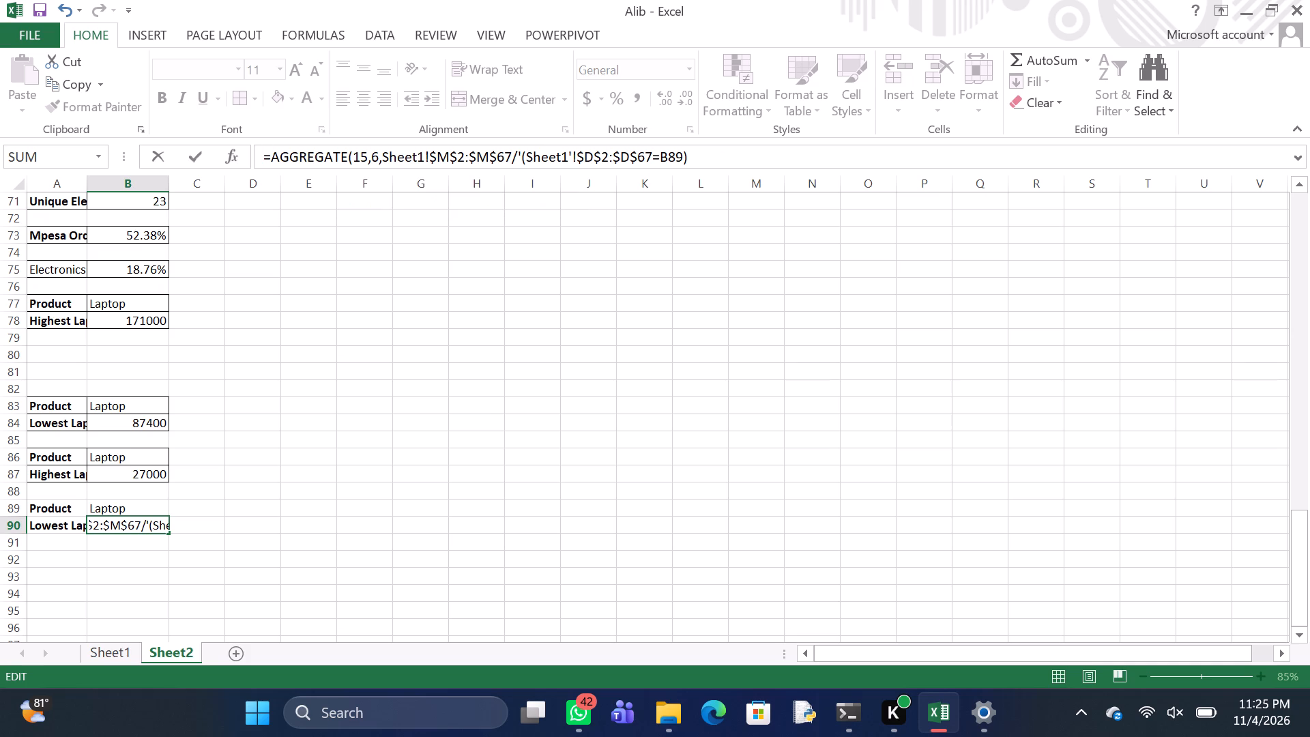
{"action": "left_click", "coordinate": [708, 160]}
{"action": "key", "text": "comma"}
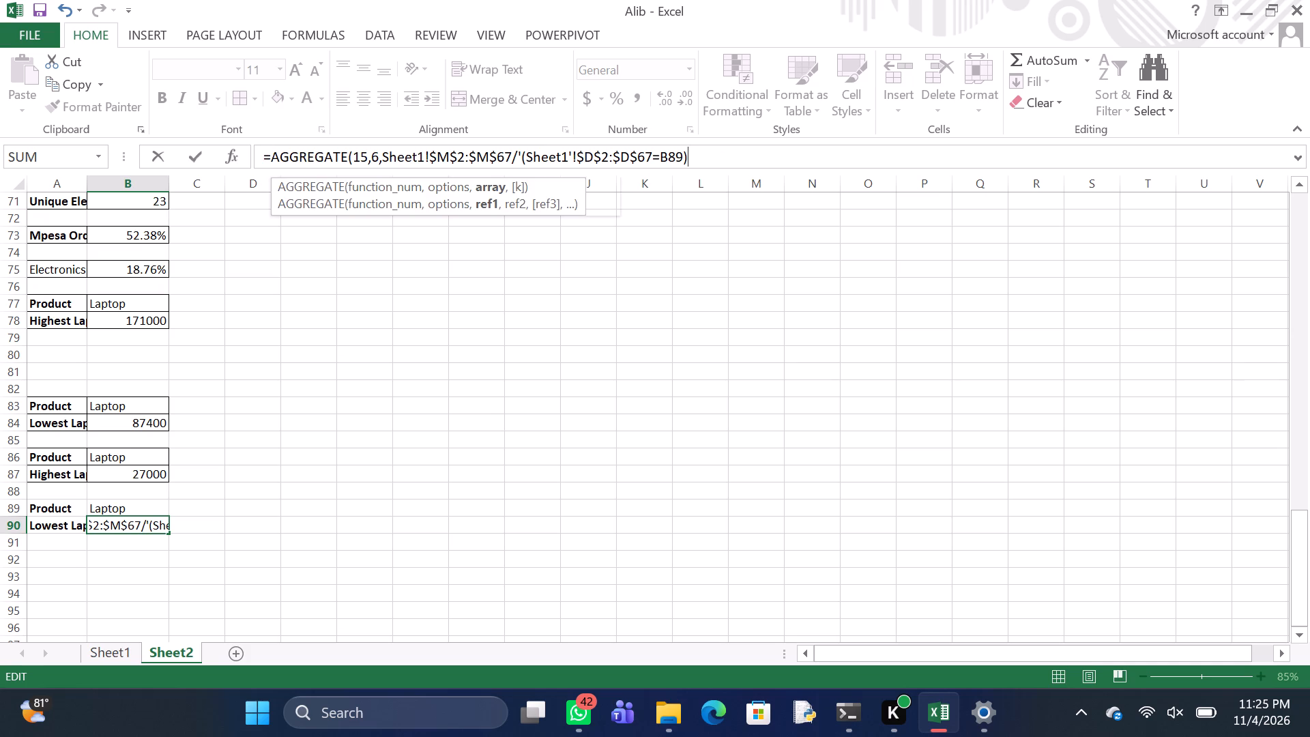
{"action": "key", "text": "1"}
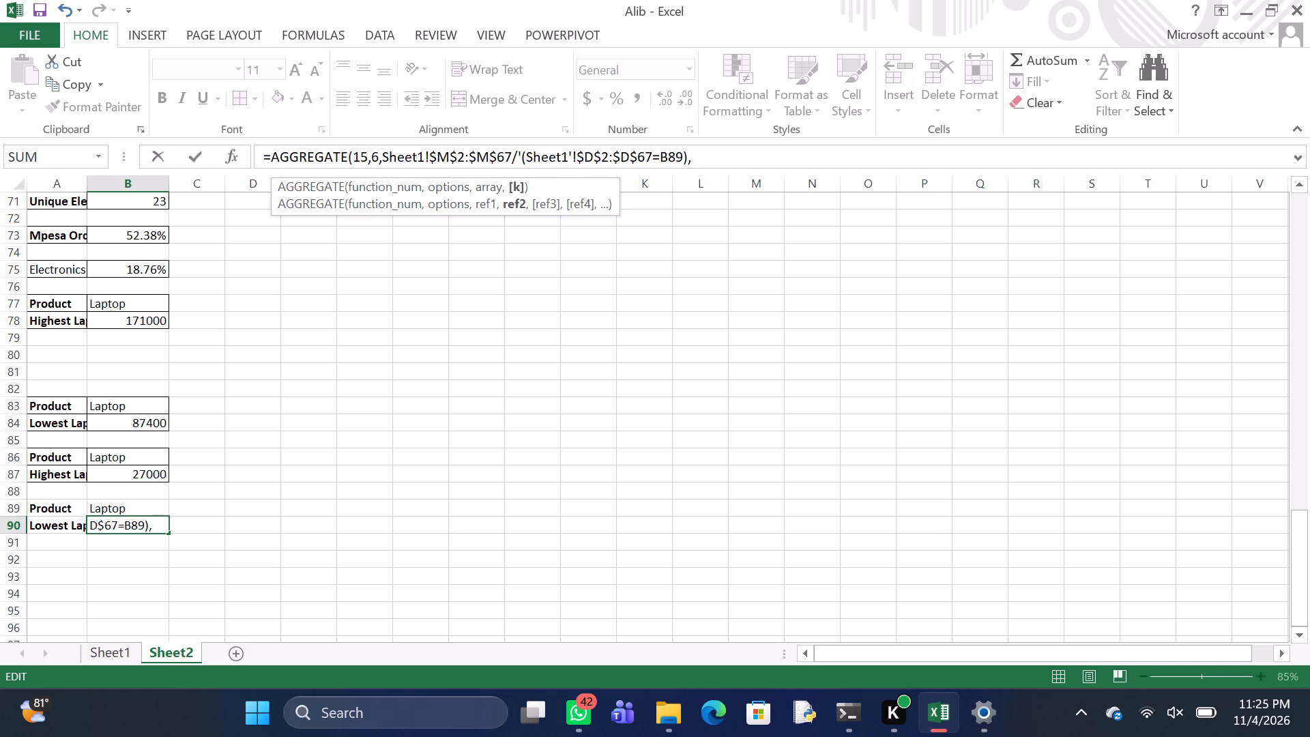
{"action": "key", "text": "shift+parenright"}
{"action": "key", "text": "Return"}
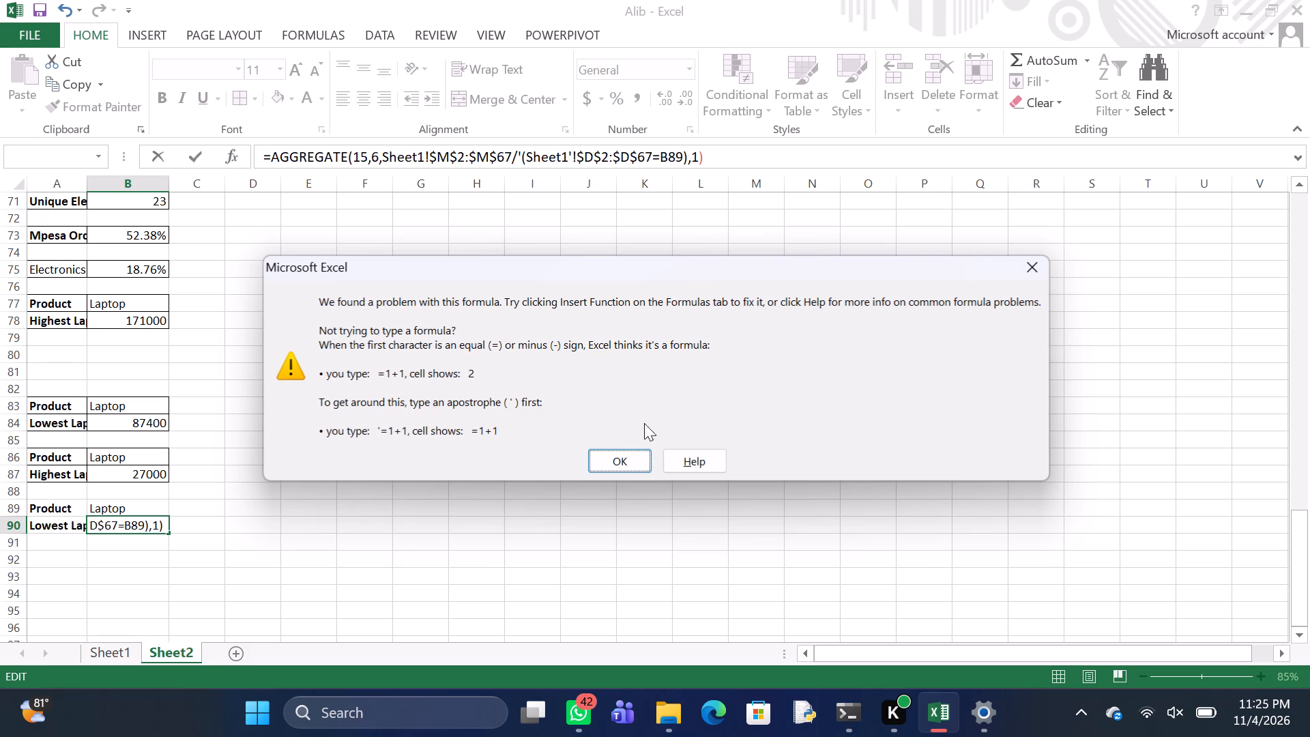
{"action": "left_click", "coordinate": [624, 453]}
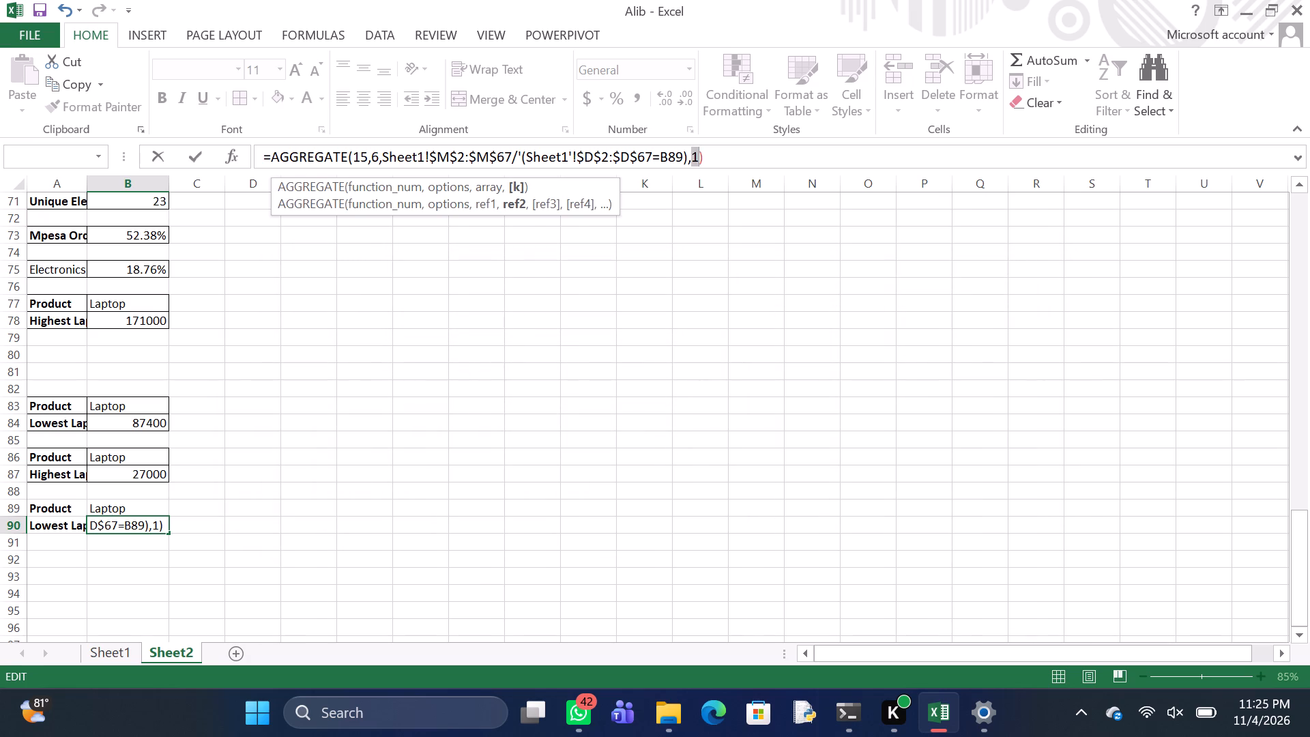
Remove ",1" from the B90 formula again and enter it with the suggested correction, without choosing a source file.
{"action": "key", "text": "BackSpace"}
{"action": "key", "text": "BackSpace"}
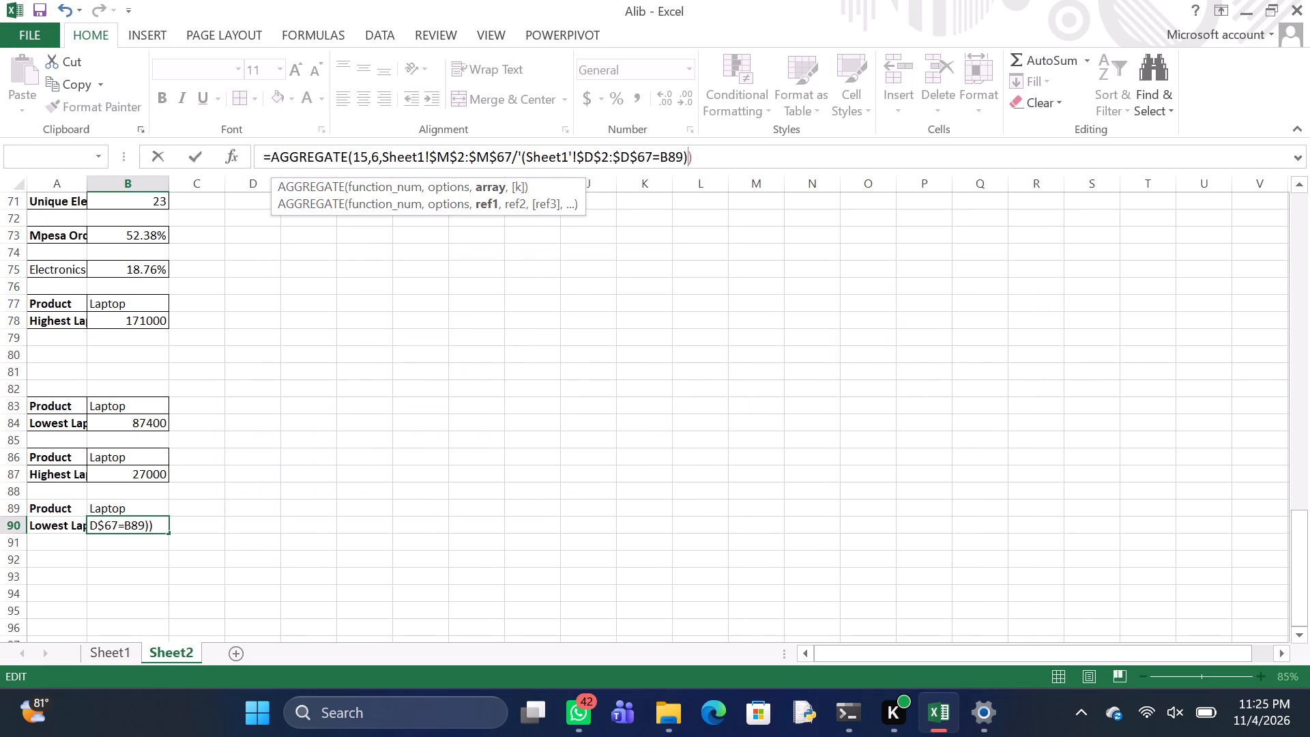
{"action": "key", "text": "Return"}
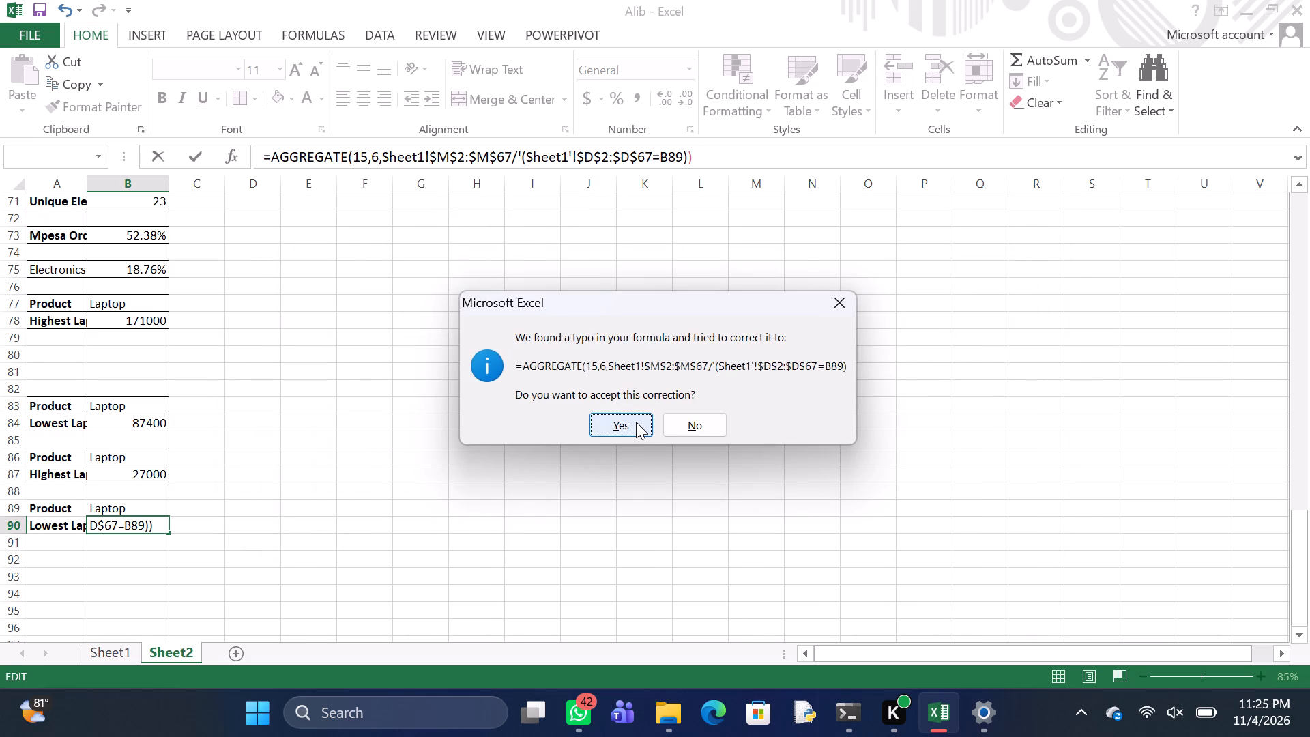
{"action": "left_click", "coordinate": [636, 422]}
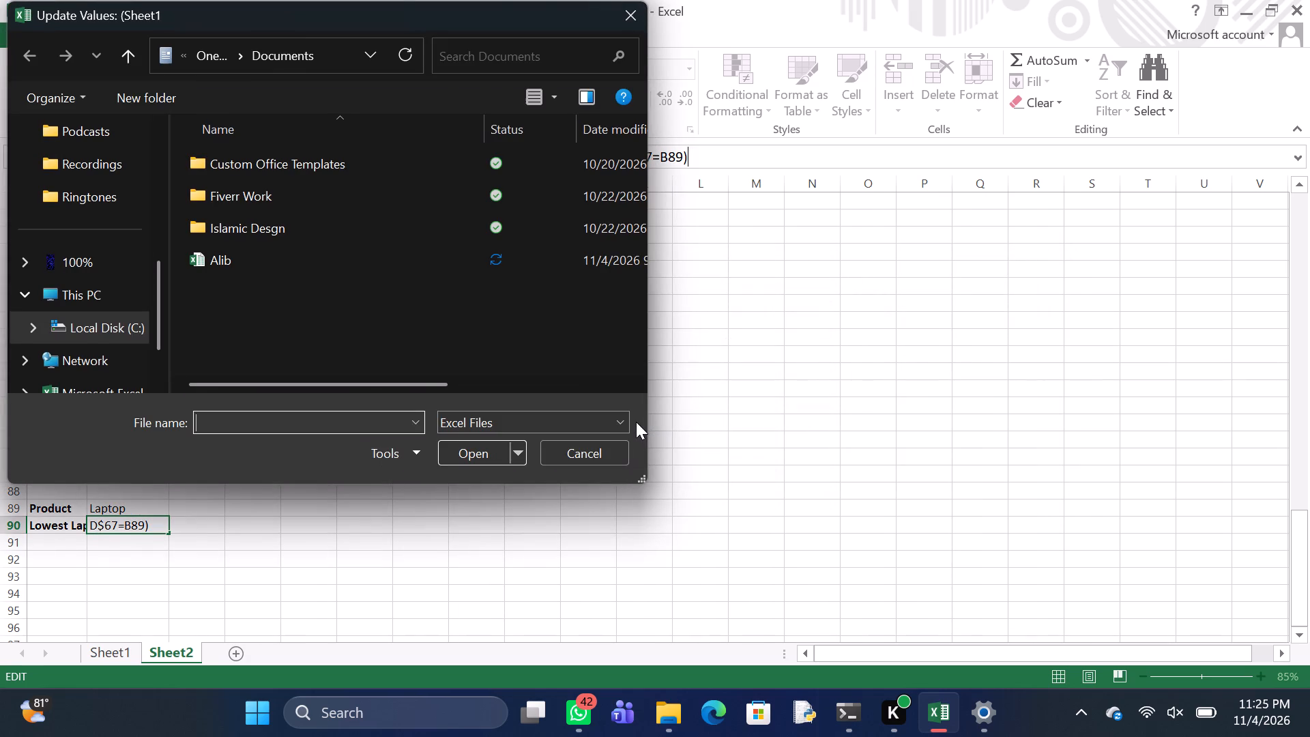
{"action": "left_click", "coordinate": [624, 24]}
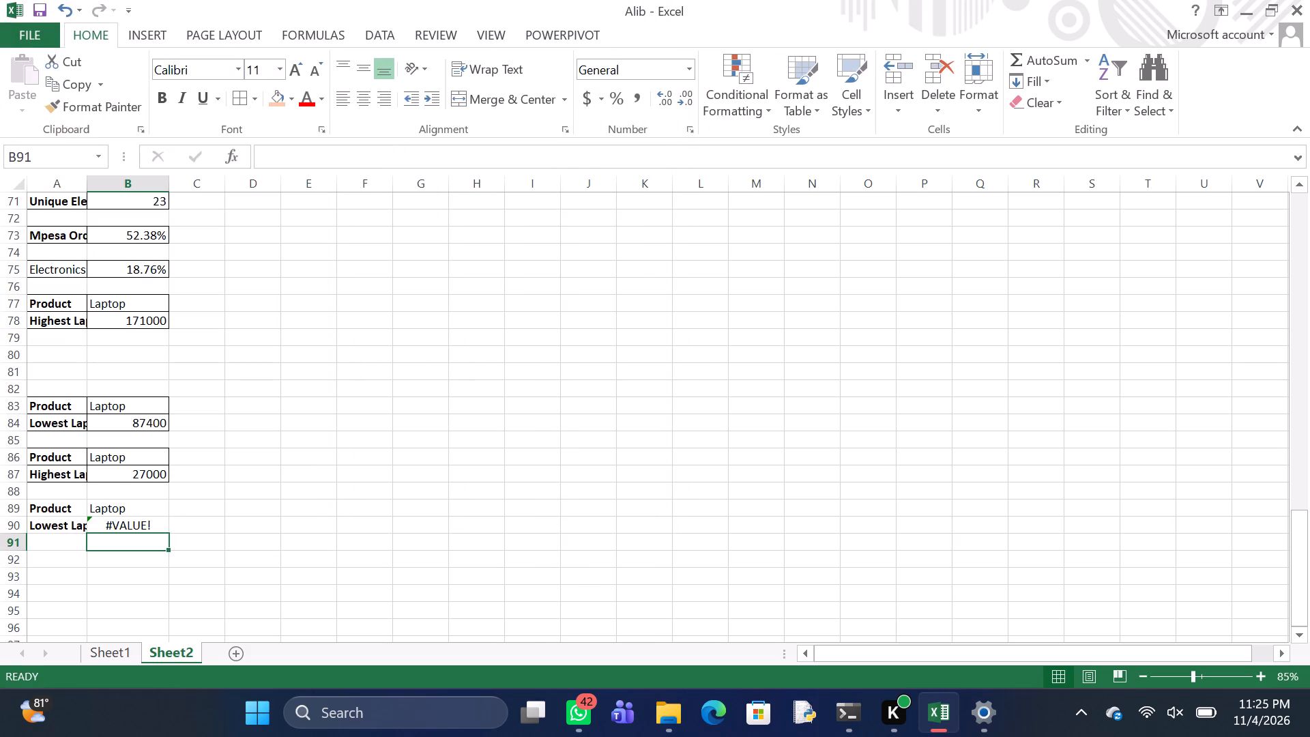
Clear the entire lowest laptop profit formula from B90.
{"action": "left_click", "coordinate": [141, 530]}
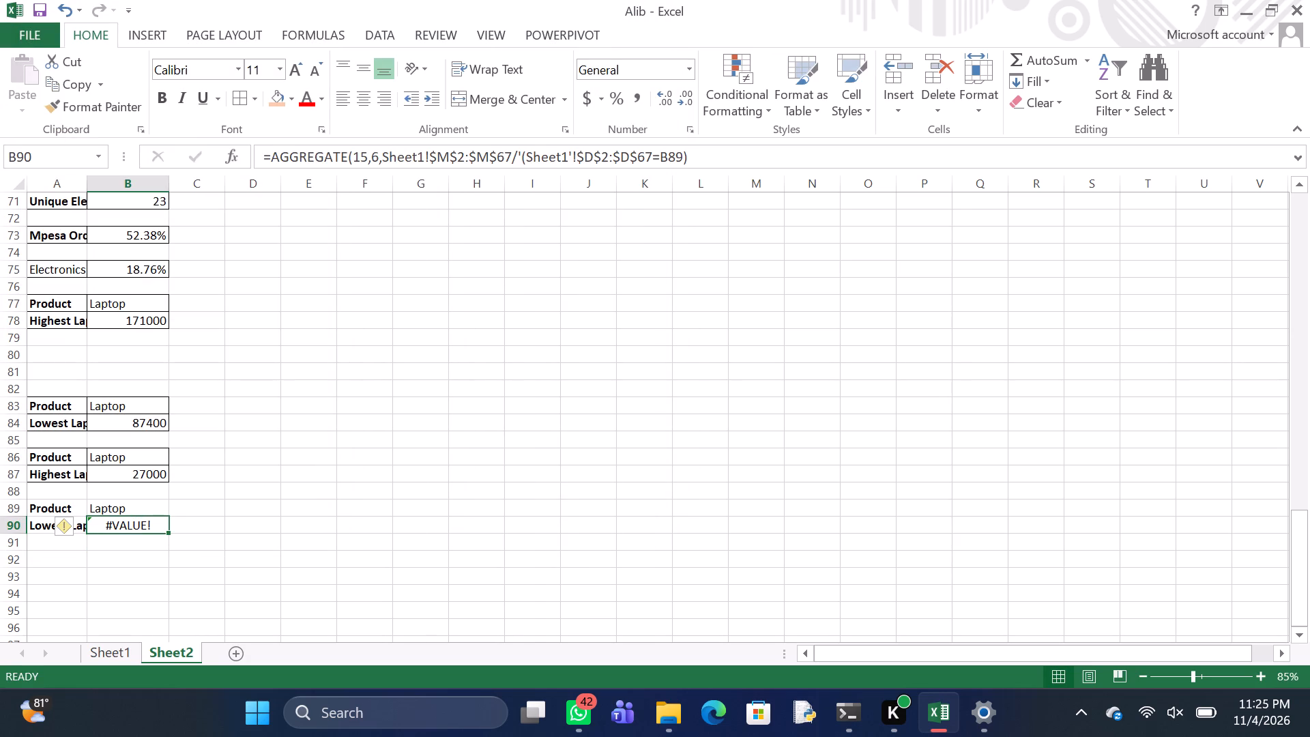
{"action": "left_click", "coordinate": [690, 151]}
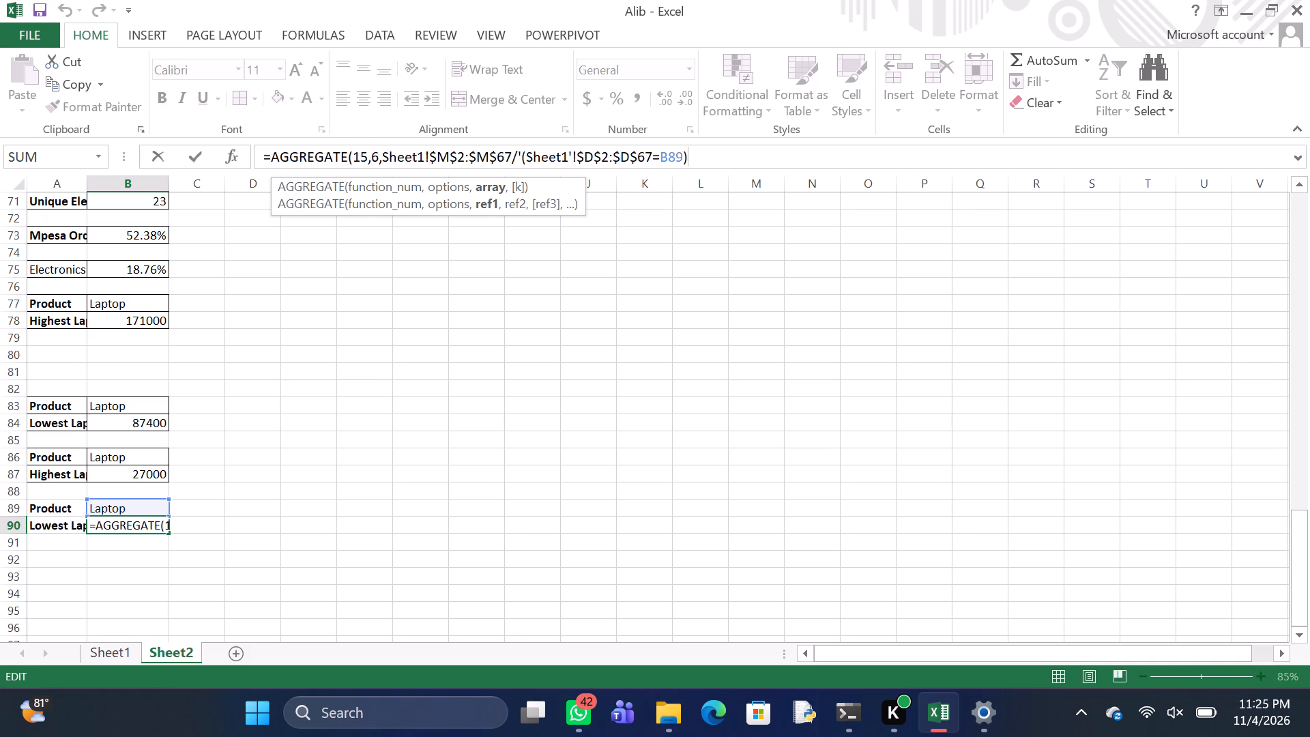
{"action": "key", "text": "BackSpace"}
{"action": "key", "text": "BackSpace"}
{"action": "key", "text": "BackSpace"}
{"action": "key", "text": "BackSpace"}
{"action": "key", "text": "BackSpace"}
{"action": "key", "text": "BackSpace"}
{"action": "key", "text": "BackSpace"}
{"action": "key", "text": "BackSpace"}
{"action": "key", "text": "BackSpace"}
{"action": "key", "text": "BackSpace"}
{"action": "key", "text": "BackSpace"}
{"action": "key", "text": "BackSpace"}
{"action": "key", "text": "BackSpace"}
{"action": "key", "text": "BackSpace"}
{"action": "key", "text": "BackSpace"}
{"action": "key", "text": "BackSpace"}
{"action": "key", "text": "BackSpace"}
{"action": "key", "text": "BackSpace"}
{"action": "key", "text": "BackSpace"}
{"action": "key", "text": "BackSpace"}
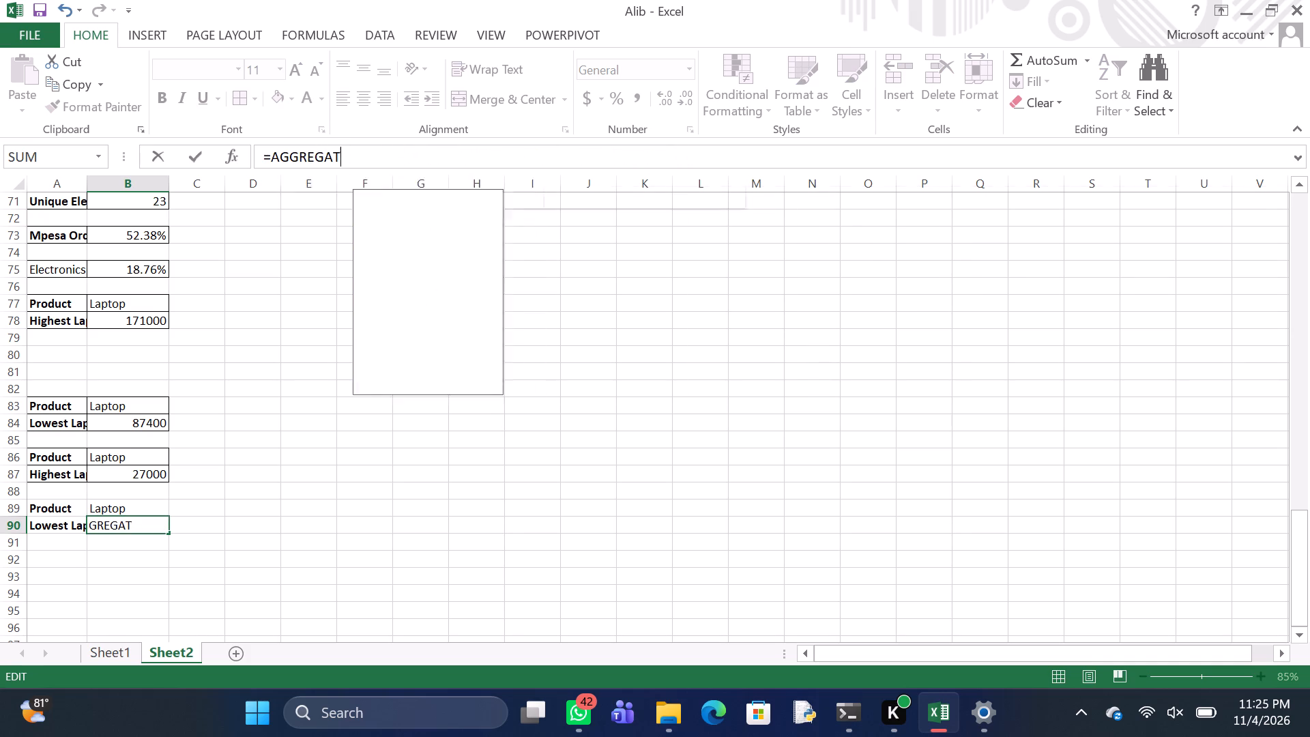
{"action": "key", "text": "BackSpace"}
{"action": "key", "text": "BackSpace"}
{"action": "key", "text": "BackSpace"}
{"action": "key", "text": "BackSpace"}
{"action": "key", "text": "BackSpace"}
{"action": "key", "text": "BackSpace"}
{"action": "key", "text": "BackSpace"}
{"action": "key", "text": "BackSpace"}
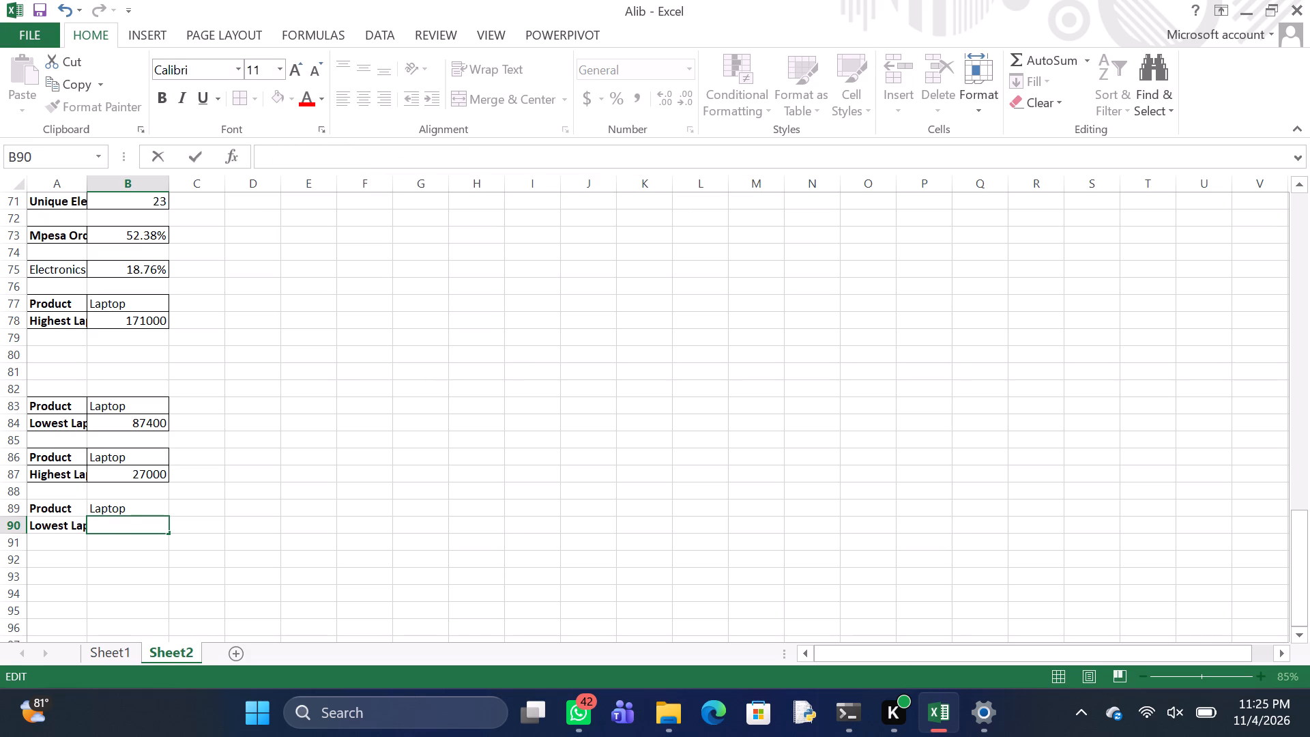
Start the lowest laptop profit formula in B90 with AGGREGATE, using function number 15 and option 6.
{"action": "key", "text": "equal"}
{"action": "key", "text": "a"}
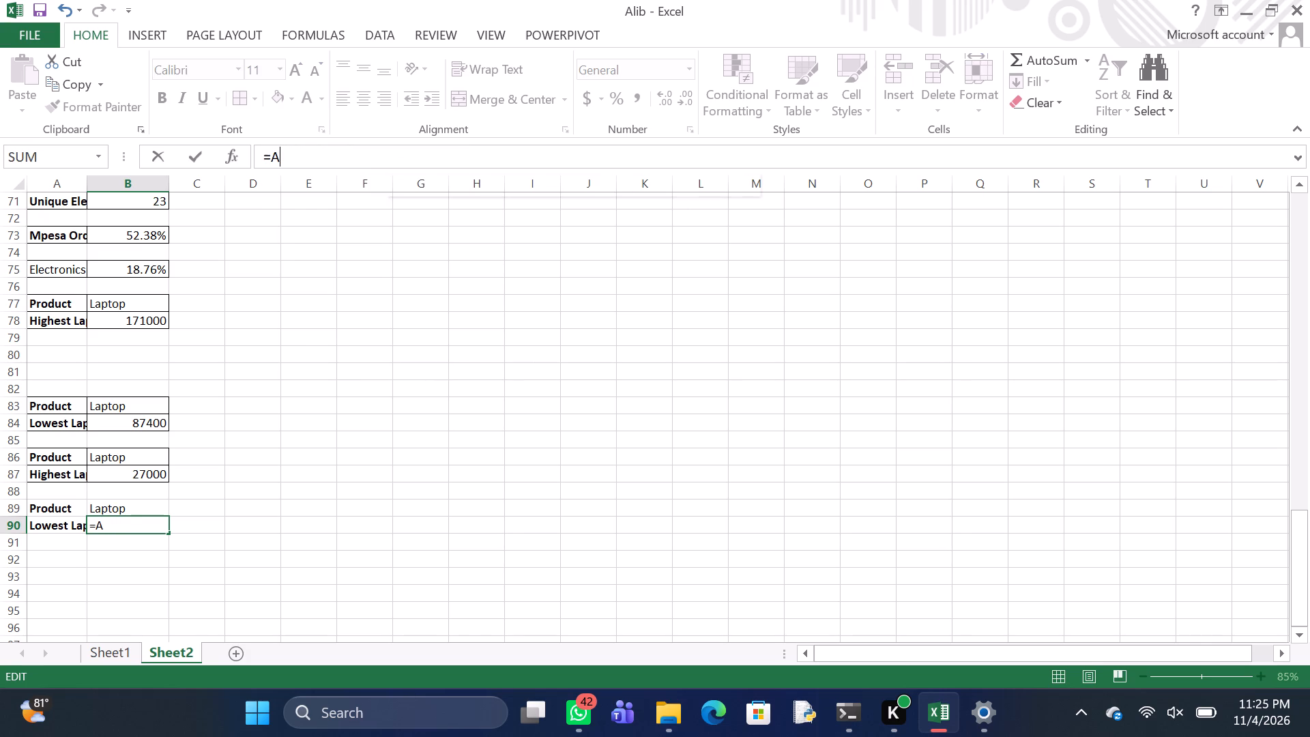
{"action": "key", "text": "g"}
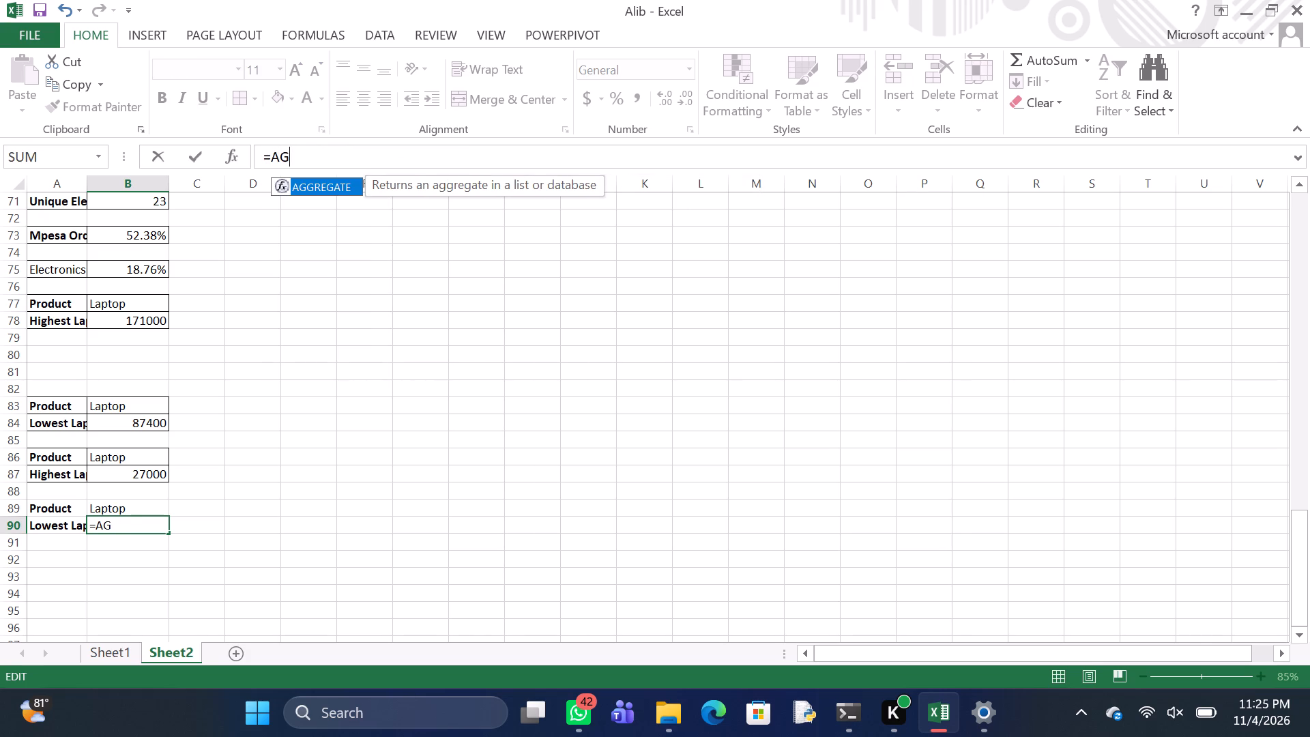
{"action": "key", "text": "g"}
{"action": "type", "text": "REGATE"}
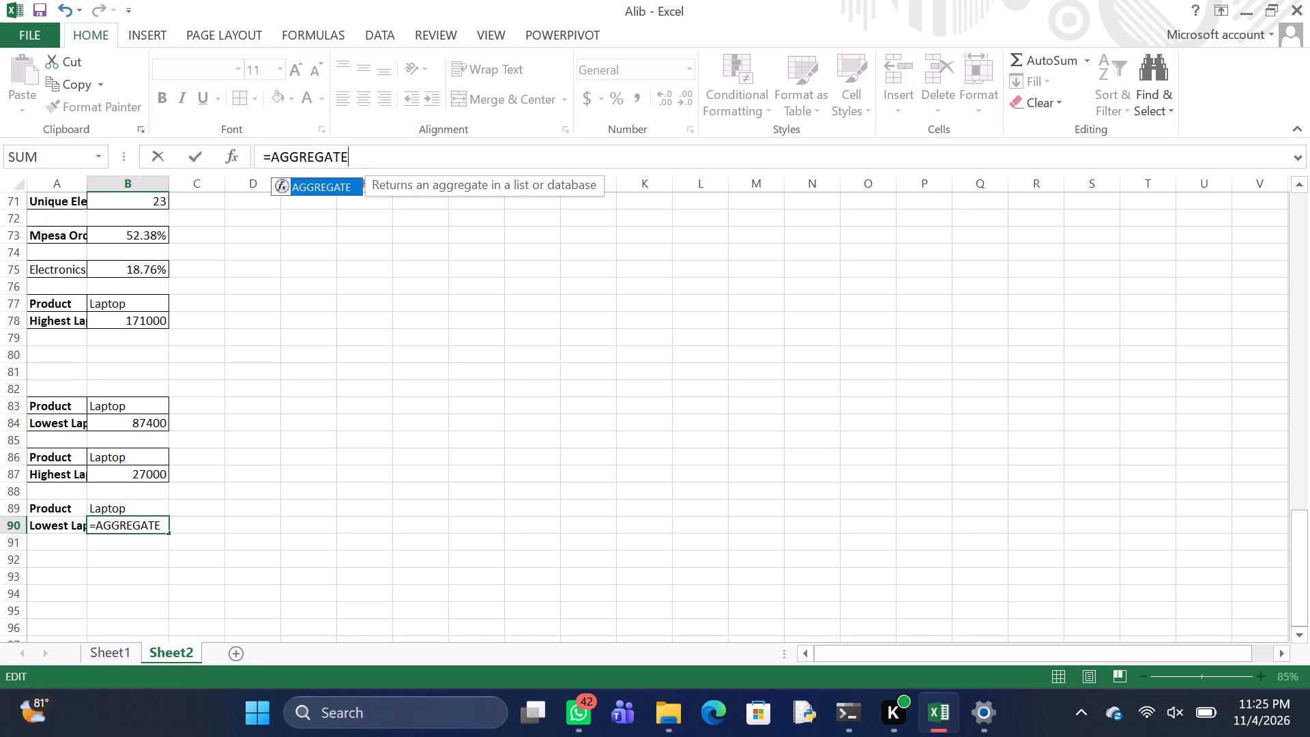
{"action": "key", "text": "shift+parenleft"}
{"action": "type", "text": "15"}
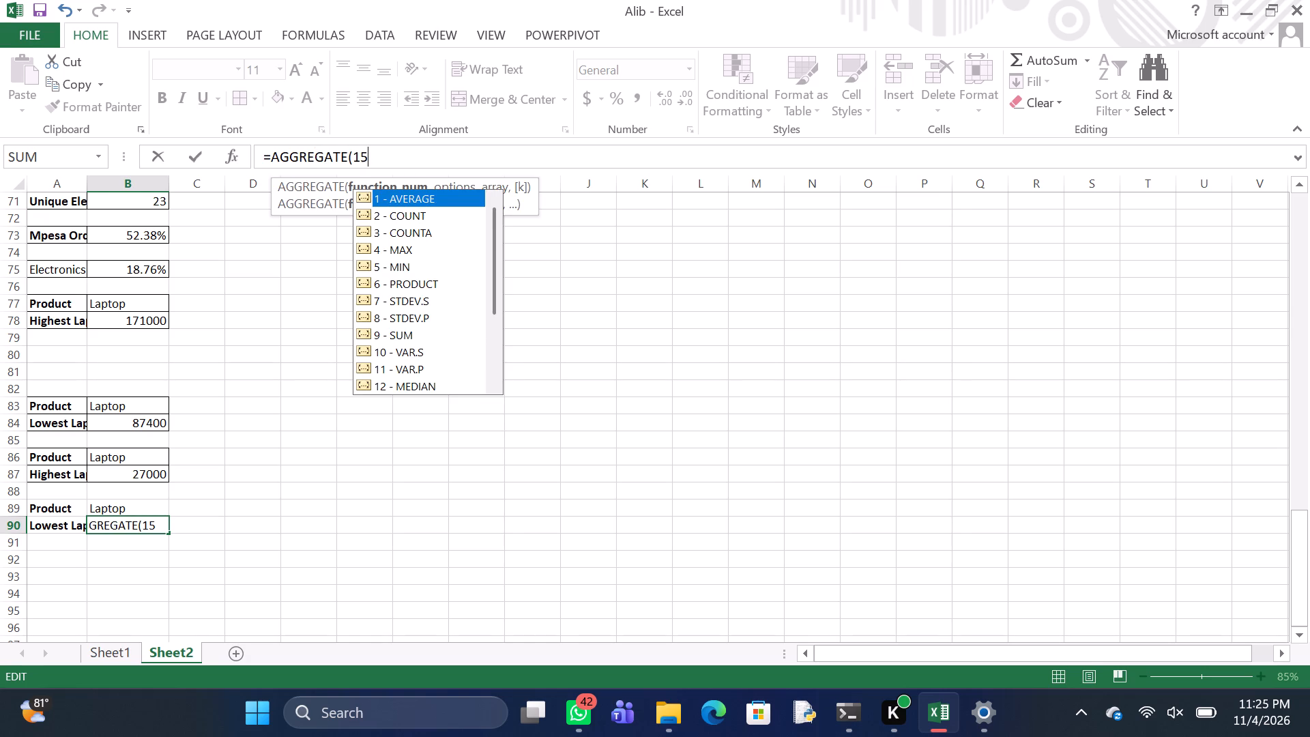
{"action": "key", "text": "comma"}
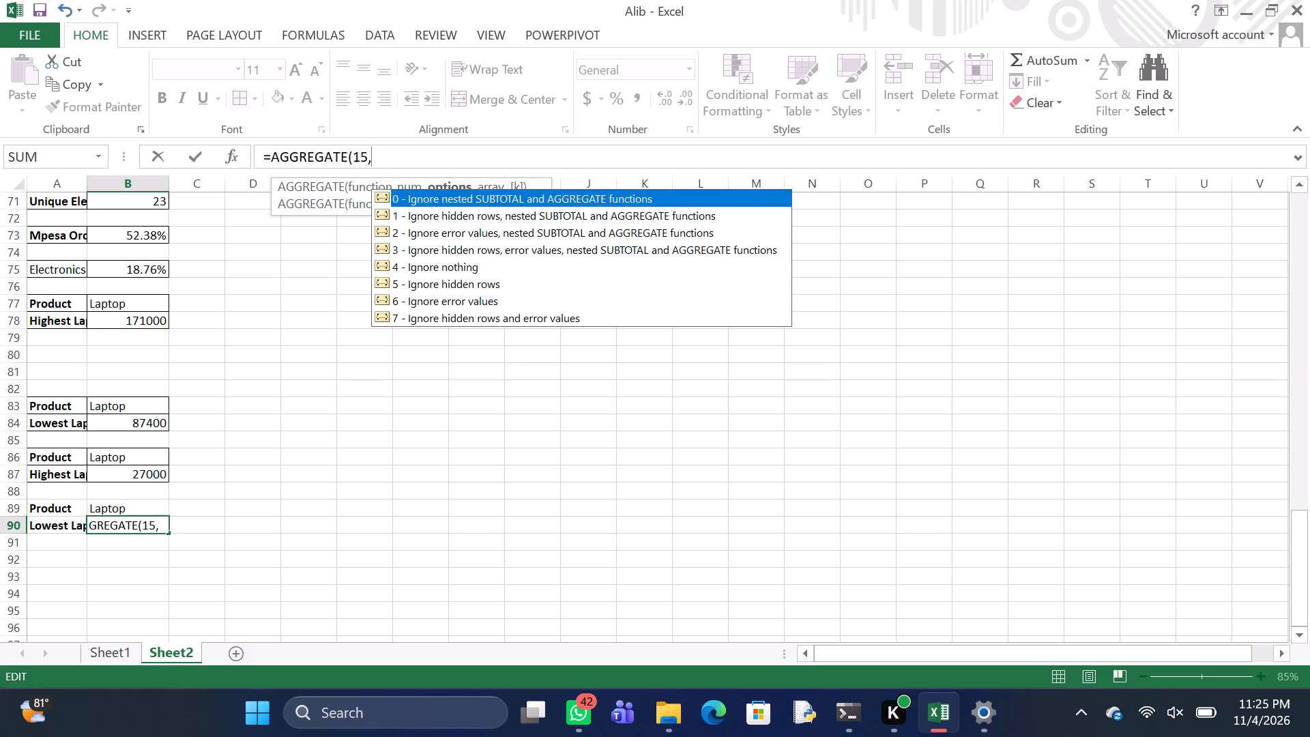
{"action": "key", "text": "6"}
Add the range Sheet1!$M$2:$M$67 as the array argument of the B90 AGGREGATE formula.
{"action": "type", "text": ",S"}
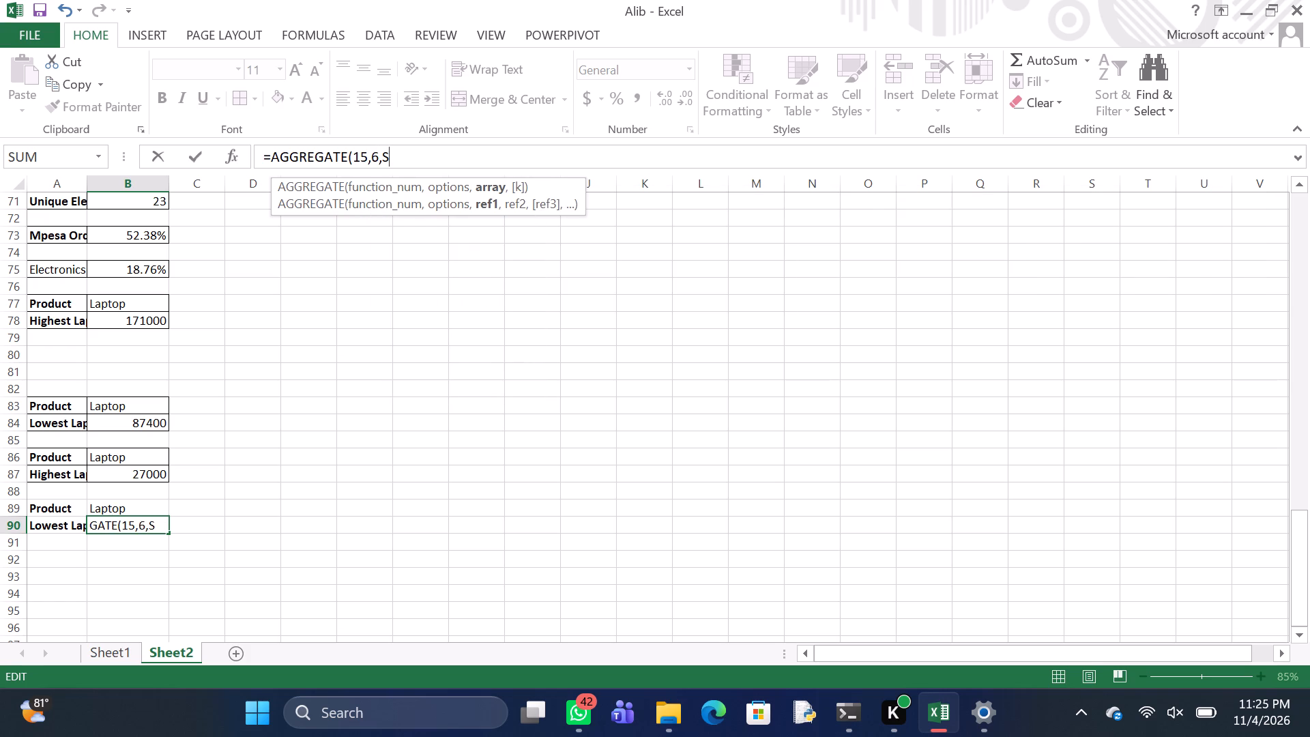
{"action": "key", "text": "y"}
{"action": "key", "text": "BackSpace"}
{"action": "type", "text": "heet1"}
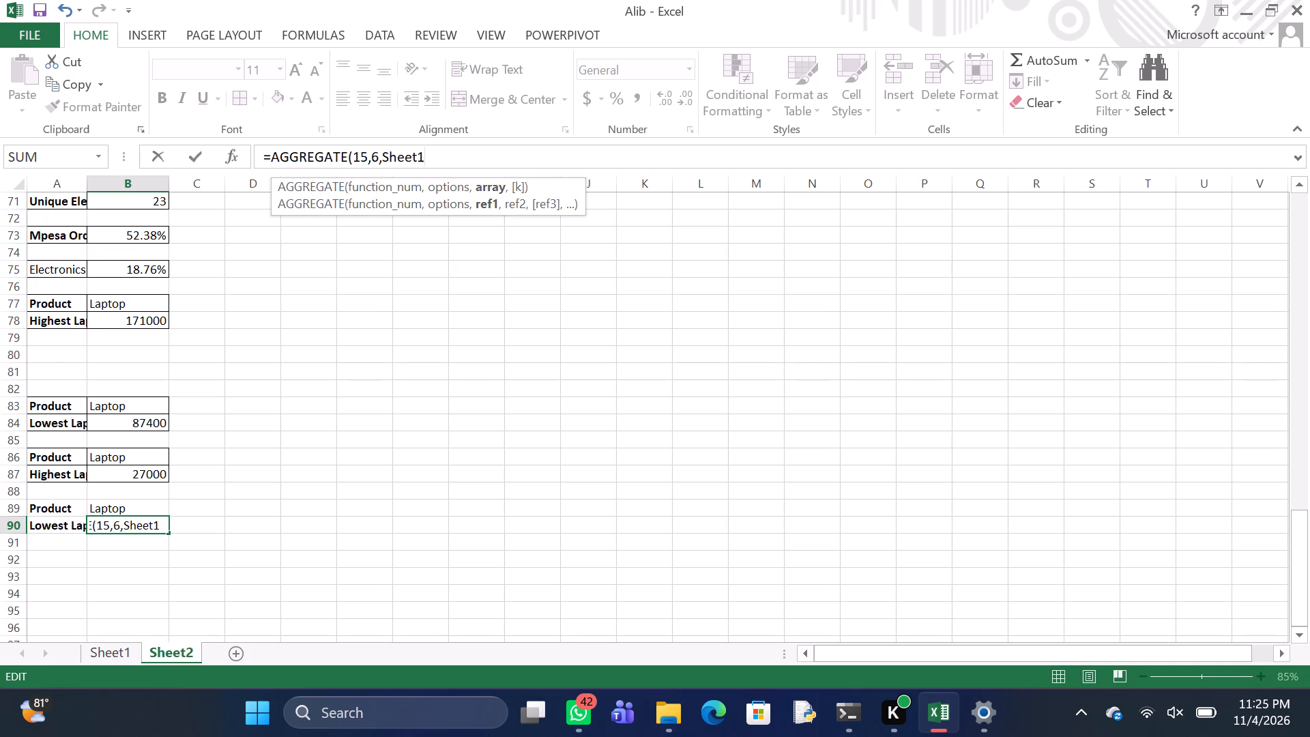
{"action": "key", "text": "shift+exclam"}
{"action": "key", "text": "shift+dollar"}
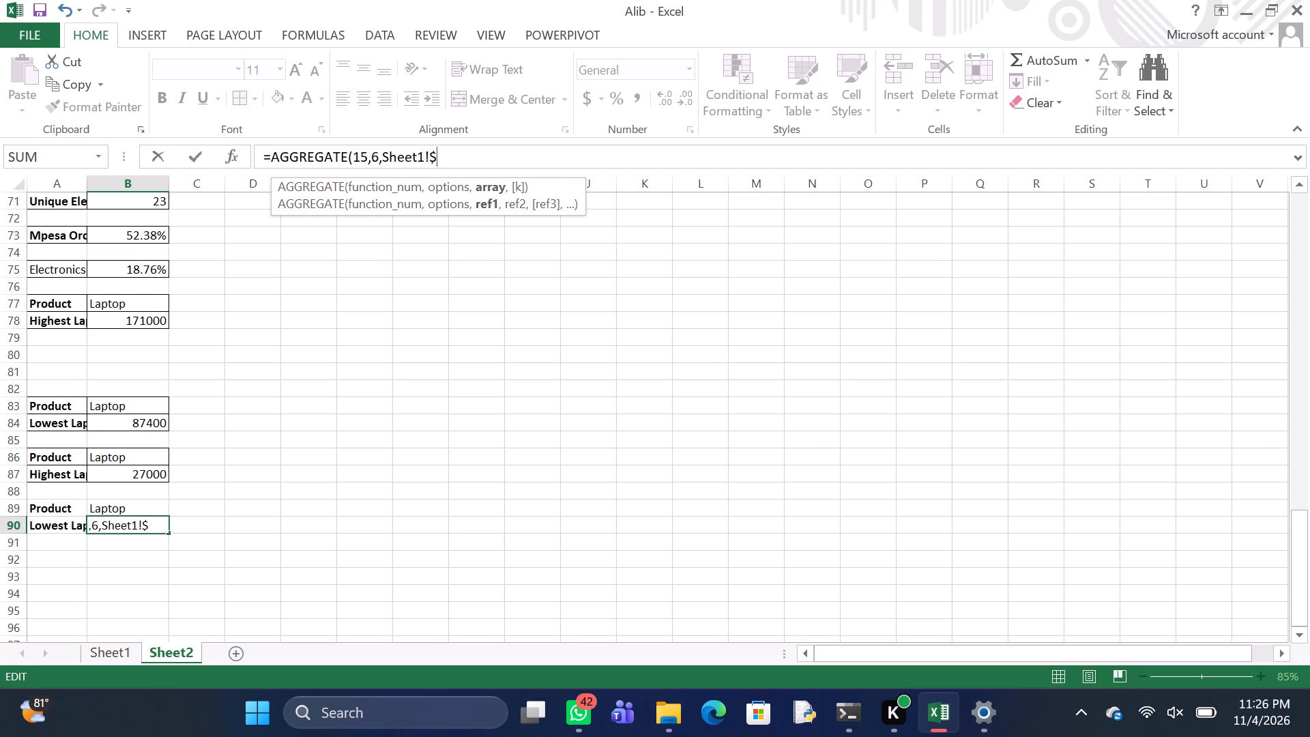
{"action": "key", "text": "m"}
{"action": "type", "text": "$2"}
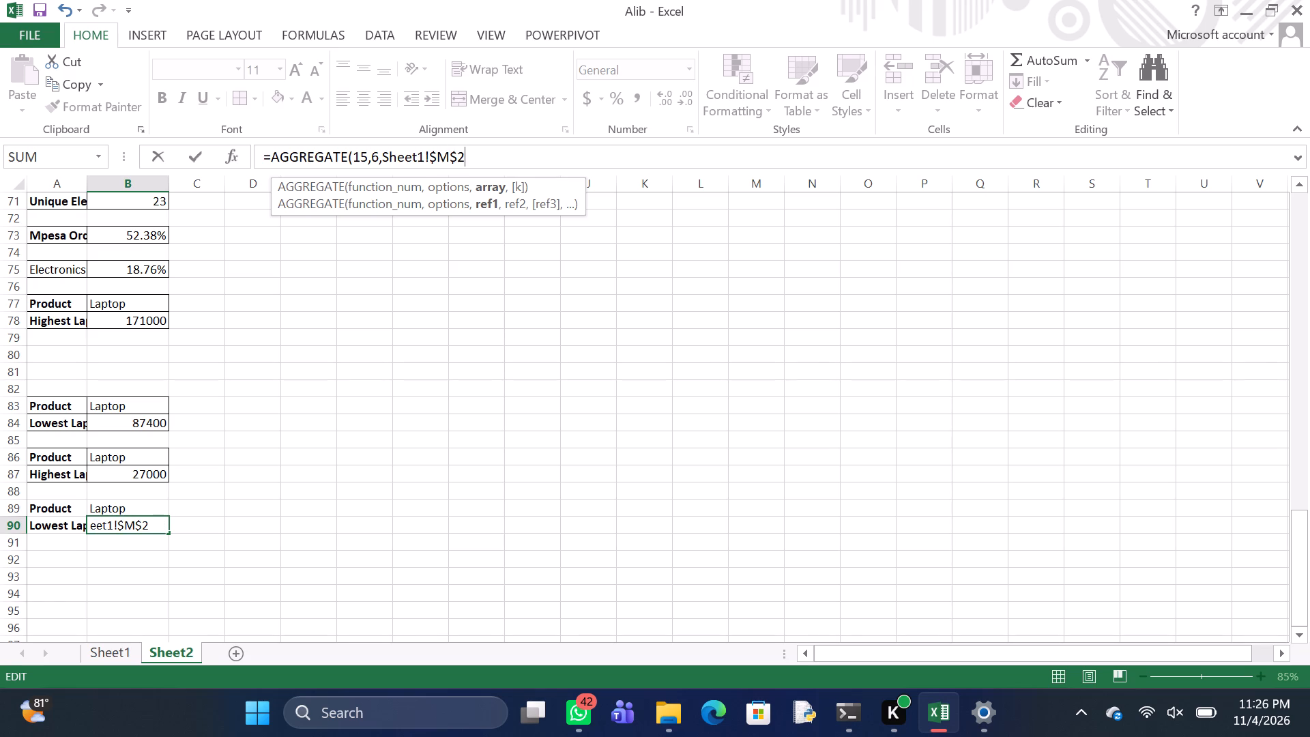
{"action": "key", "text": "shift+colon"}
{"action": "key", "text": "shift+dollar"}
{"action": "key", "text": "m"}
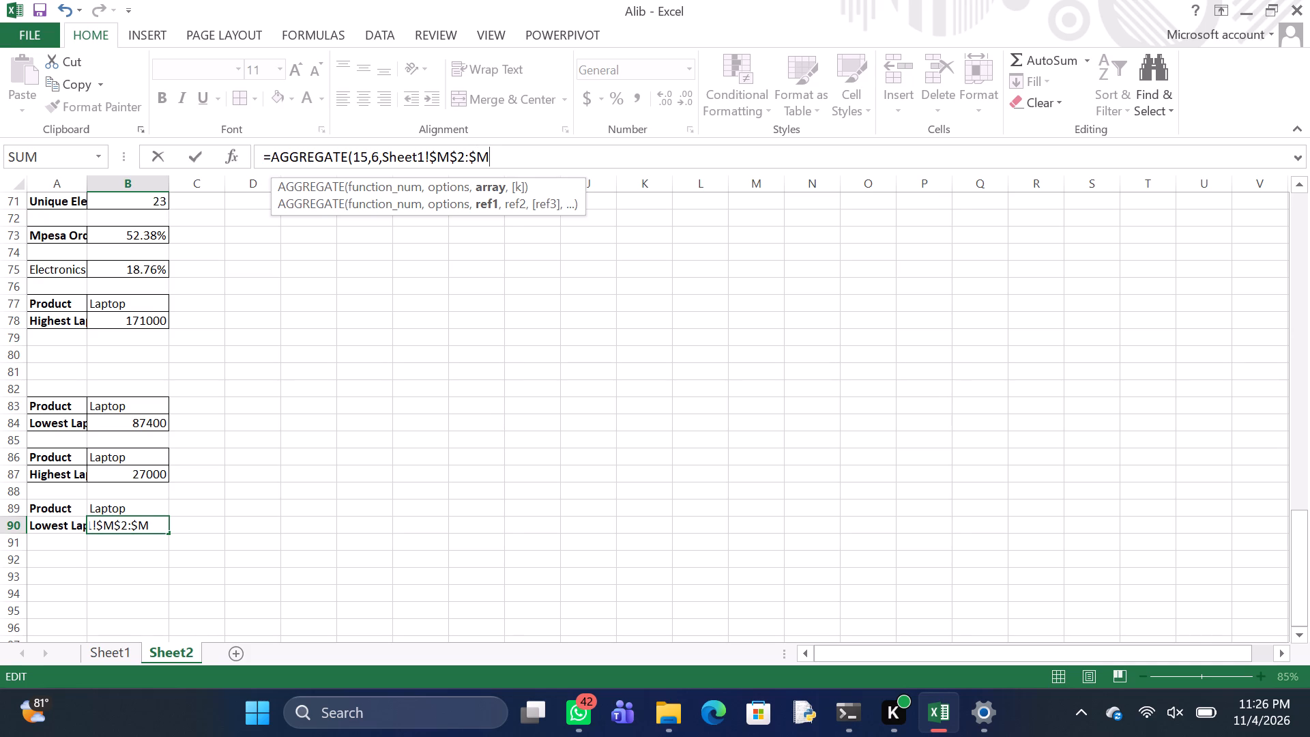
{"action": "key", "text": "shift+dollar"}
{"action": "type", "text": "67"}
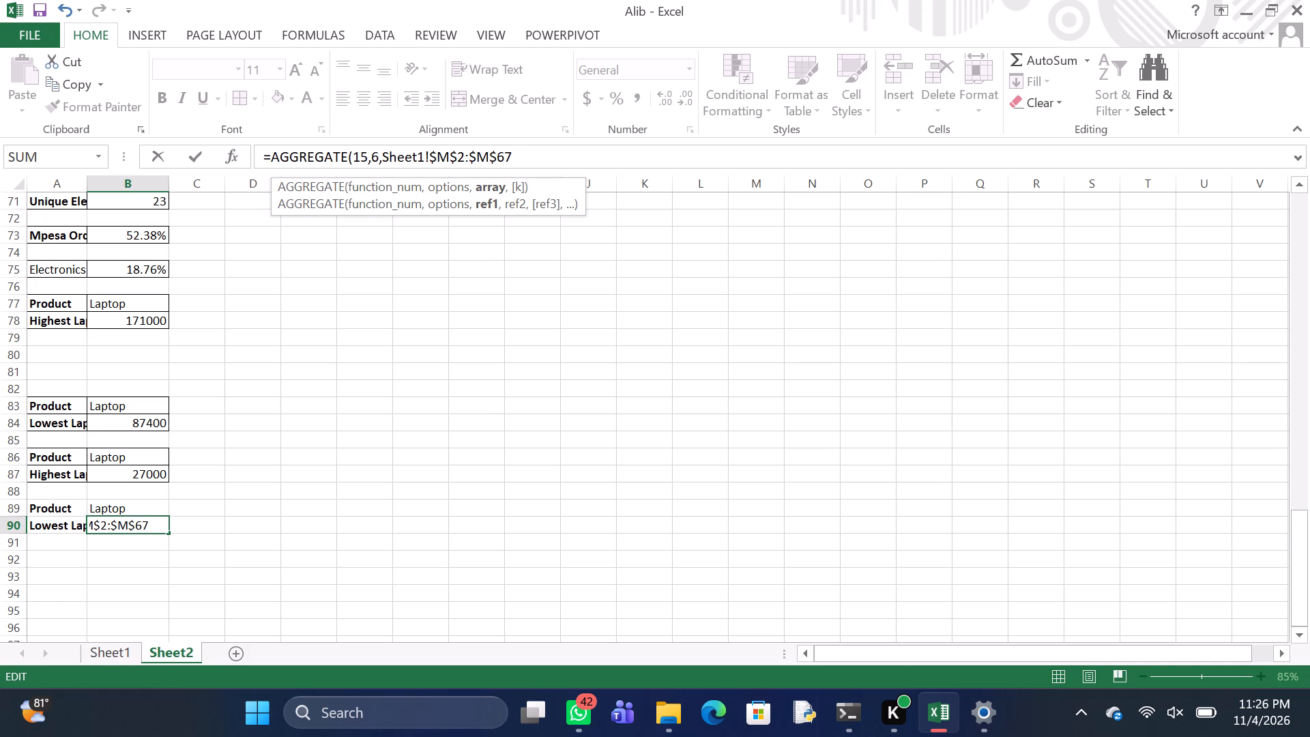
Divide the array in the B90 formula by the product condition (Sheet1!$D$2:$D$67=B89).
{"action": "key", "text": "slash"}
{"action": "key", "text": "shift+parenleft"}
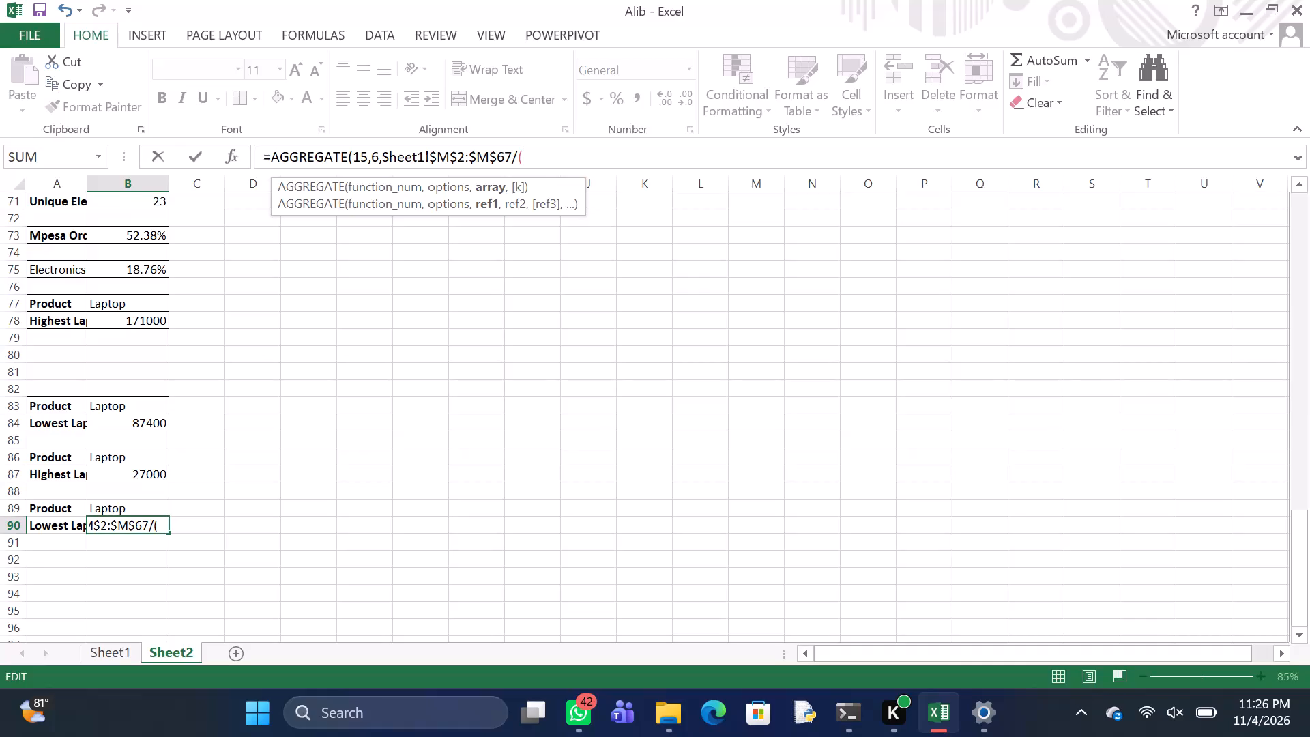
{"action": "key", "text": "s"}
{"action": "type", "text": "hee"}
{"action": "type", "text": "t1"}
{"action": "key", "text": "shift+exclam"}
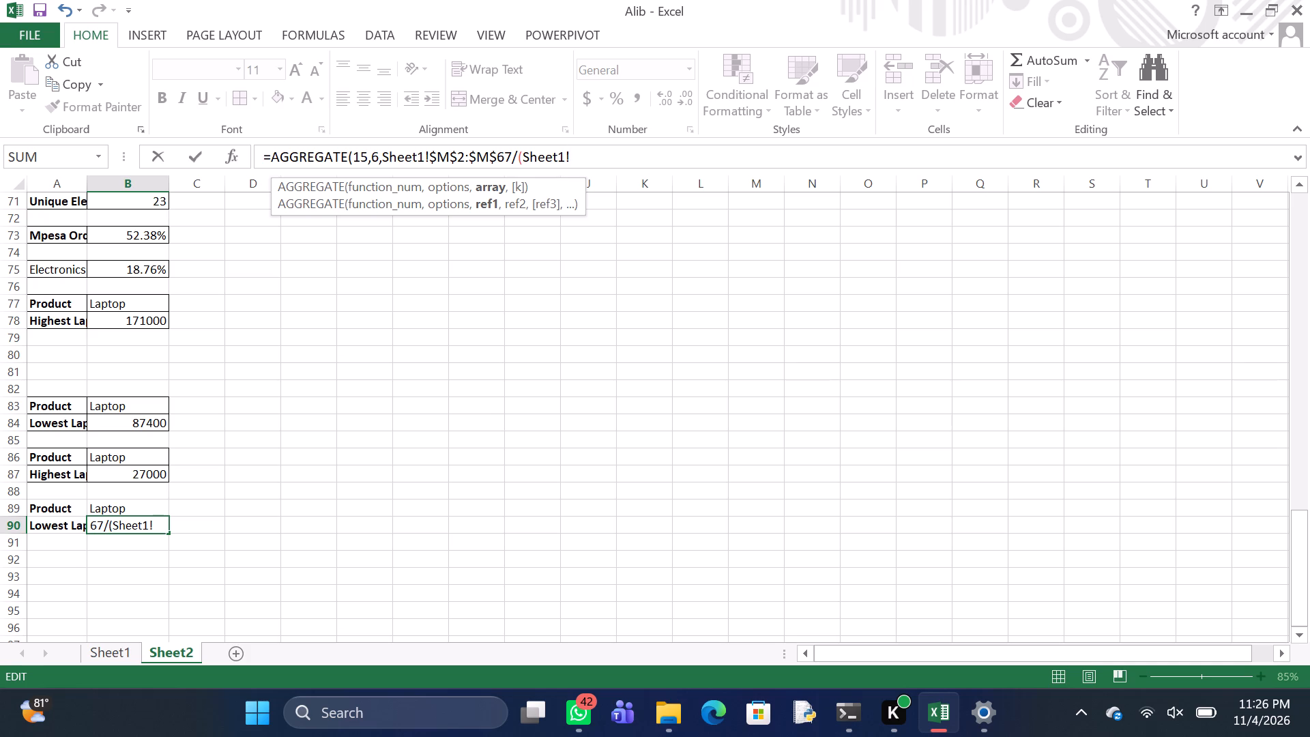
{"action": "key", "text": "shift+dollar"}
{"action": "key", "text": "d"}
{"action": "key", "text": "shift+dollar"}
{"action": "key", "text": "2"}
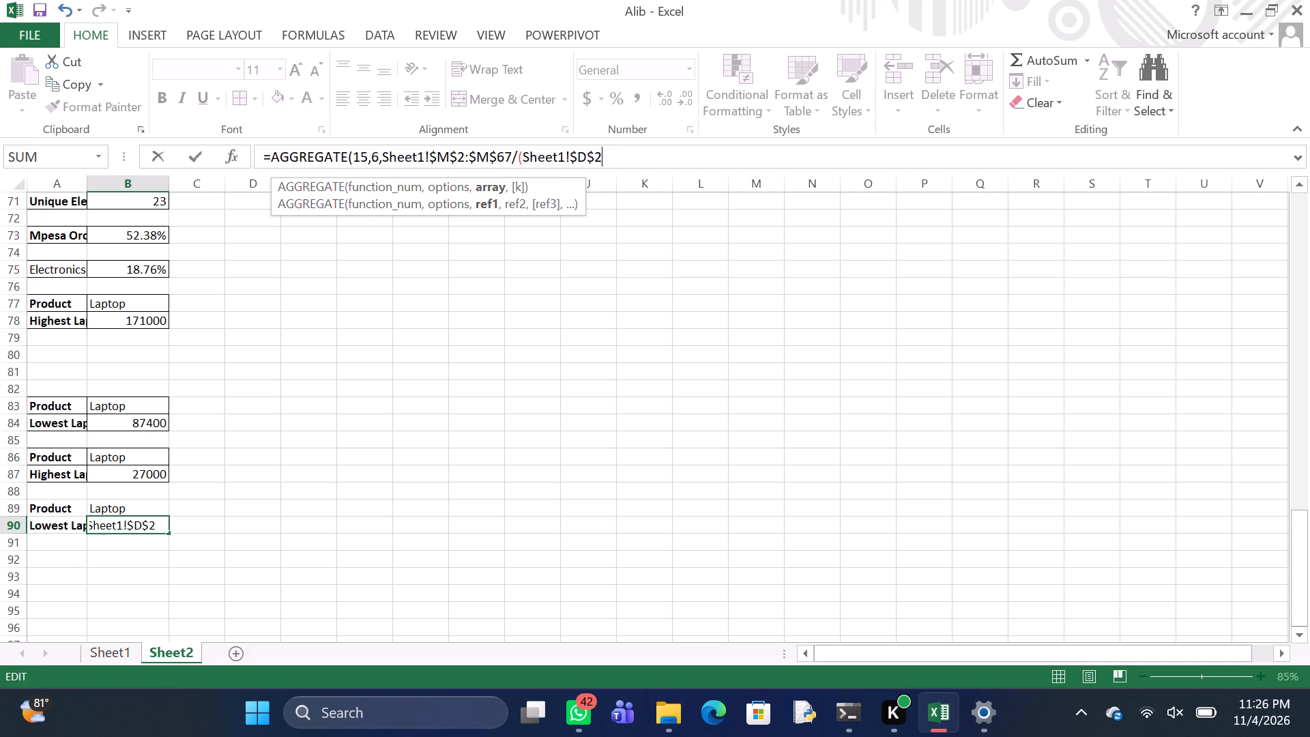
{"action": "key", "text": "shift+colon"}
{"action": "type", "text": "$D"}
{"action": "type", "text": "$6"}
{"action": "key", "text": "7"}
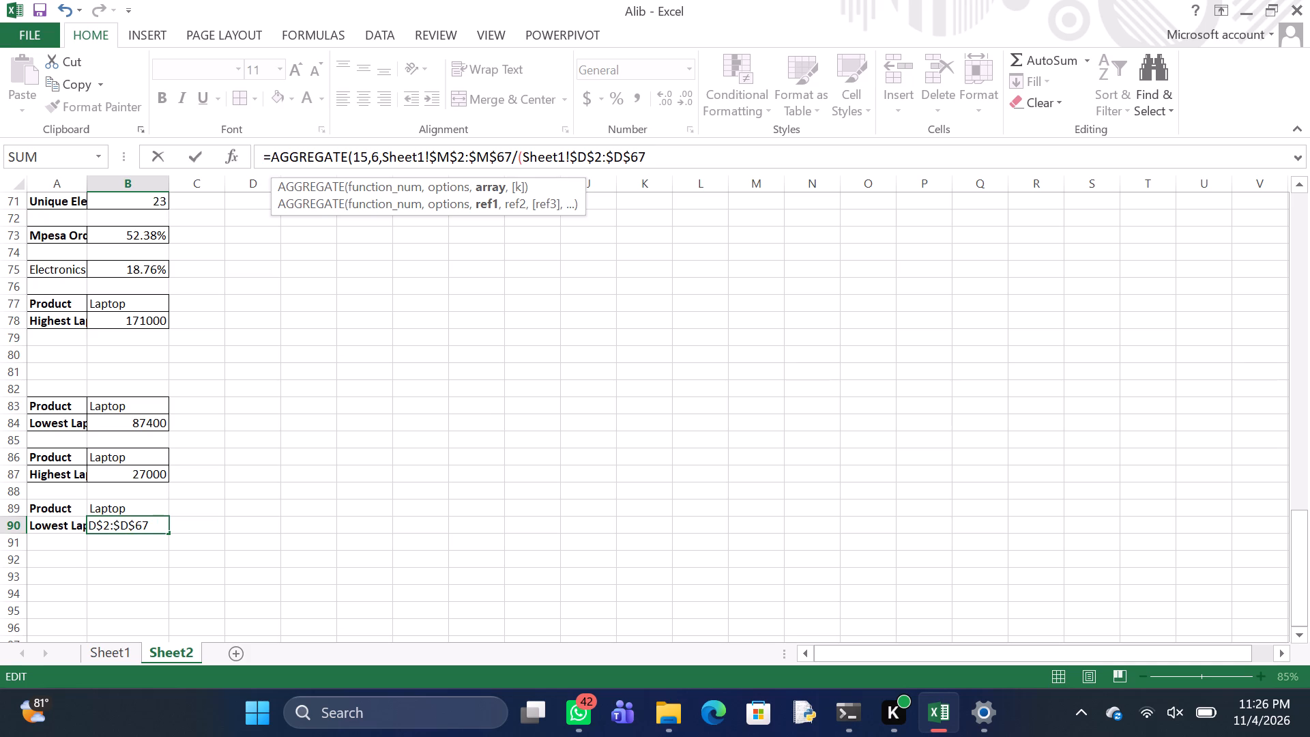
{"action": "key", "text": "equal"}
{"action": "key", "text": "b"}
{"action": "type", "text": "89"}
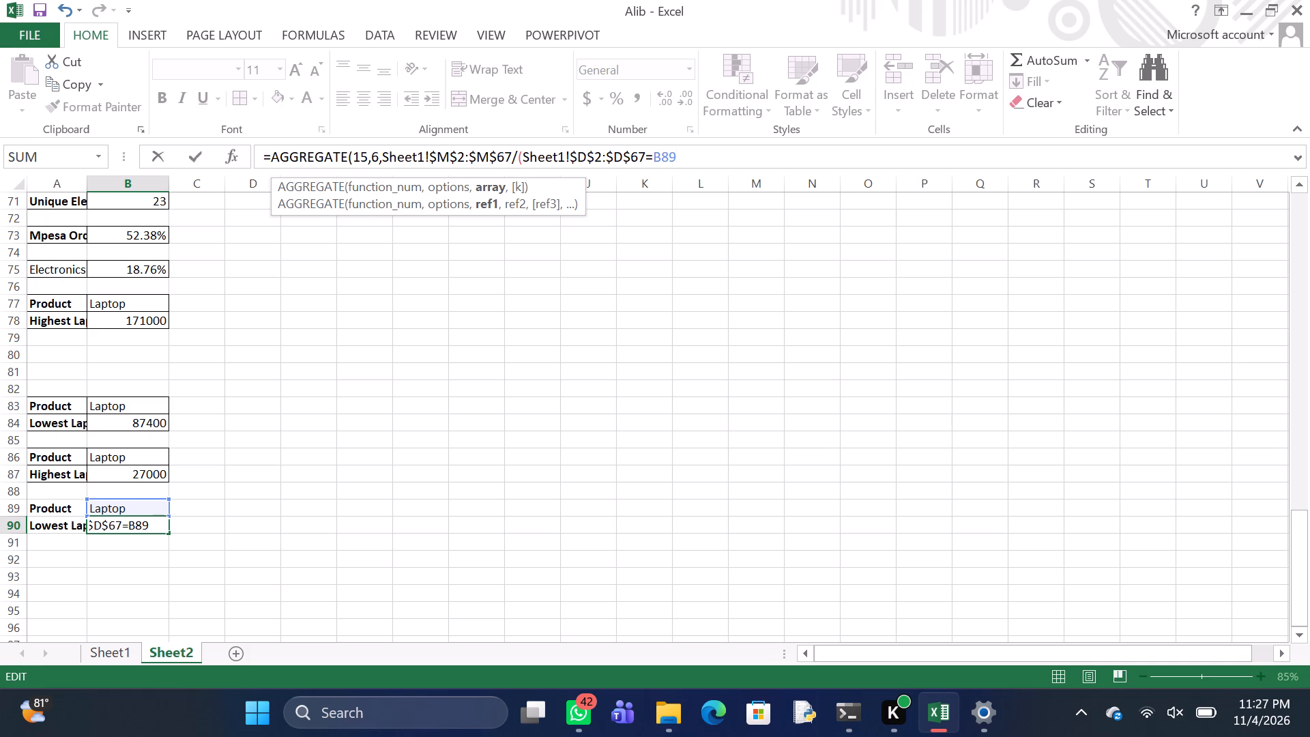
{"action": "key", "text": "shift+parenright"}
Complete the B90 formula with a k argument of 1 and a closing parenthesis, and enter it.
{"action": "key", "text": "comma"}
{"action": "key", "text": "1"}
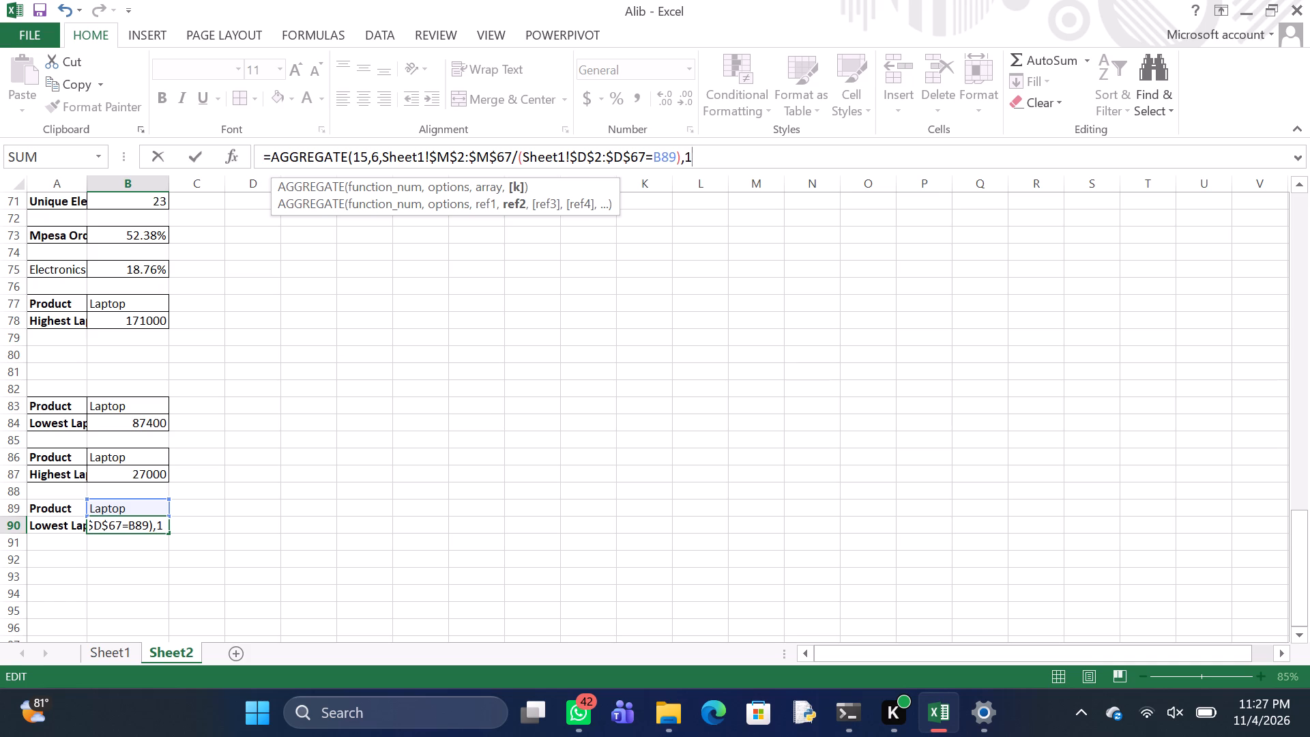
{"action": "key", "text": "shift+parenright"}
{"action": "key", "text": "Return"}
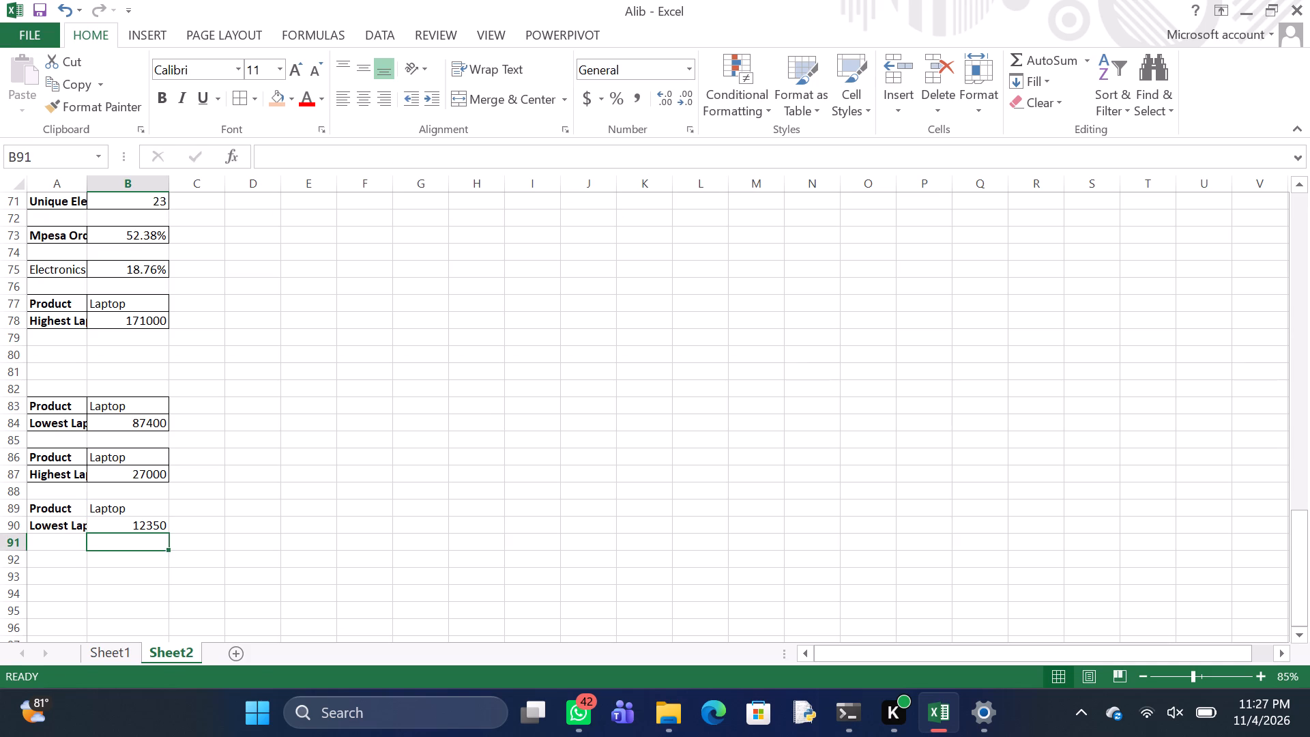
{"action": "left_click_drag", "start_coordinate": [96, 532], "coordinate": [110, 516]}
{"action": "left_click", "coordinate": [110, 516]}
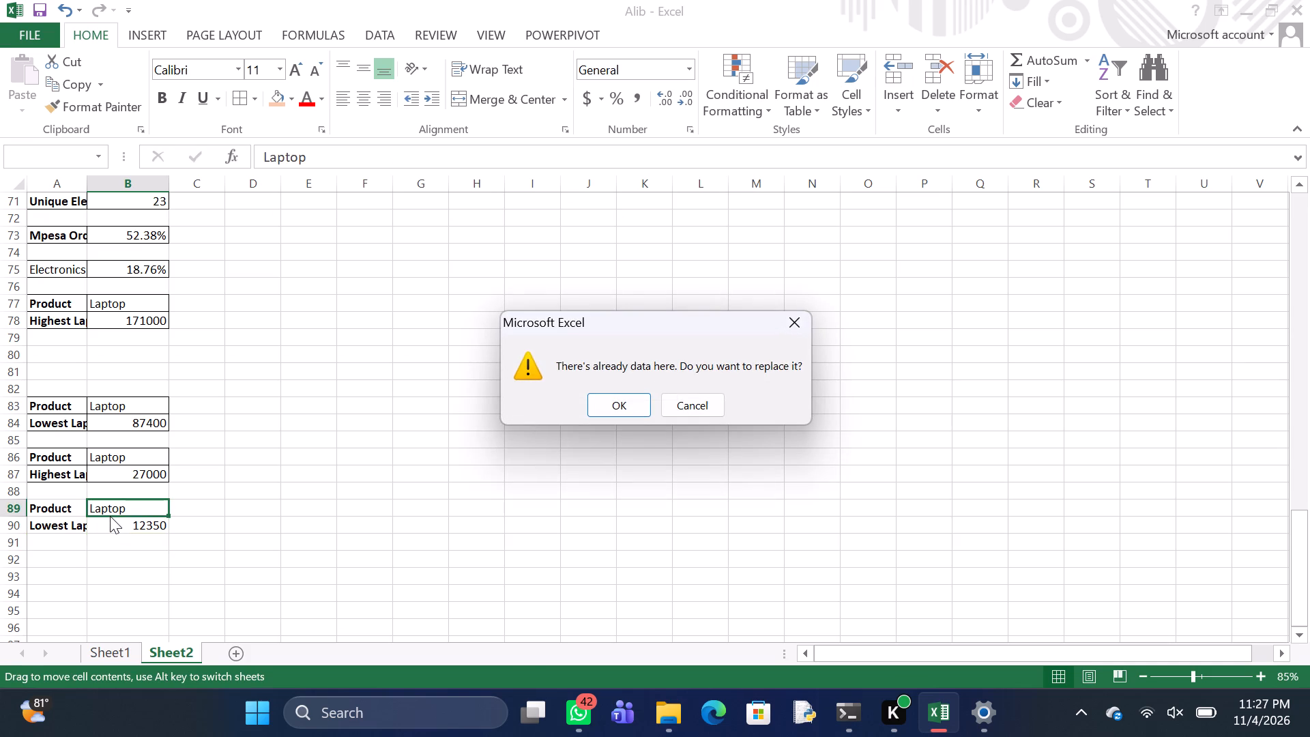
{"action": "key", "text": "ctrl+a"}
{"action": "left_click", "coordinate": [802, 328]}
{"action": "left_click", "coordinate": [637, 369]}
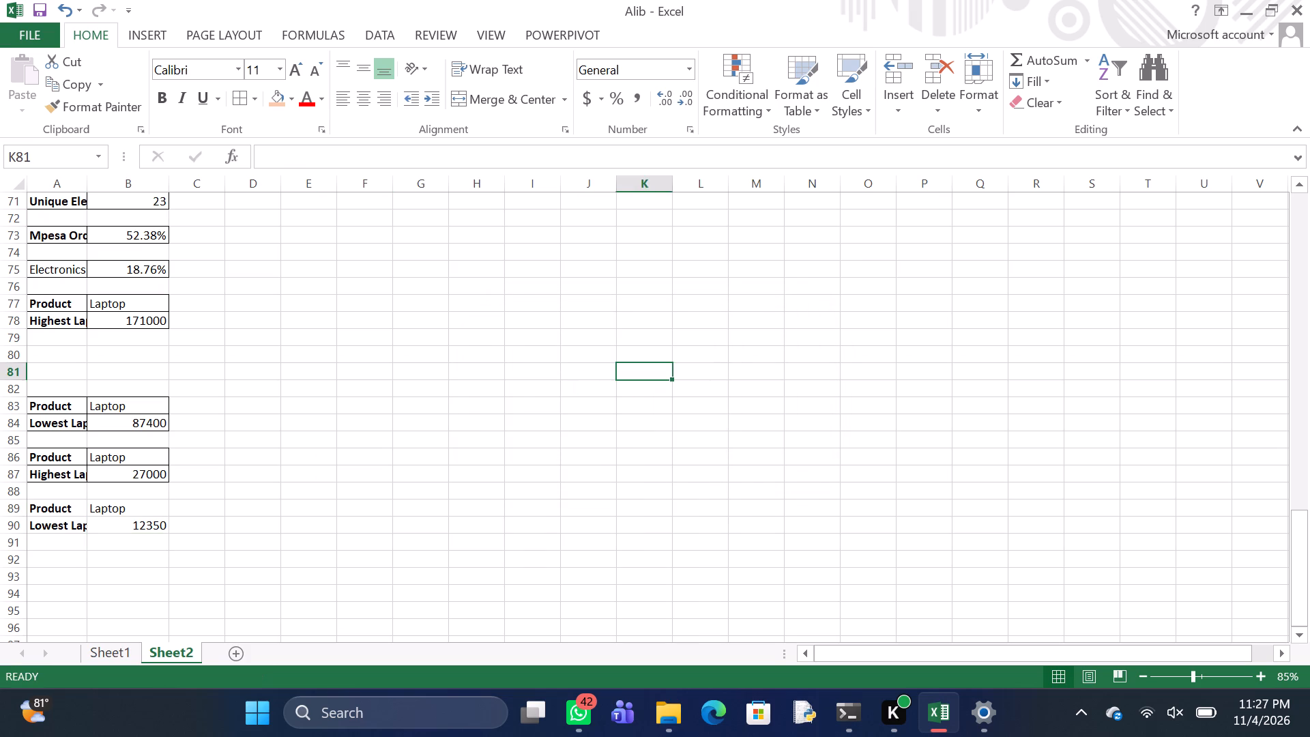
Apply borders to all cells of the lowest laptop profit block, A89:B90.
{"action": "left_click", "coordinate": [70, 520]}
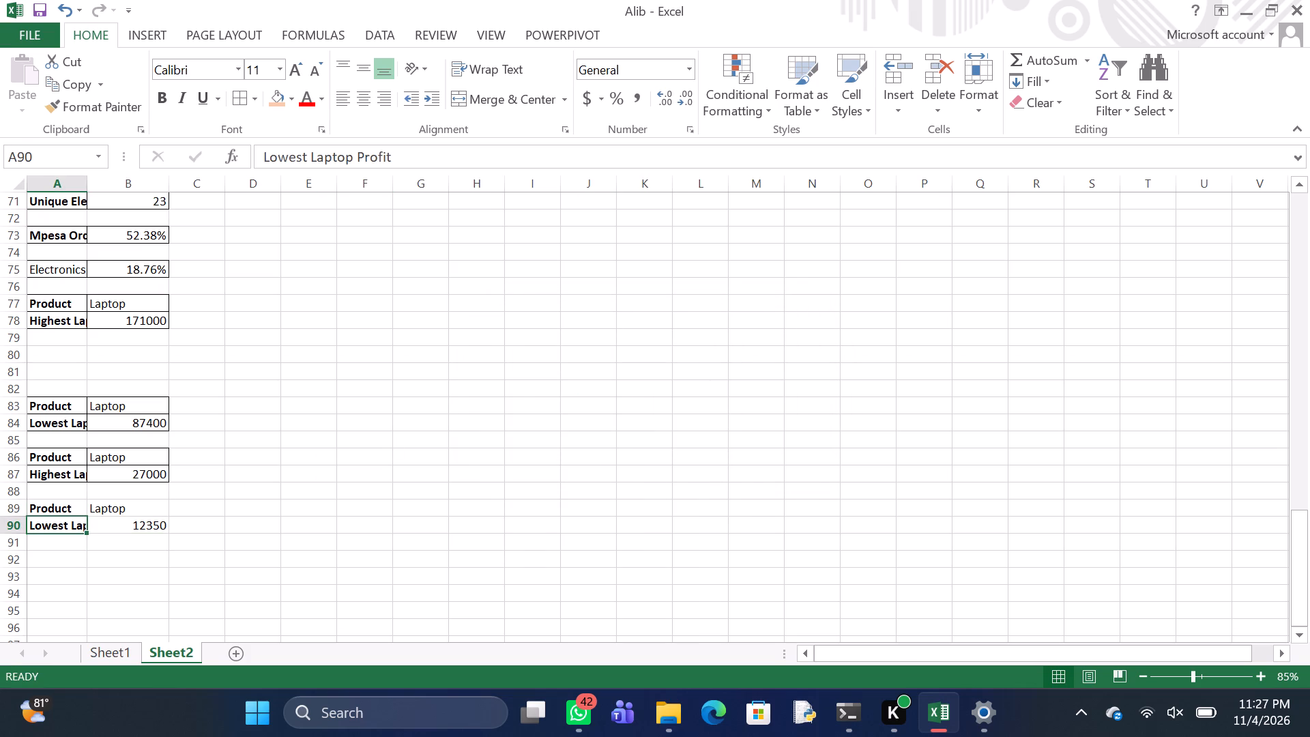
{"action": "key", "text": "ctrl+a"}
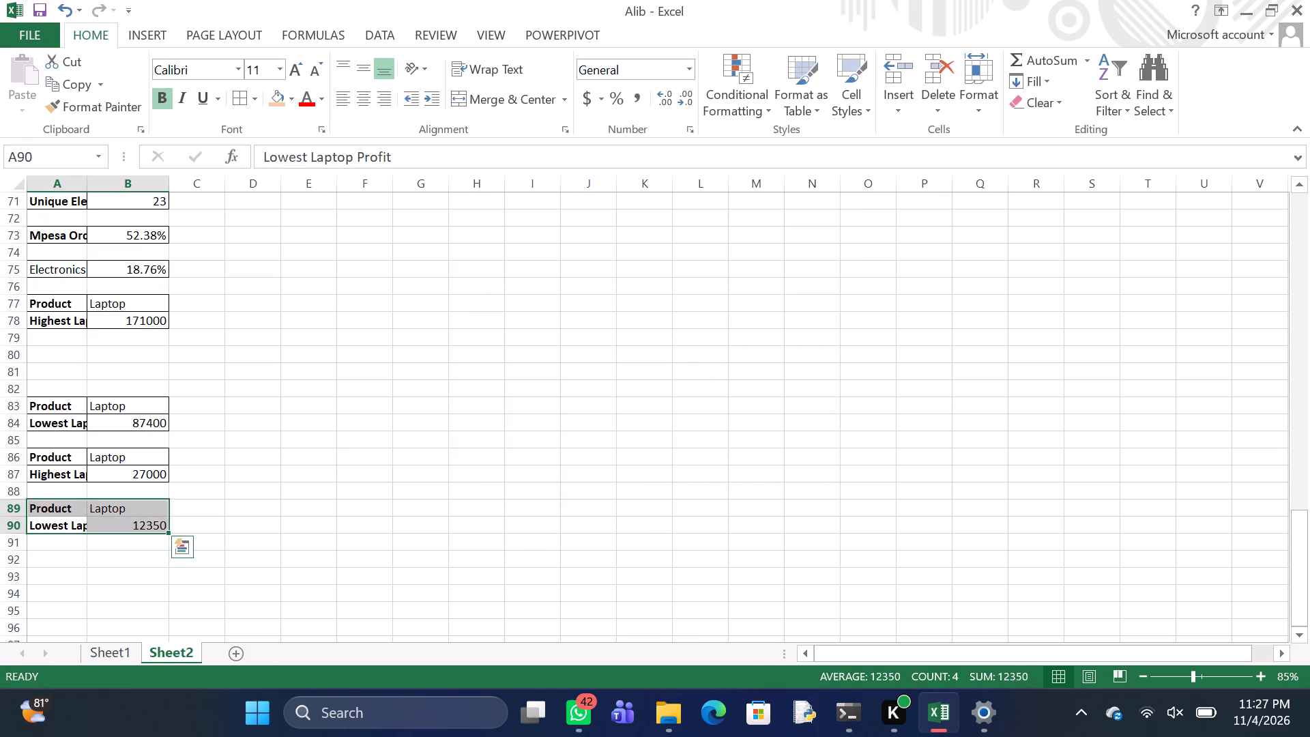
{"action": "left_click", "coordinate": [241, 95]}
Enter the label Minimum Sales in cell A92, one row below the lowest laptop profit block.
{"action": "left_click", "coordinate": [43, 557]}
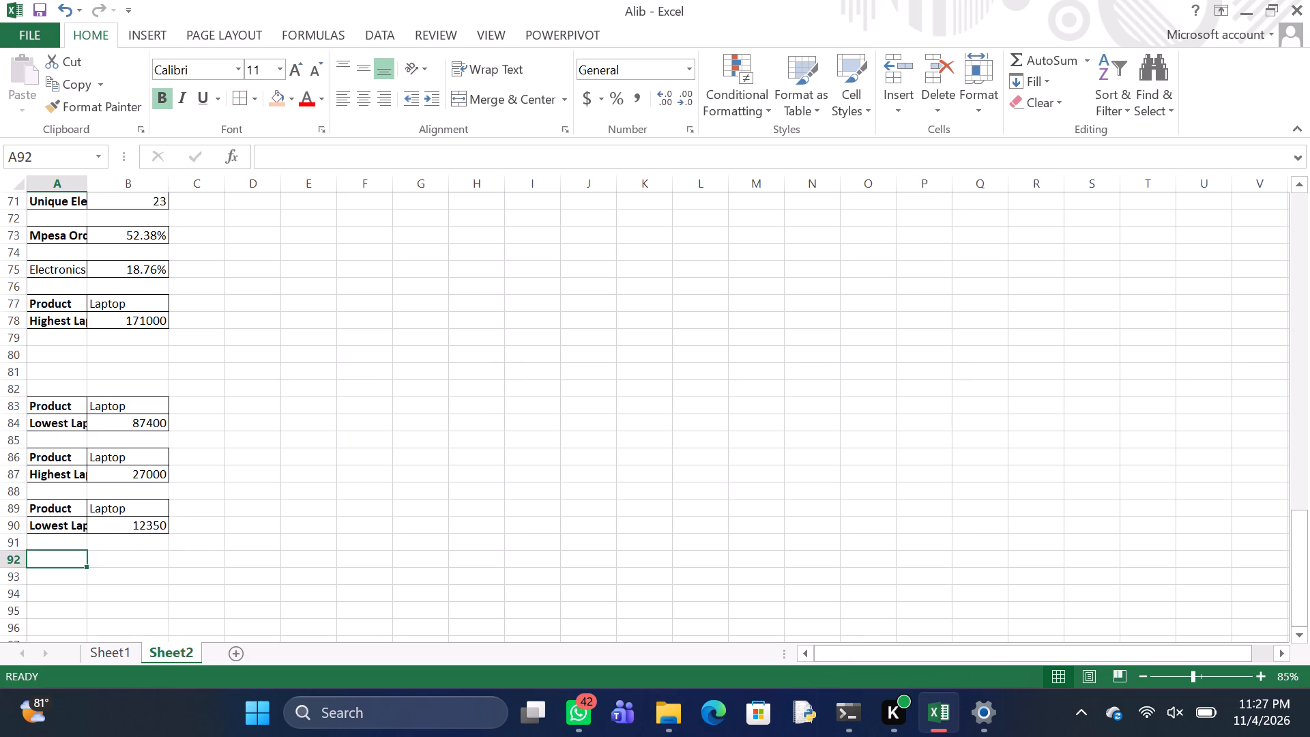
{"action": "key", "text": "m"}
{"action": "type", "text": "inimum"}
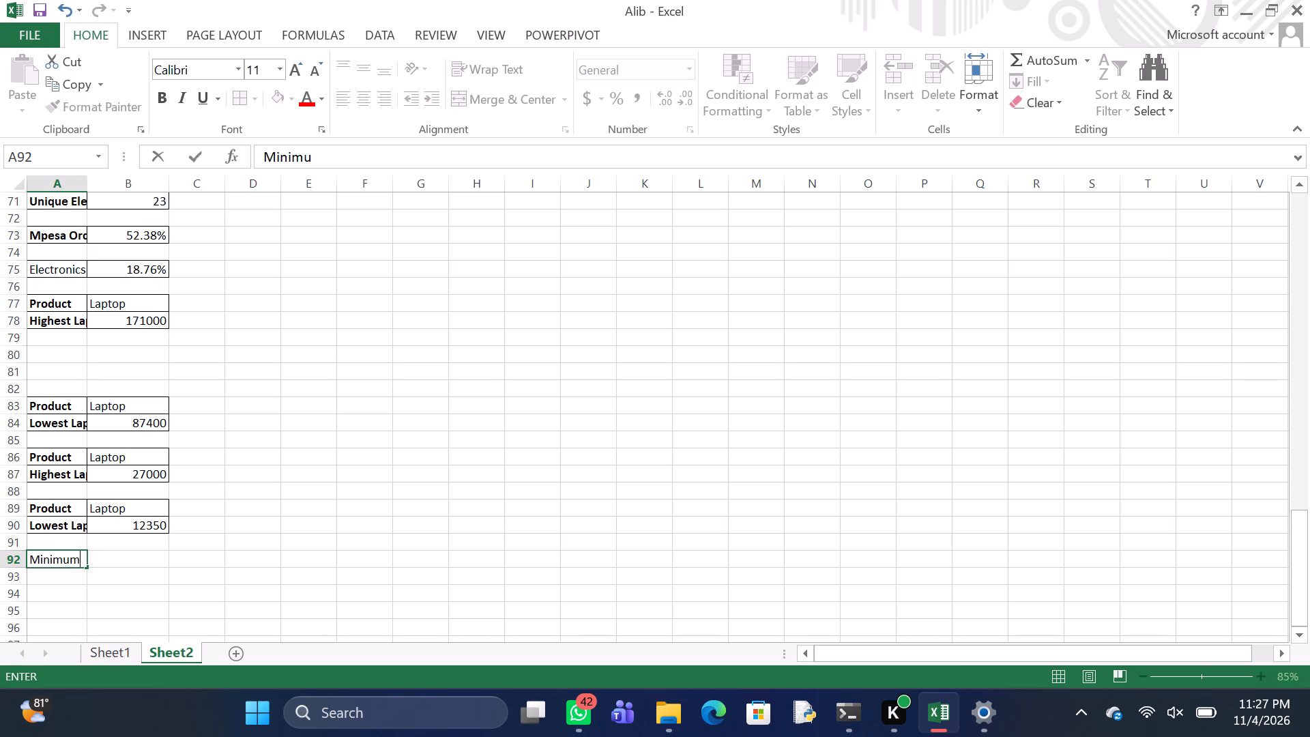
{"action": "key", "text": "space"}
{"action": "key", "text": "s"}
{"action": "type", "text": "ales"}
{"action": "key", "text": "Return"}
Enter the label Maximum Sales in cell A93.
{"action": "key", "text": "m"}
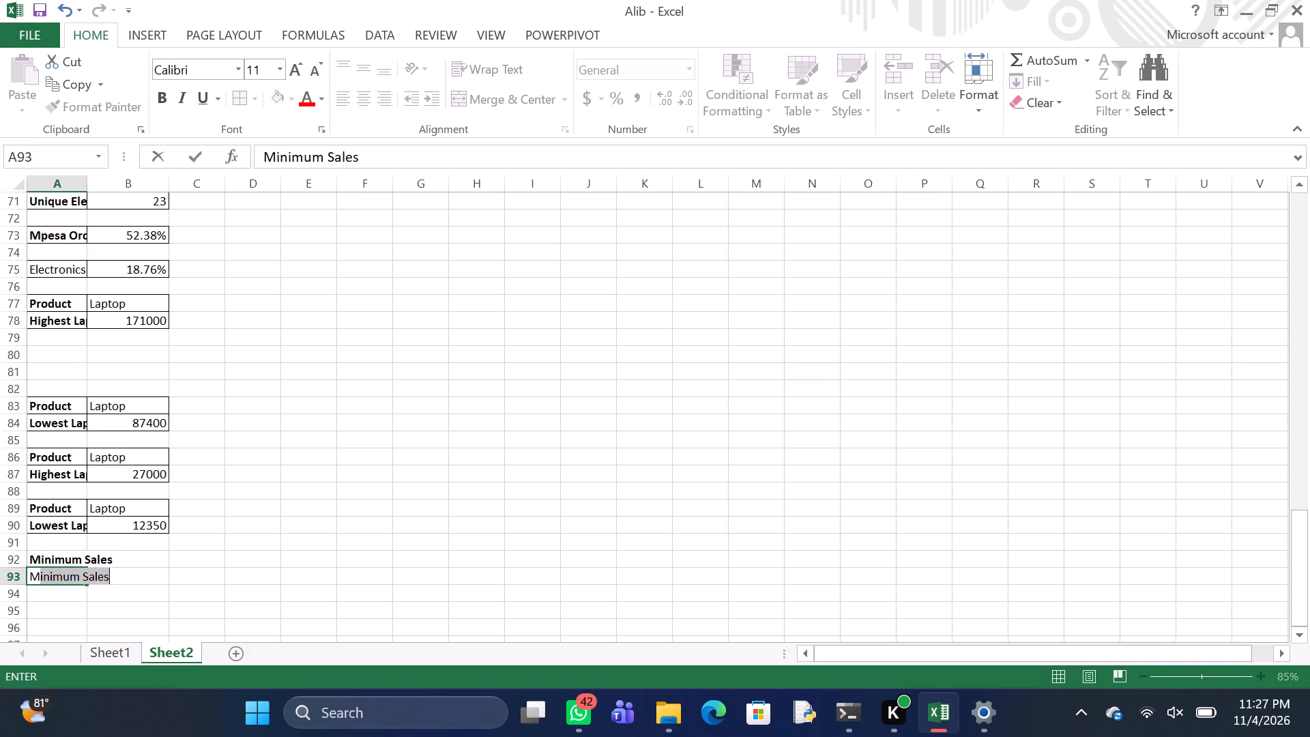
{"action": "key", "text": "a"}
{"action": "key", "text": "x"}
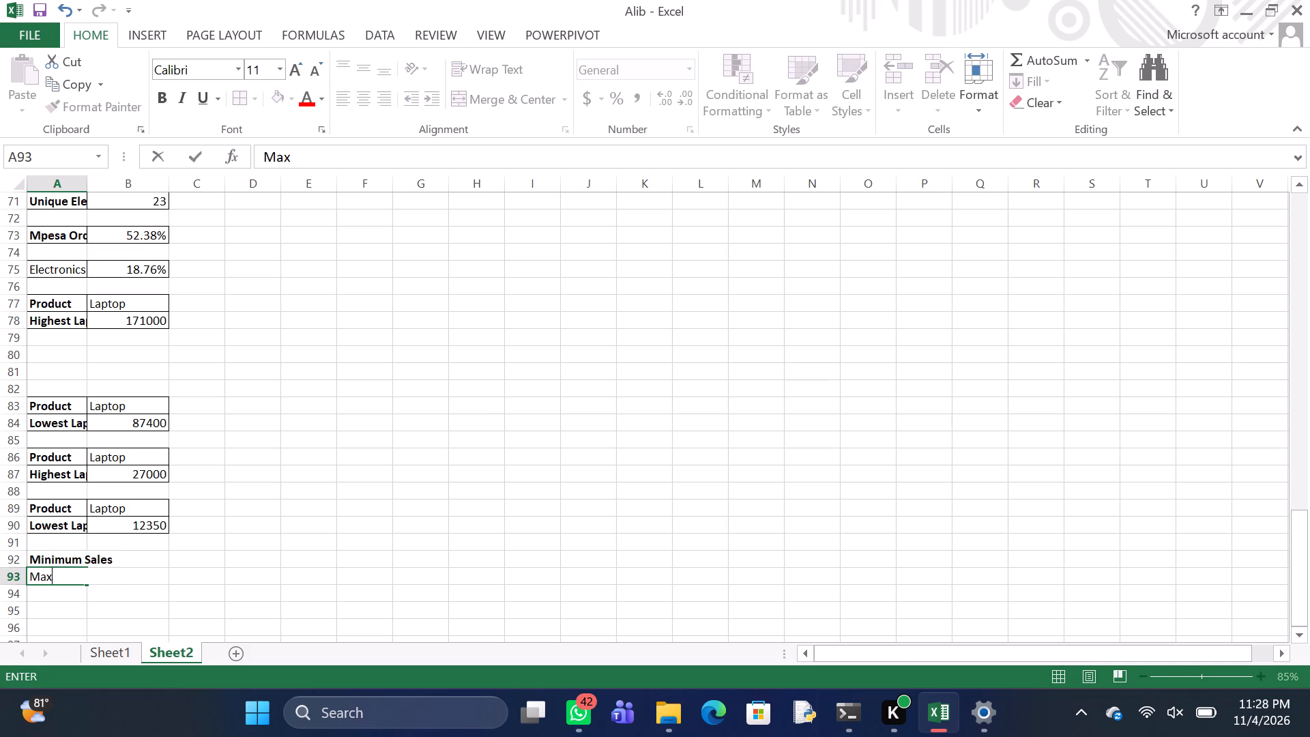
{"action": "type", "text": "imum"}
{"action": "key", "text": "space"}
{"action": "key", "text": "s"}
{"action": "type", "text": "ales"}
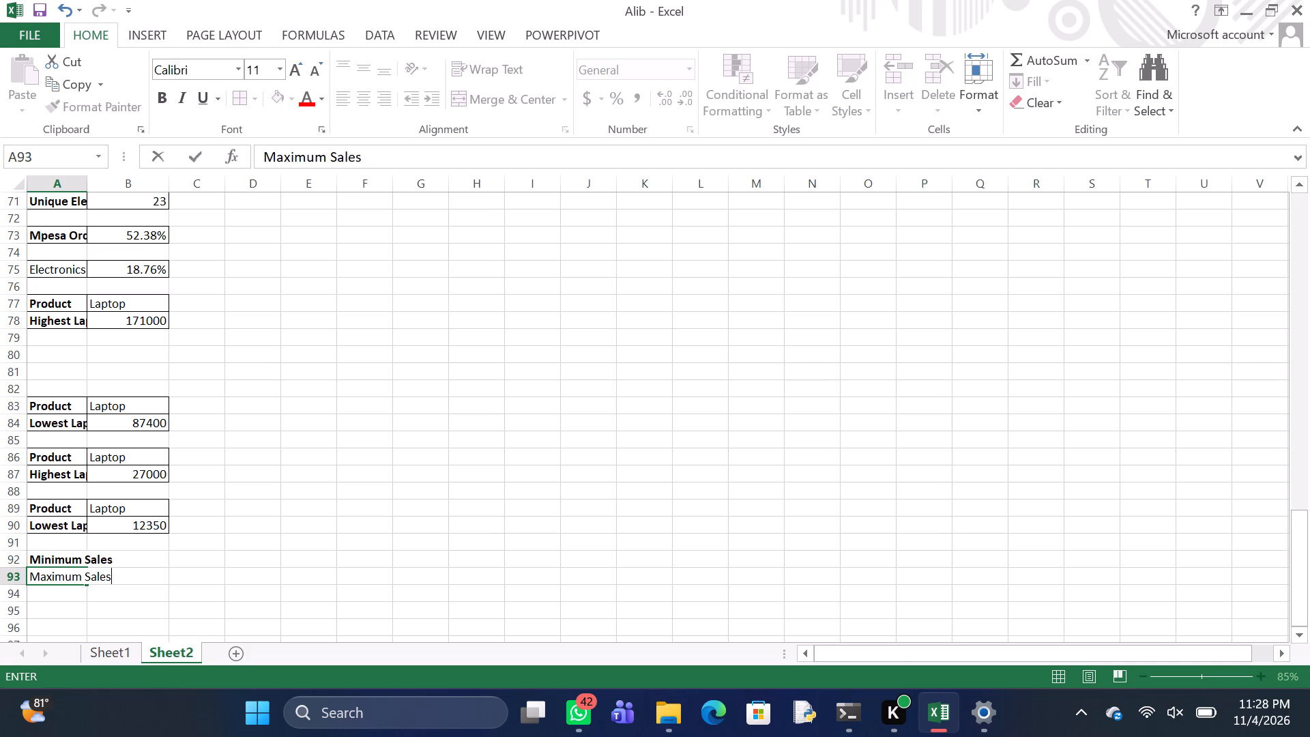
{"action": "key", "text": "Return"}
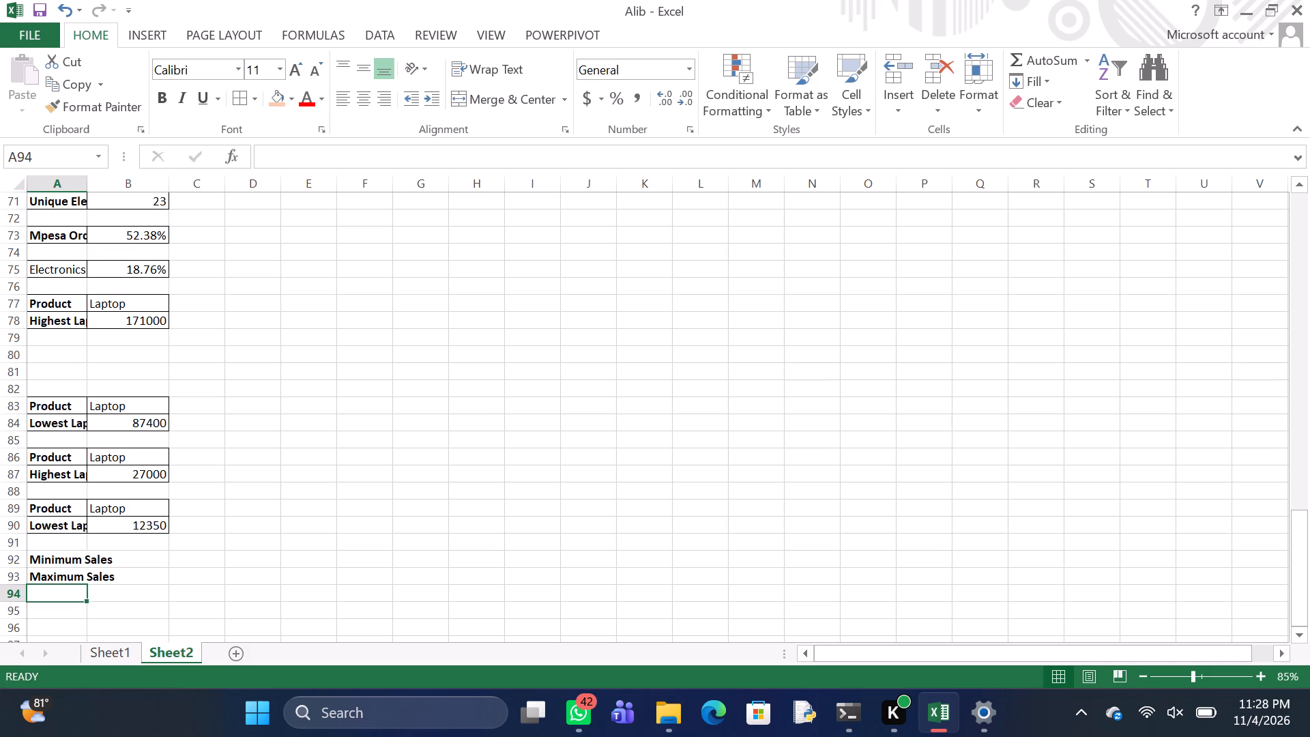
Enter the label Orders within Range in cell A94.
{"action": "key", "text": "o"}
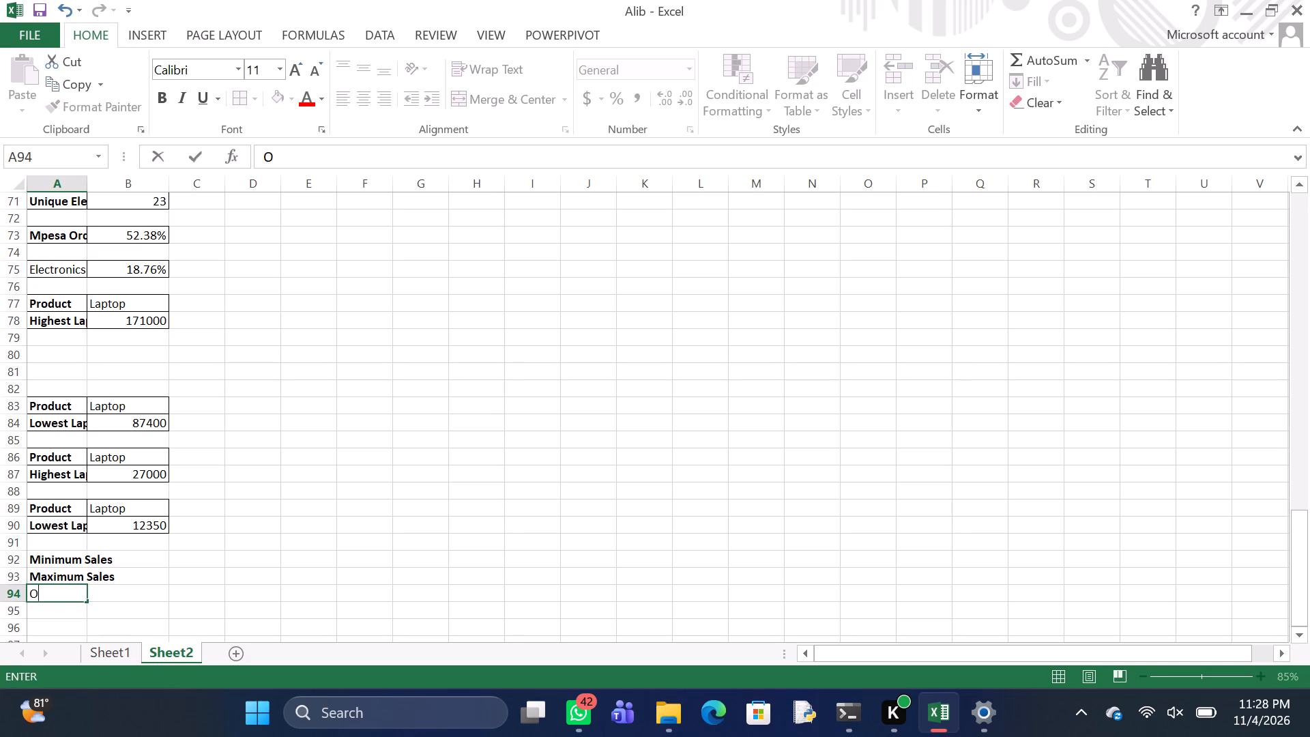
{"action": "type", "text": "rders w"}
{"action": "type", "text": "ithin"}
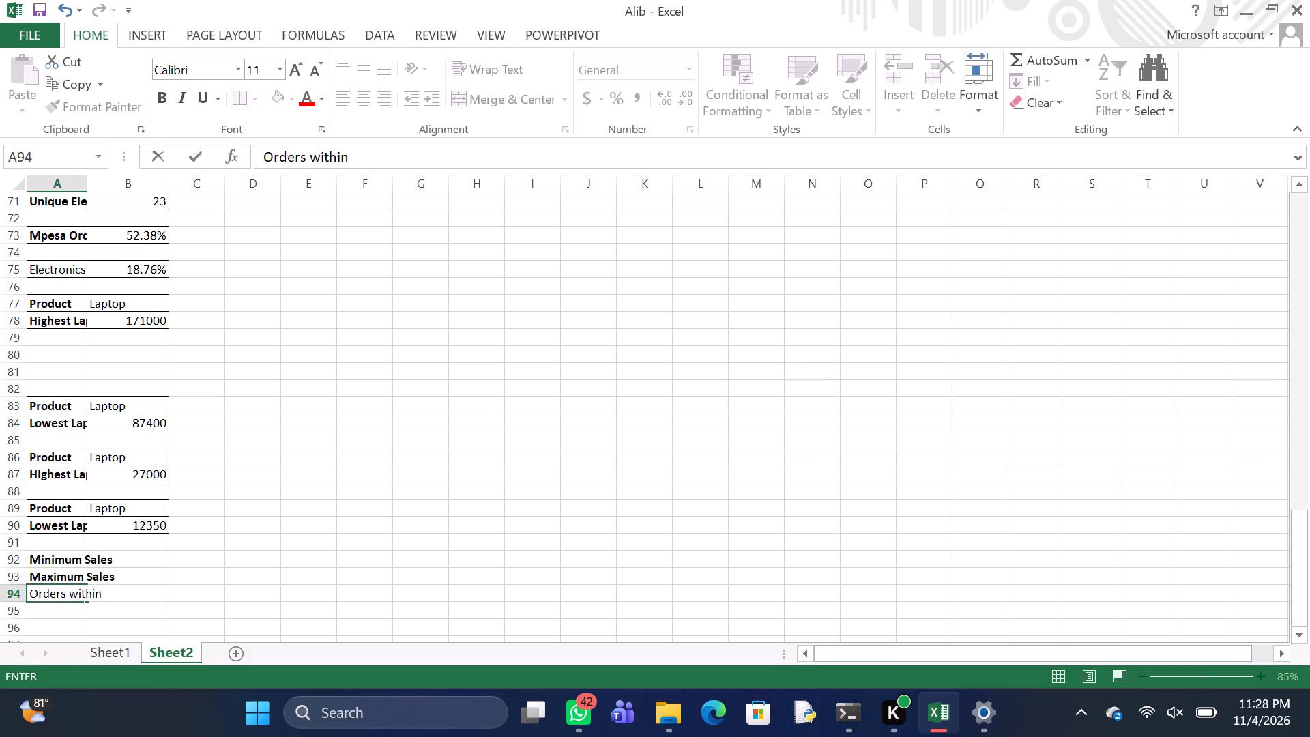
{"action": "key", "text": "space"}
{"action": "key", "text": "r"}
{"action": "key", "text": "a"}
{"action": "type", "text": "nge"}
{"action": "key", "text": "Return"}
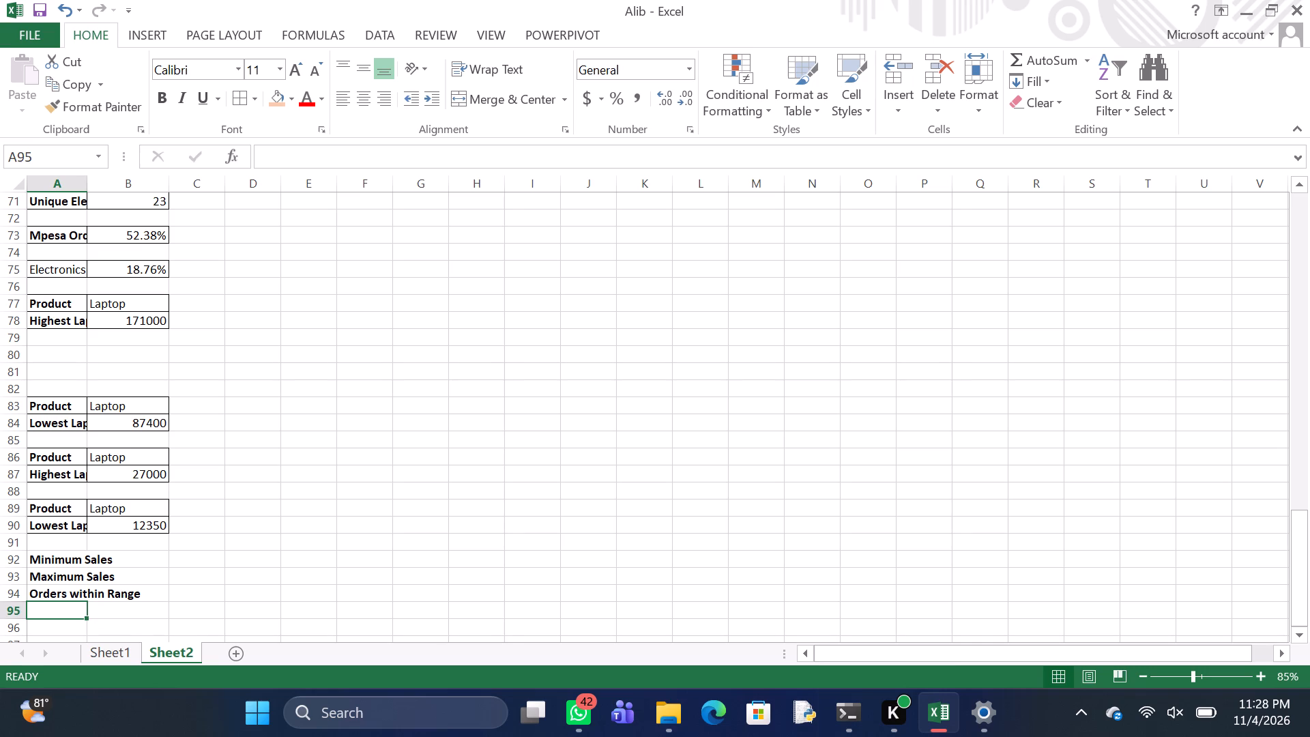
Enter the sales limits beside their labels: 50000 in B92 and 100000 in B93.
{"action": "left_click", "coordinate": [128, 558]}
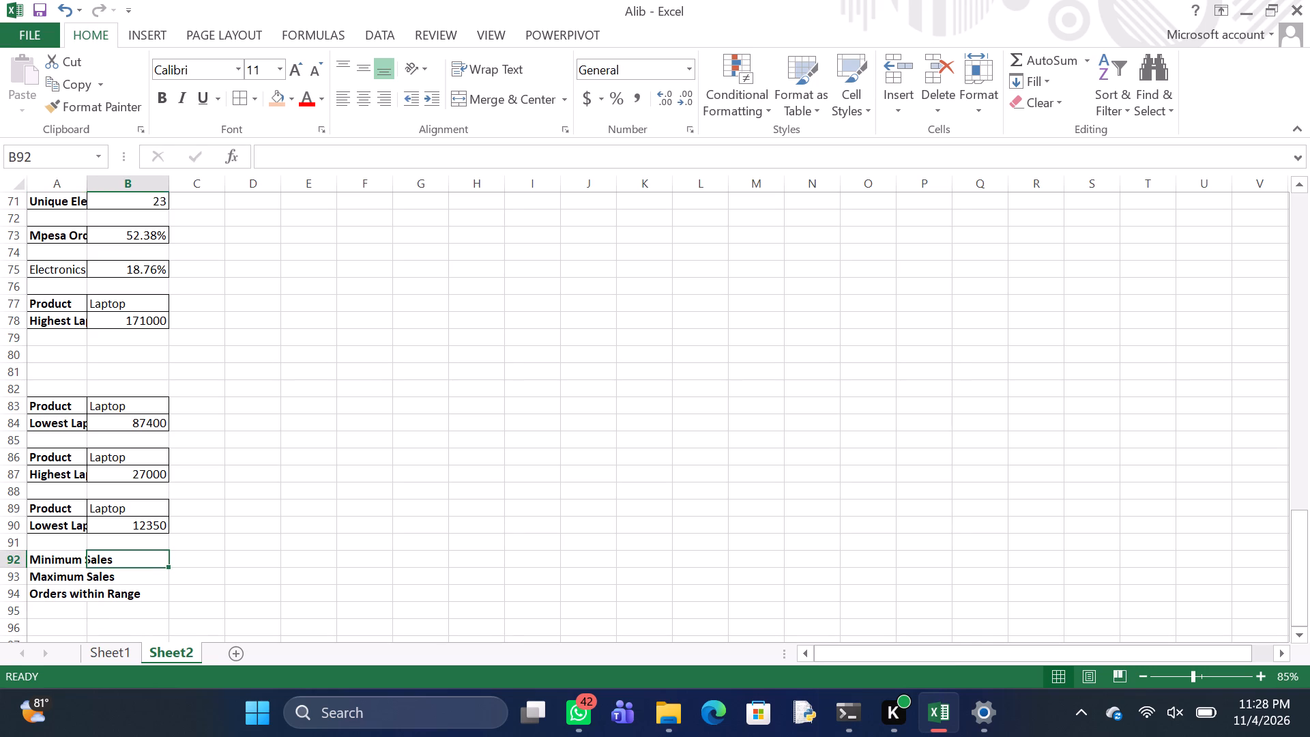
{"action": "key", "text": "5"}
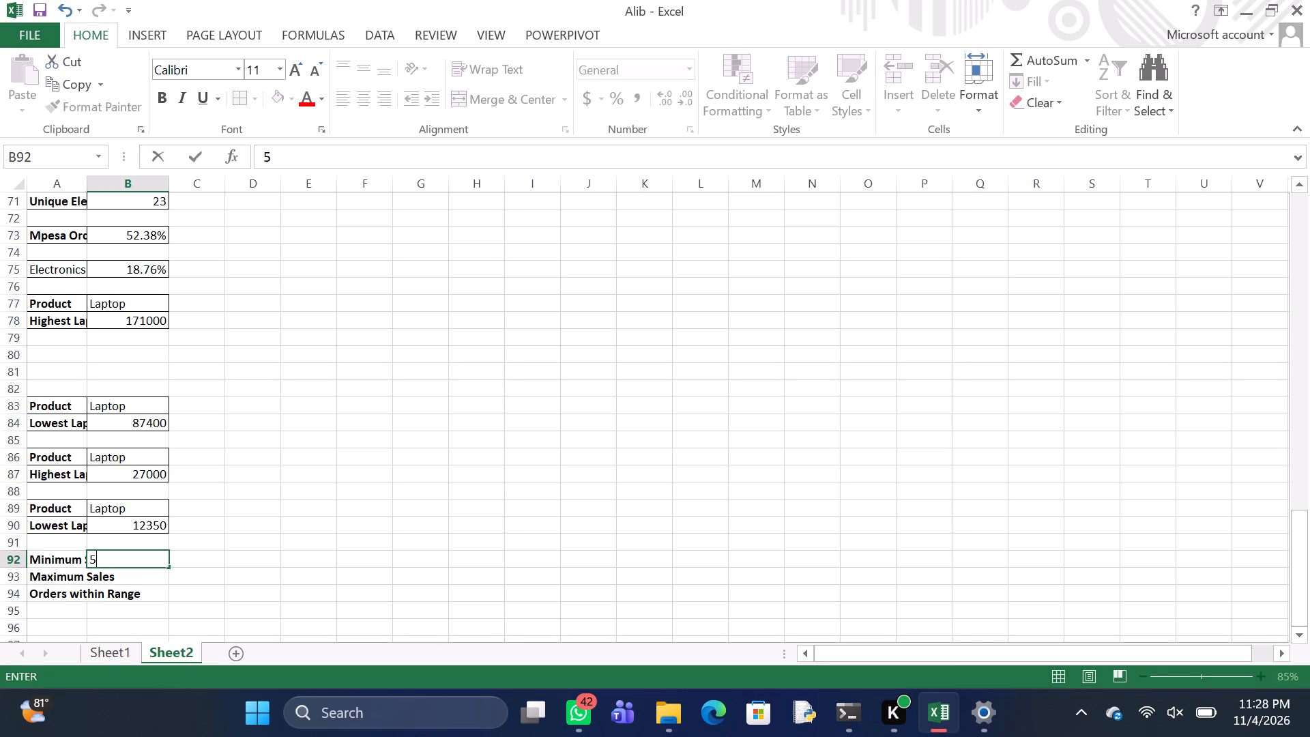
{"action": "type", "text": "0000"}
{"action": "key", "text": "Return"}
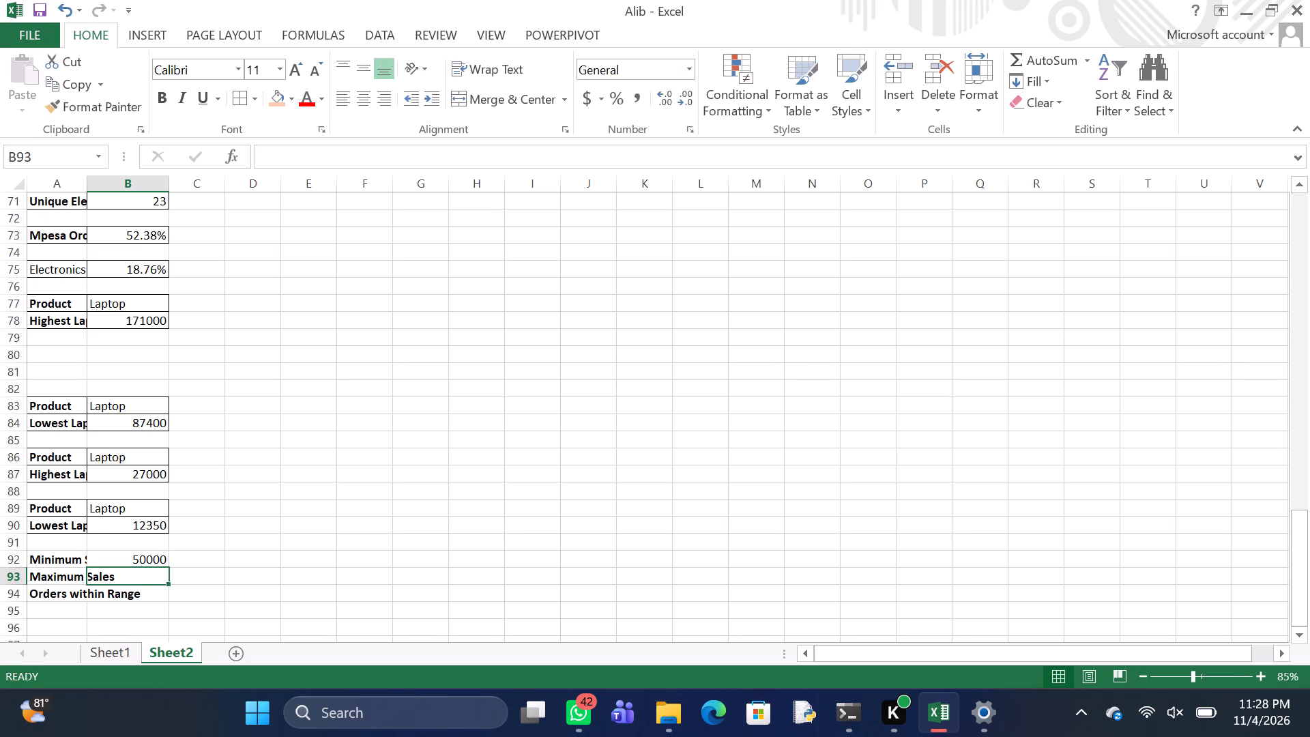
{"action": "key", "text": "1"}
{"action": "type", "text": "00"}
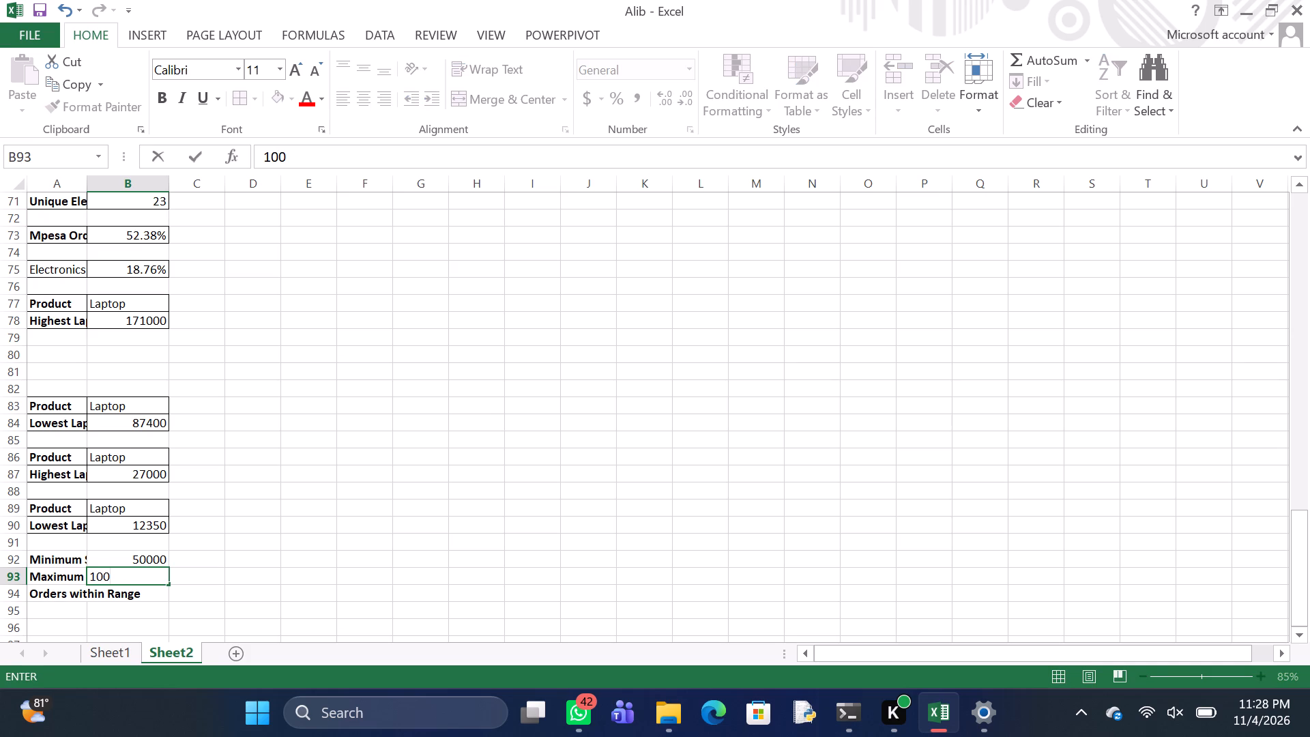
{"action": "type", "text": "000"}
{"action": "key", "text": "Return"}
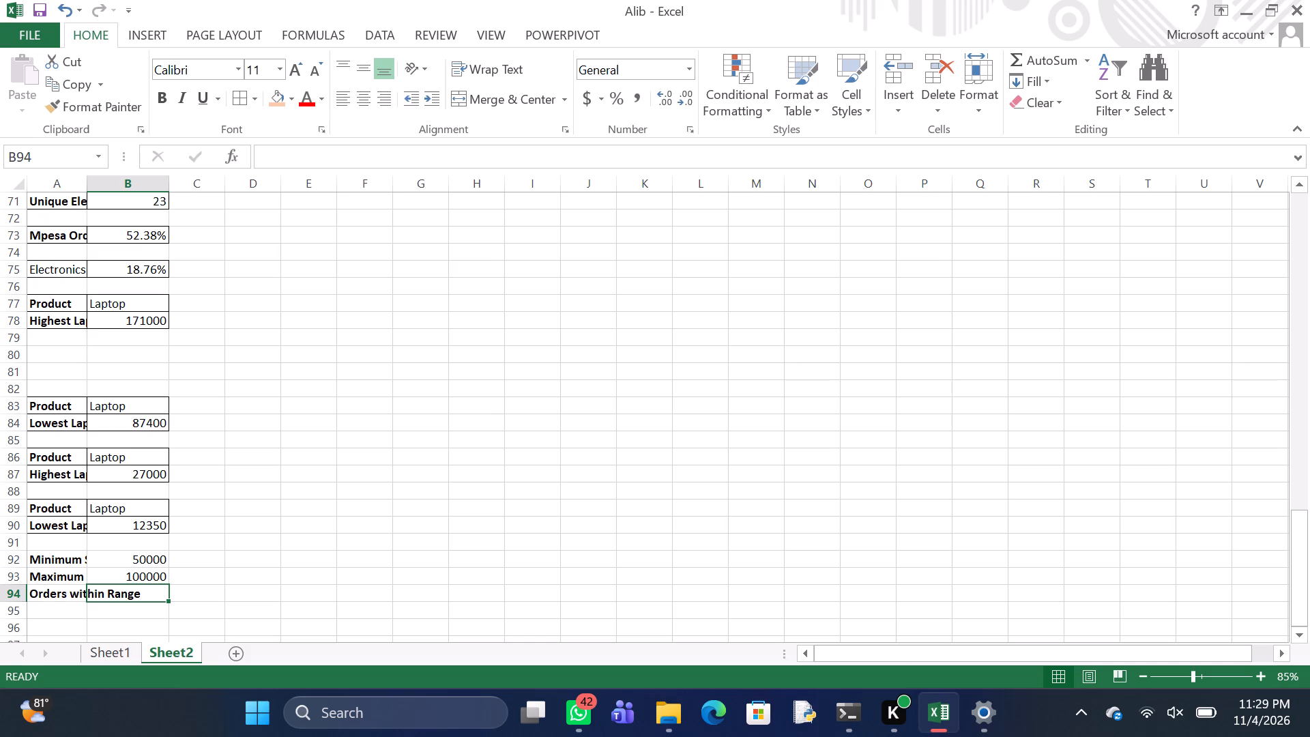
Start a COUNTIFS formula in B94 with Sheet1!$K$2:$K$67 as the first criteria range.
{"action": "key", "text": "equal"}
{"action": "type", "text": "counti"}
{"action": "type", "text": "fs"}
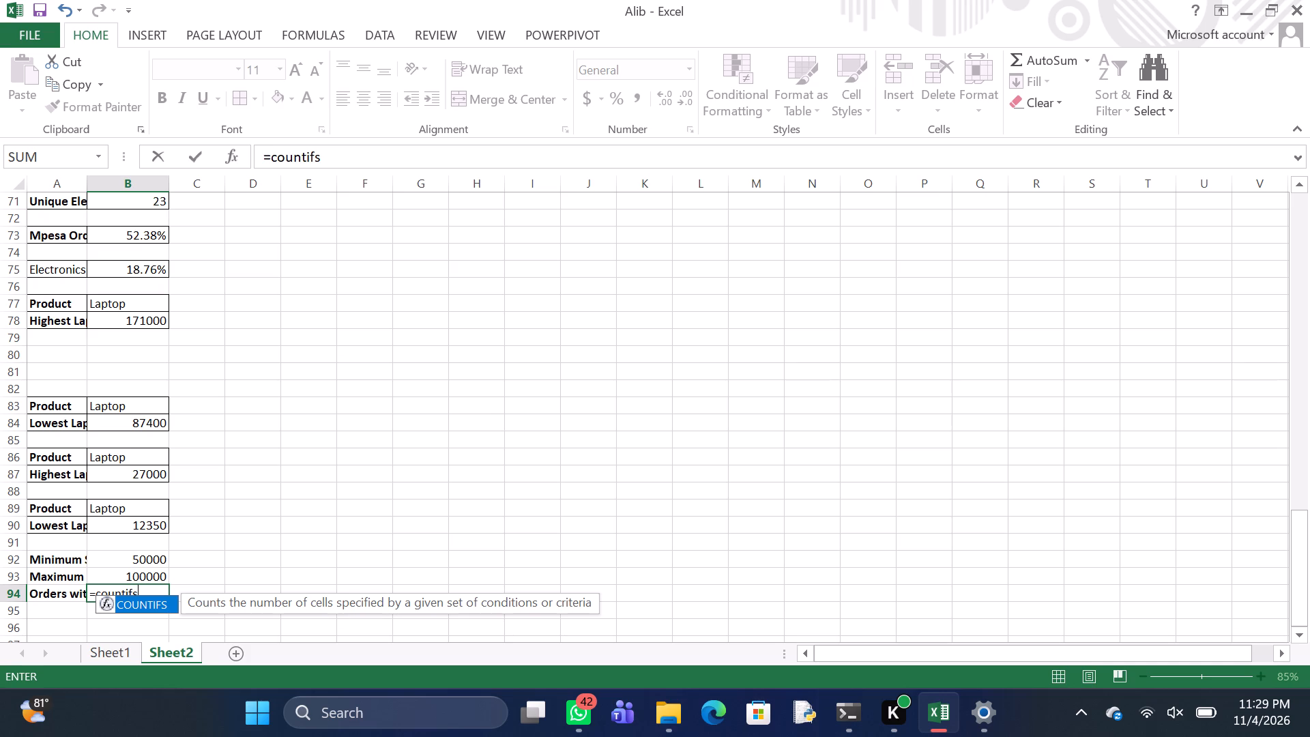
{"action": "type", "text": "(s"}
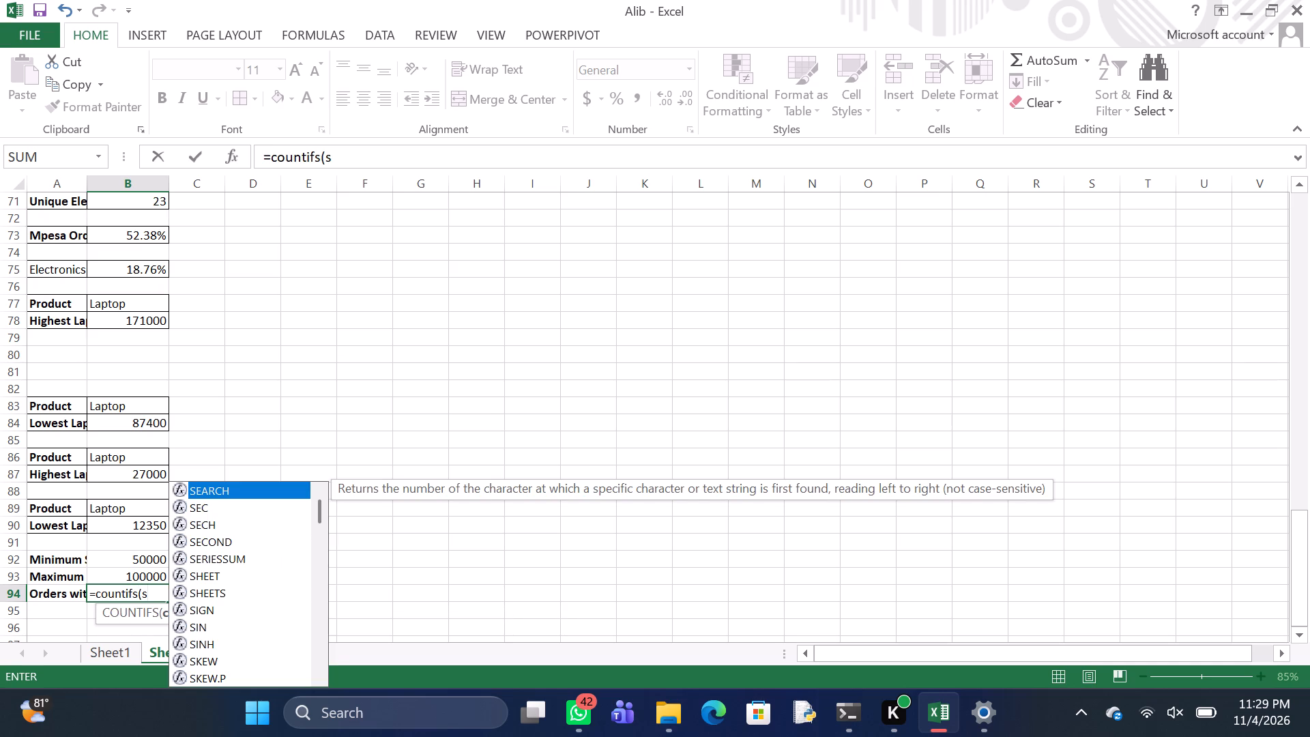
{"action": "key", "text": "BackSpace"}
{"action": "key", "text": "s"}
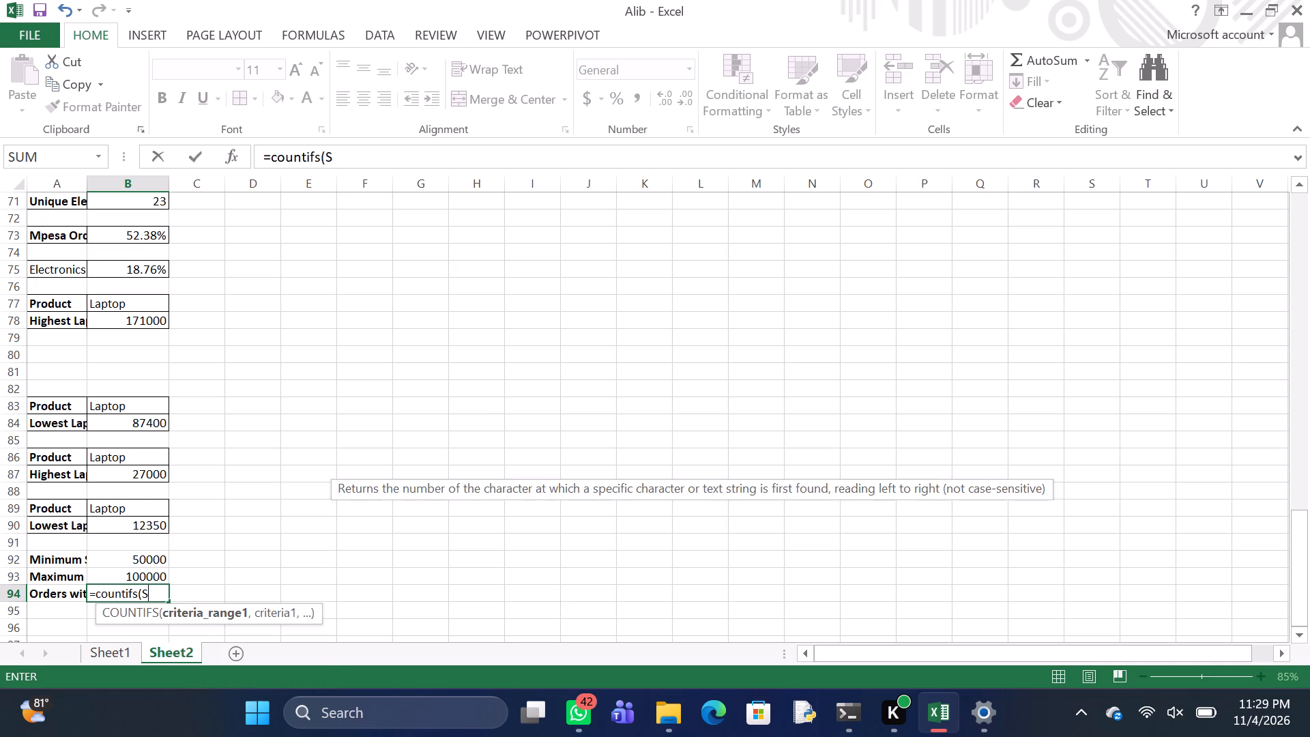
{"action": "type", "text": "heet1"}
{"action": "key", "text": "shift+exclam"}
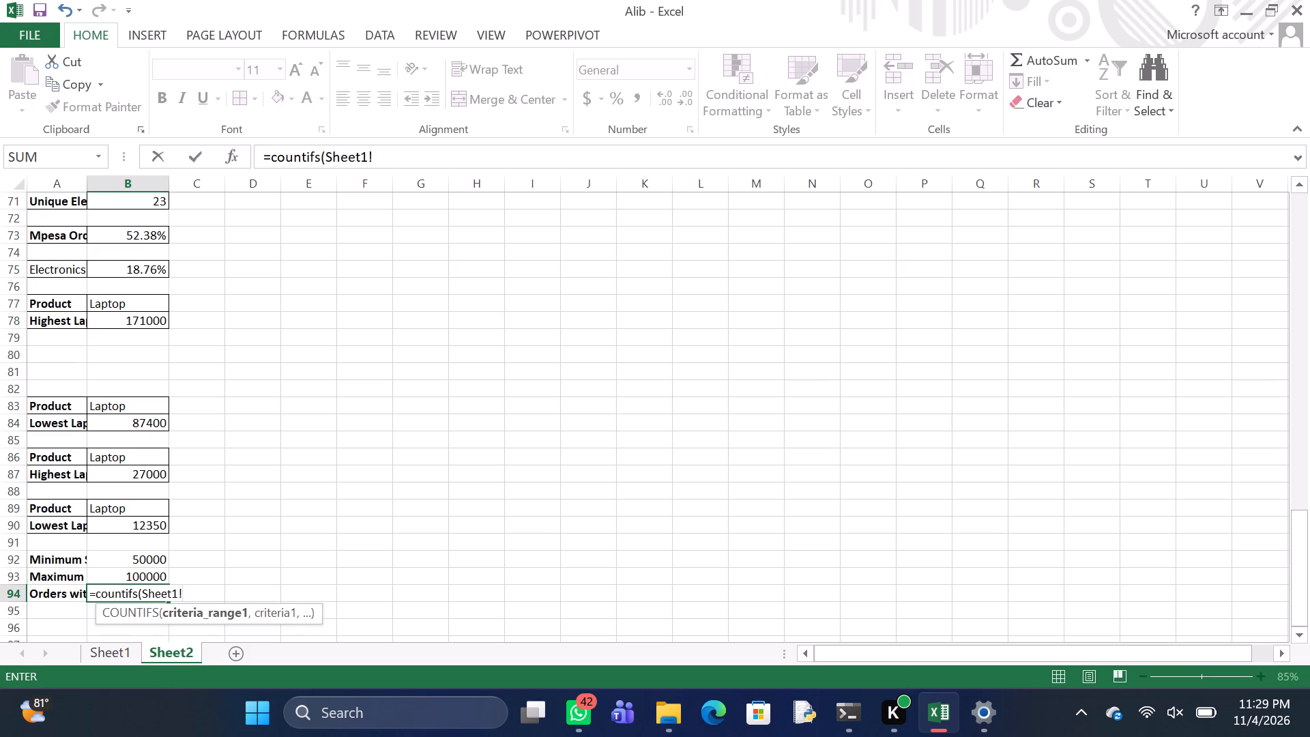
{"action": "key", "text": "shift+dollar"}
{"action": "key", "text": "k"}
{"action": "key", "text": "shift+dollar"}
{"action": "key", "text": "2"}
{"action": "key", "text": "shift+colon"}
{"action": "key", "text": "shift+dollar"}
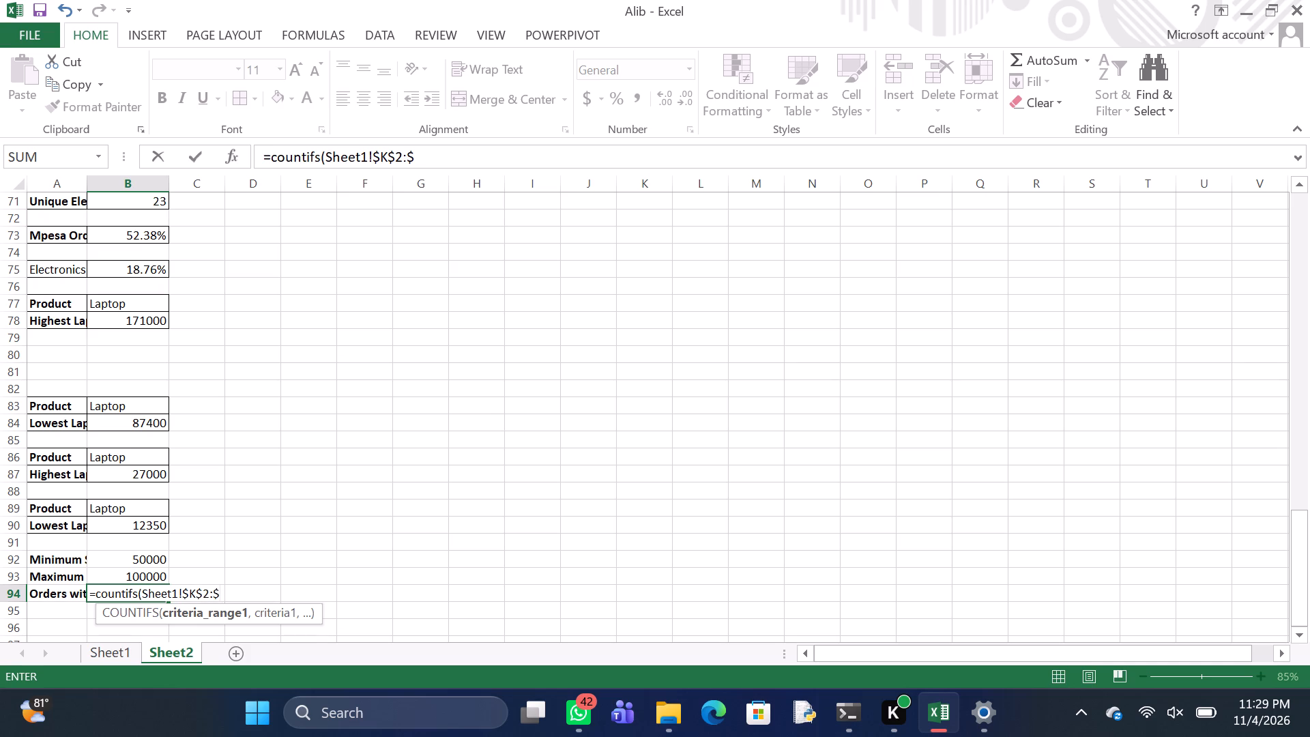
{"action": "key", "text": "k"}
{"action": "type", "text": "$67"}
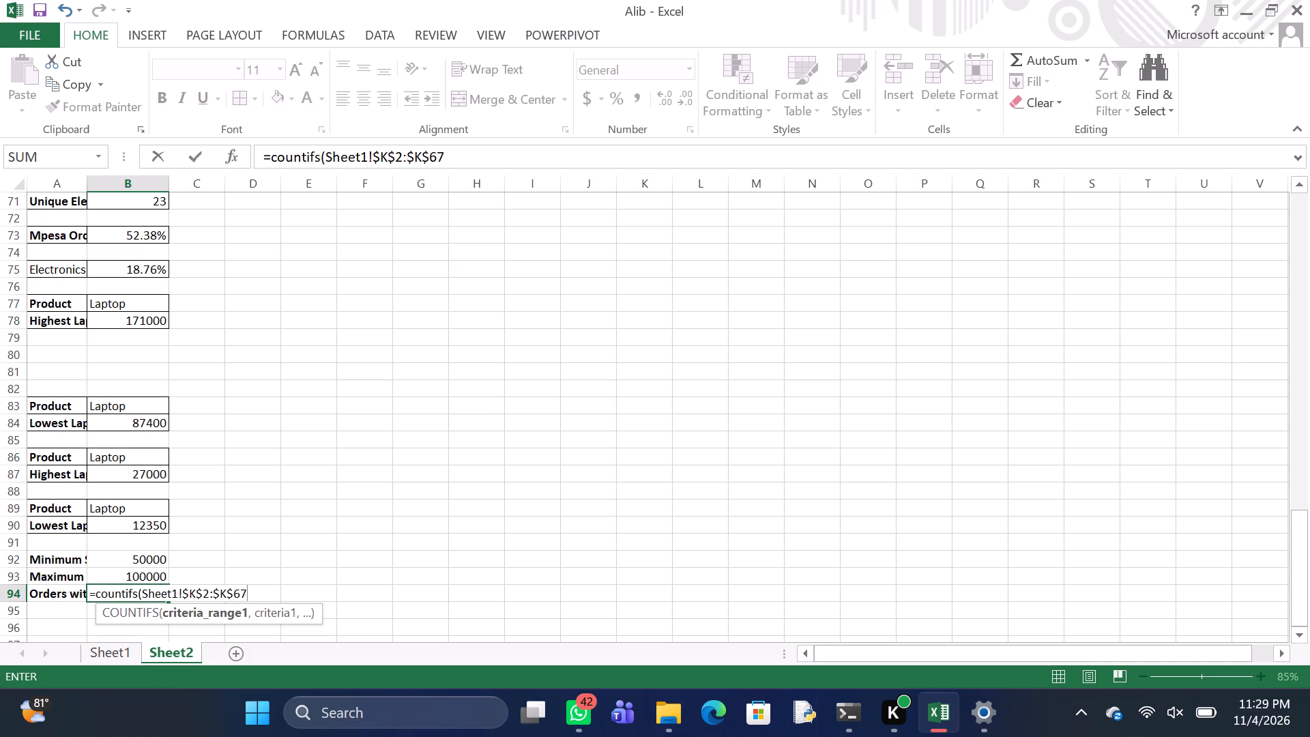
Add the first COUNTIFS criterion in B94 as ">="&B92.
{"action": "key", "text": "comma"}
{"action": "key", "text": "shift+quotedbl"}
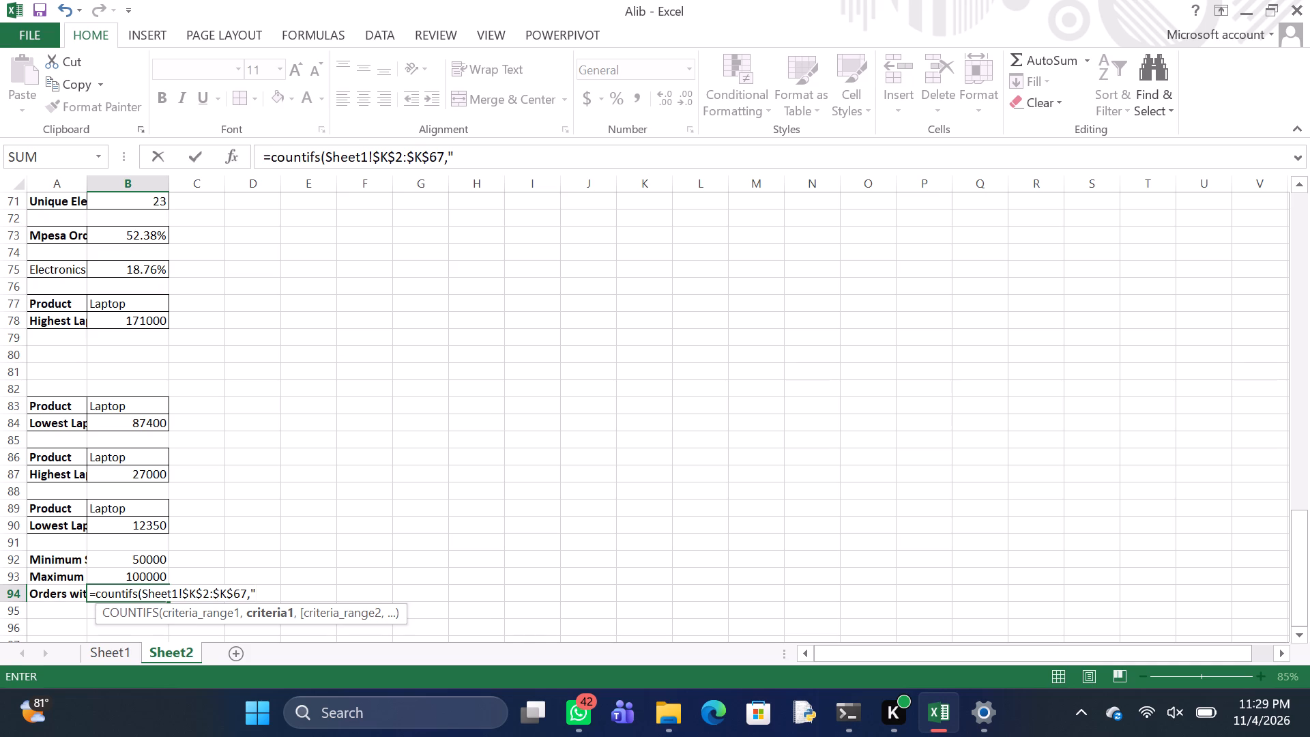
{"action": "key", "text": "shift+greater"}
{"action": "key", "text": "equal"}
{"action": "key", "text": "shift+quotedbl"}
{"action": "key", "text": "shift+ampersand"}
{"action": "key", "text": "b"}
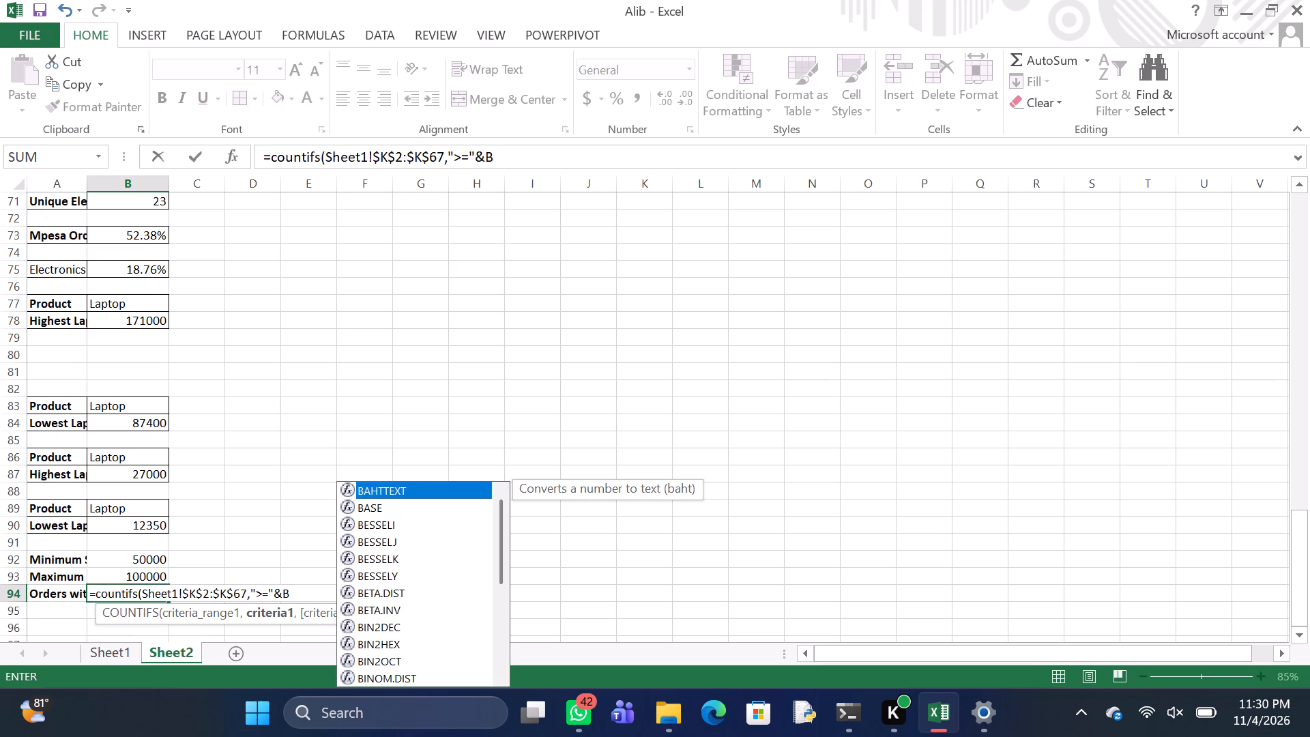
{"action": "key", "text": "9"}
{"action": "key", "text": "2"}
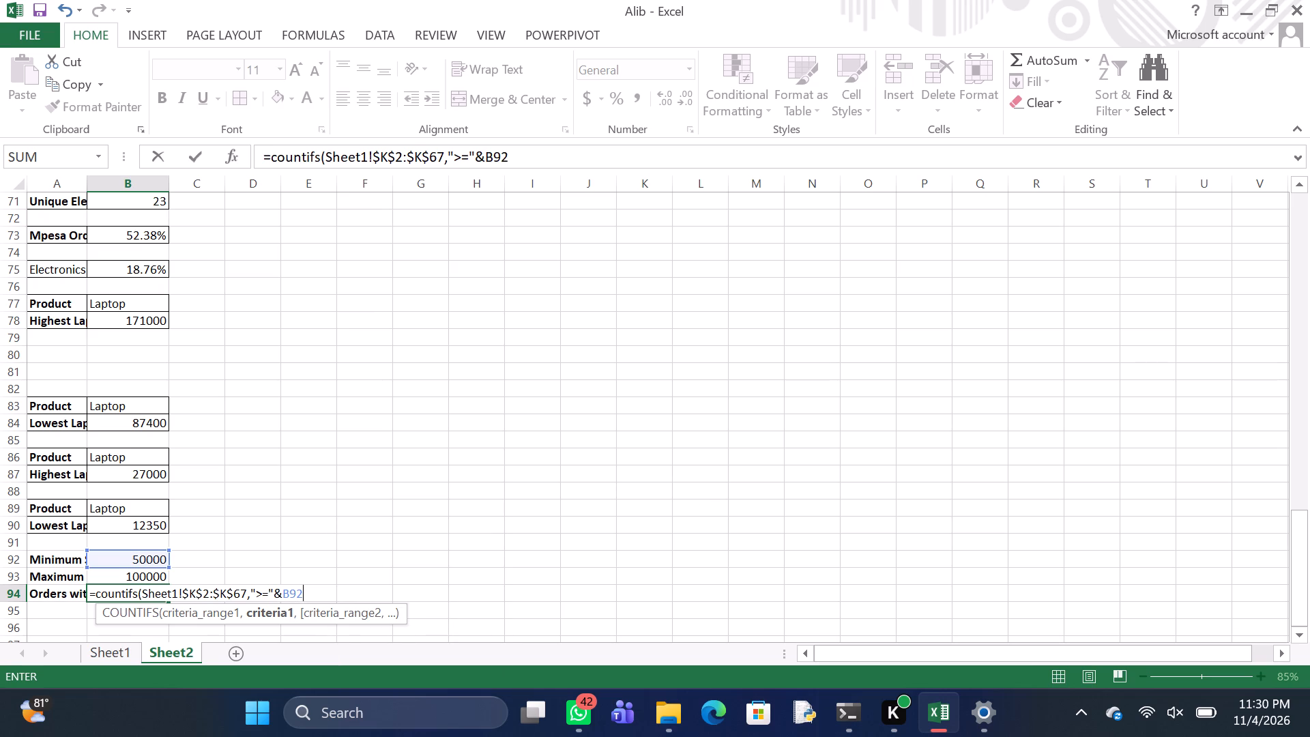
Add Sheet1!$K$2:$K$67 as the second criteria range of the COUNTIFS formula in B94.
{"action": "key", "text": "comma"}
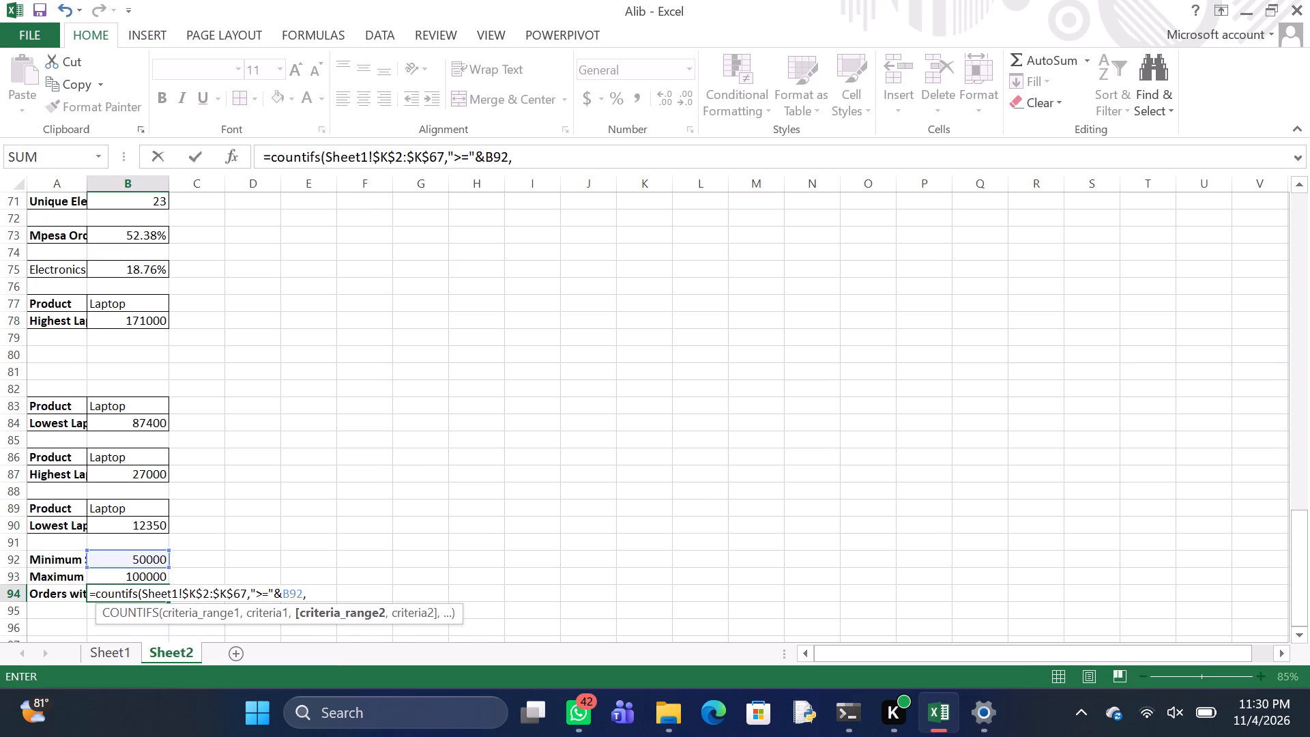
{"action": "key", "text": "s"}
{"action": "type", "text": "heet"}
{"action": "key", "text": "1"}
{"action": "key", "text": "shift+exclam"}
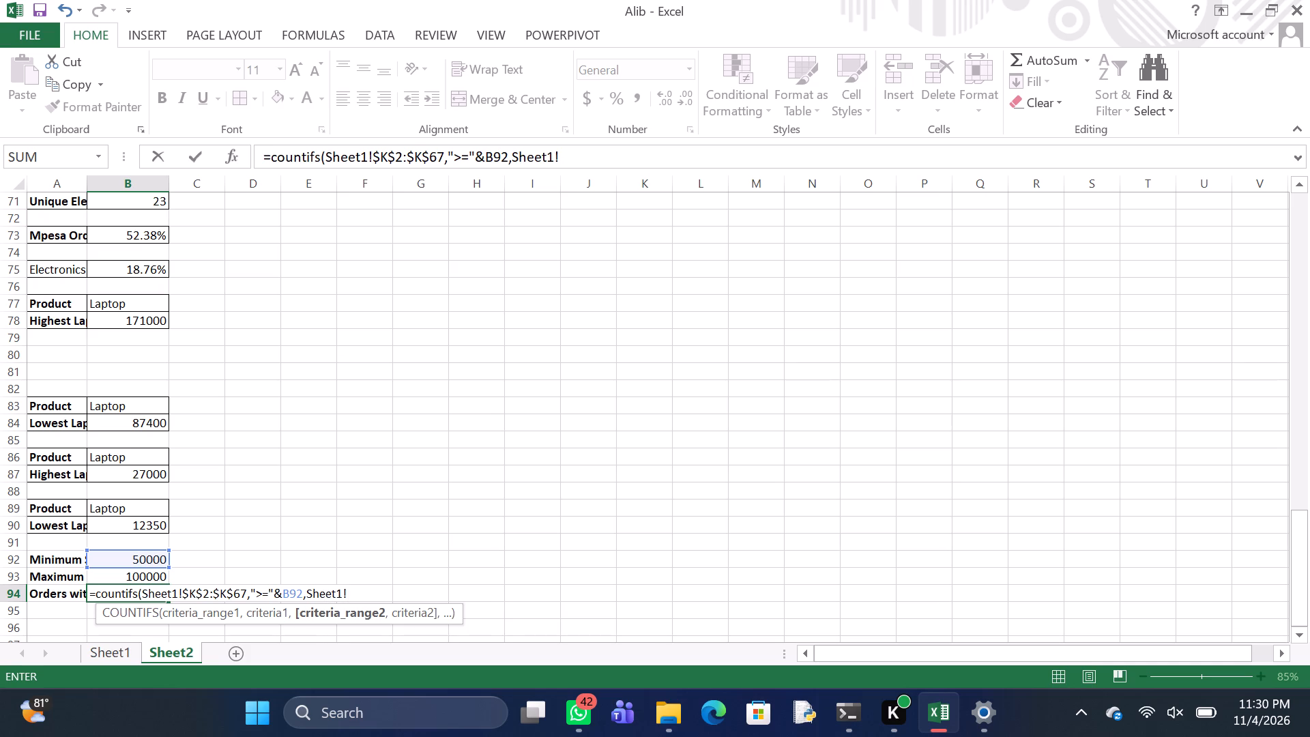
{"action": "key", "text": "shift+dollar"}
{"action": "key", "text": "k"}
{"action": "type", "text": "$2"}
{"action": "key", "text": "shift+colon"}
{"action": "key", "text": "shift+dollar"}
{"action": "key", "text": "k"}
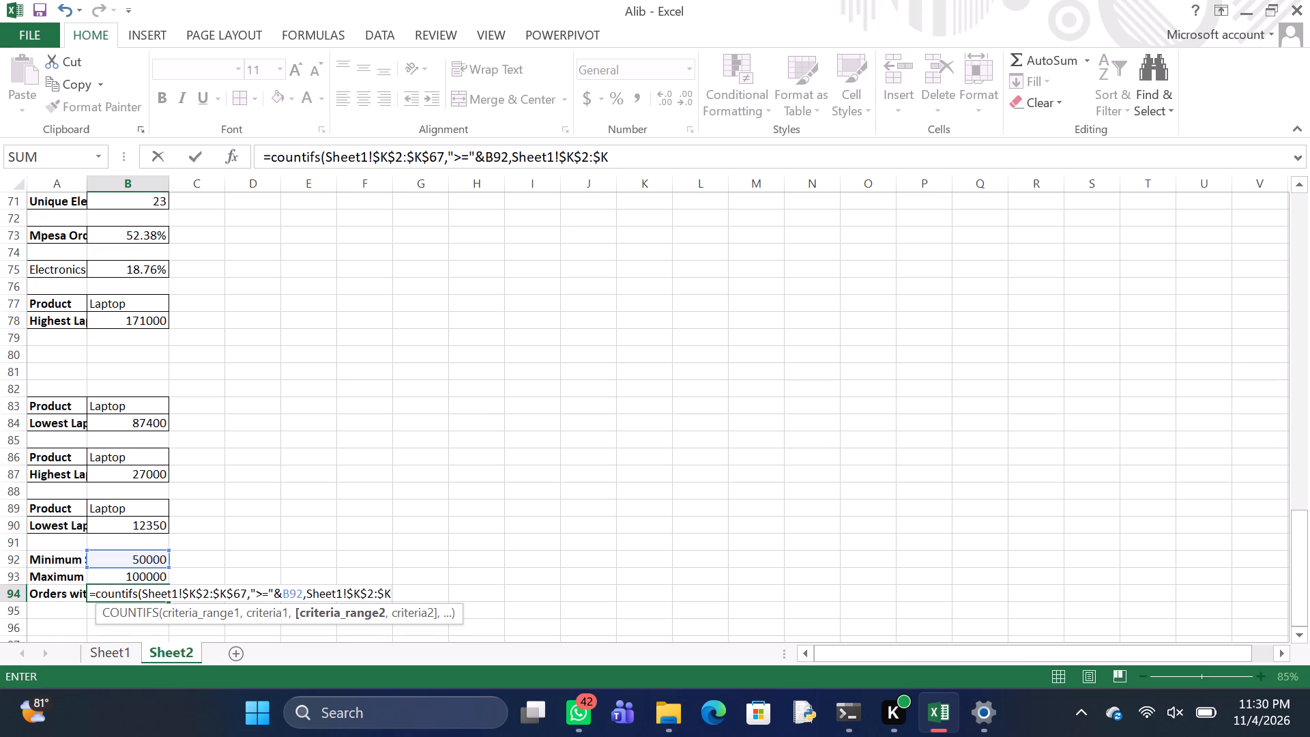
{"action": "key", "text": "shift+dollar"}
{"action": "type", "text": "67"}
Complete the COUNTIFS formula in B94 with the second criterion "<="&B93 and enter it.
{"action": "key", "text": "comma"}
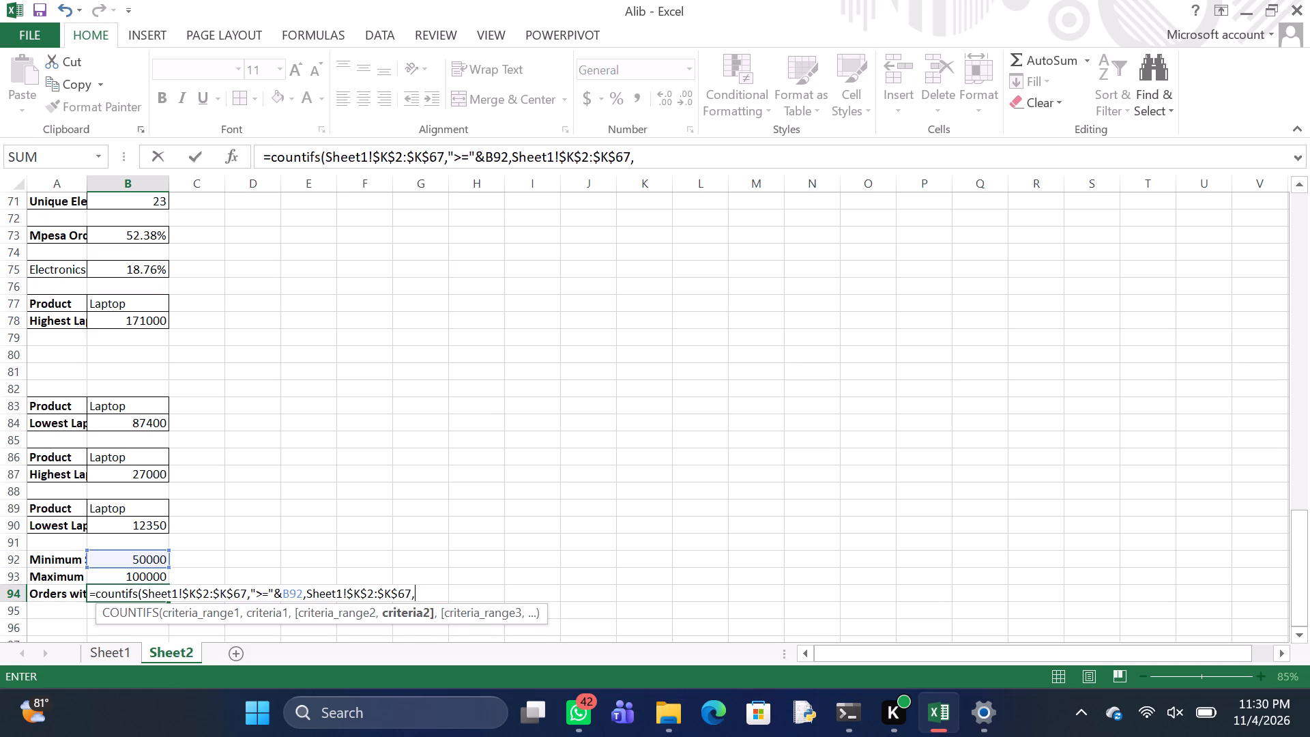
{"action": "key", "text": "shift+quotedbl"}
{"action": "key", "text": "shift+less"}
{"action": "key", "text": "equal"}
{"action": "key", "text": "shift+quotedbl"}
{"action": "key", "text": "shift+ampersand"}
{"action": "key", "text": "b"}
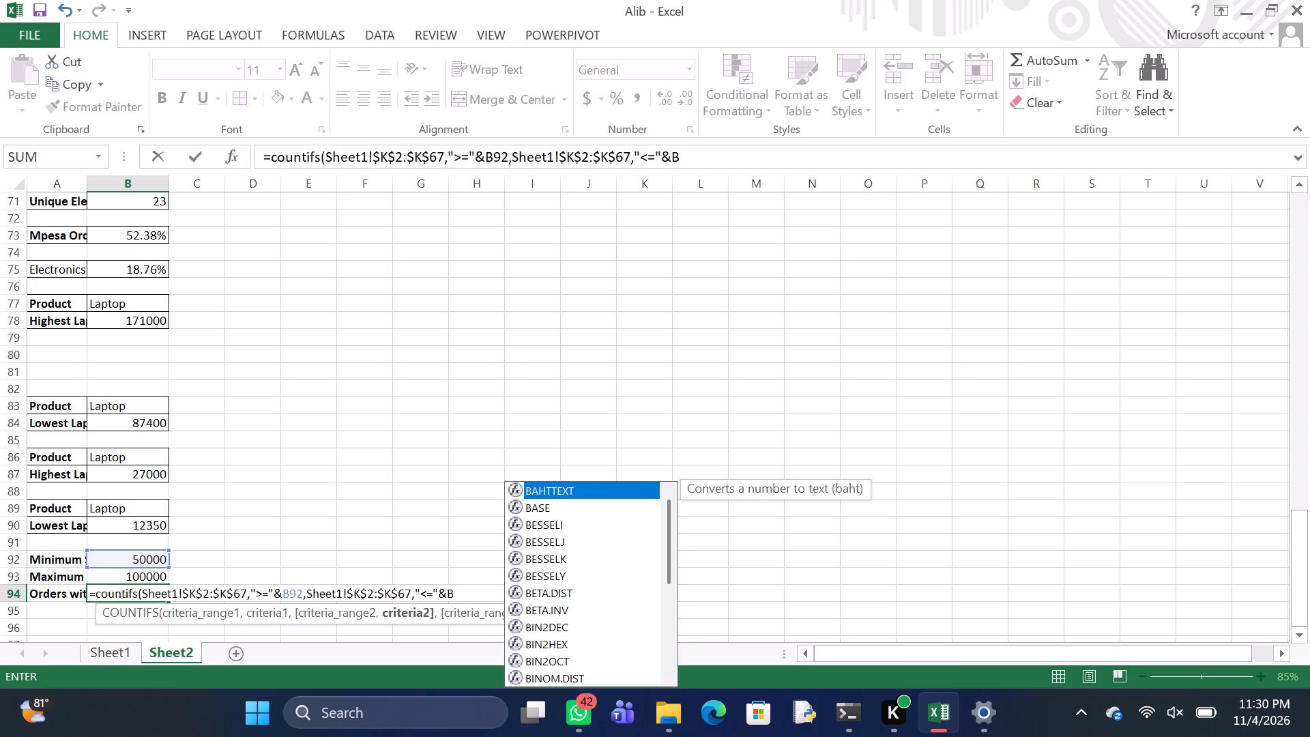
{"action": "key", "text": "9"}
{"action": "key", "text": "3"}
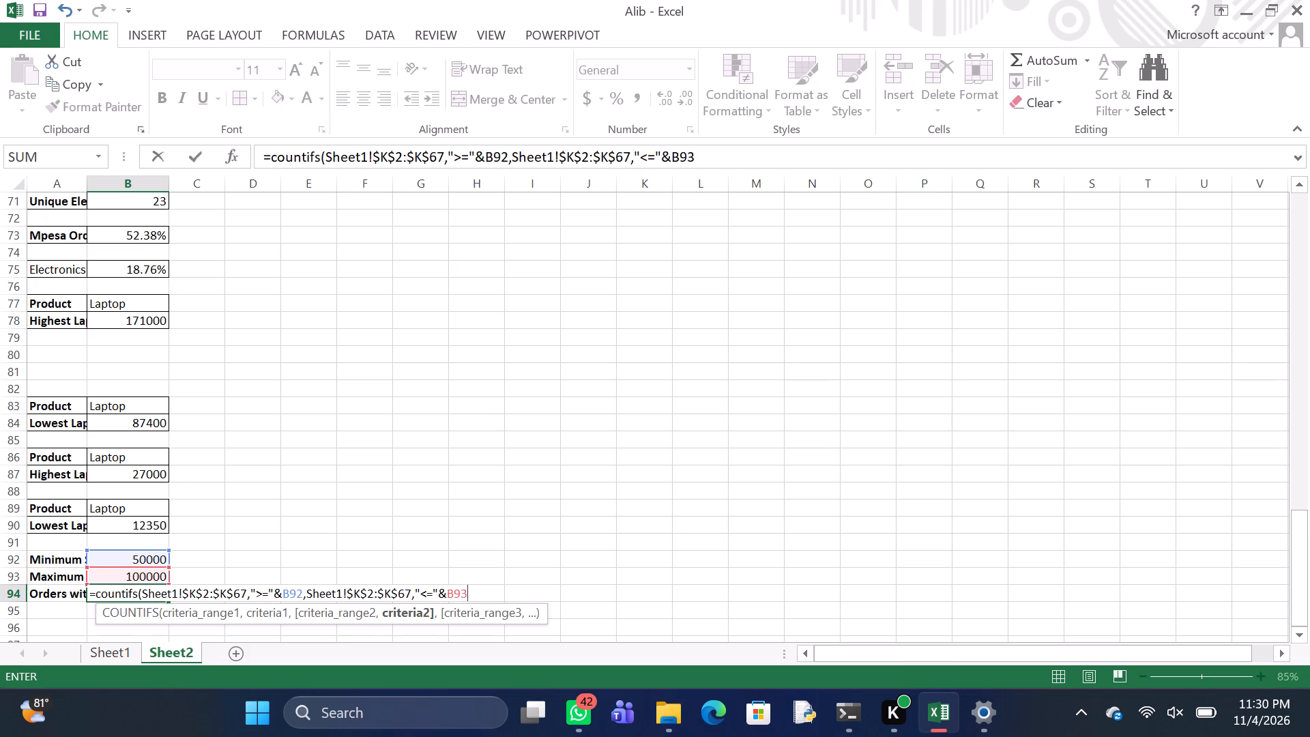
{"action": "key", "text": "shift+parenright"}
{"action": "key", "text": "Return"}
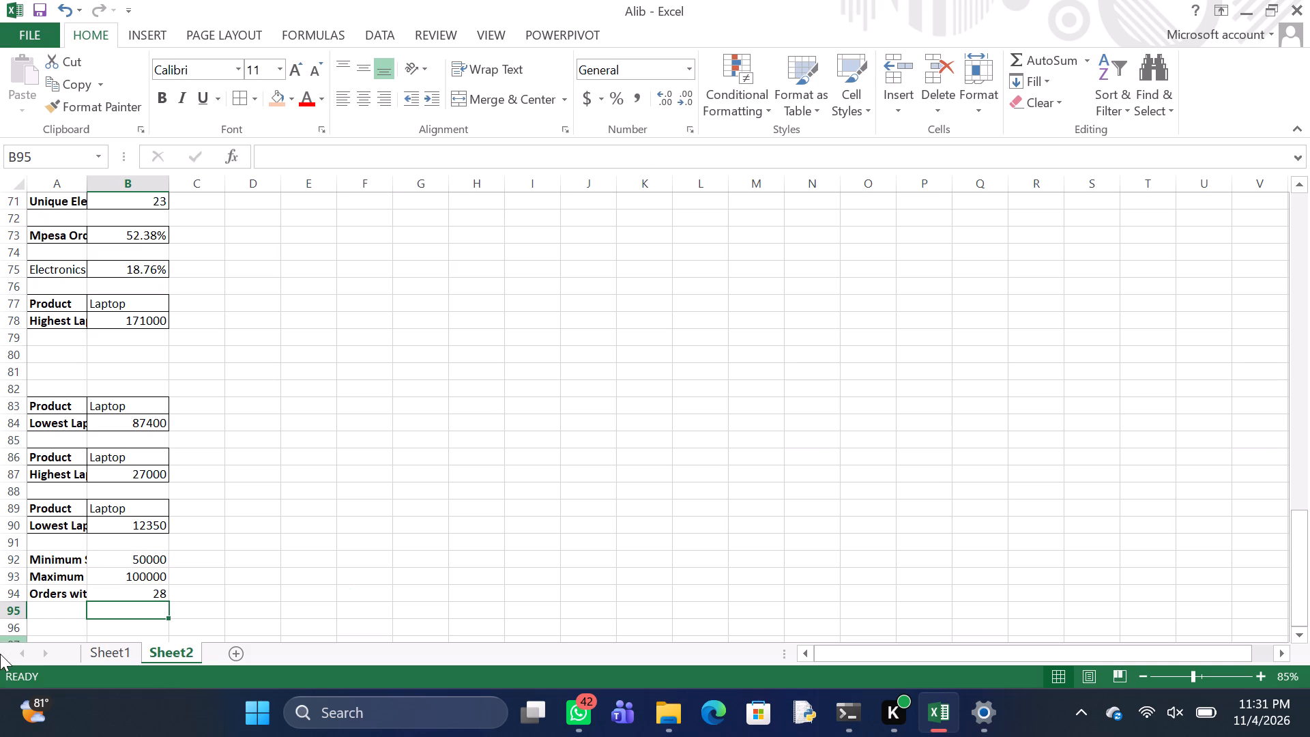
Apply all borders to the orders-within-range block A92:B94.
{"action": "left_click", "coordinate": [75, 586]}
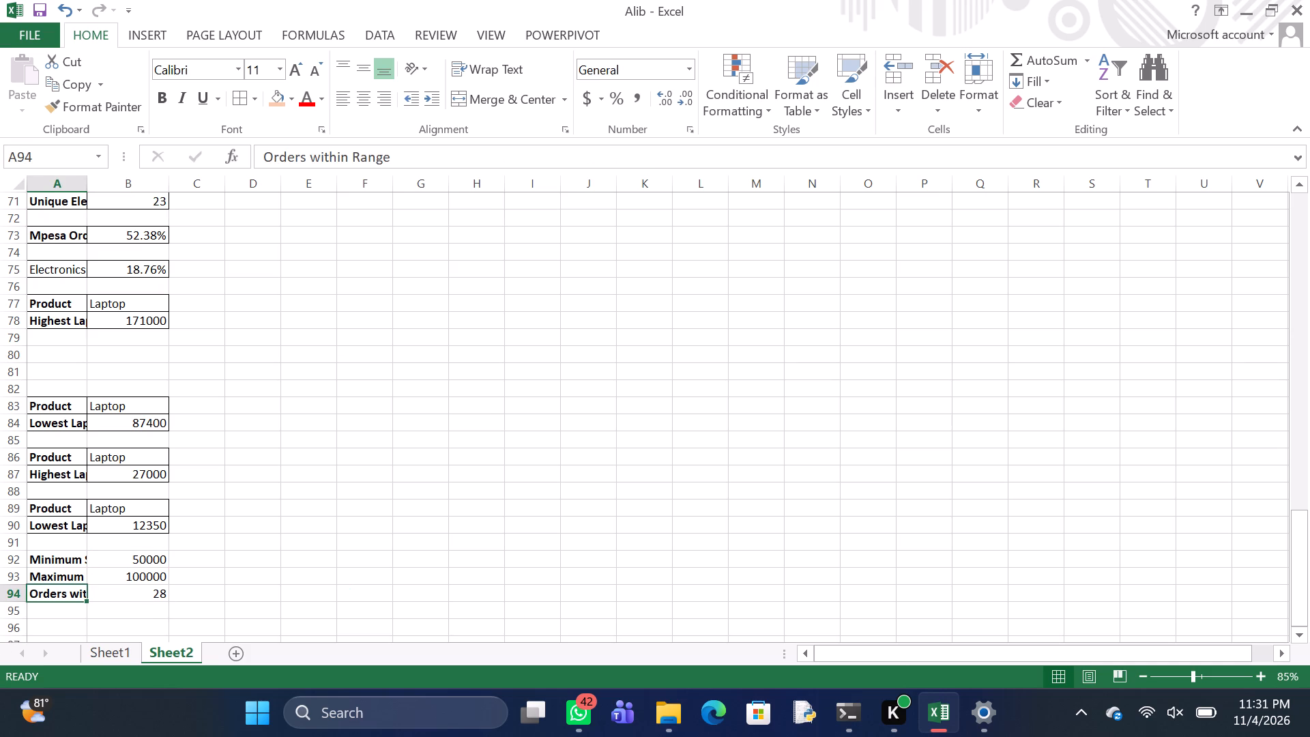
{"action": "key", "text": "ctrl+a"}
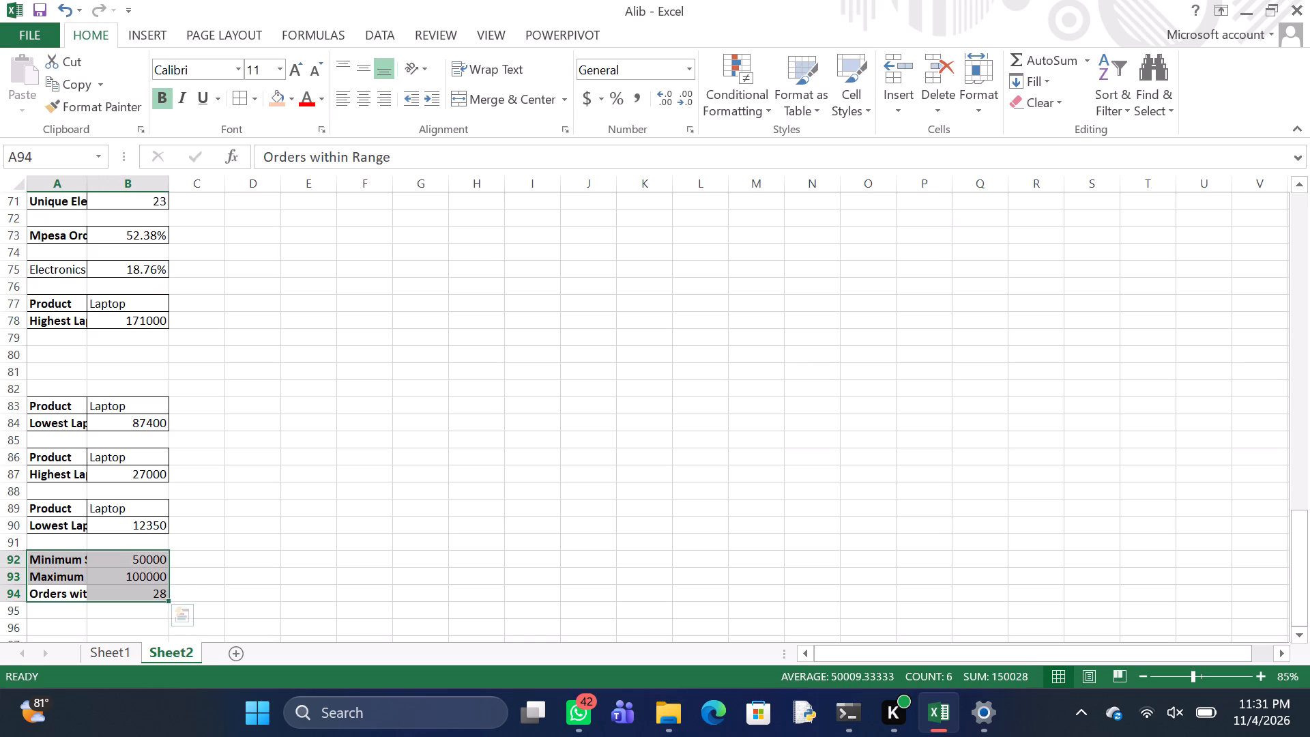
{"action": "left_click", "coordinate": [234, 100]}
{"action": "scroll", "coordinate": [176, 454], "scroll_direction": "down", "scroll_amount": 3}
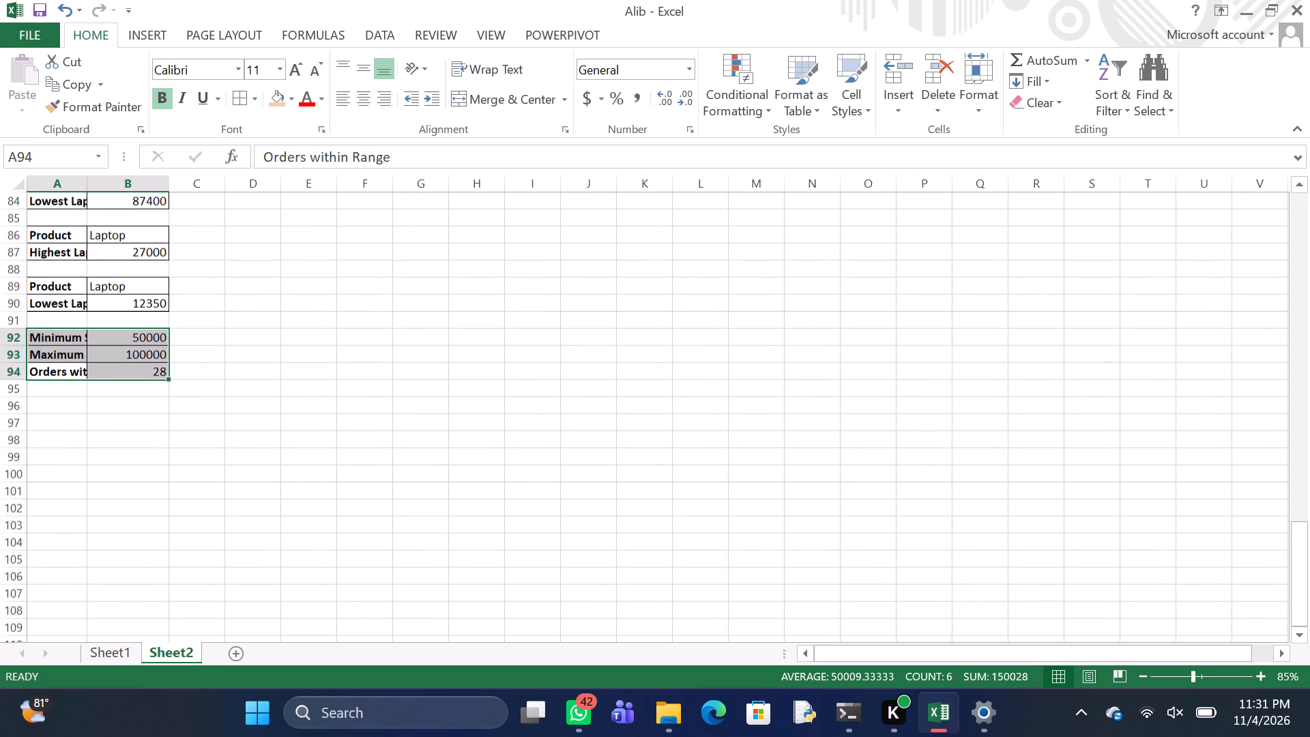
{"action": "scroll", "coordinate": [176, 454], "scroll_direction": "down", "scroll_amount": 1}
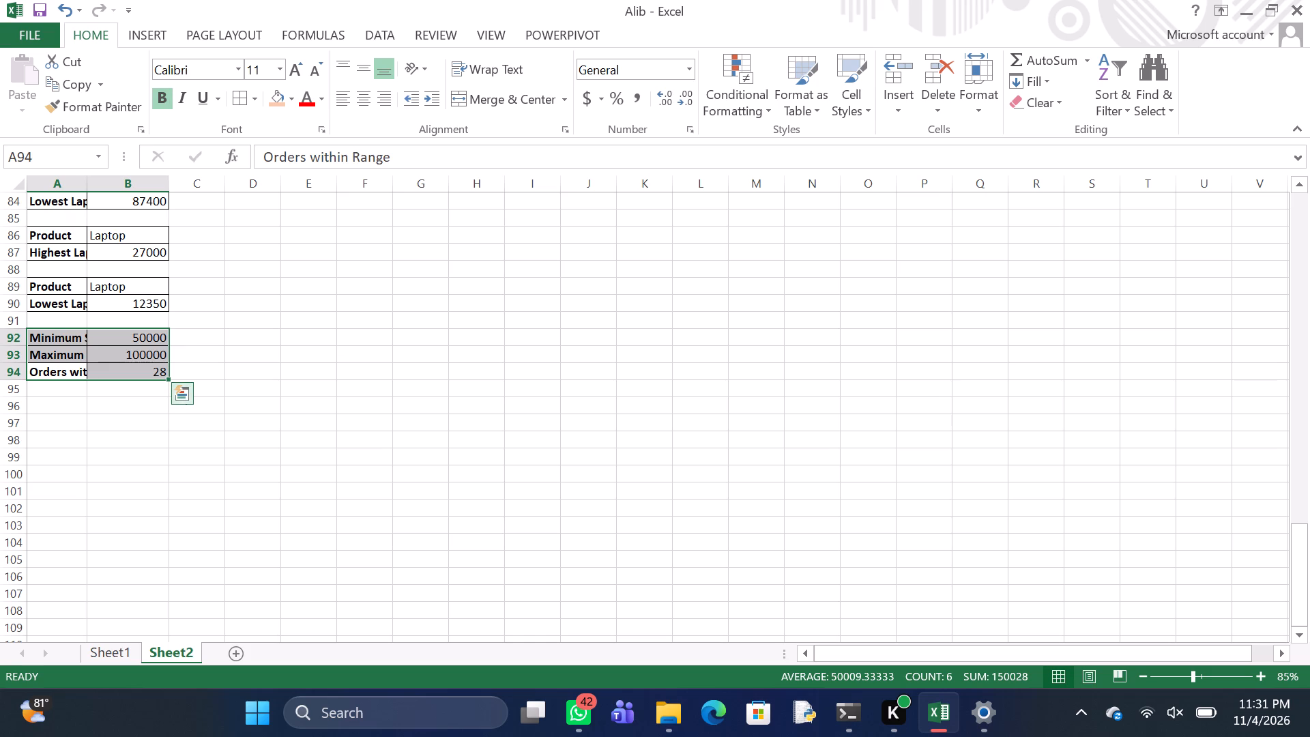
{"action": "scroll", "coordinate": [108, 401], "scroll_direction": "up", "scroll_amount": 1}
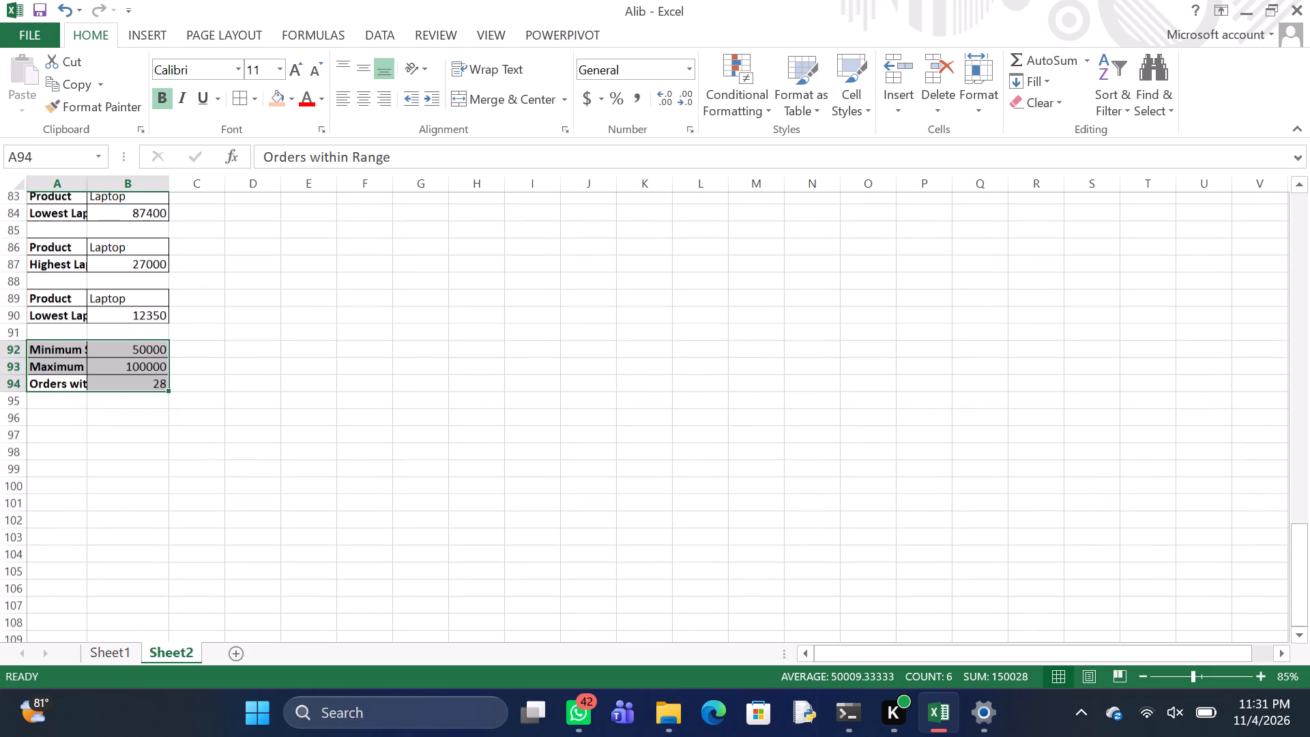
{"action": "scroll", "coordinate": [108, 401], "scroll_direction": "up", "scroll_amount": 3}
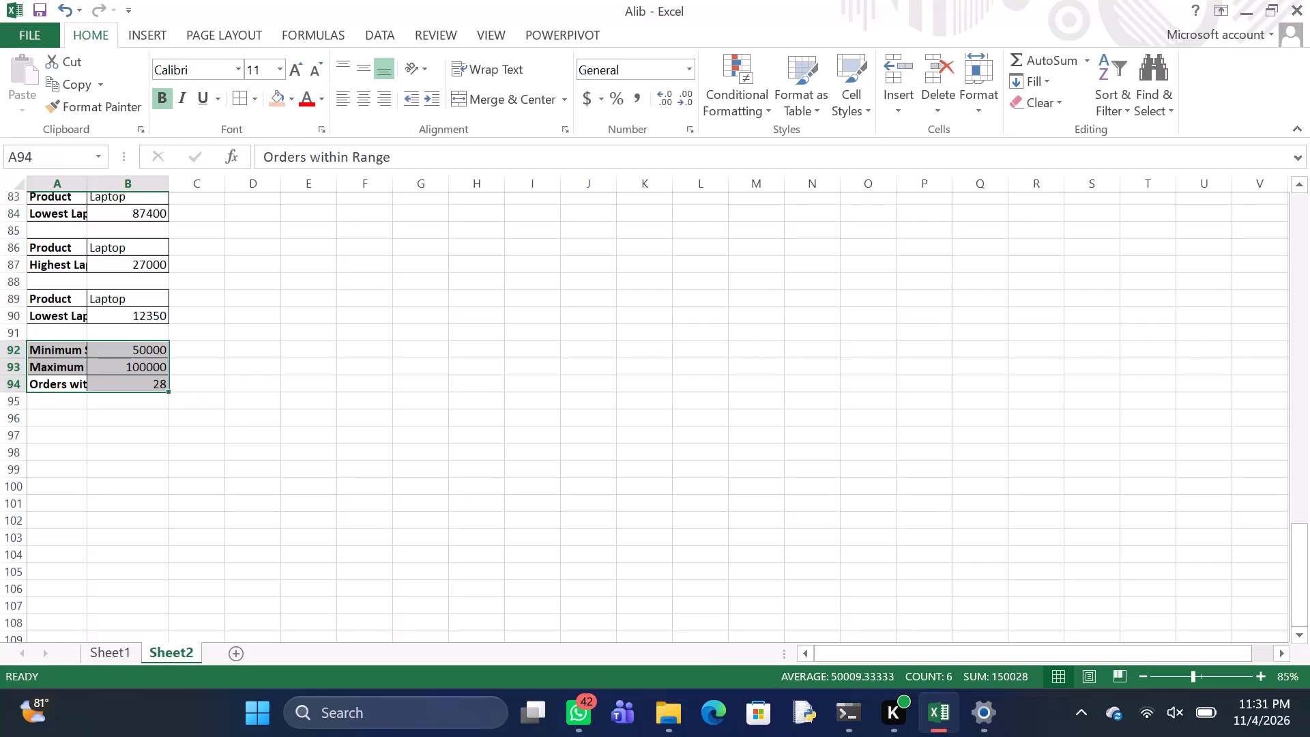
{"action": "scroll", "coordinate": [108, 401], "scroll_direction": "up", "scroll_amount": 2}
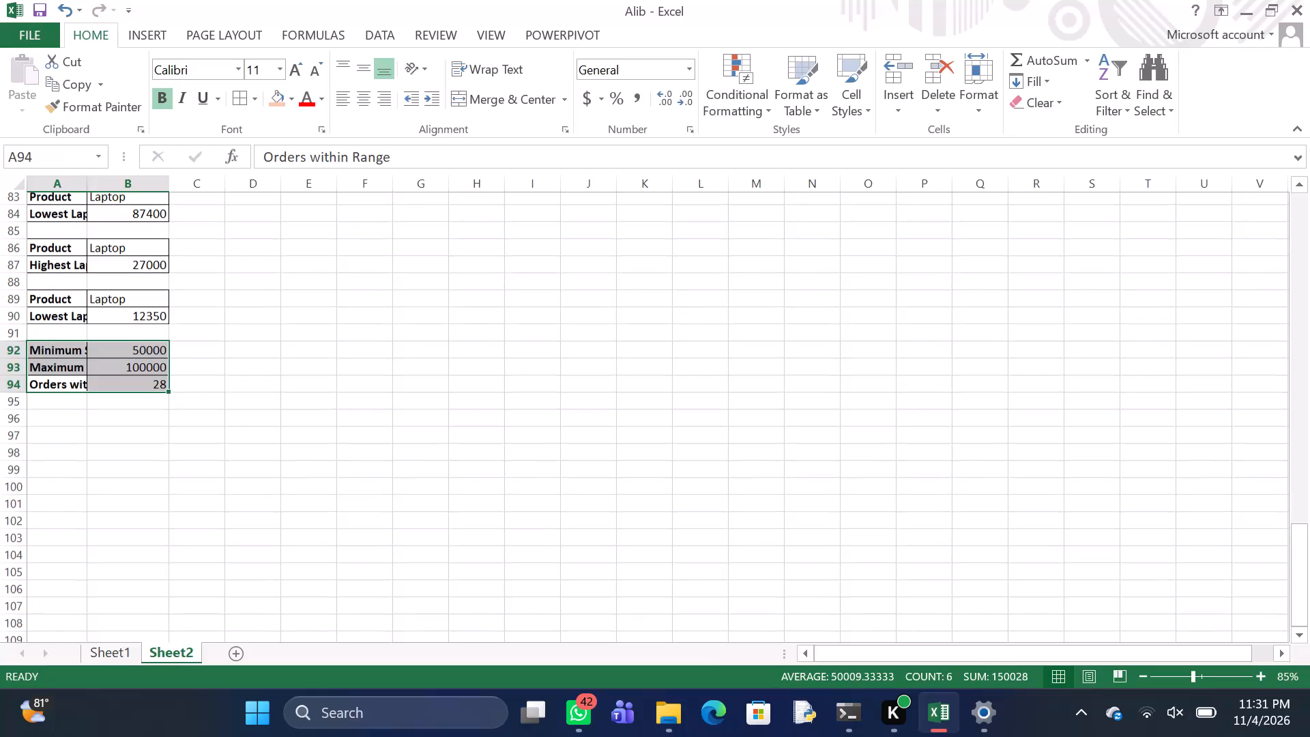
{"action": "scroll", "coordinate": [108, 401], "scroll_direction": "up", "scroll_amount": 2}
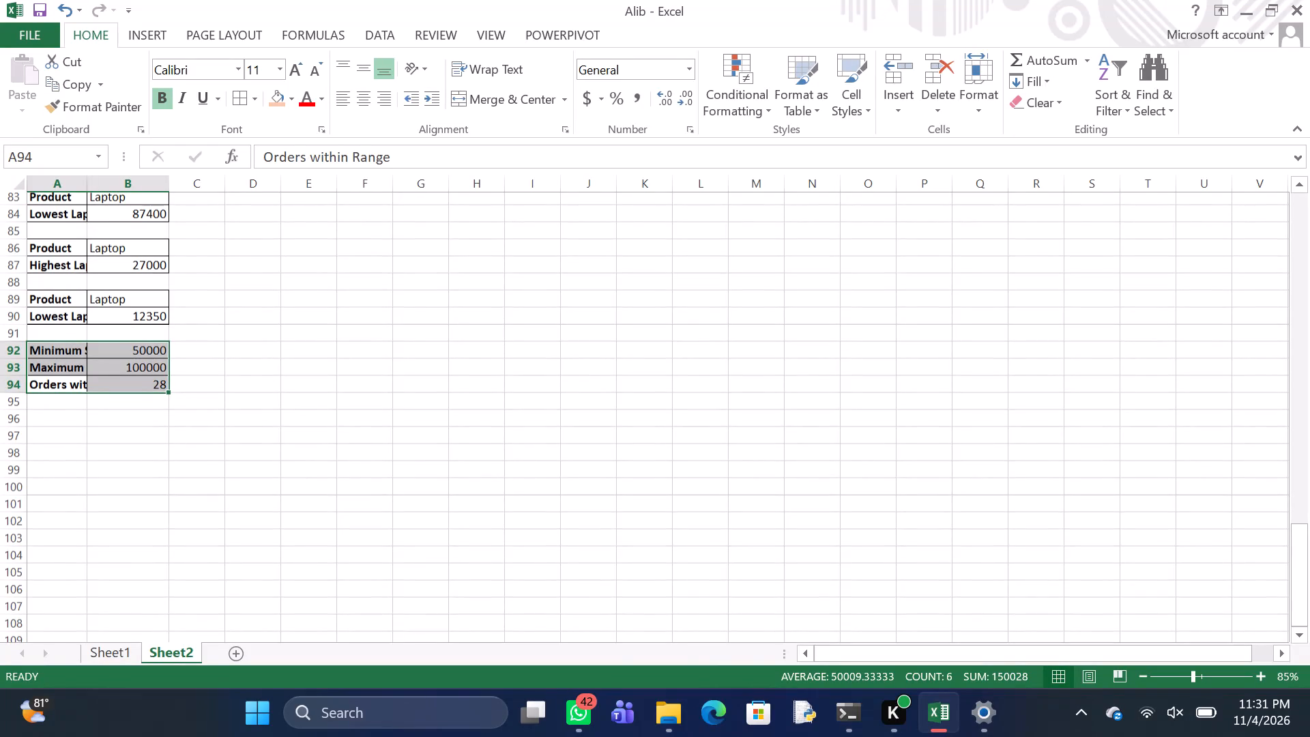
On Sheet1, enter the header "Product Sales Rank" in cell AO1, beyond the Sales Variance column.
{"action": "scroll", "coordinate": [108, 401], "scroll_direction": "up", "scroll_amount": 1}
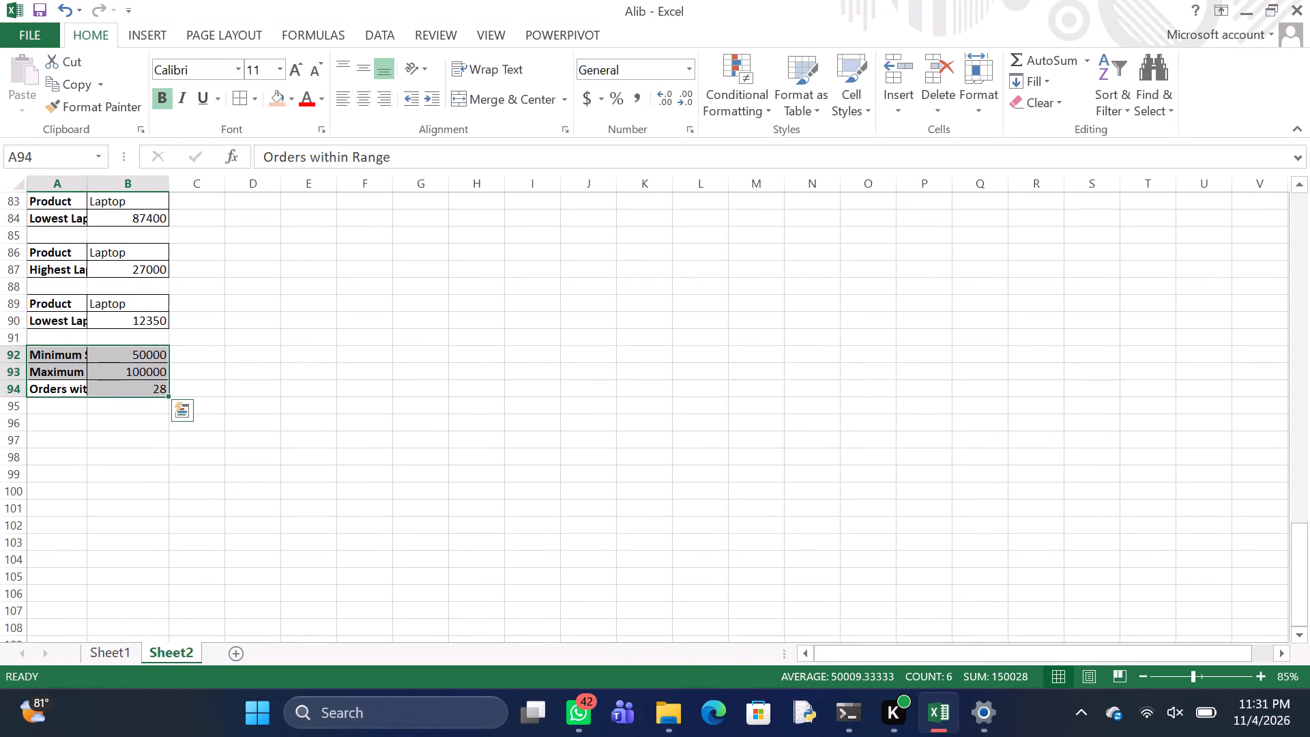
{"action": "left_click", "coordinate": [119, 645]}
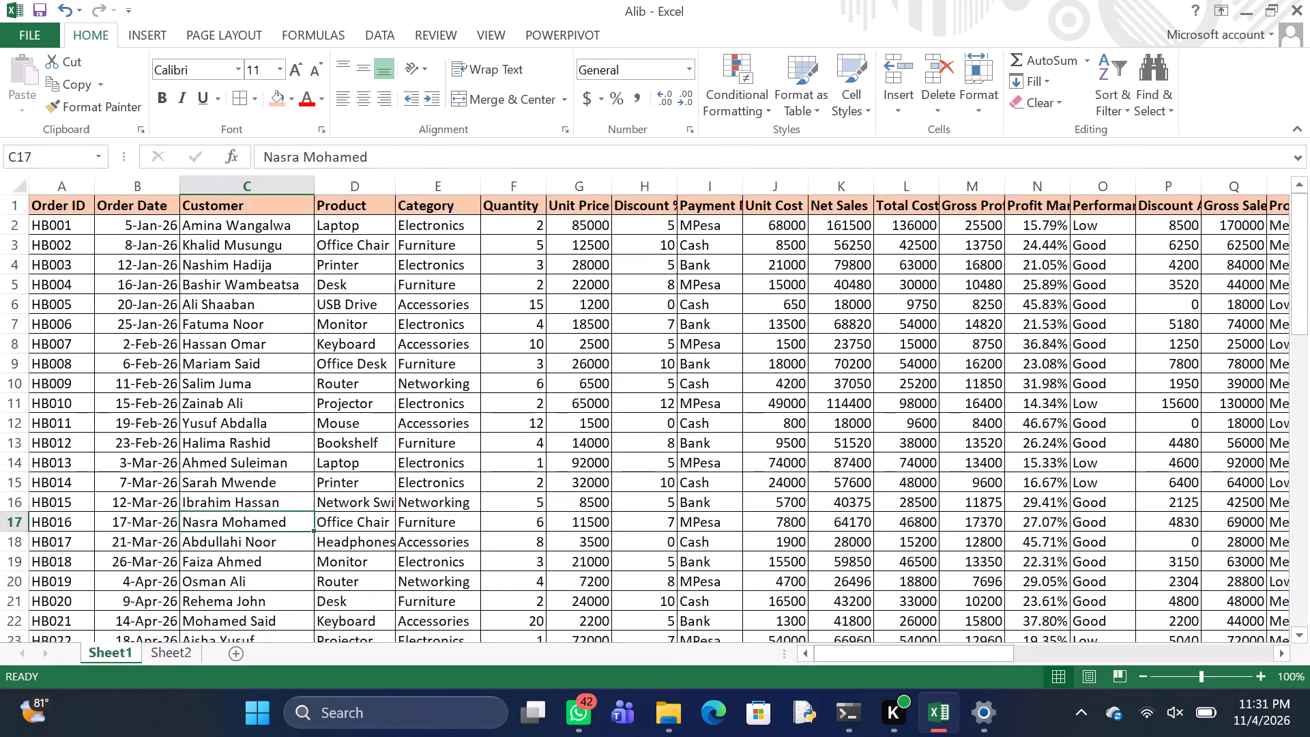
{"action": "scroll", "coordinate": [690, 538], "scroll_direction": "left", "scroll_amount": 11}
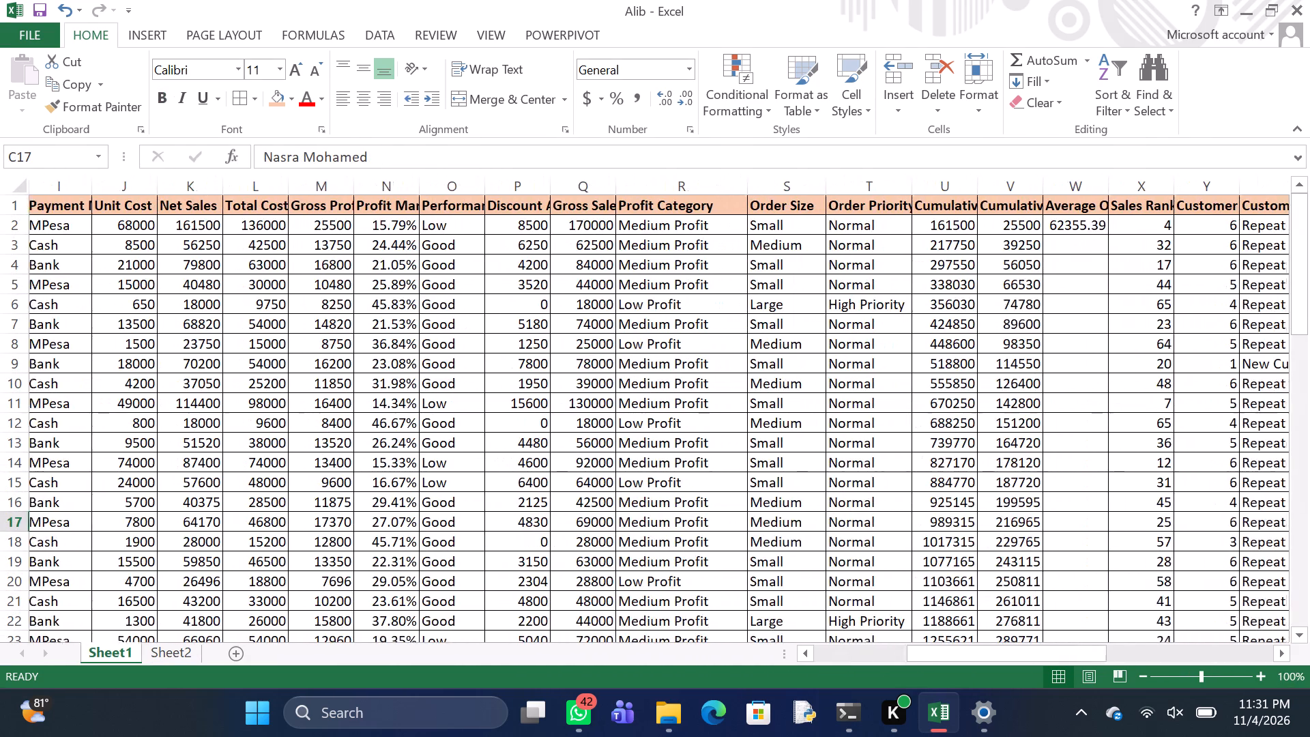
{"action": "scroll", "coordinate": [690, 538], "scroll_direction": "left", "scroll_amount": 10}
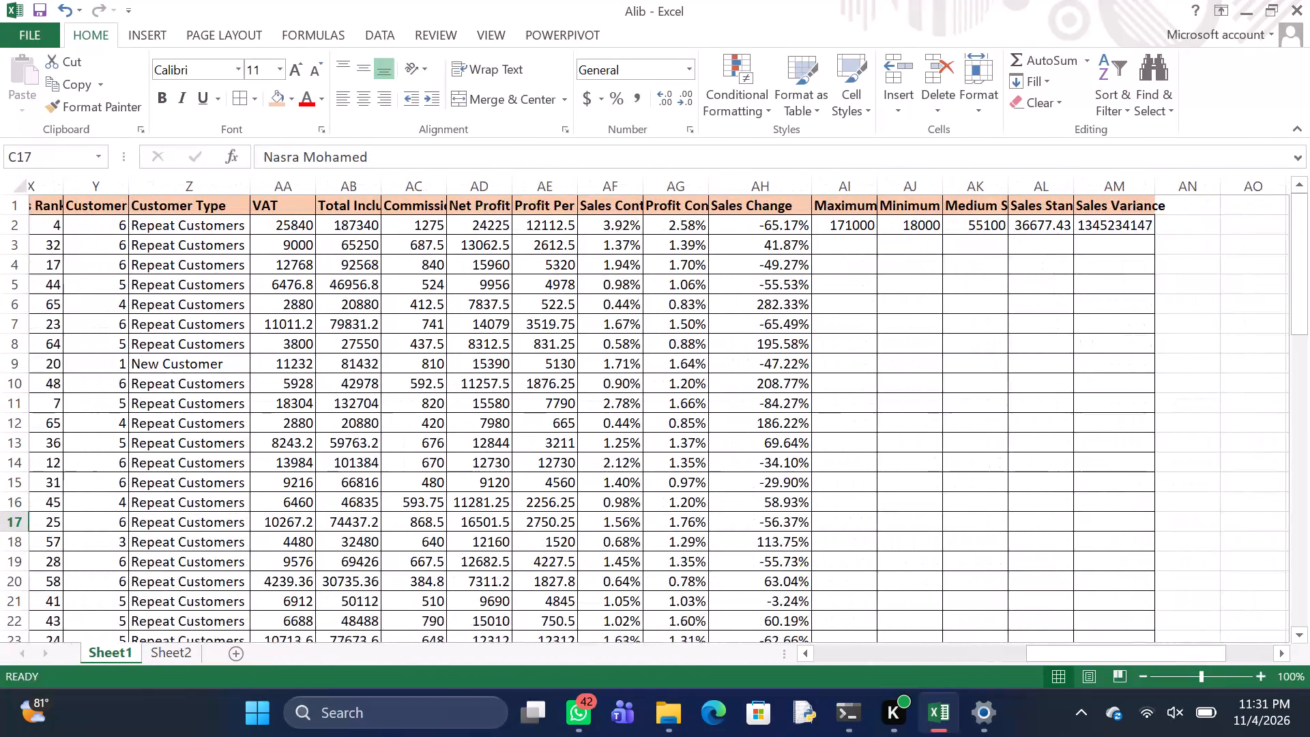
{"action": "scroll", "coordinate": [690, 538], "scroll_direction": "left", "scroll_amount": 5}
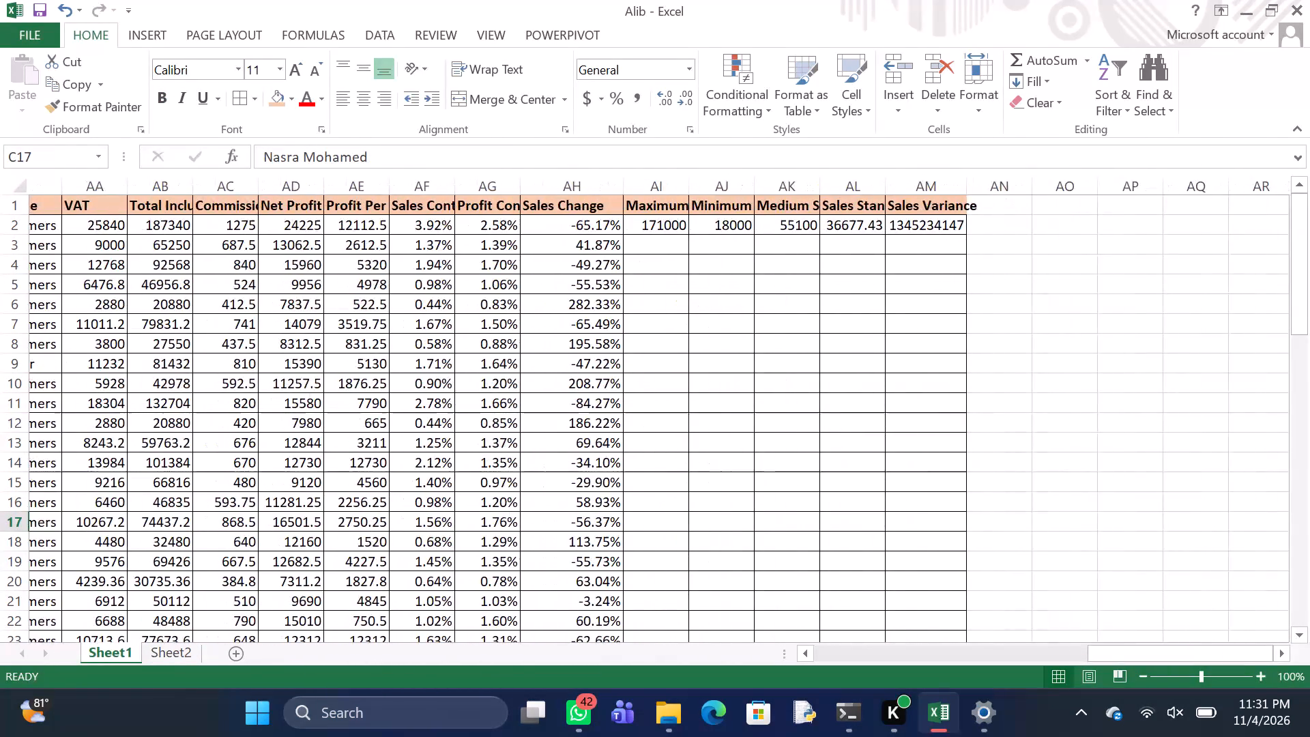
{"action": "scroll", "coordinate": [690, 538], "scroll_direction": "left", "scroll_amount": 3}
{"action": "scroll", "coordinate": [690, 538], "scroll_direction": "right", "scroll_amount": 2}
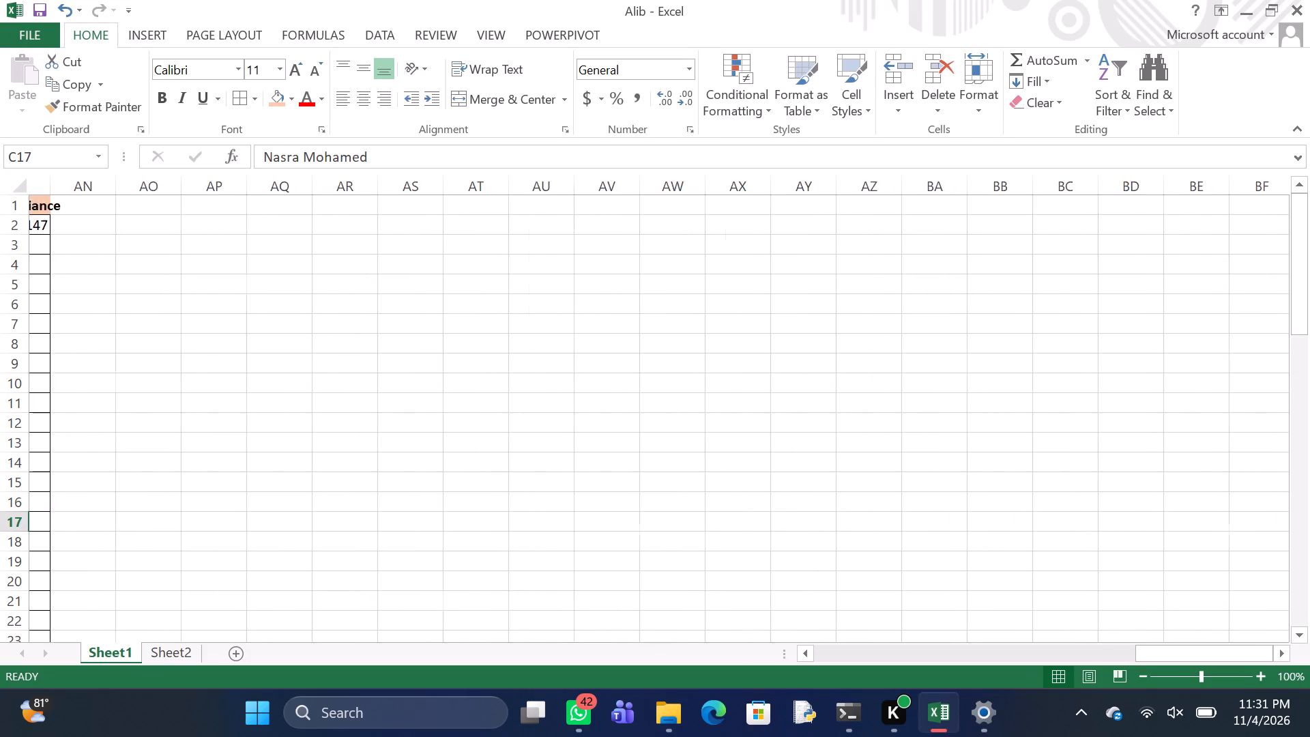
{"action": "scroll", "coordinate": [690, 538], "scroll_direction": "right", "scroll_amount": 4}
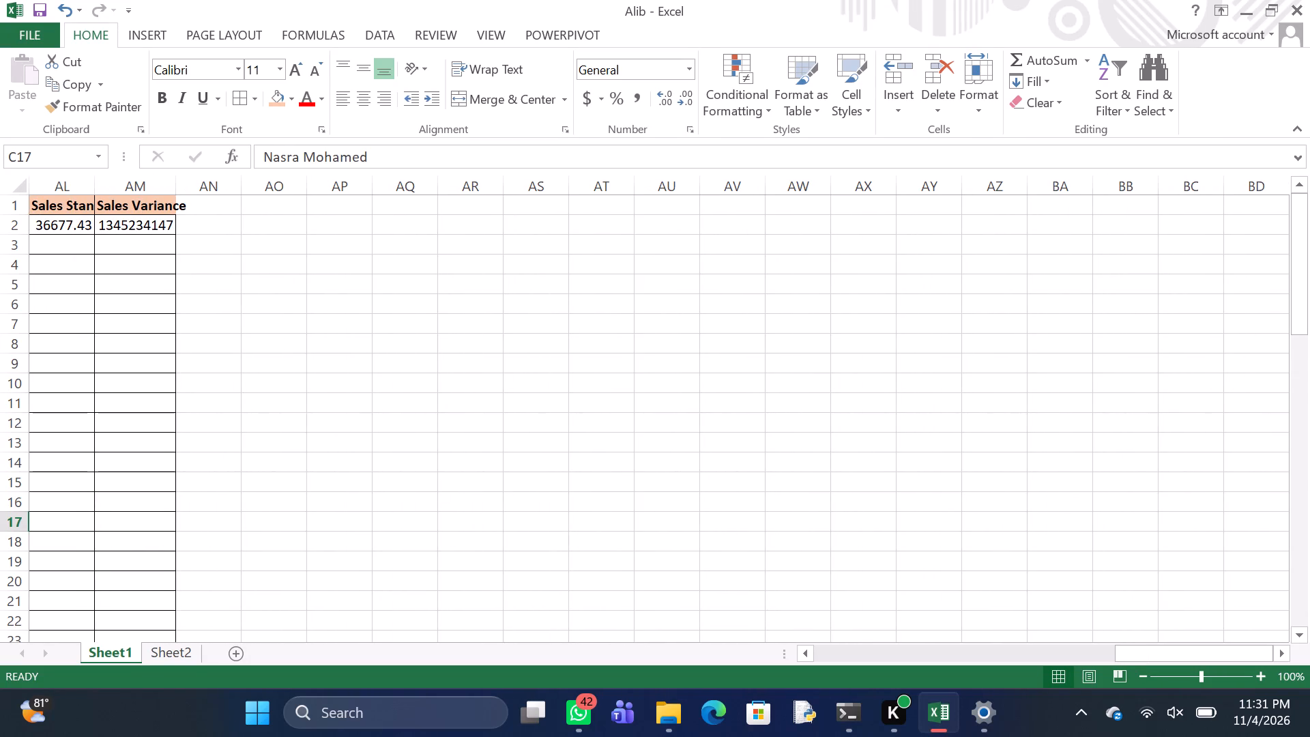
{"action": "left_click", "coordinate": [276, 203]}
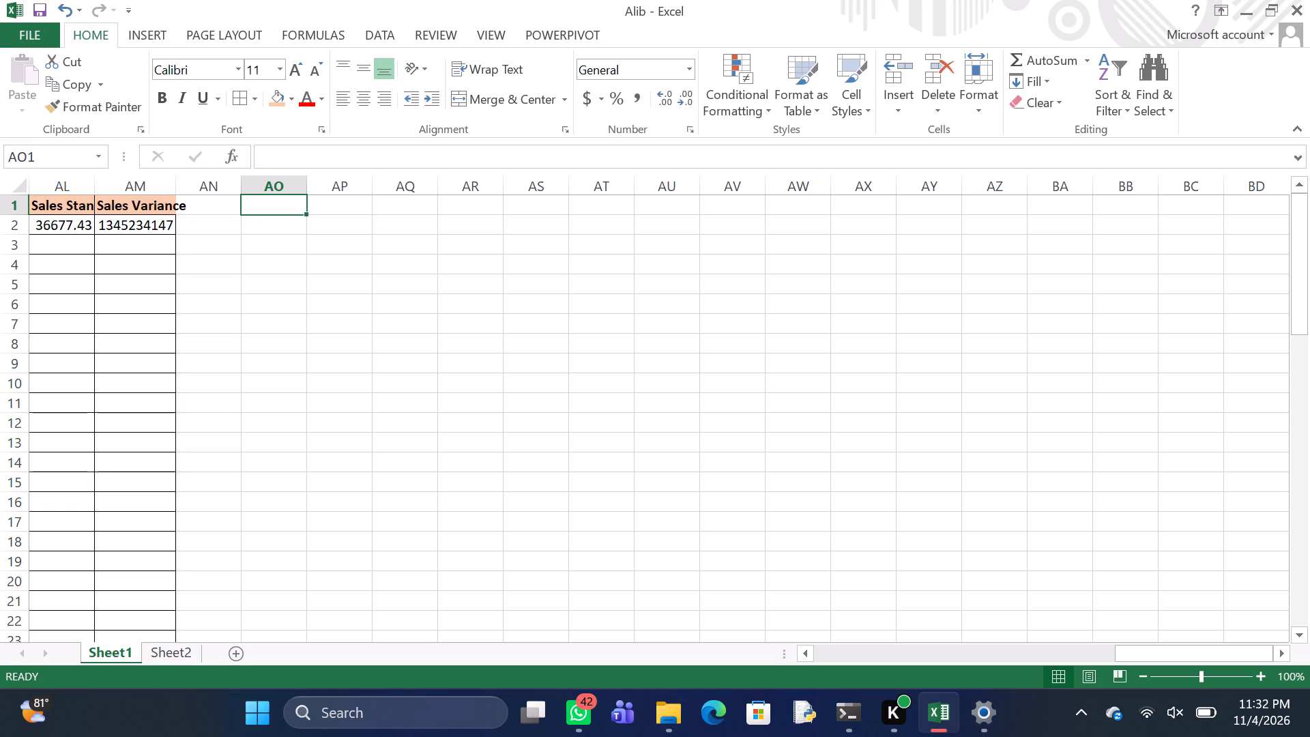
{"action": "key", "text": "p"}
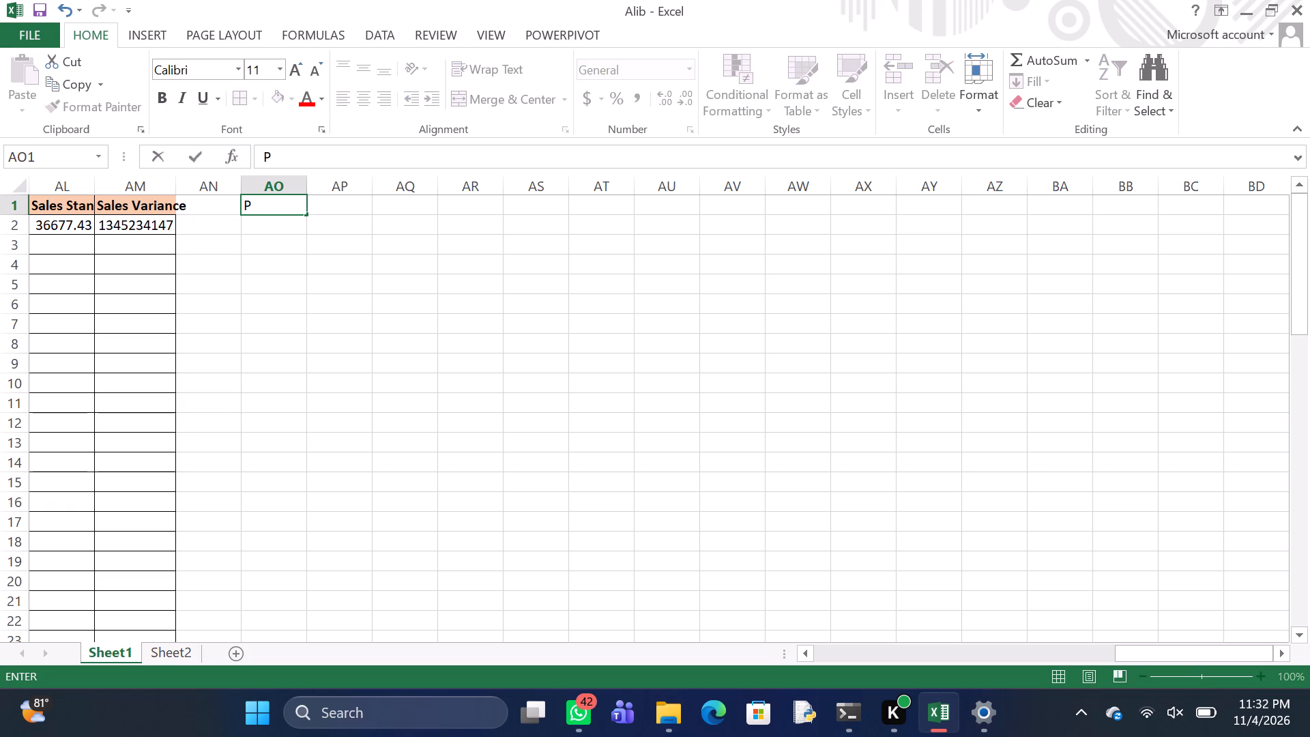
{"action": "type", "text": "ro"}
{"action": "type", "text": "duct"}
{"action": "key", "text": "space"}
{"action": "key", "text": "s"}
{"action": "type", "text": "ales"}
{"action": "key", "text": "space"}
{"action": "key", "text": "r"}
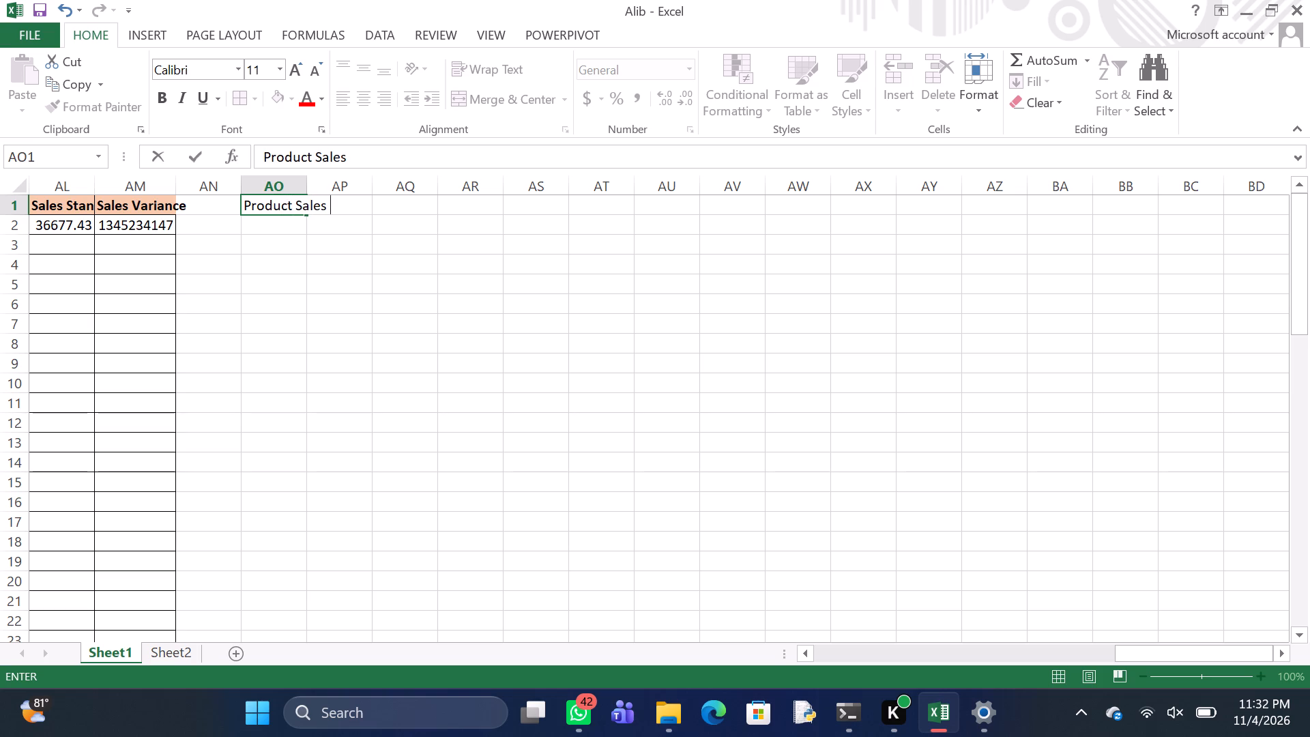
{"action": "type", "text": "ank"}
{"action": "key", "text": "Return"}
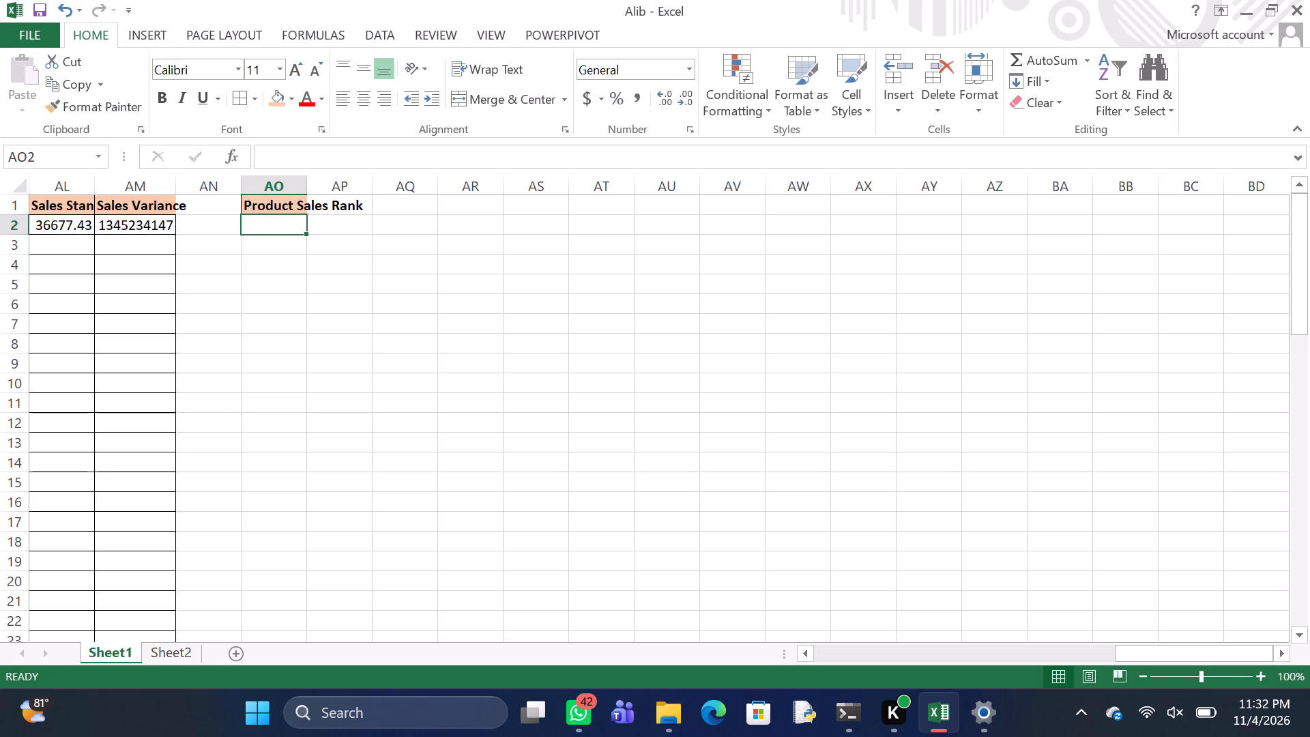
Start a COUNTIFS formula in AO2 with criteria range $D$2:$D$67 and criterion D2.
{"action": "key", "text": "equal"}
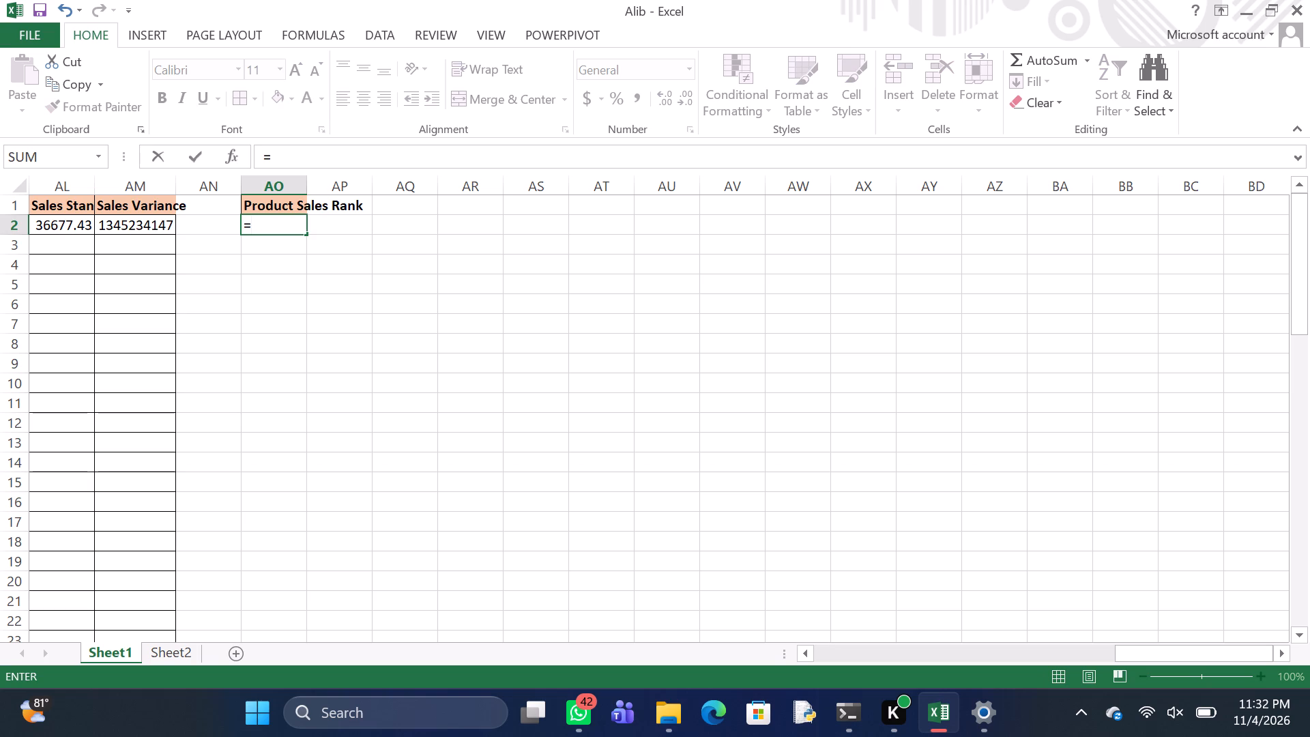
{"action": "type", "text": "COUNTIF"}
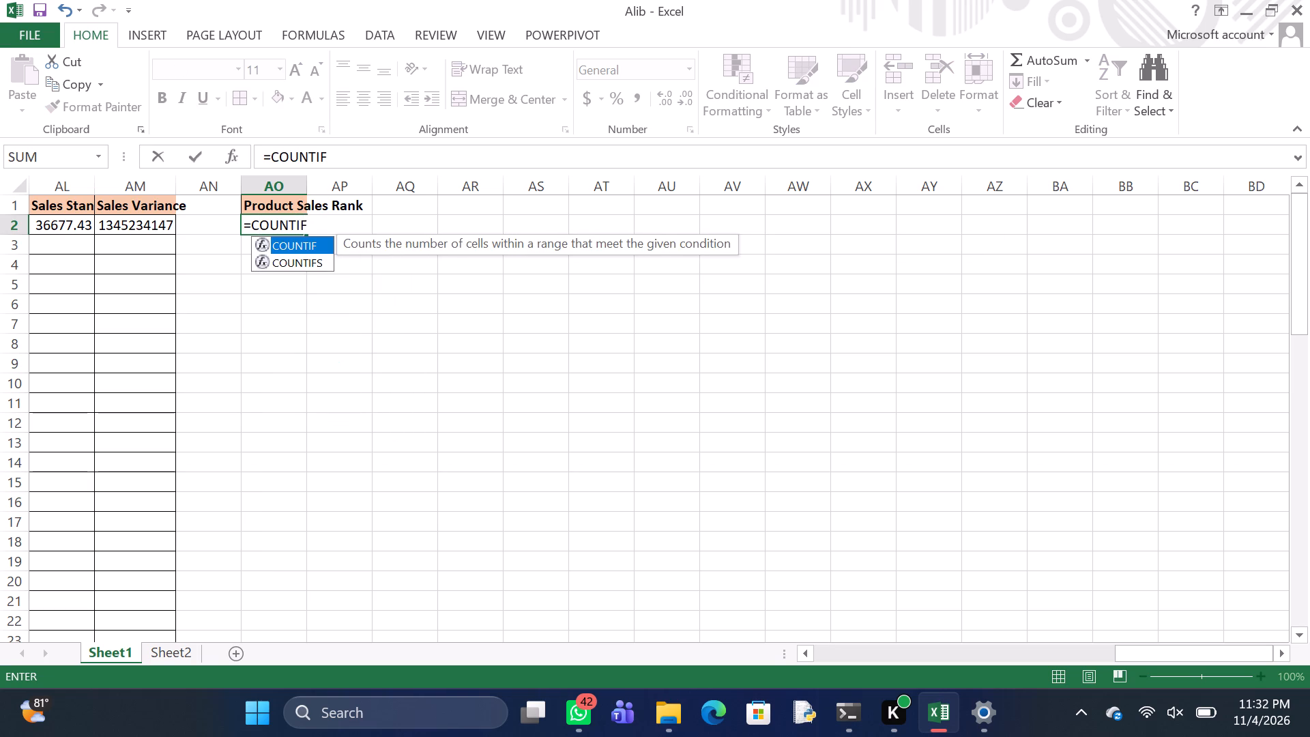
{"action": "key", "text": "s"}
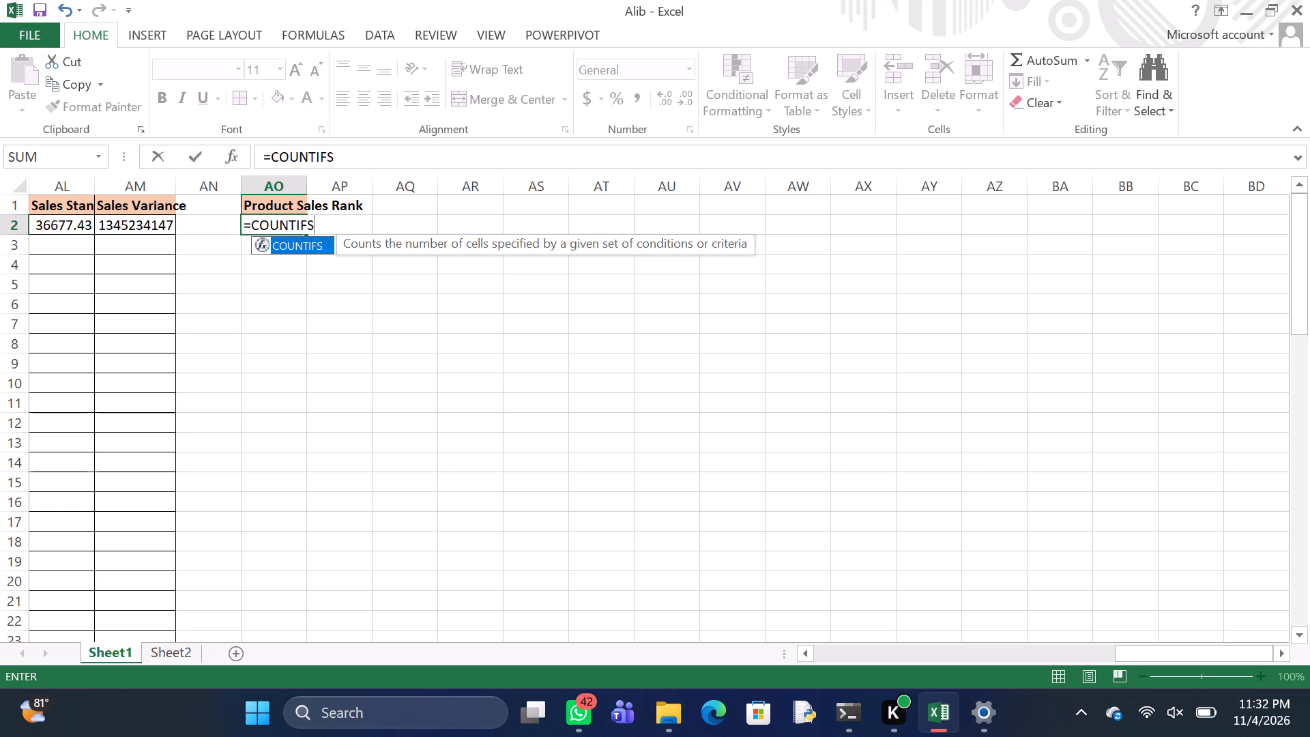
{"action": "key", "text": "shift+parenleft"}
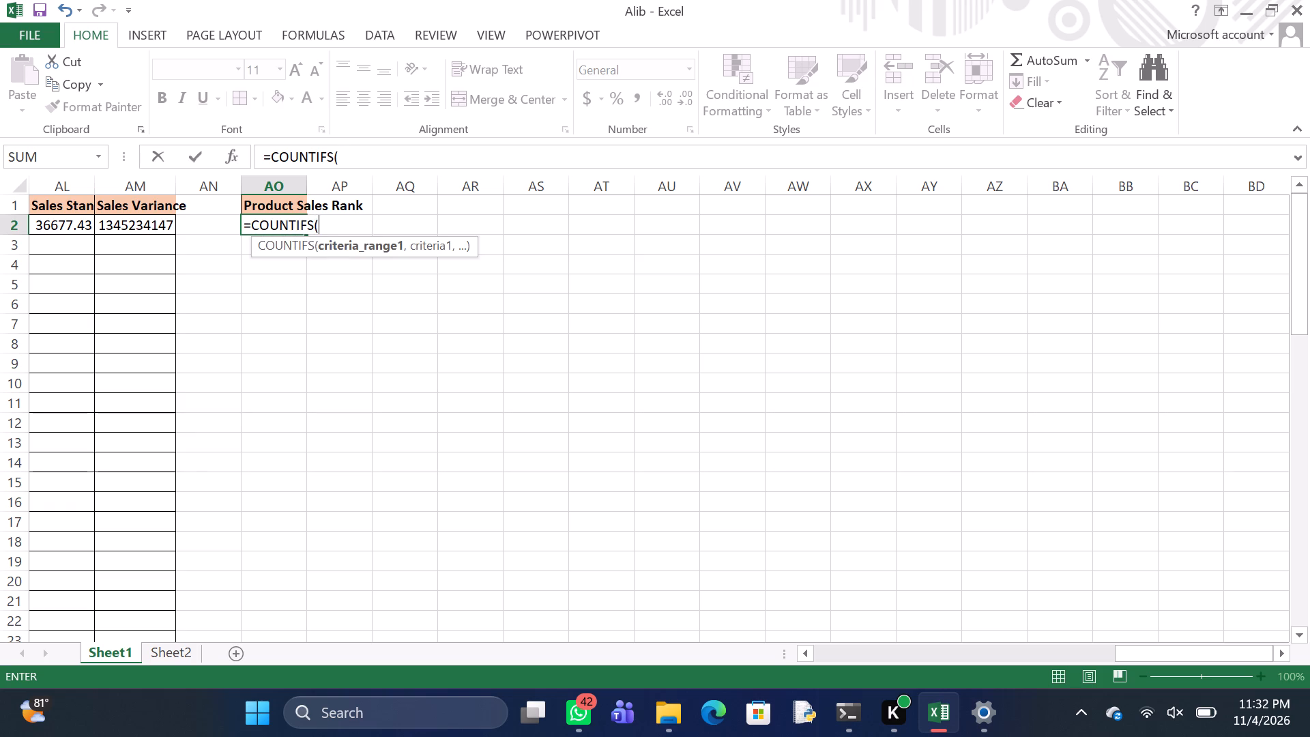
{"action": "key", "text": "4"}
{"action": "key", "text": "BackSpace"}
{"action": "type", "text": "$D"}
{"action": "type", "text": "$2"}
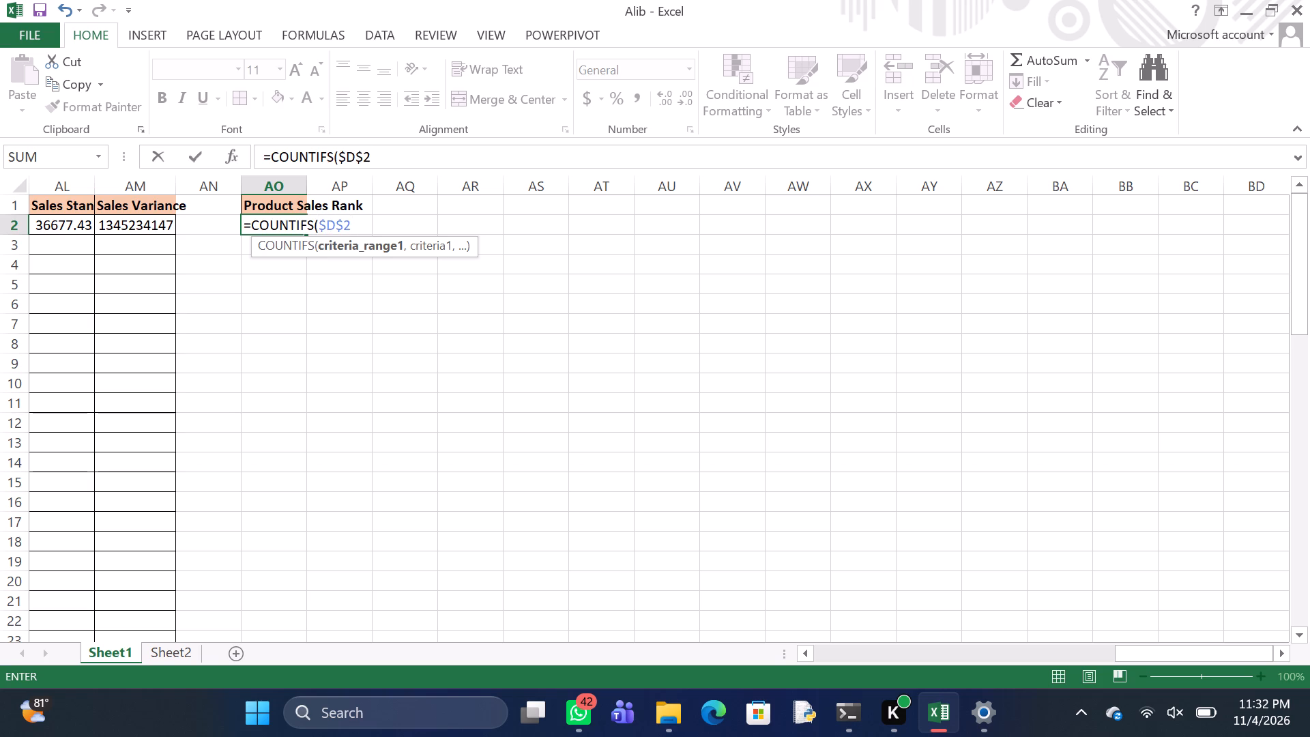
{"action": "key", "text": "shift+colon"}
{"action": "key", "text": "shift+dollar"}
{"action": "key", "text": "d"}
{"action": "key", "text": "shift+dollar"}
{"action": "key", "text": "6"}
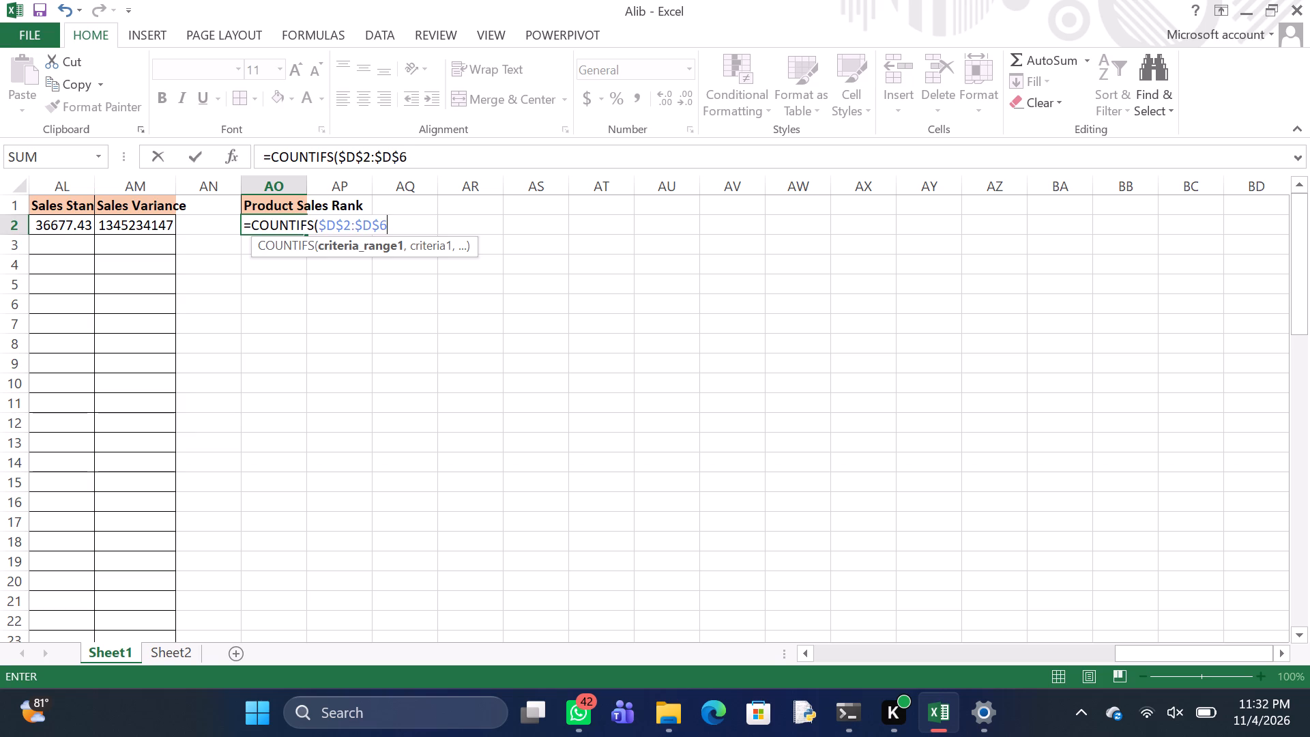
{"action": "key", "text": "7"}
{"action": "key", "text": "comma"}
{"action": "type", "text": "D2"}
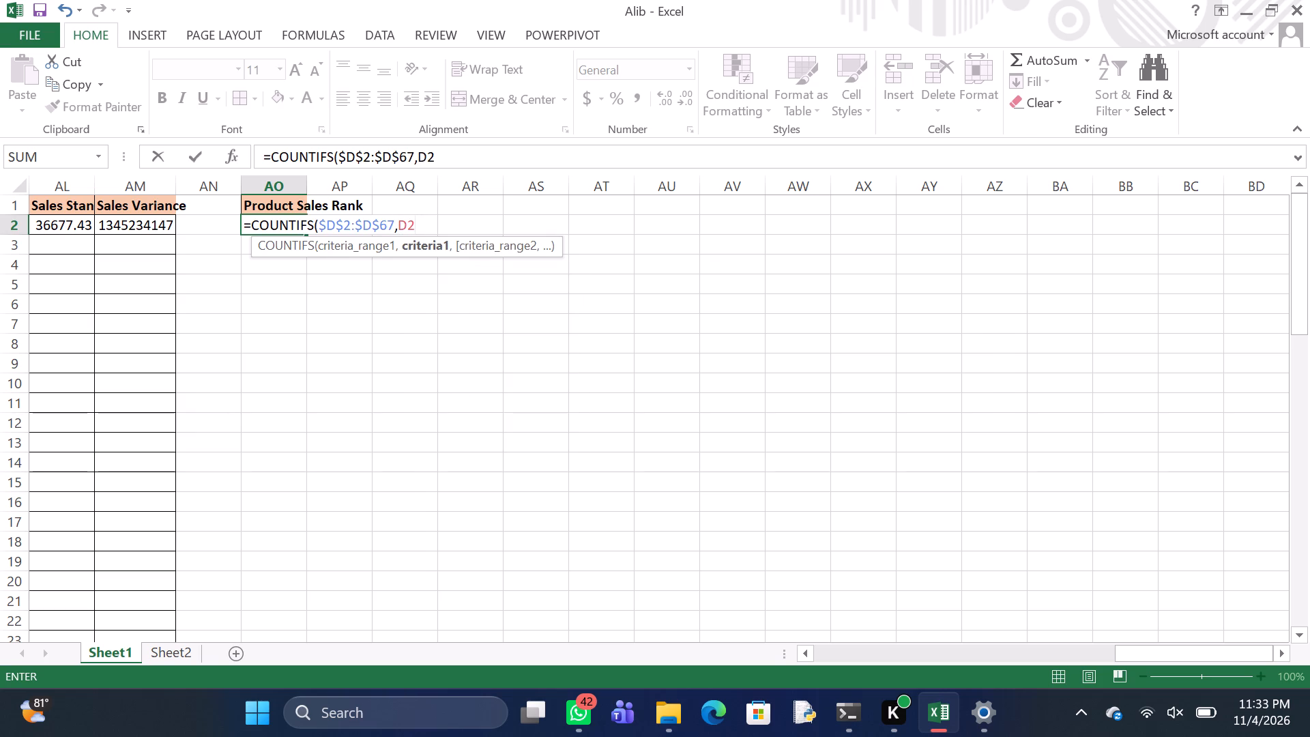
Add $K$2:$K$67 as the second criteria range of the COUNTIFS formula in AO2.
{"action": "key", "text": "comma"}
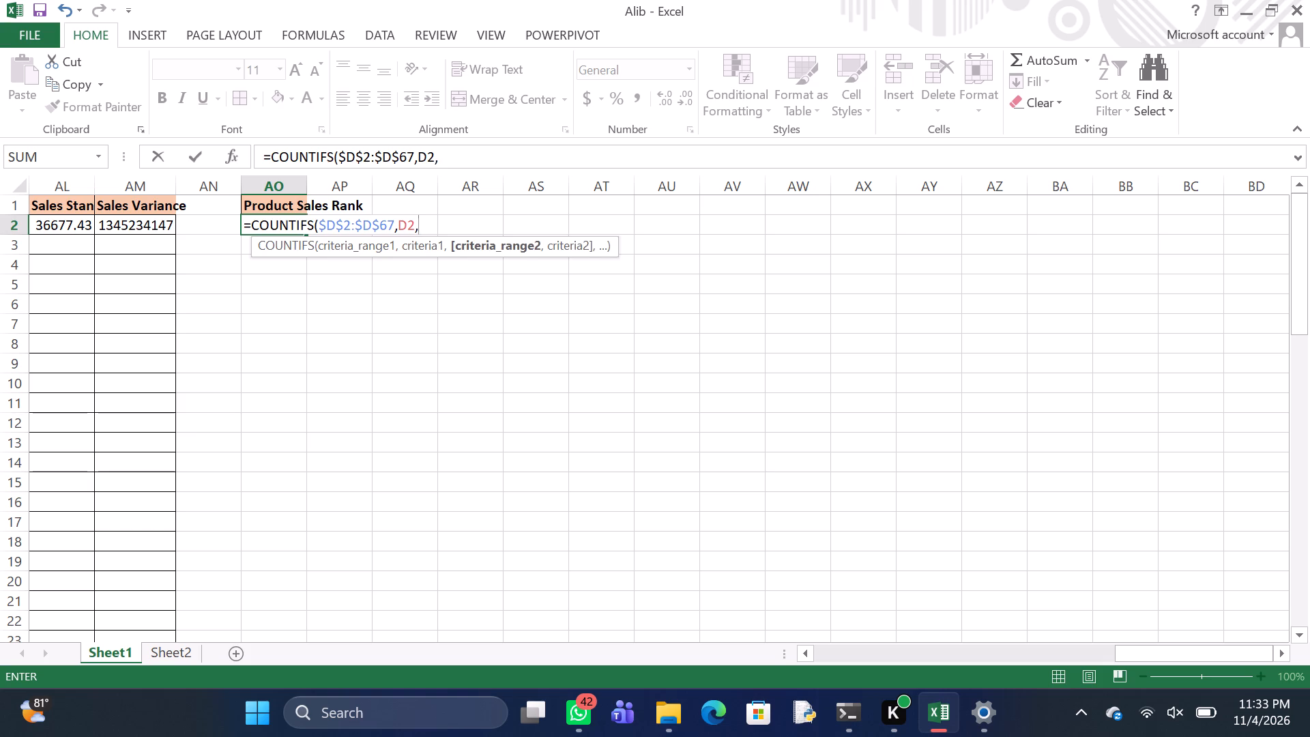
{"action": "key", "text": "shift+dollar"}
{"action": "key", "text": "k"}
{"action": "key", "text": "shift+dollar"}
{"action": "key", "text": "2"}
{"action": "key", "text": "shift+colon"}
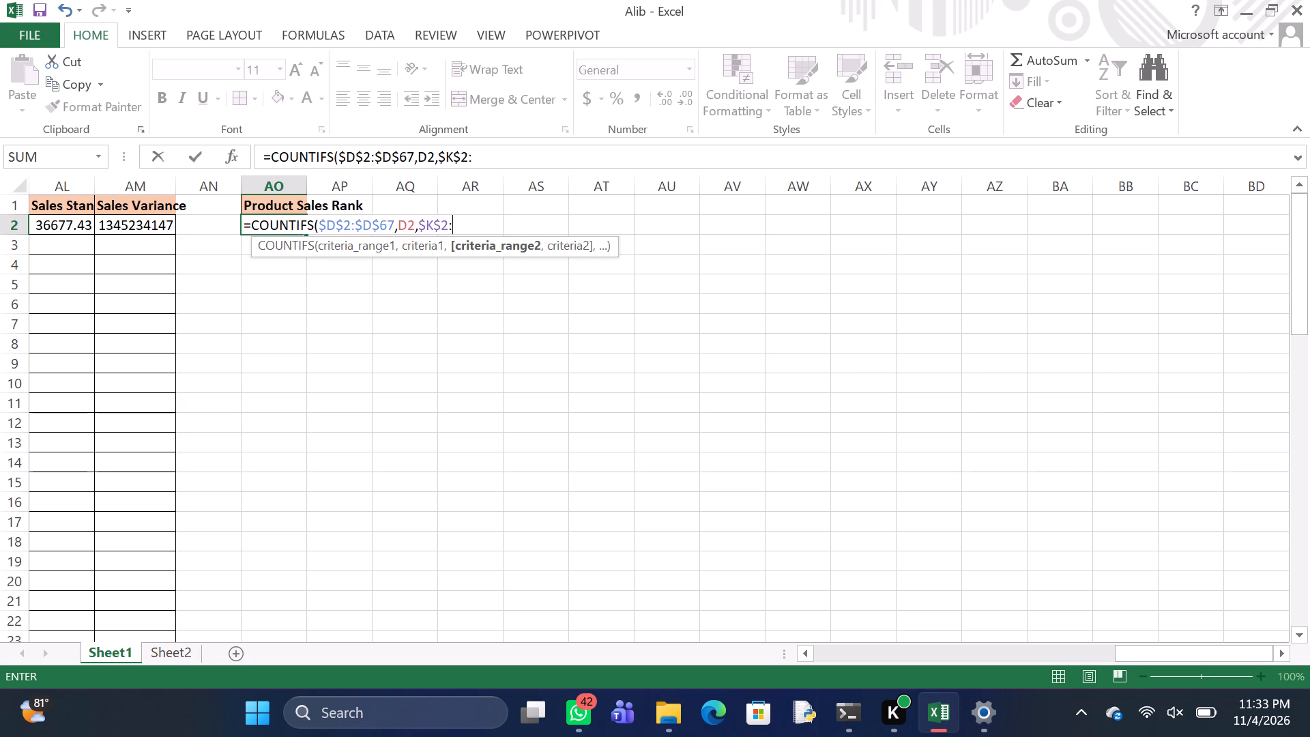
{"action": "key", "text": "shift+dollar"}
{"action": "key", "text": "k"}
{"action": "type", "text": "$6"}
{"action": "key", "text": "7"}
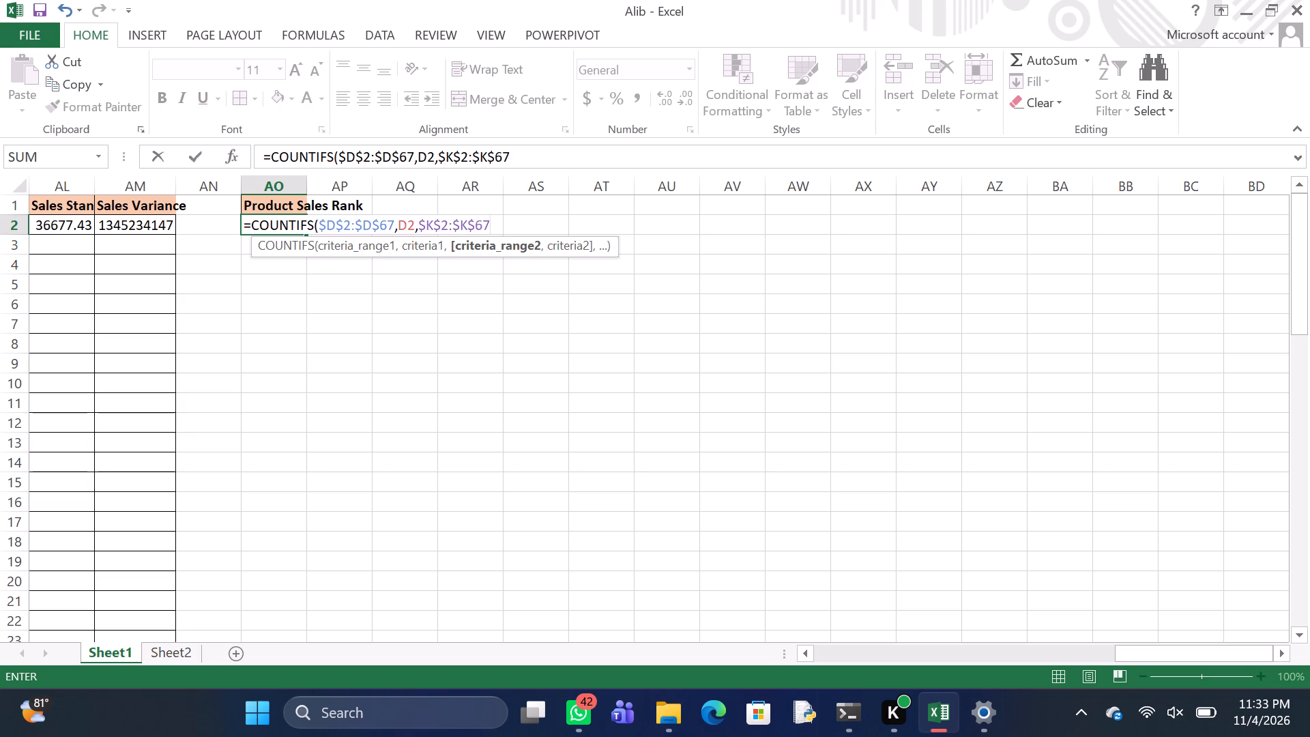
Complete the AO2 formula with second criterion ">"&K2, close the COUNTIFS, and add +1.
{"action": "key", "text": "comma"}
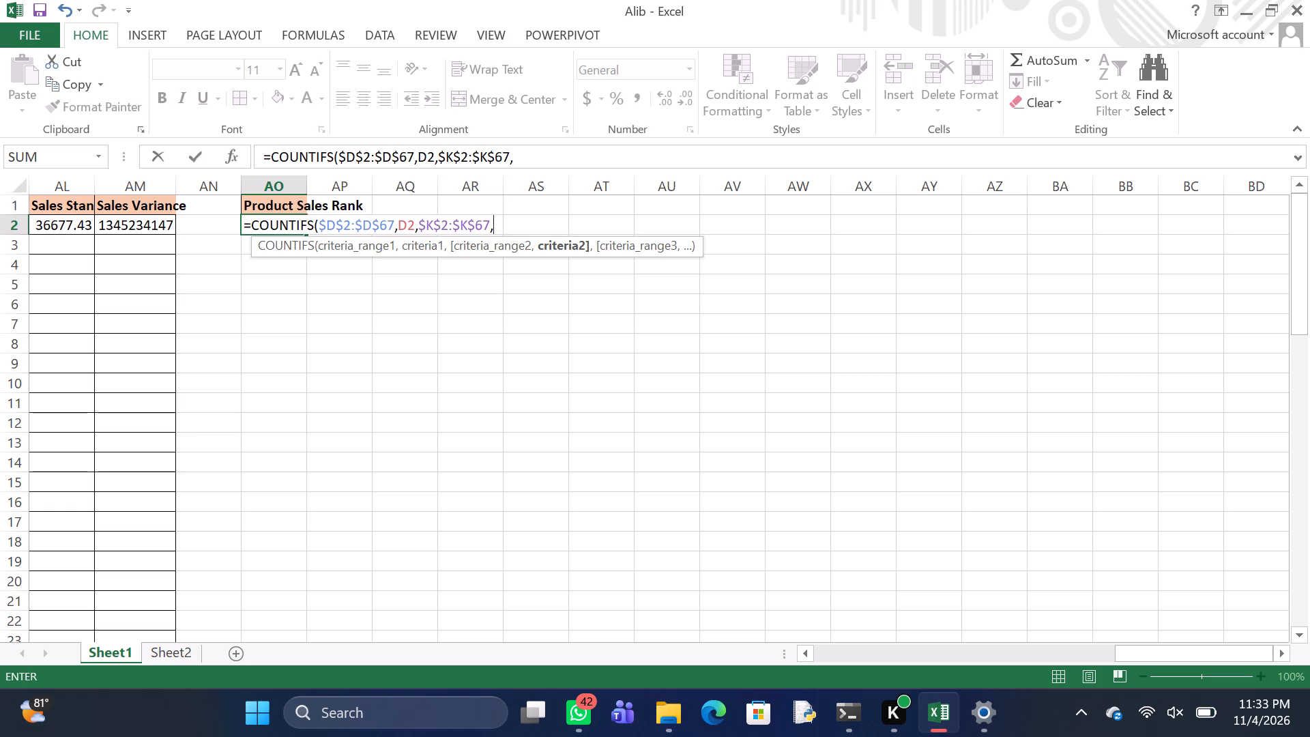
{"action": "key", "text": "shift+quotedbl"}
{"action": "key", "text": "shift+greater"}
{"action": "key", "text": "shift+quotedbl"}
{"action": "key", "text": "shift+ampersand"}
{"action": "key", "text": "k"}
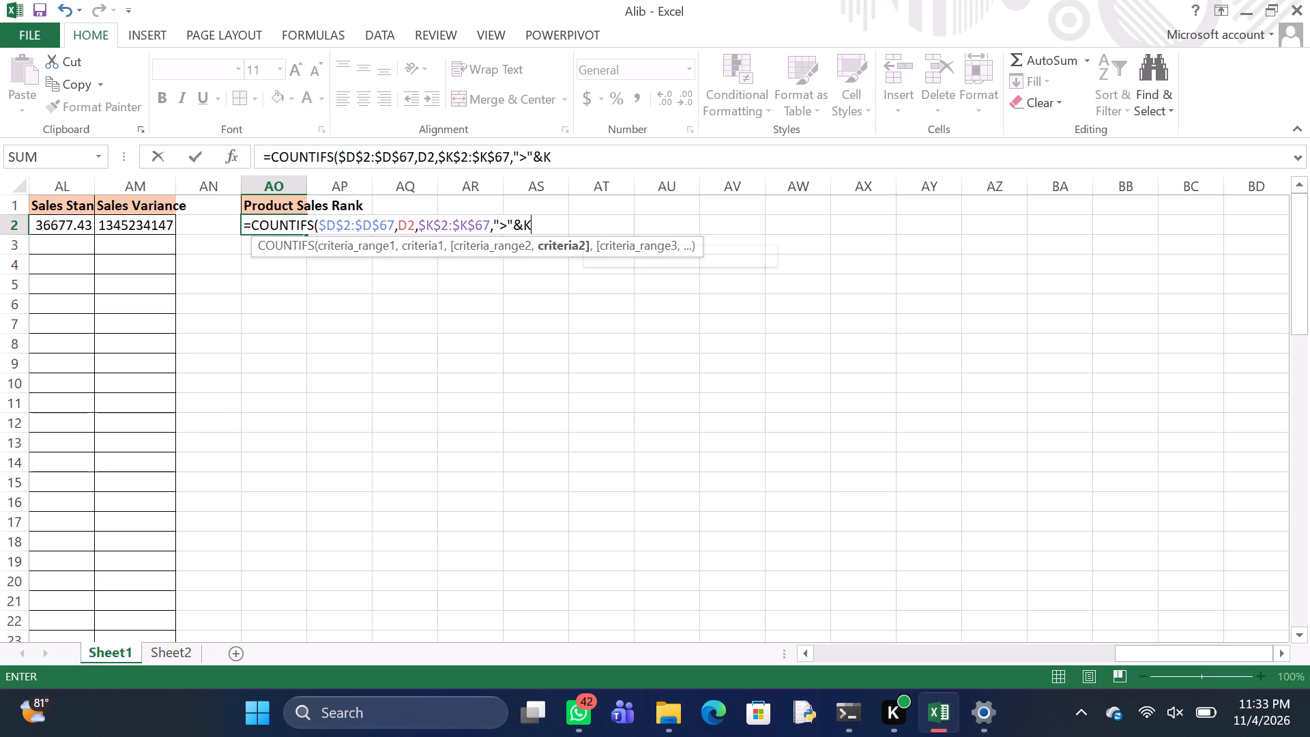
{"action": "key", "text": "2"}
{"action": "key", "text": "shift+parenright"}
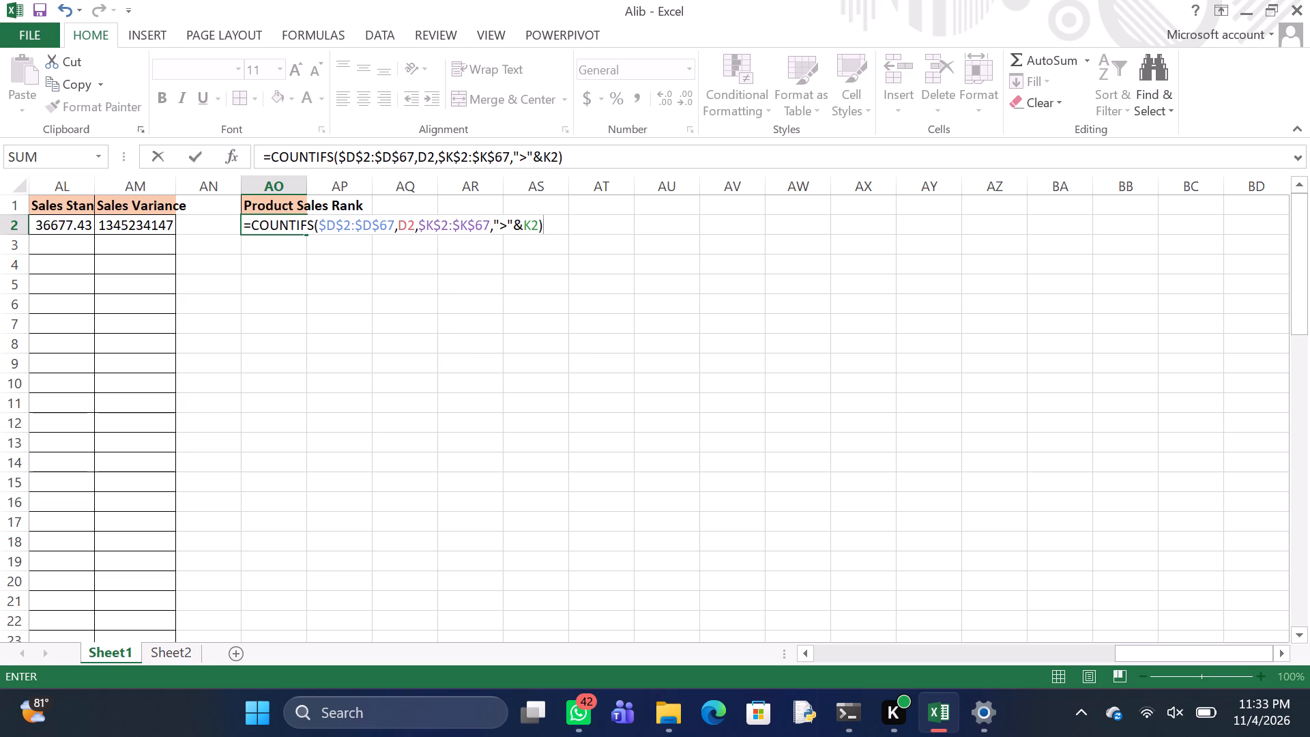
{"action": "key", "text": "shift+plus"}
{"action": "key", "text": "1"}
{"action": "key", "text": "Return"}
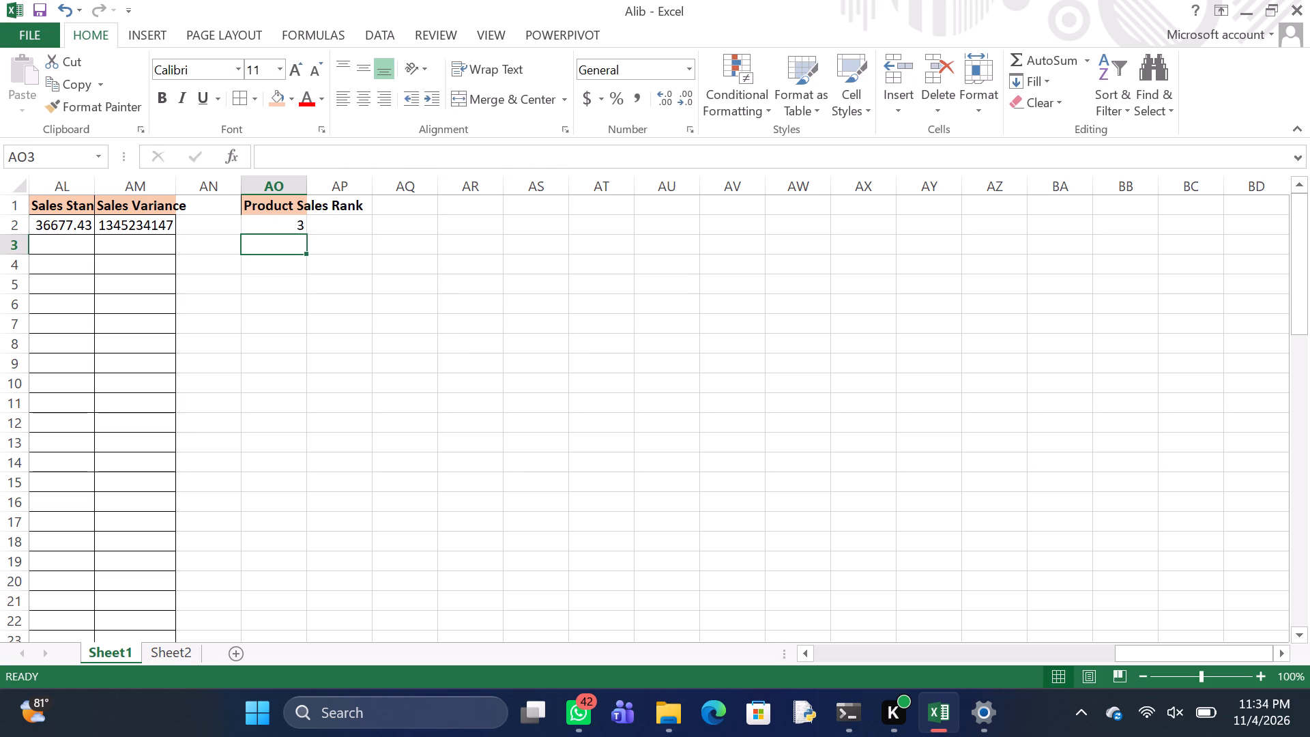
Fill the rank formula from AO2 down the Product Sales Rank column through AO67.
{"action": "left_click", "coordinate": [277, 228]}
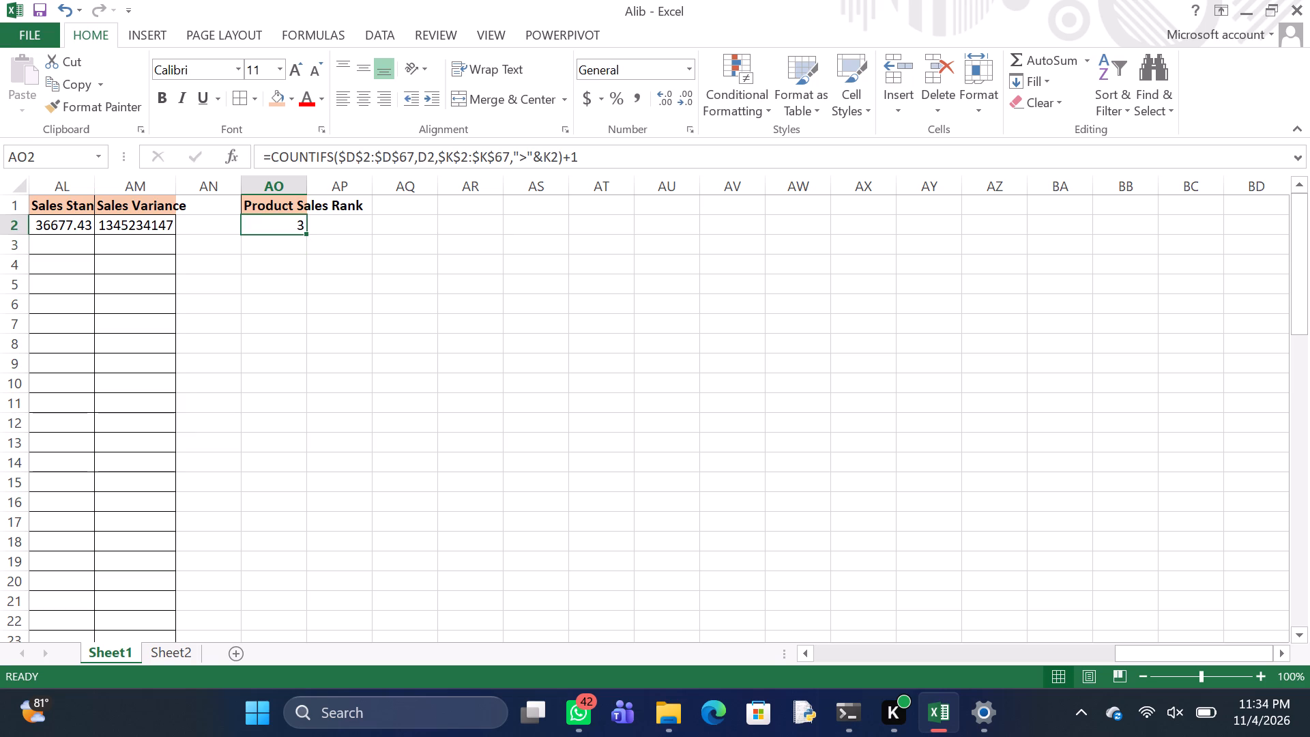
{"action": "left_click_drag", "start_coordinate": [276, 229], "coordinate": [271, 377]}
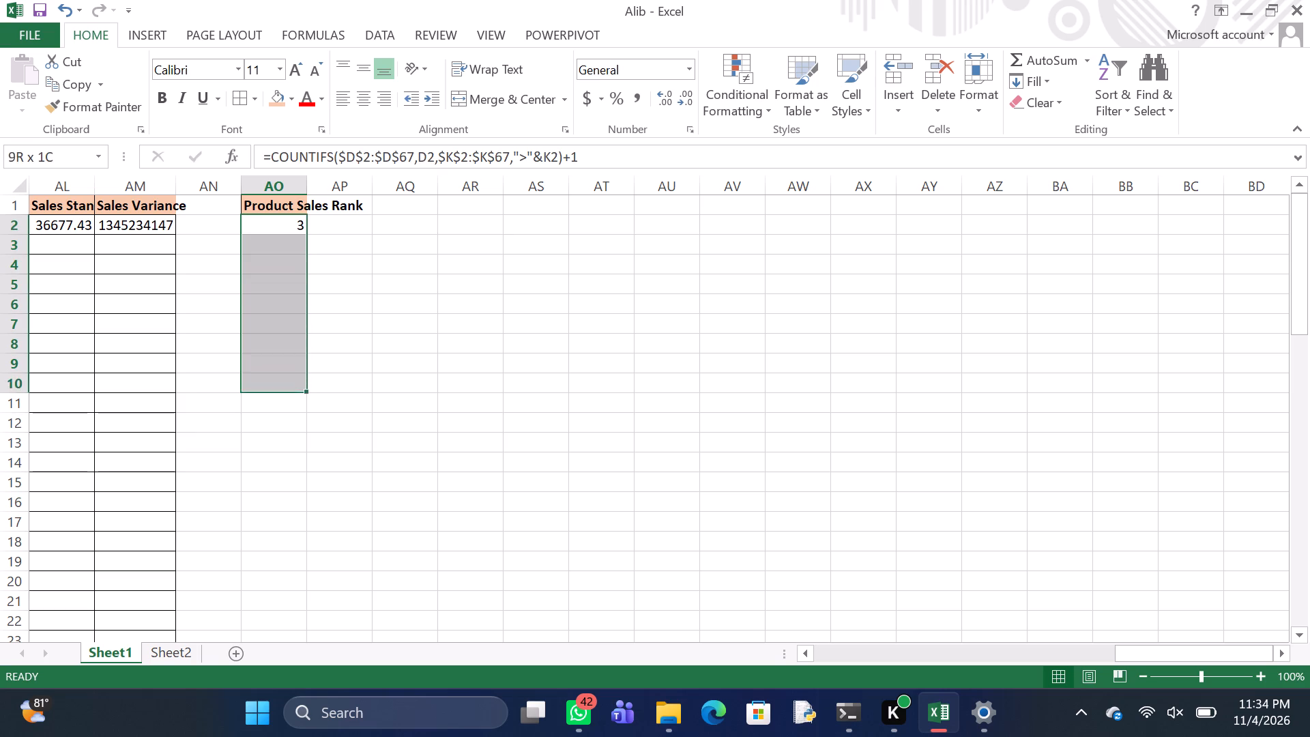
{"action": "left_click_drag", "start_coordinate": [271, 377], "coordinate": [294, 232]}
{"action": "double_click", "coordinate": [307, 233]}
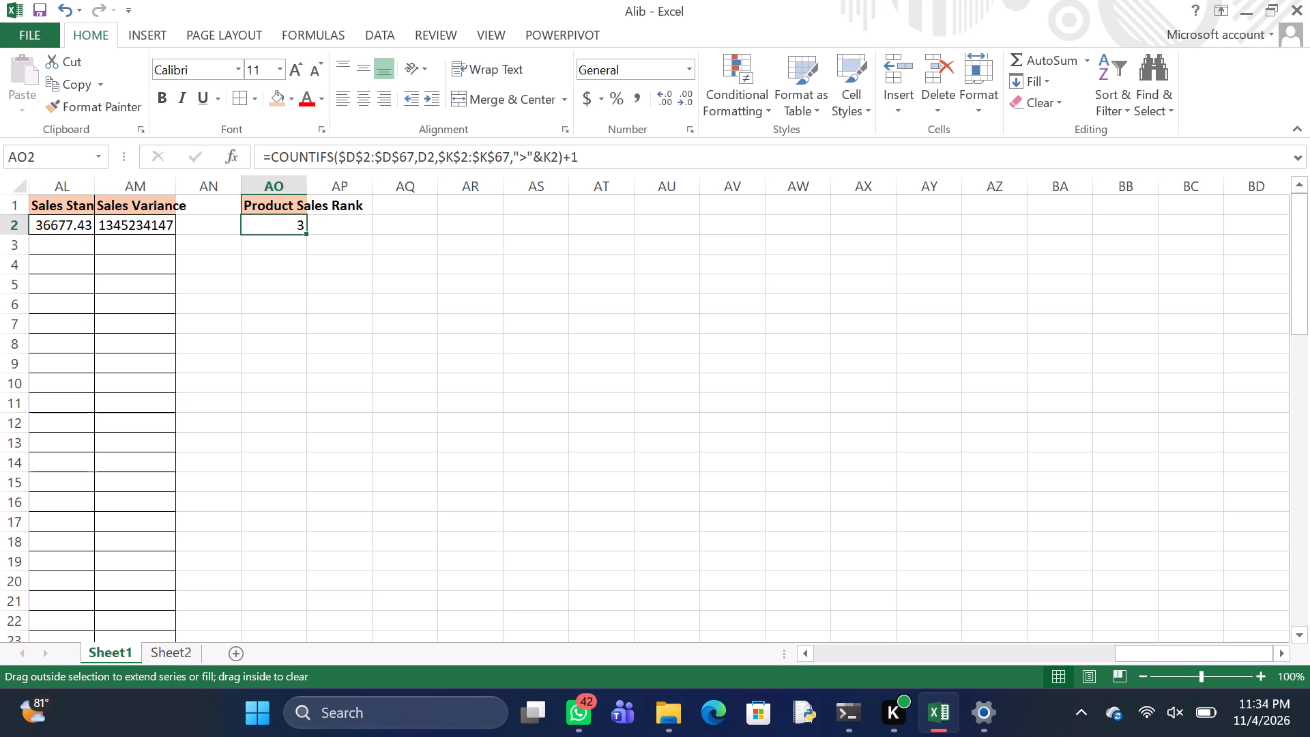
{"action": "double_click", "coordinate": [308, 235]}
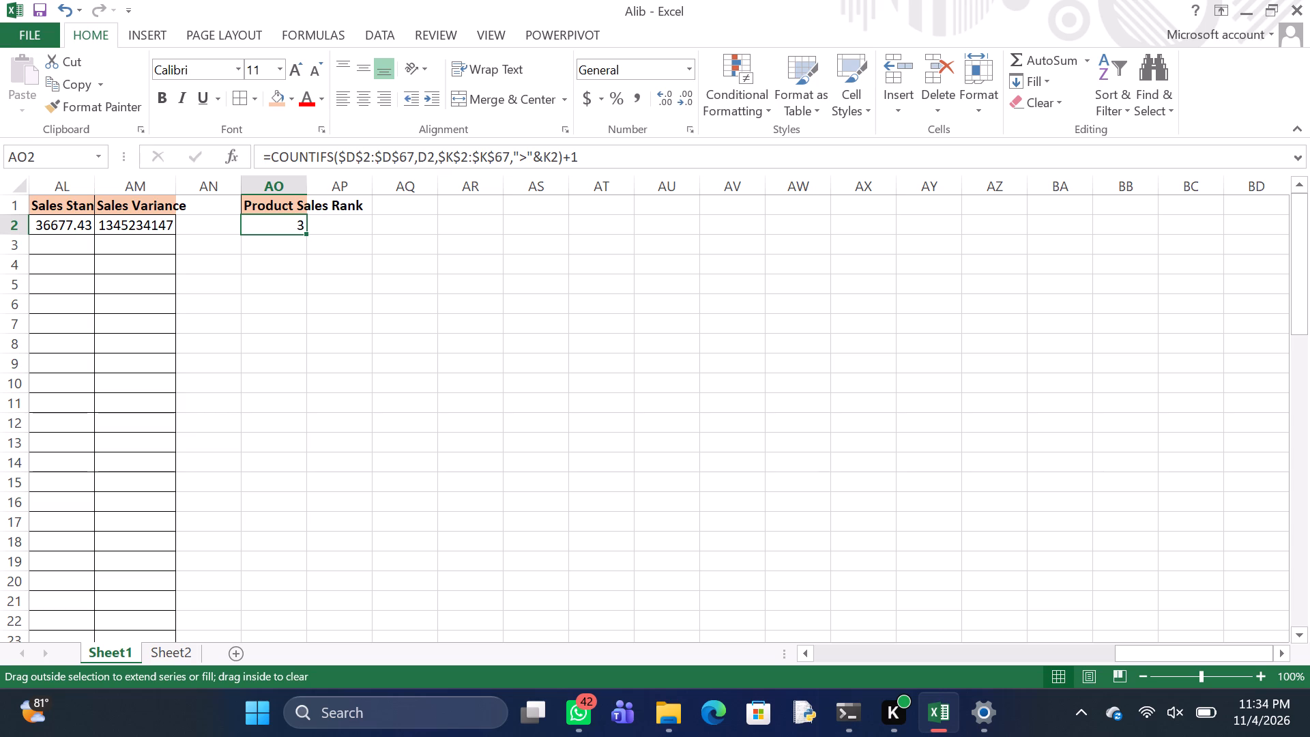
{"action": "double_click", "coordinate": [306, 235]}
{"action": "left_click_drag", "start_coordinate": [306, 235], "coordinate": [306, 621]}
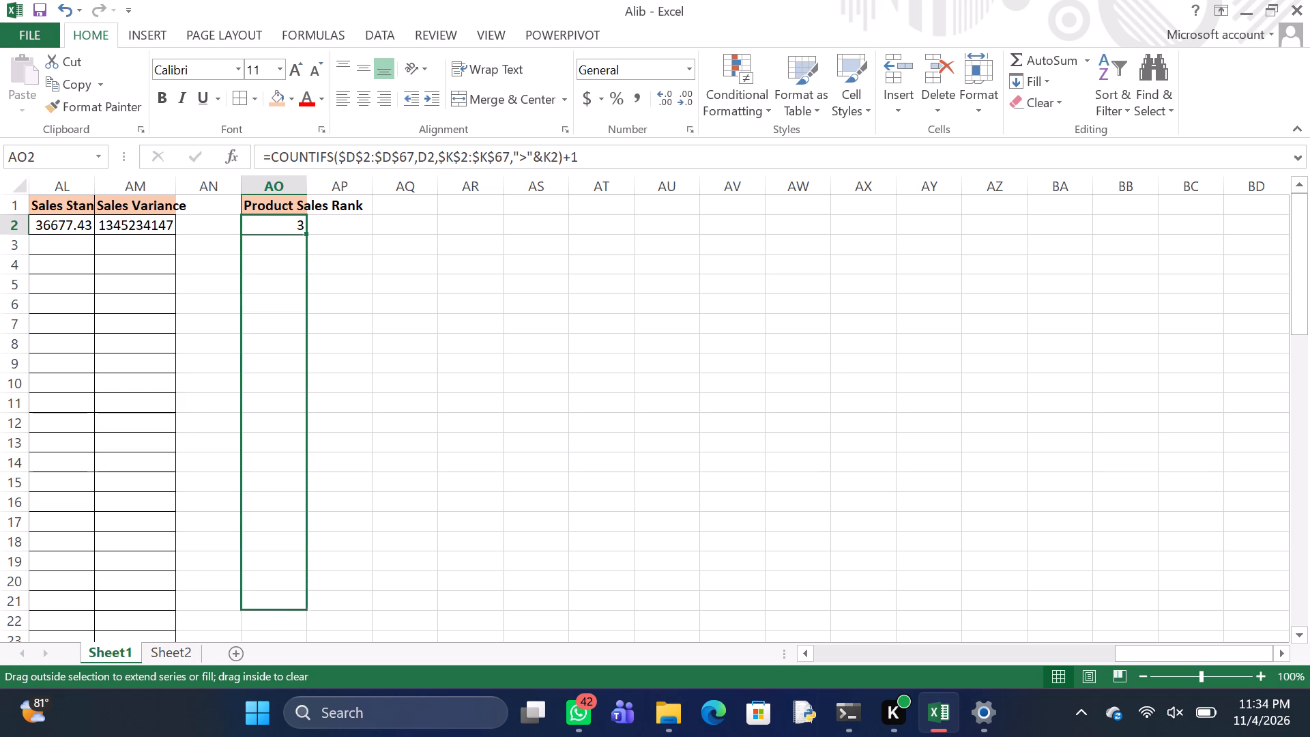
{"action": "left_click_drag", "start_coordinate": [306, 621], "coordinate": [306, 736]}
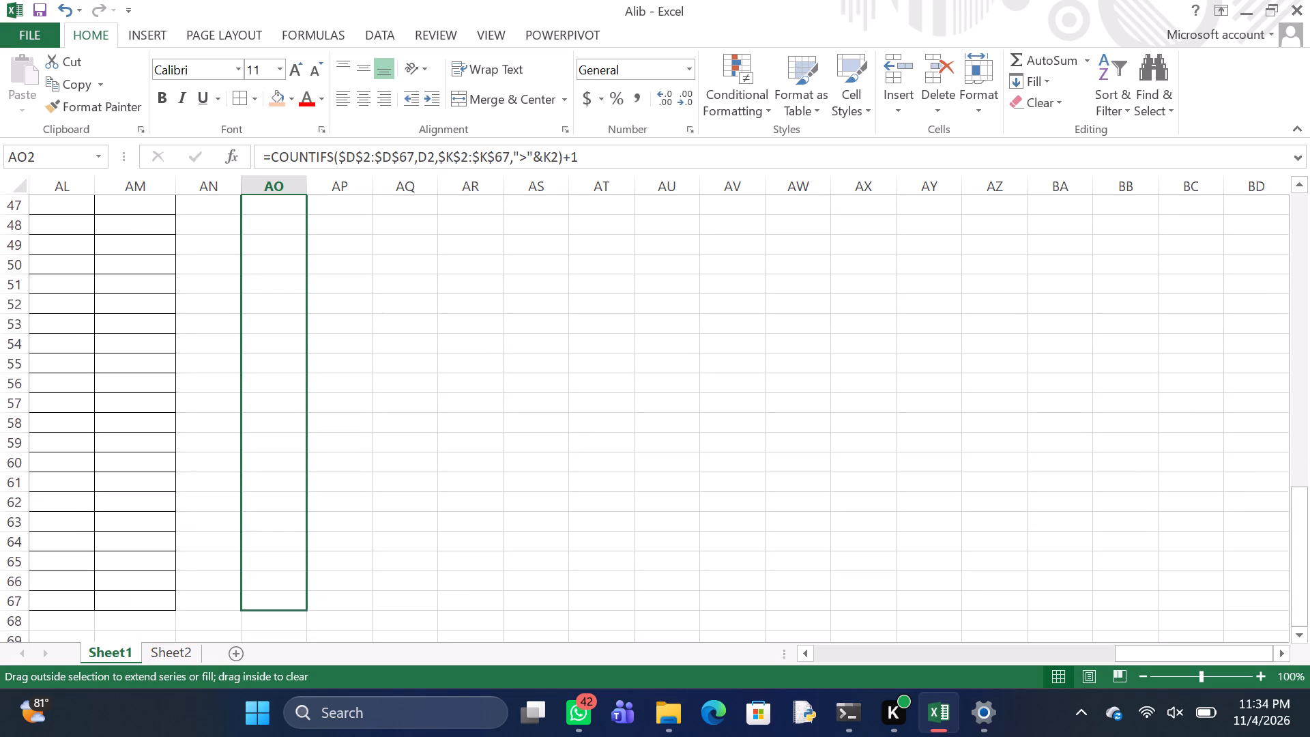
{"action": "left_click_drag", "start_coordinate": [306, 736], "coordinate": [288, 337]}
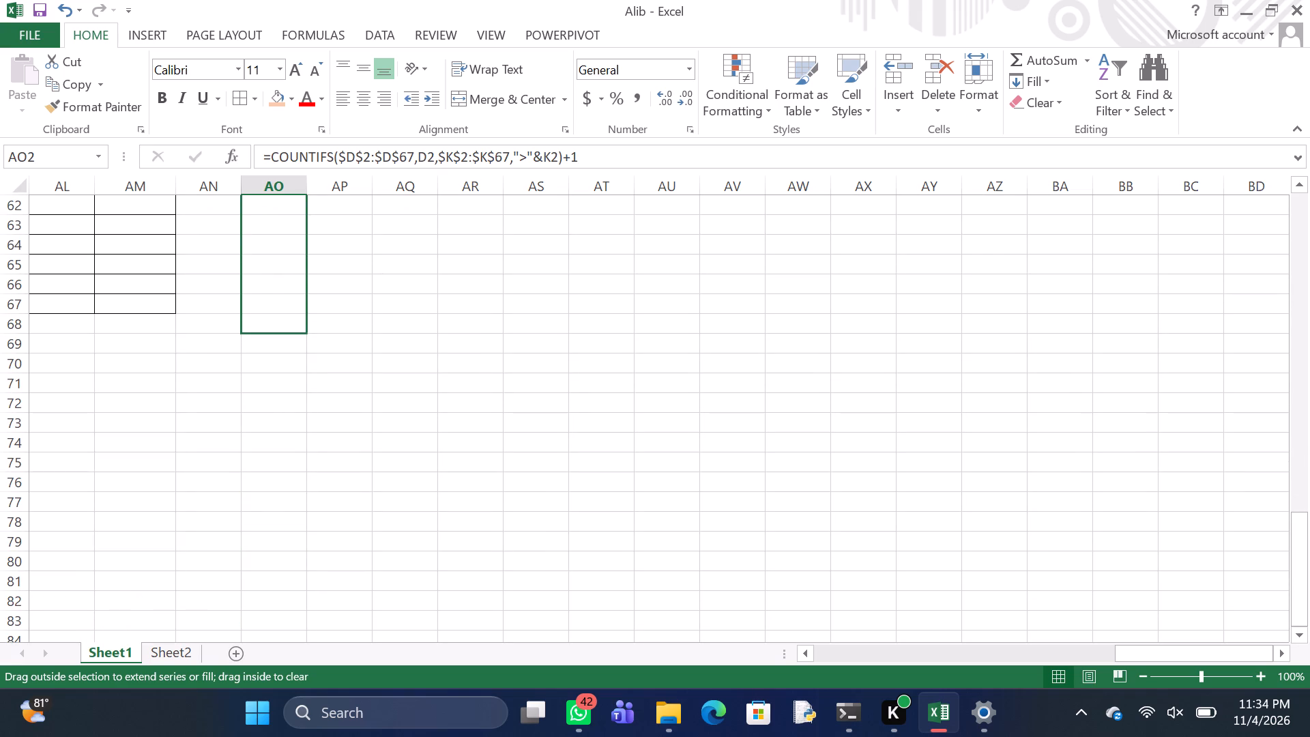
{"action": "left_click_drag", "start_coordinate": [288, 337], "coordinate": [291, 319]}
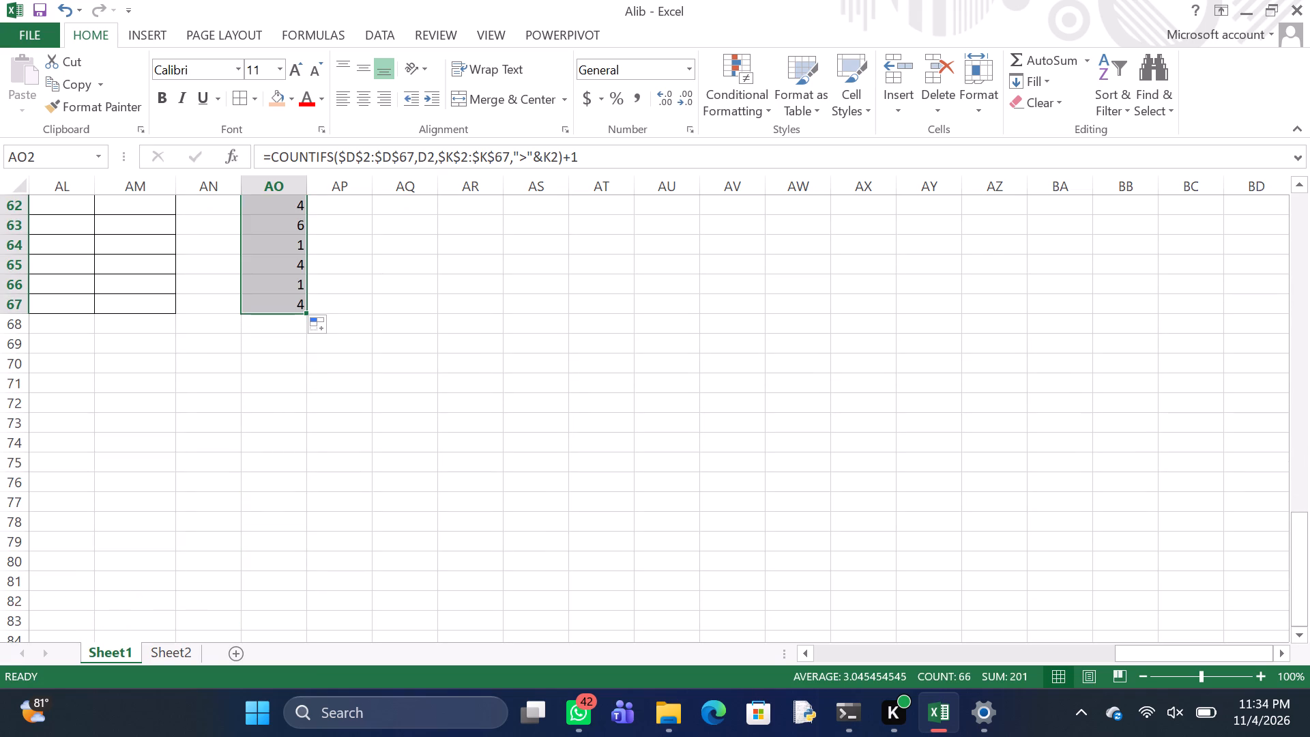
Apply all borders to the filled rank cells AO2:AO67.
{"action": "left_click", "coordinate": [233, 106]}
{"action": "left_click", "coordinate": [387, 433]}
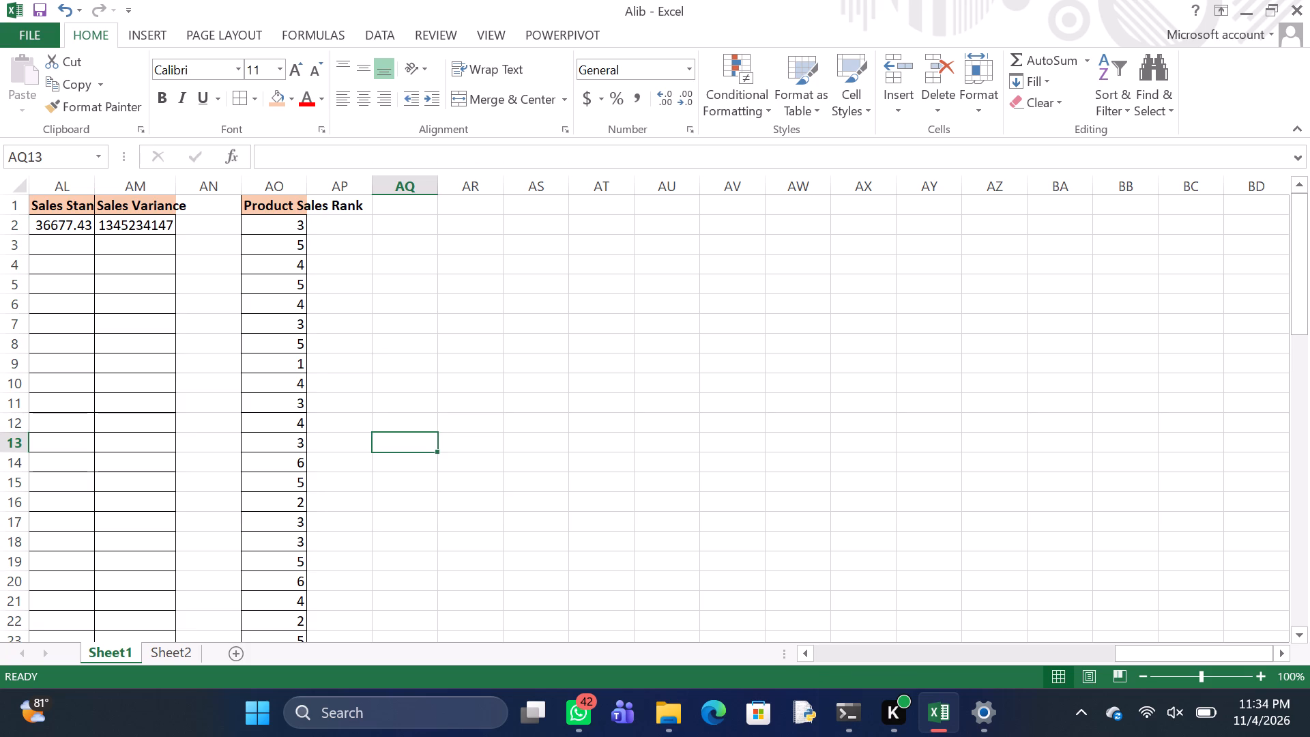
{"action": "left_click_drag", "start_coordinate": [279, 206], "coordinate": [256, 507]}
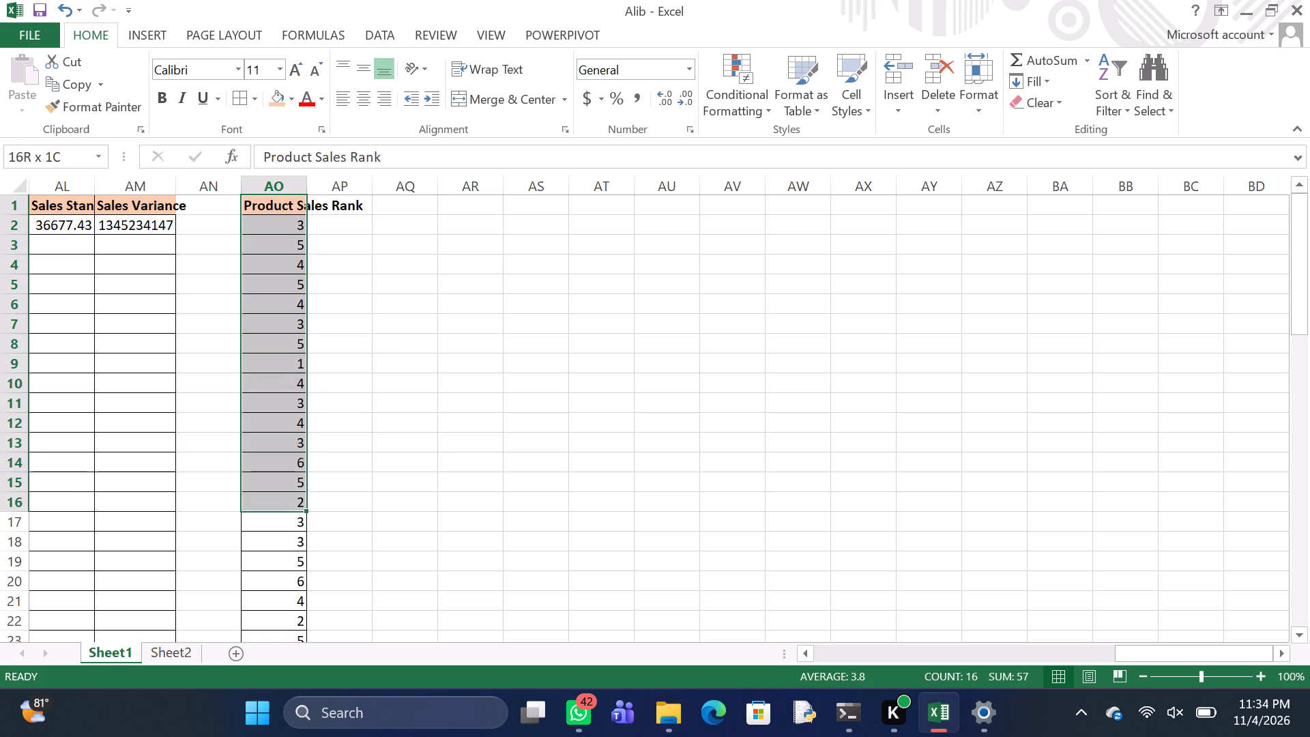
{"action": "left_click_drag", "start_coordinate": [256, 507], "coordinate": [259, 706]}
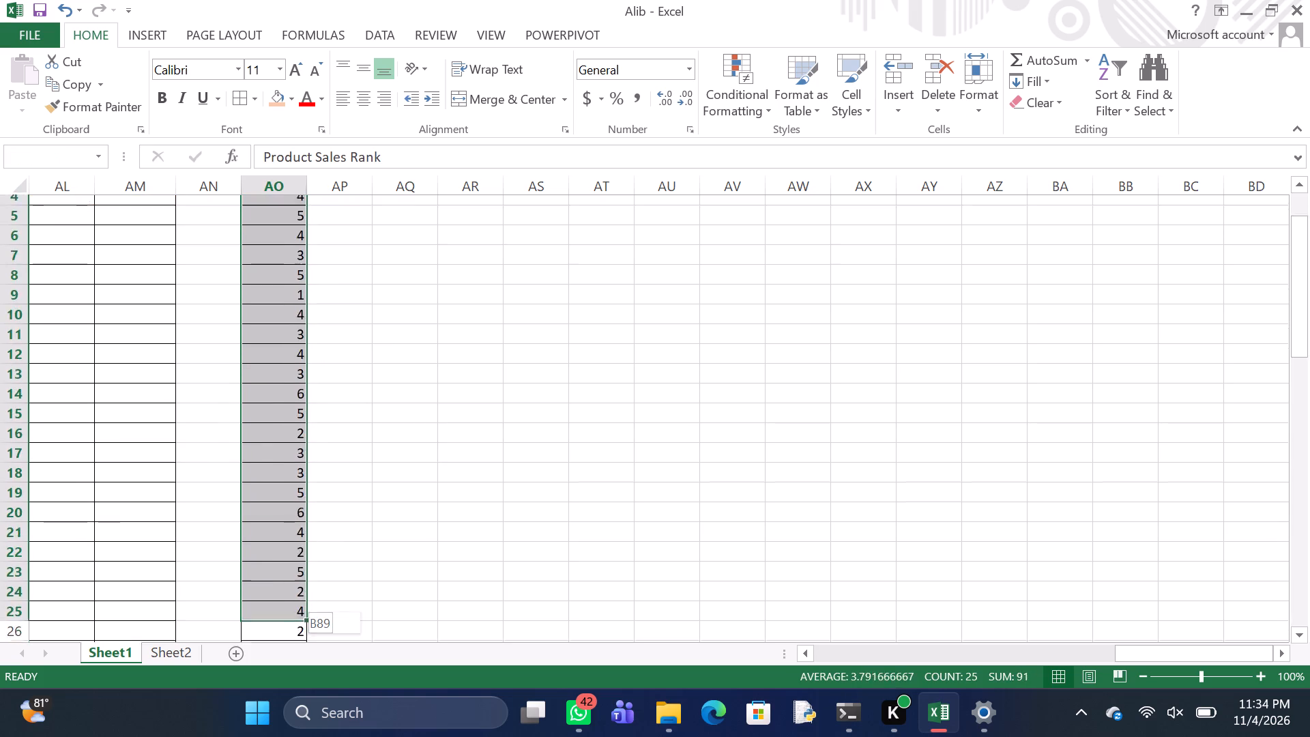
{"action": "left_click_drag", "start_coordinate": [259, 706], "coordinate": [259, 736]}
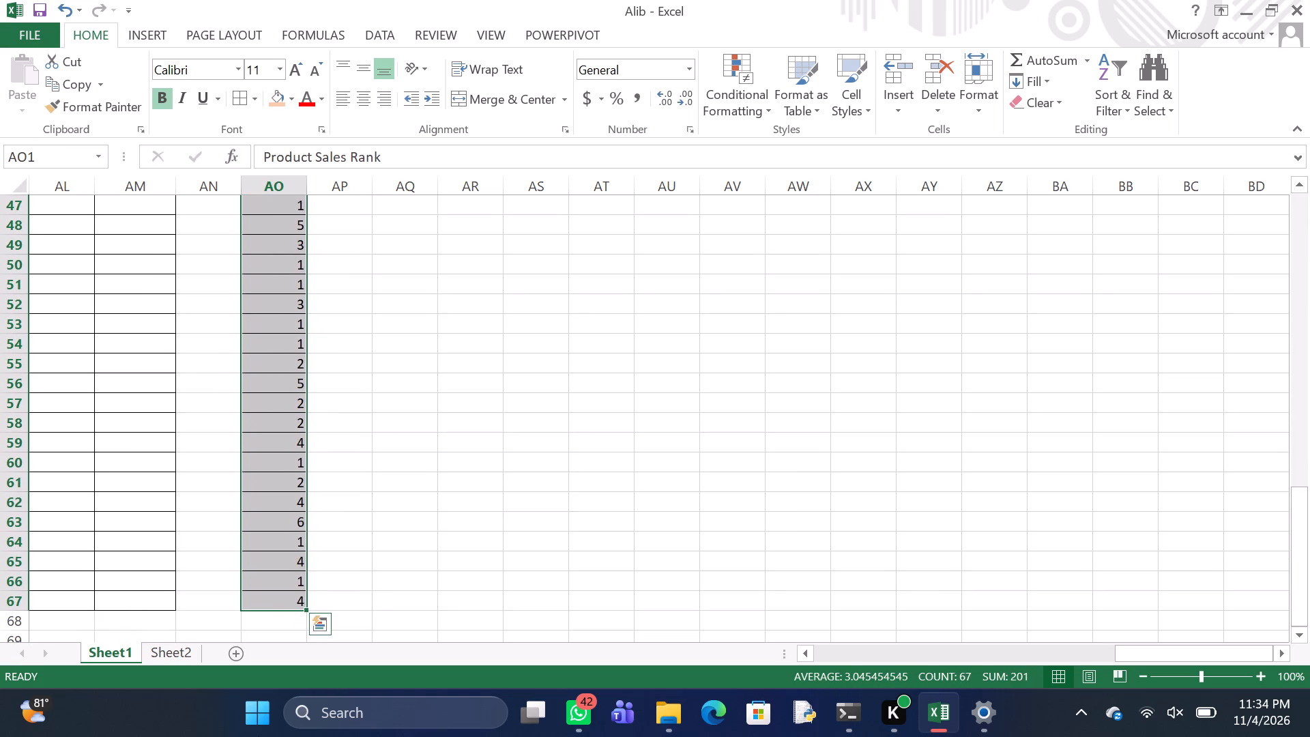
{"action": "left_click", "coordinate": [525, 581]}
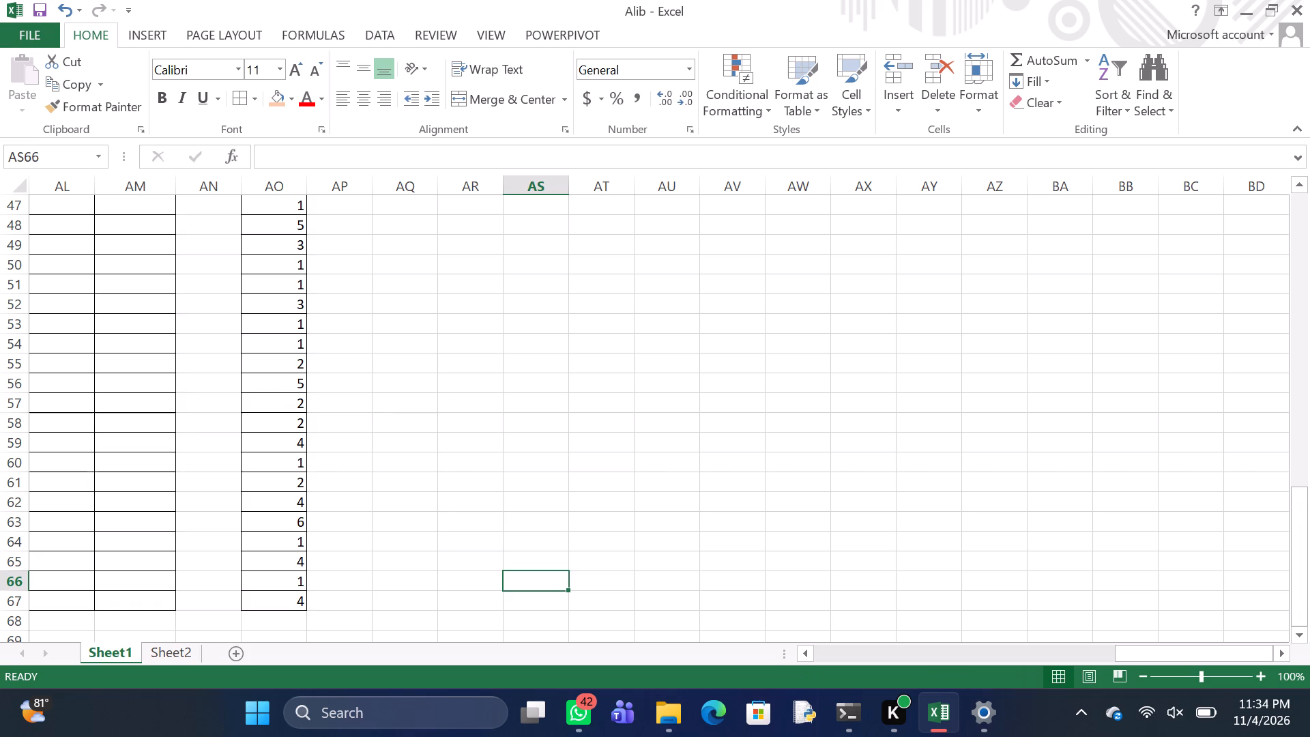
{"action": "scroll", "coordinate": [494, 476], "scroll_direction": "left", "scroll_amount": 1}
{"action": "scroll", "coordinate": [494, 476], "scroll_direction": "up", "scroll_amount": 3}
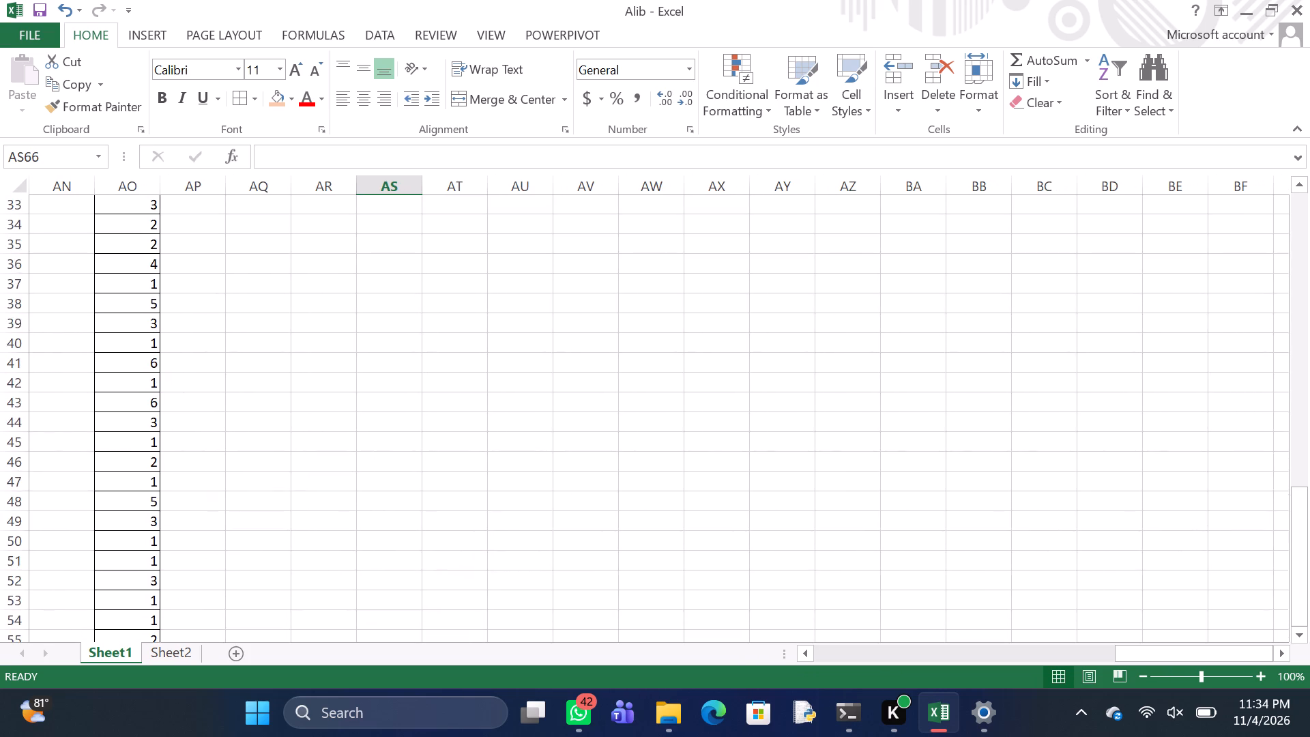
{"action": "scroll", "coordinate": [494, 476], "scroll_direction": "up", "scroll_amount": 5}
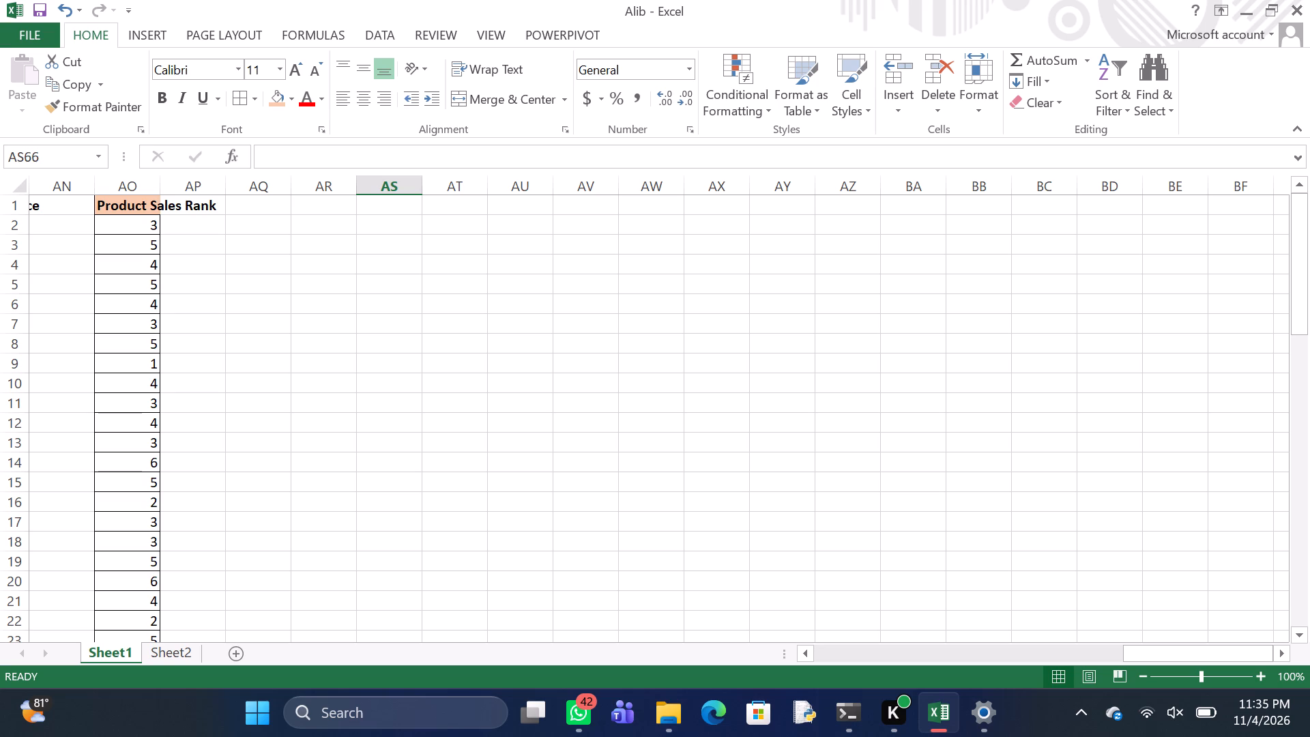
On Sheet2, enter the label "Product" in cell A96, below the orders-within-range block.
{"action": "left_click", "coordinate": [171, 651]}
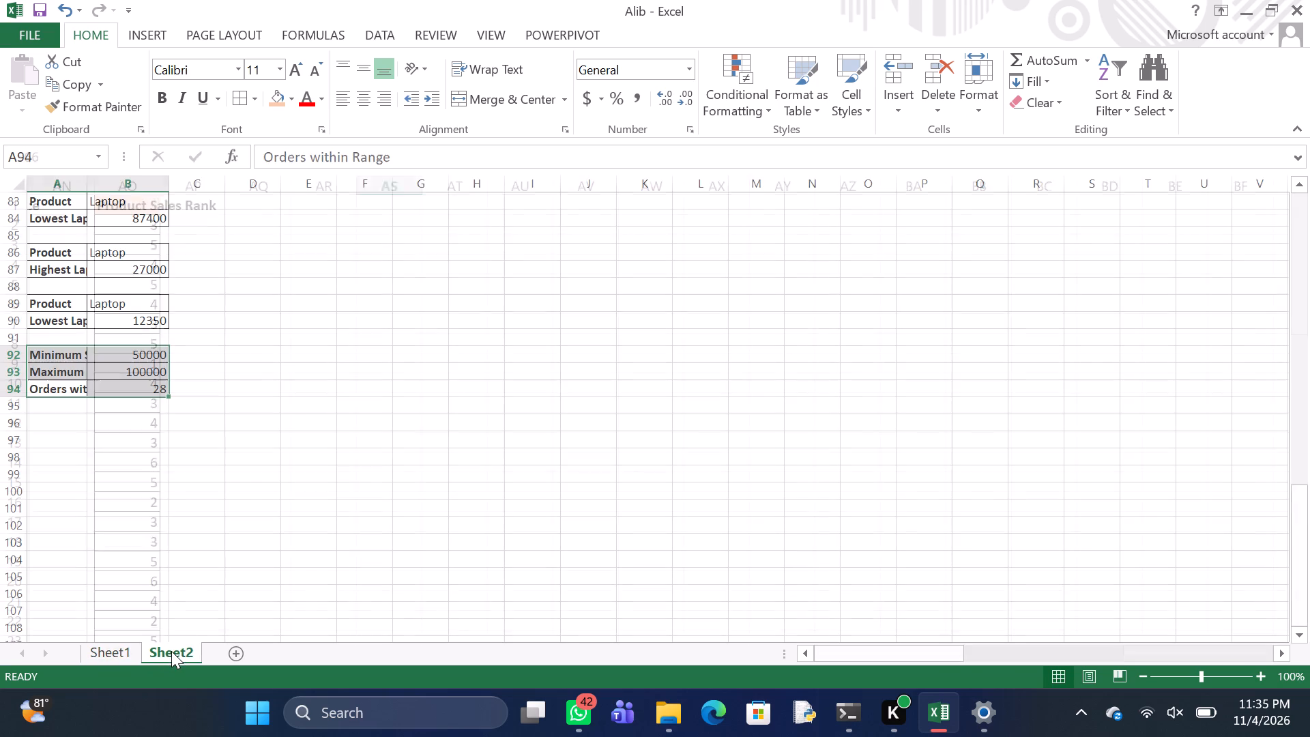
{"action": "left_click", "coordinate": [33, 428]}
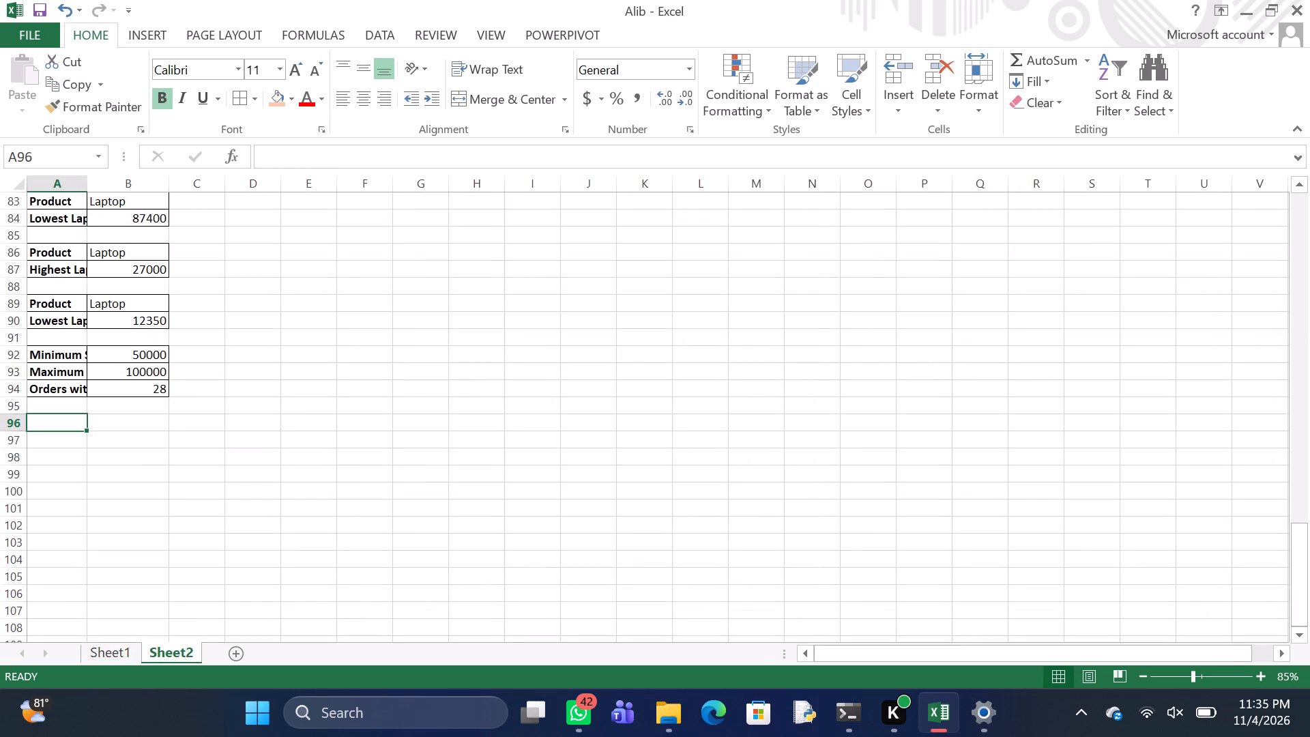
{"action": "key", "text": "p"}
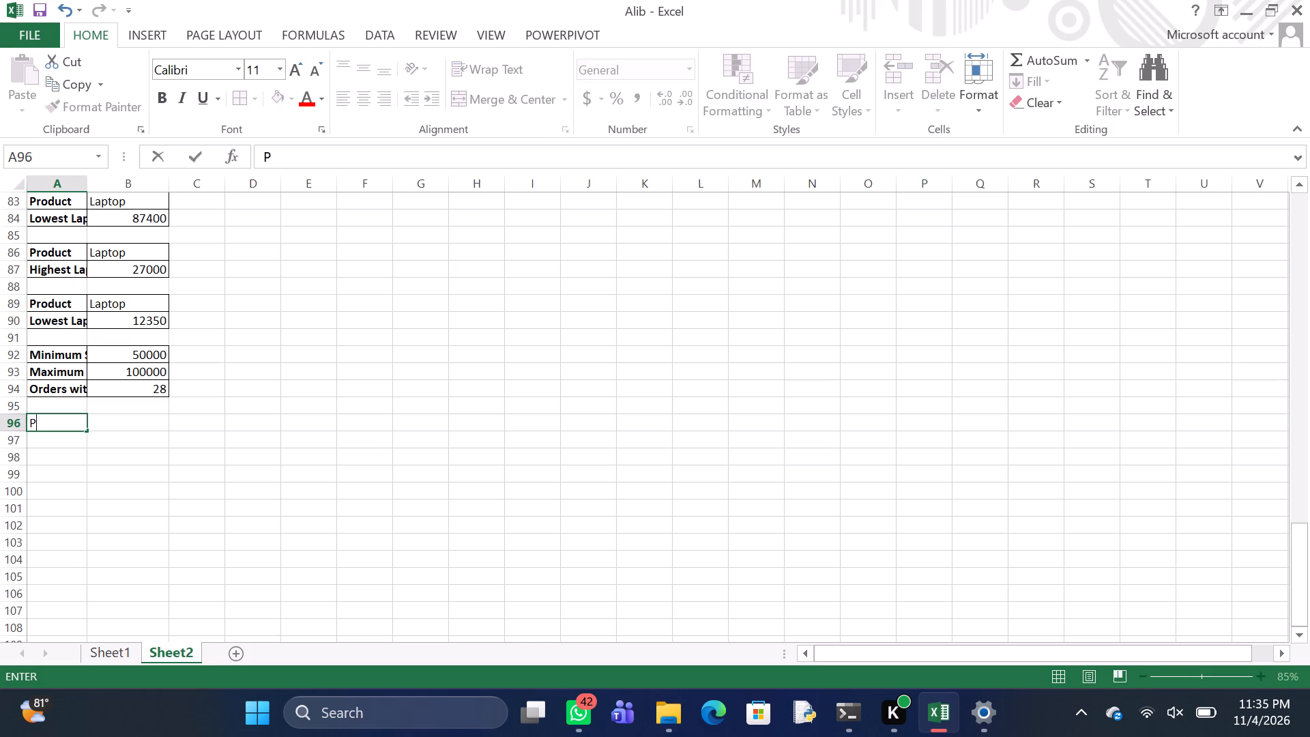
{"action": "key", "text": "r"}
{"action": "type", "text": "oduc"}
{"action": "key", "text": "t"}
{"action": "key", "text": "Return"}
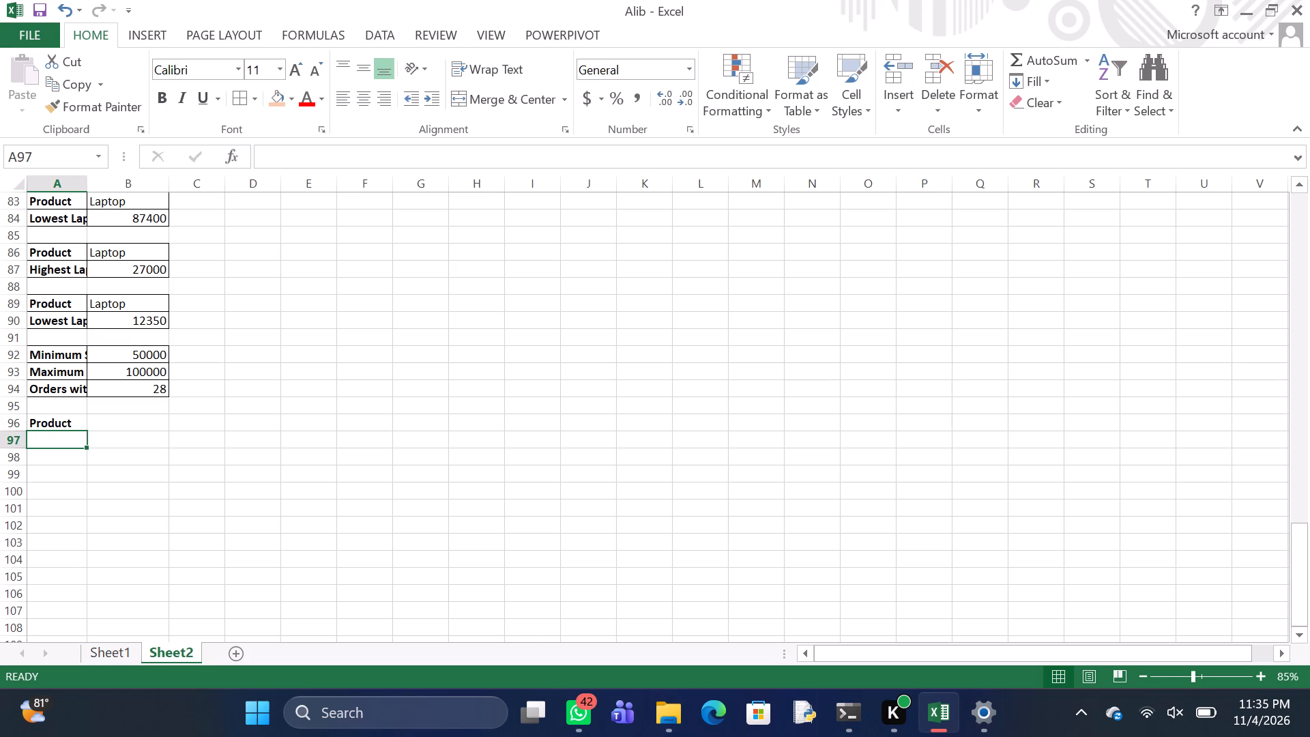
Enter the label "Total Laptop Sales" in cell A97, beneath the new Product label.
{"action": "key", "text": "t"}
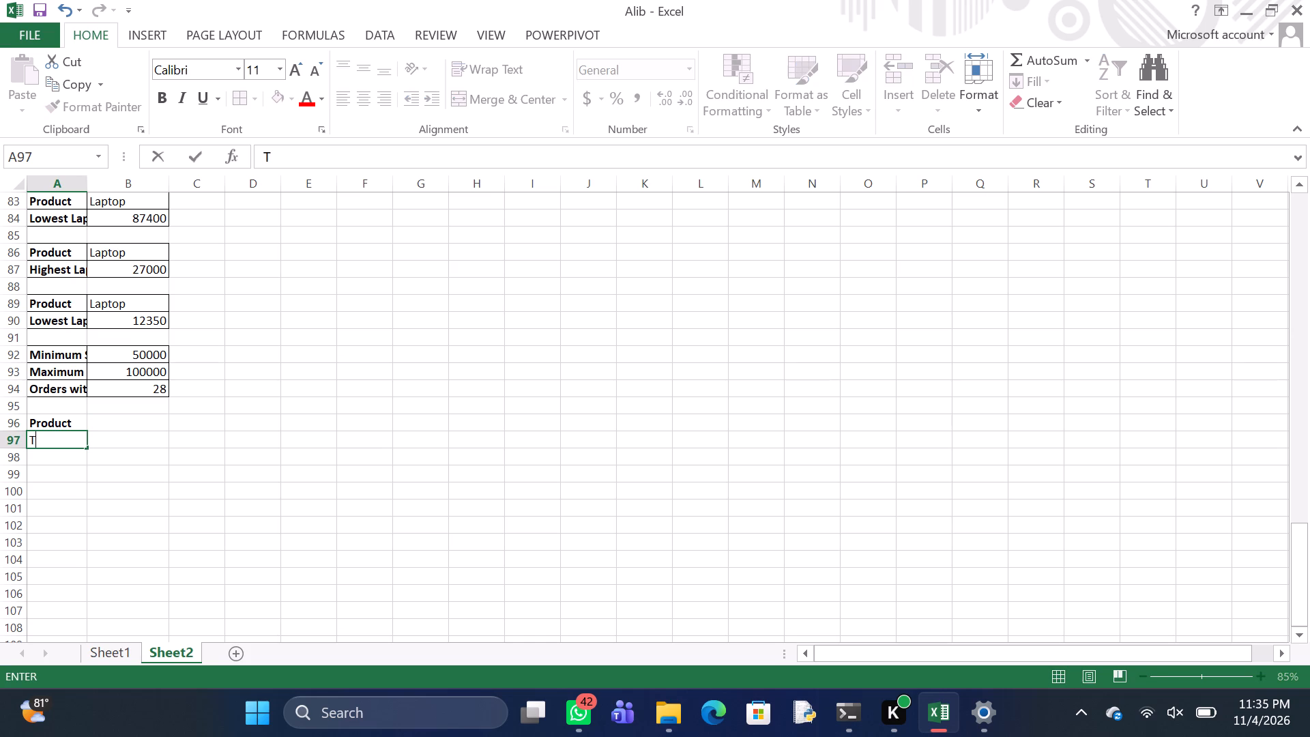
{"action": "type", "text": "otal"}
{"action": "key", "text": "space"}
{"action": "key", "text": "l"}
{"action": "type", "text": "ap"}
{"action": "type", "text": "top"}
{"action": "key", "text": "space"}
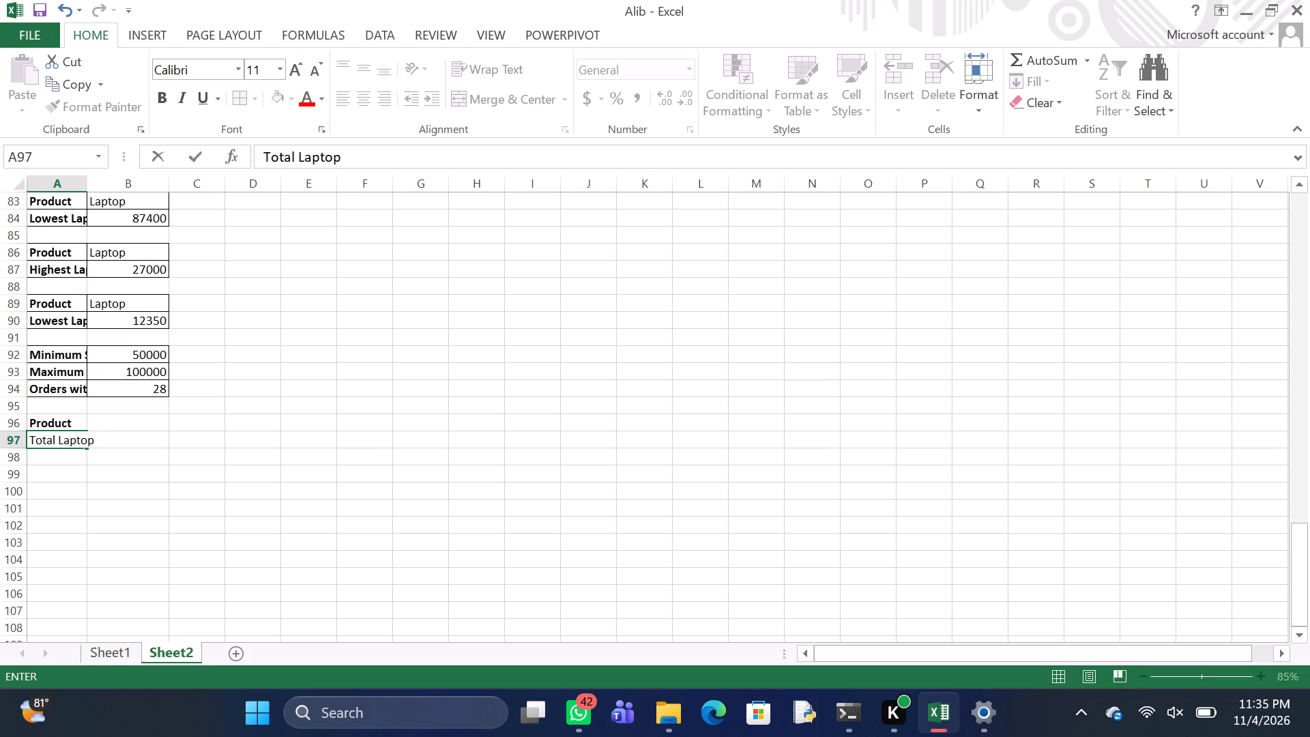
{"action": "key", "text": "s"}
{"action": "type", "text": "ales"}
{"action": "key", "text": "Return"}
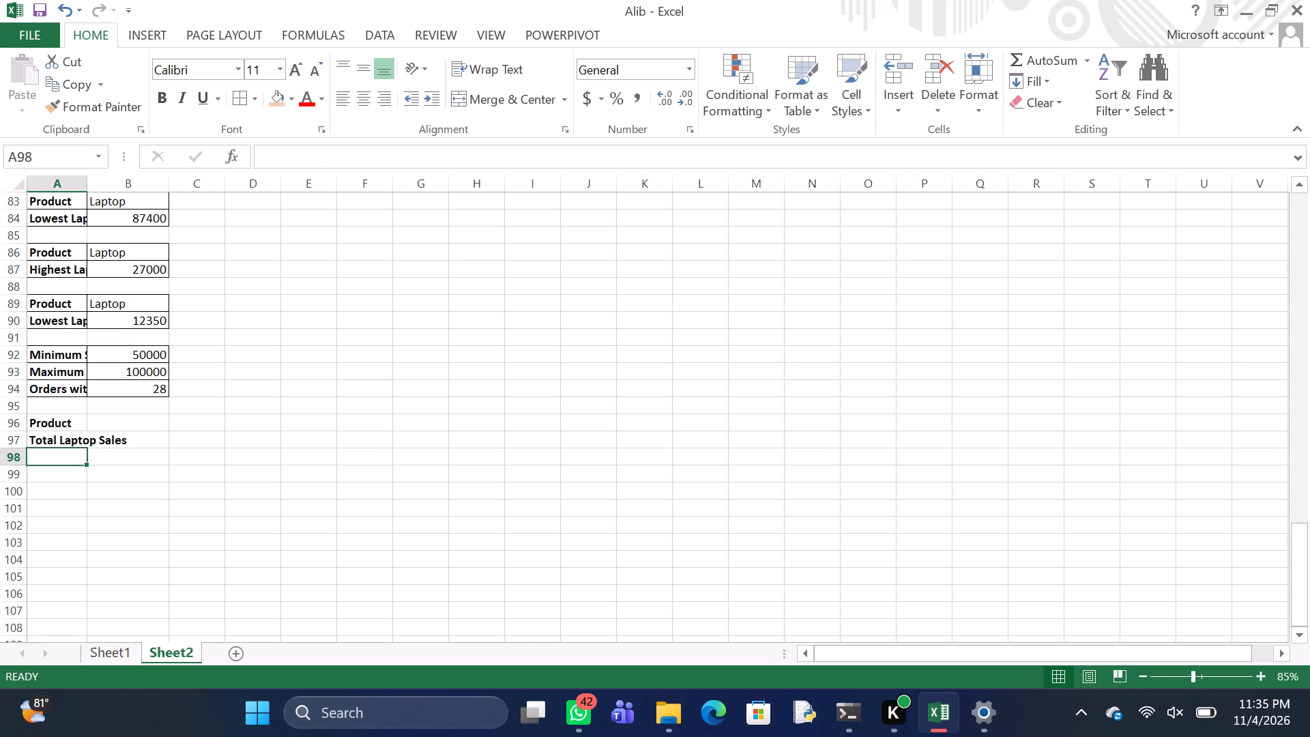
Enter "Laptop" in cell B96 as the product criterion.
{"action": "left_click", "coordinate": [128, 429]}
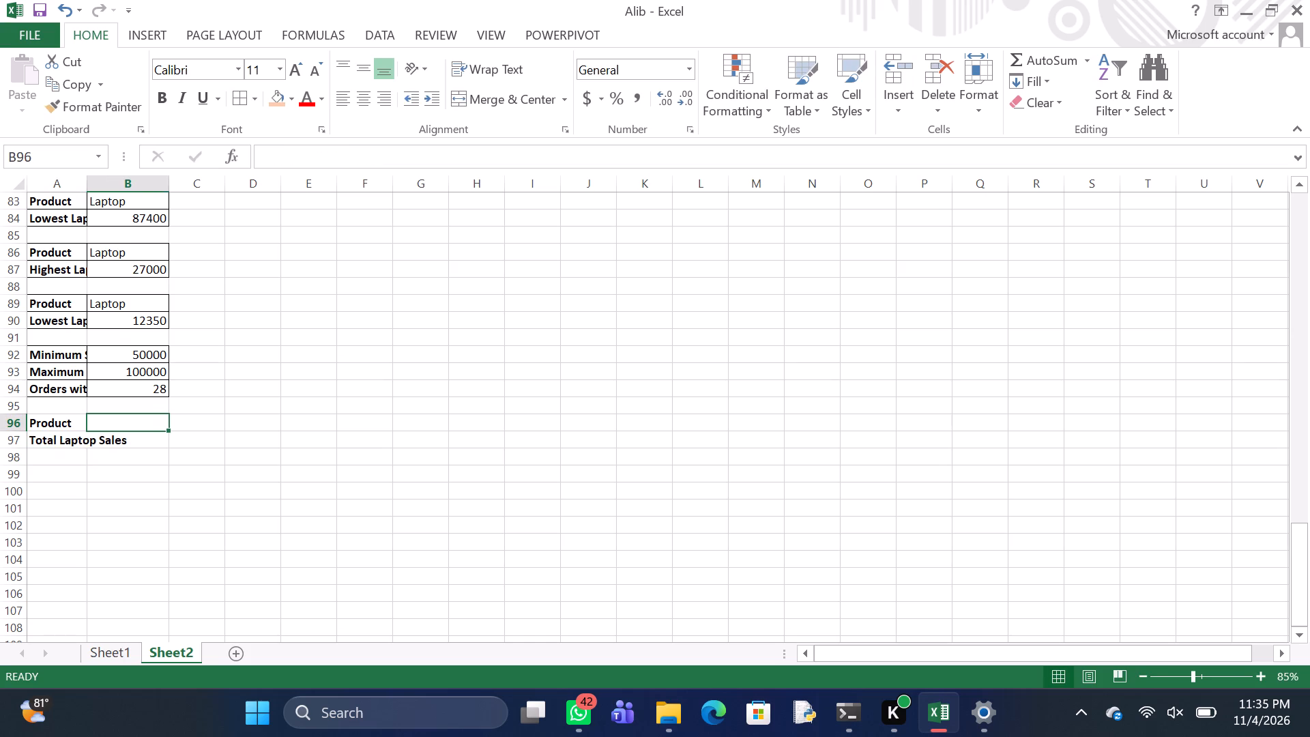
{"action": "key", "text": "l"}
{"action": "key", "text": "a"}
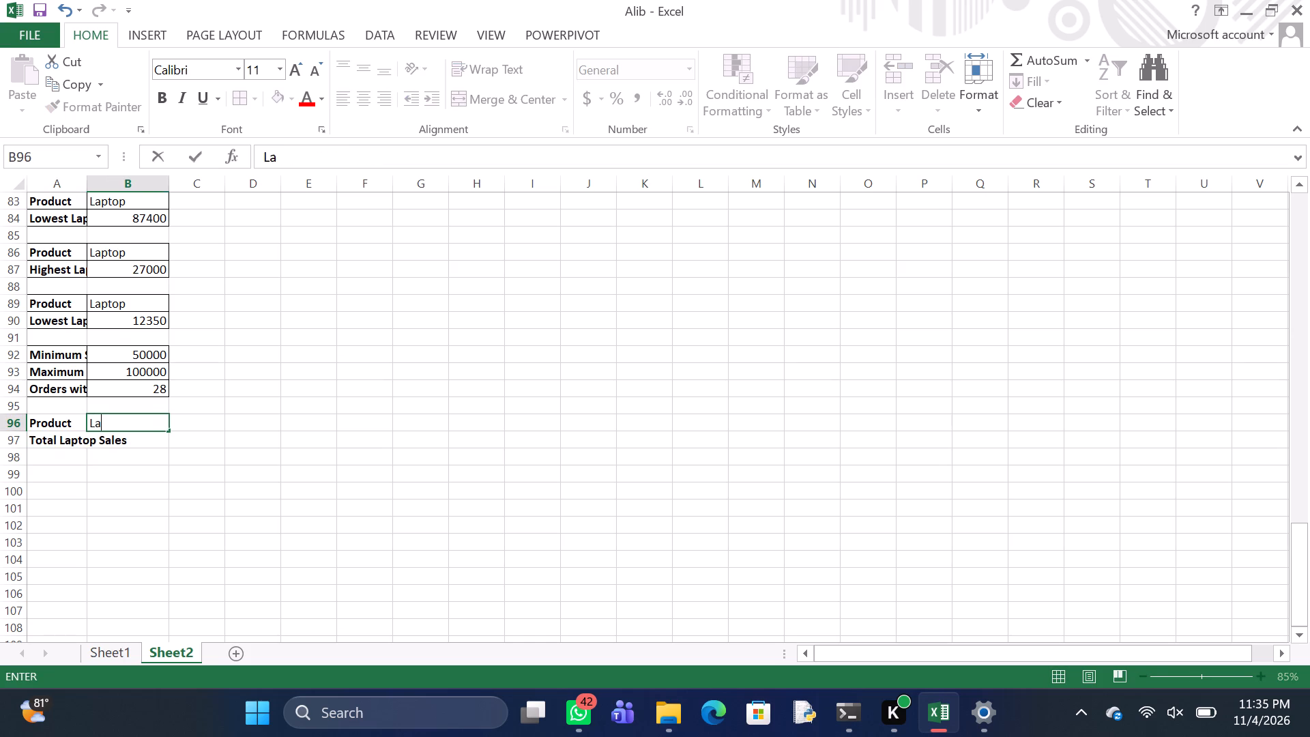
{"action": "type", "text": "ptop"}
{"action": "key", "text": "Return"}
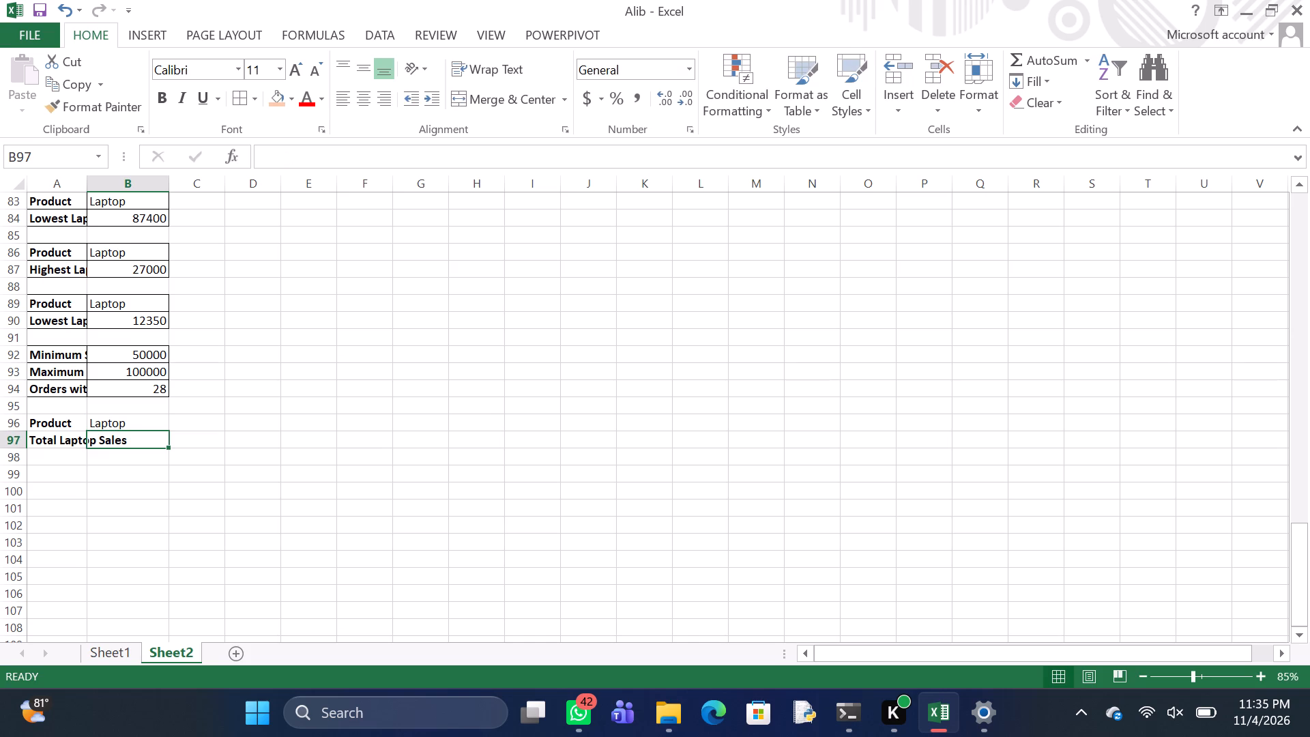
In B97, start a SUMIF formula with range Sheet1!$D$2:$D$67 and criterion B96.
{"action": "key", "text": "equal"}
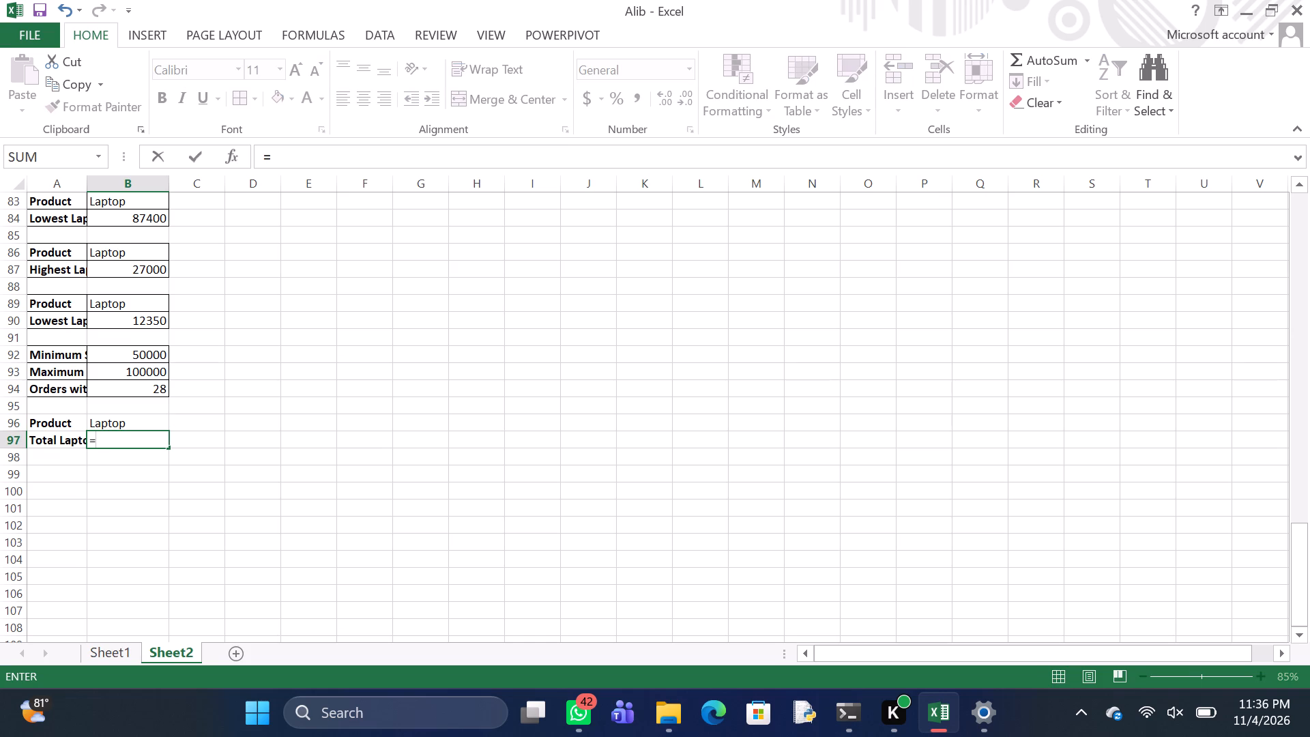
{"action": "type", "text": "SUMIF"}
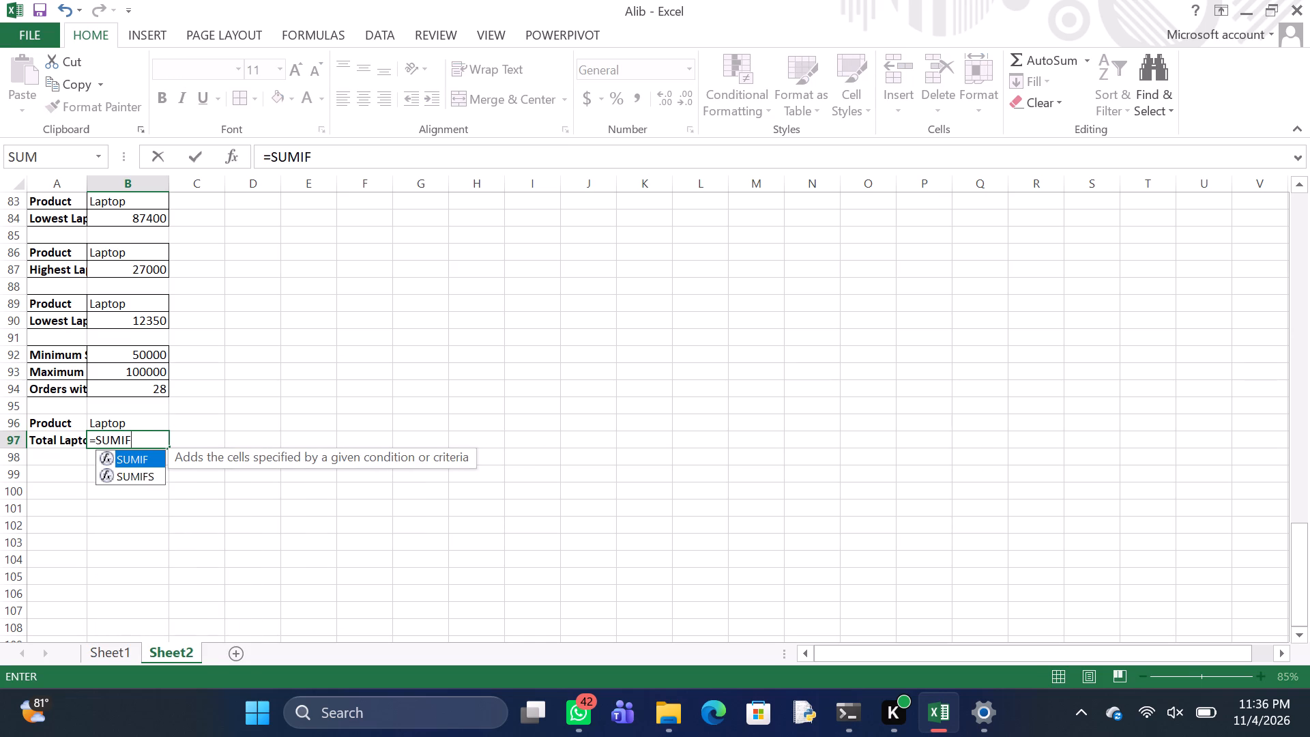
{"action": "key", "text": "shift+parenleft"}
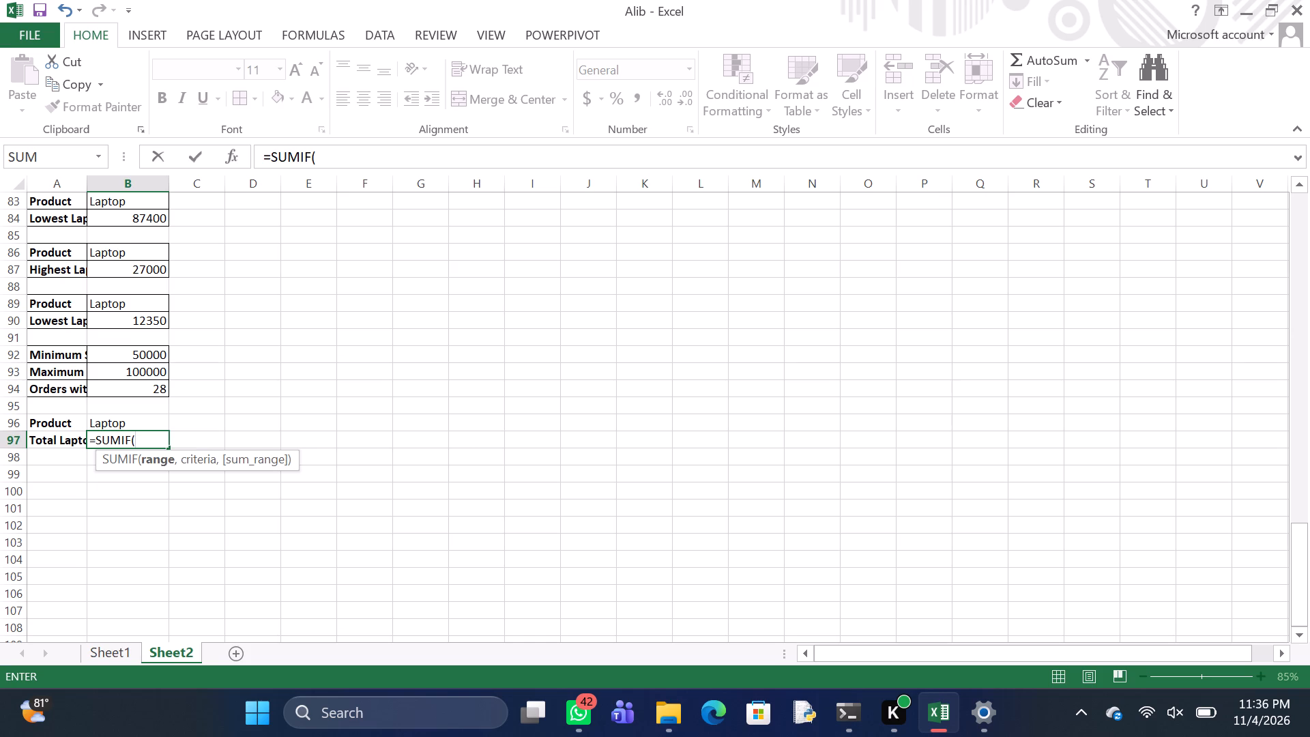
{"action": "key", "text": "s"}
{"action": "type", "text": "heet"}
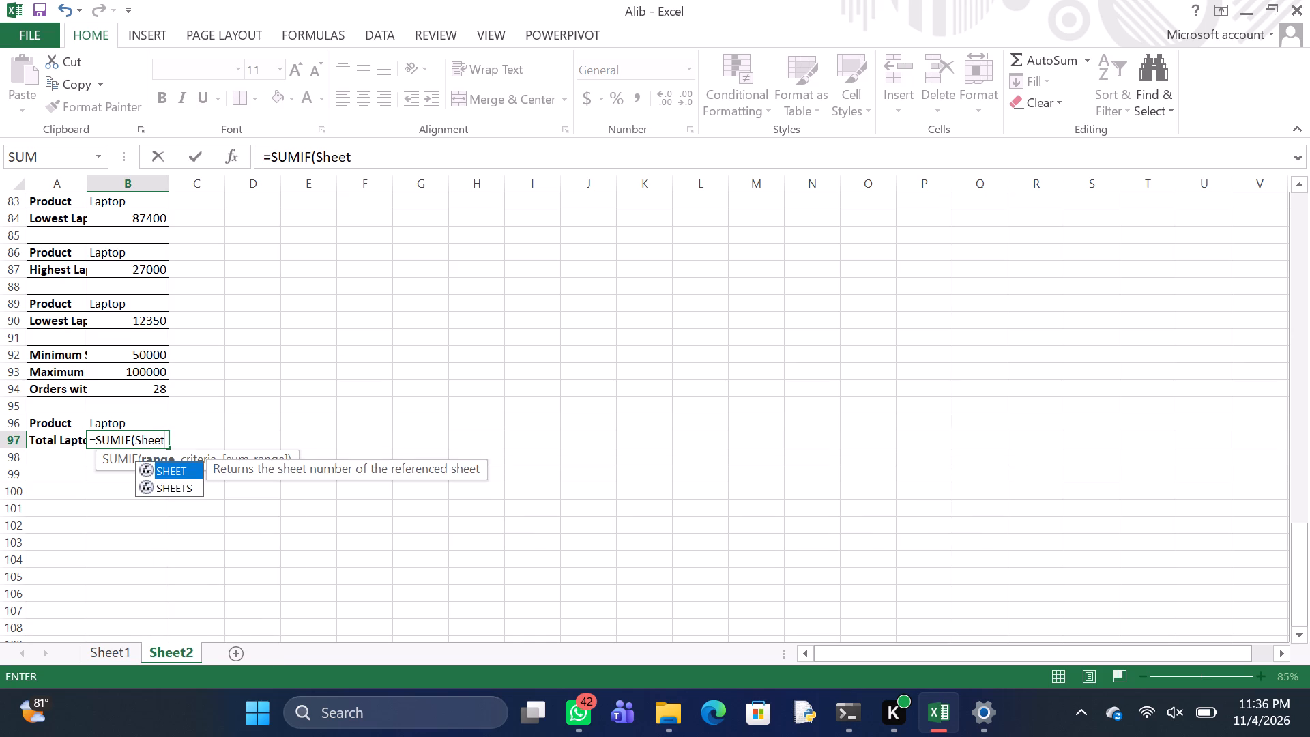
{"action": "key", "text": "1"}
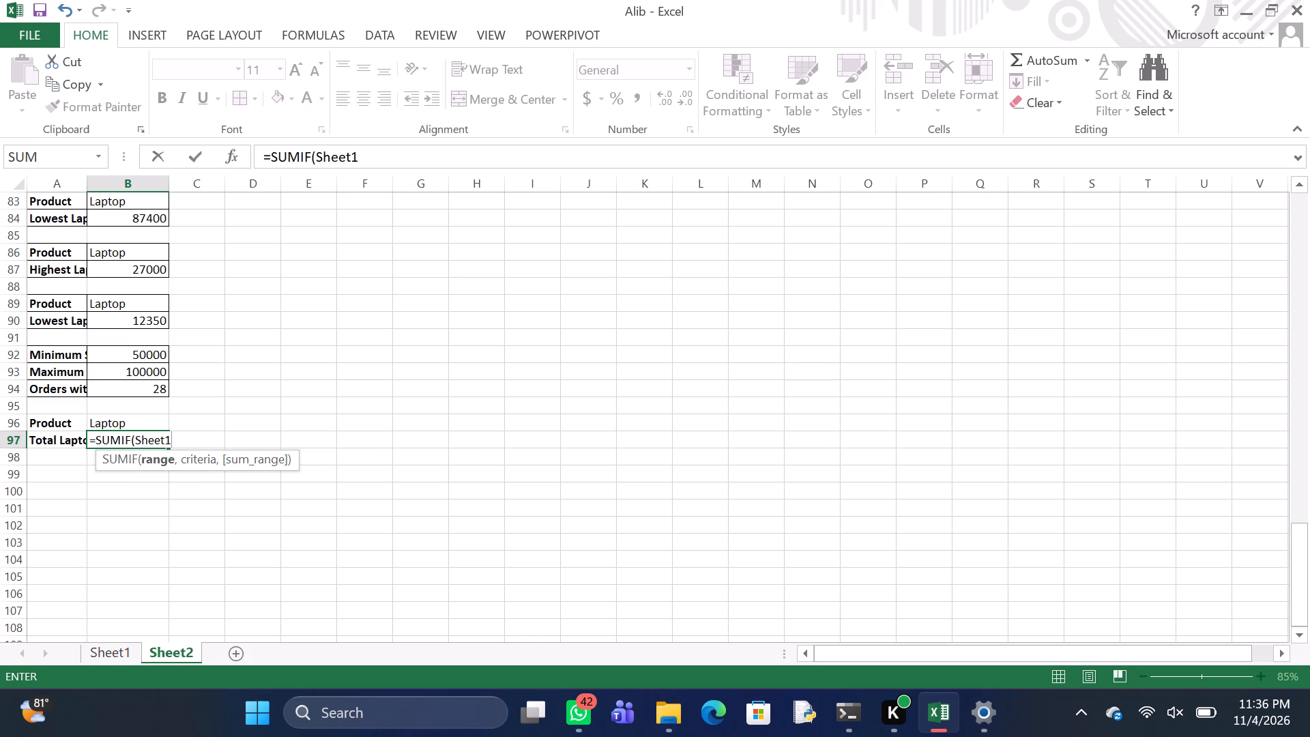
{"action": "key", "text": "shift+exclam"}
{"action": "type", "text": "$D"}
{"action": "key", "text": "shift+dollar"}
{"action": "key", "text": "2"}
{"action": "key", "text": "shift+colon"}
{"action": "type", "text": "$D"}
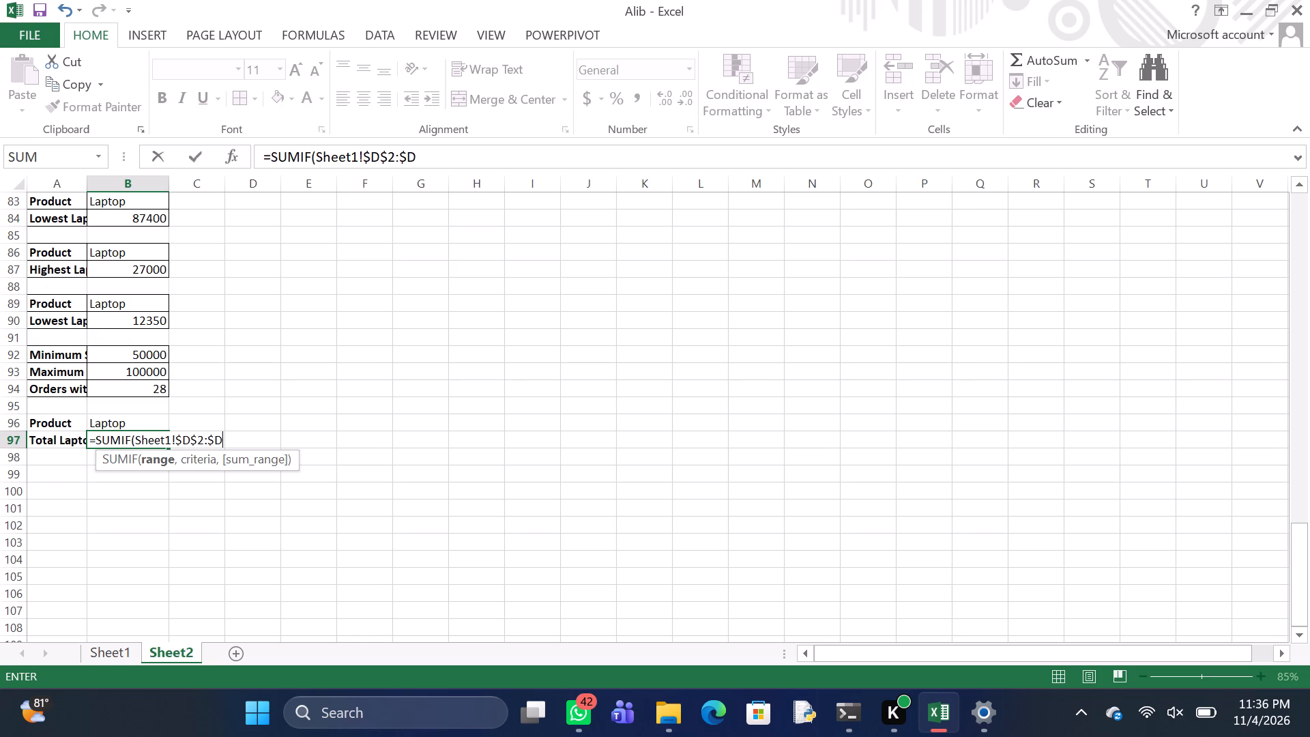
{"action": "type", "text": "$67"}
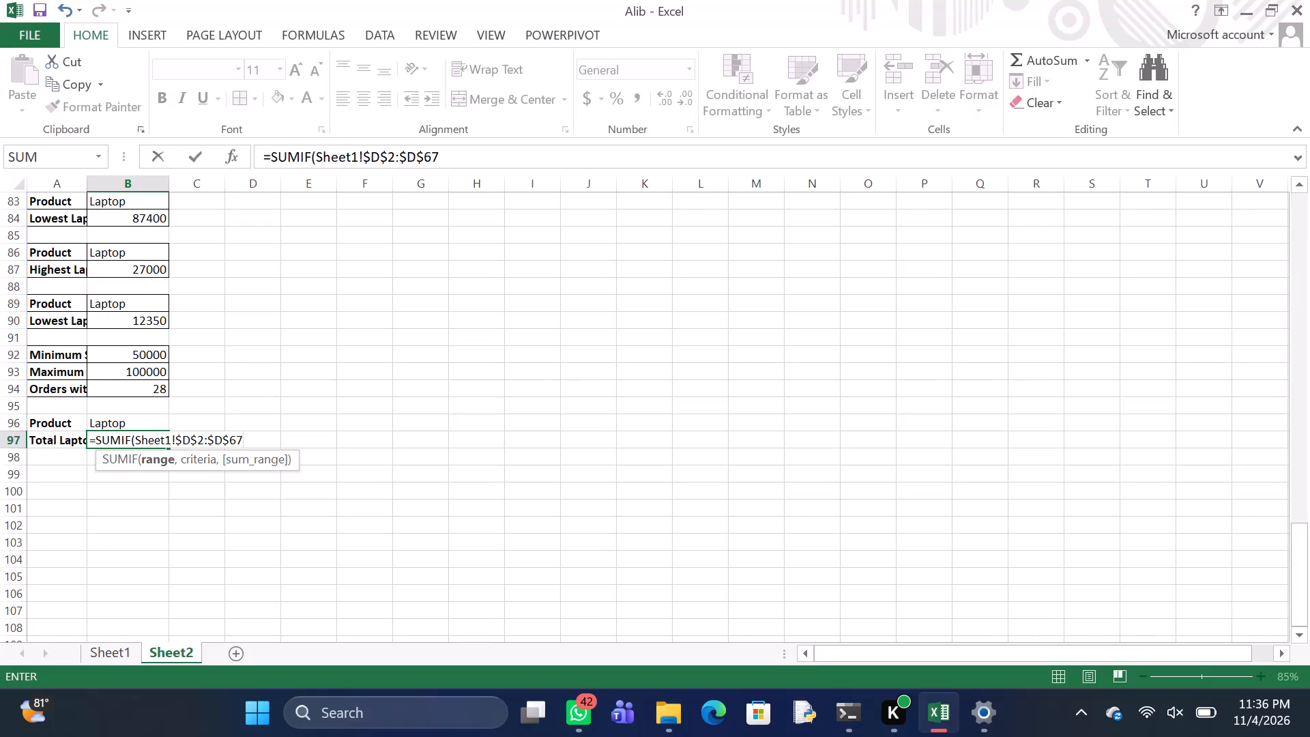
{"action": "key", "text": "comma"}
{"action": "key", "text": "b"}
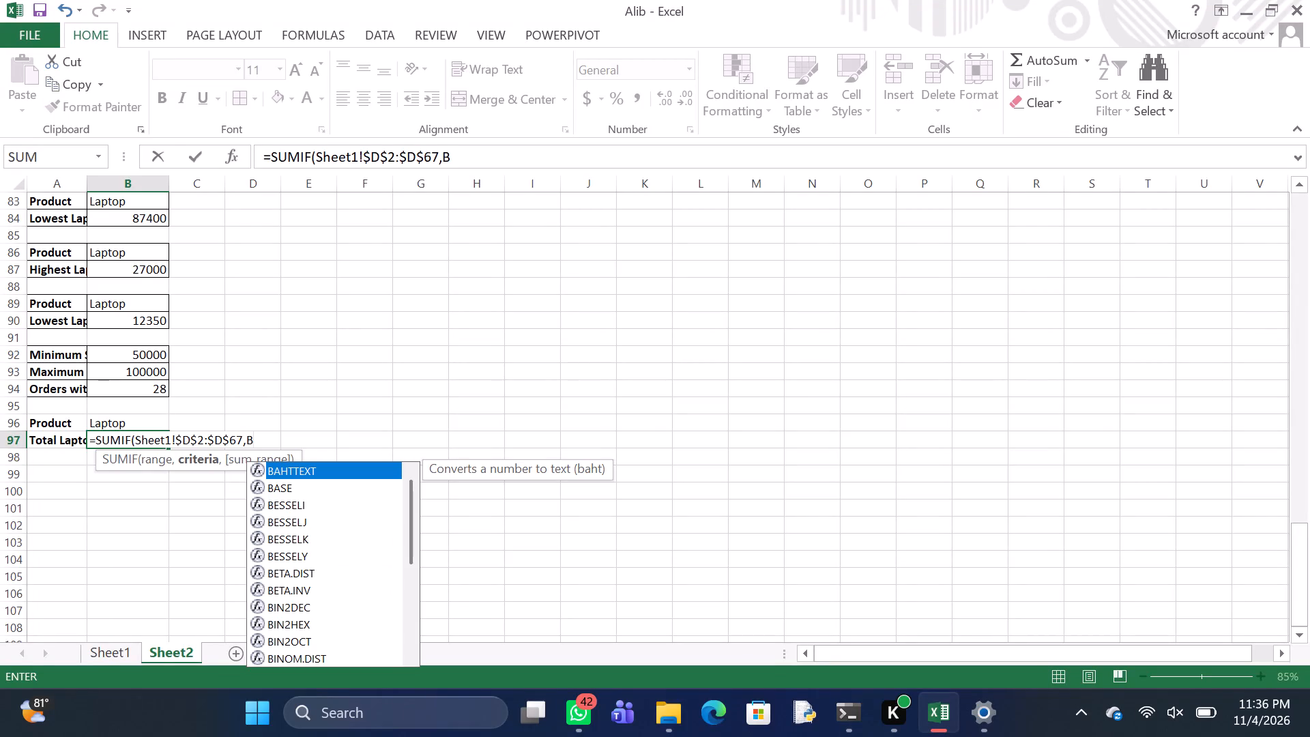
{"action": "type", "text": "96"}
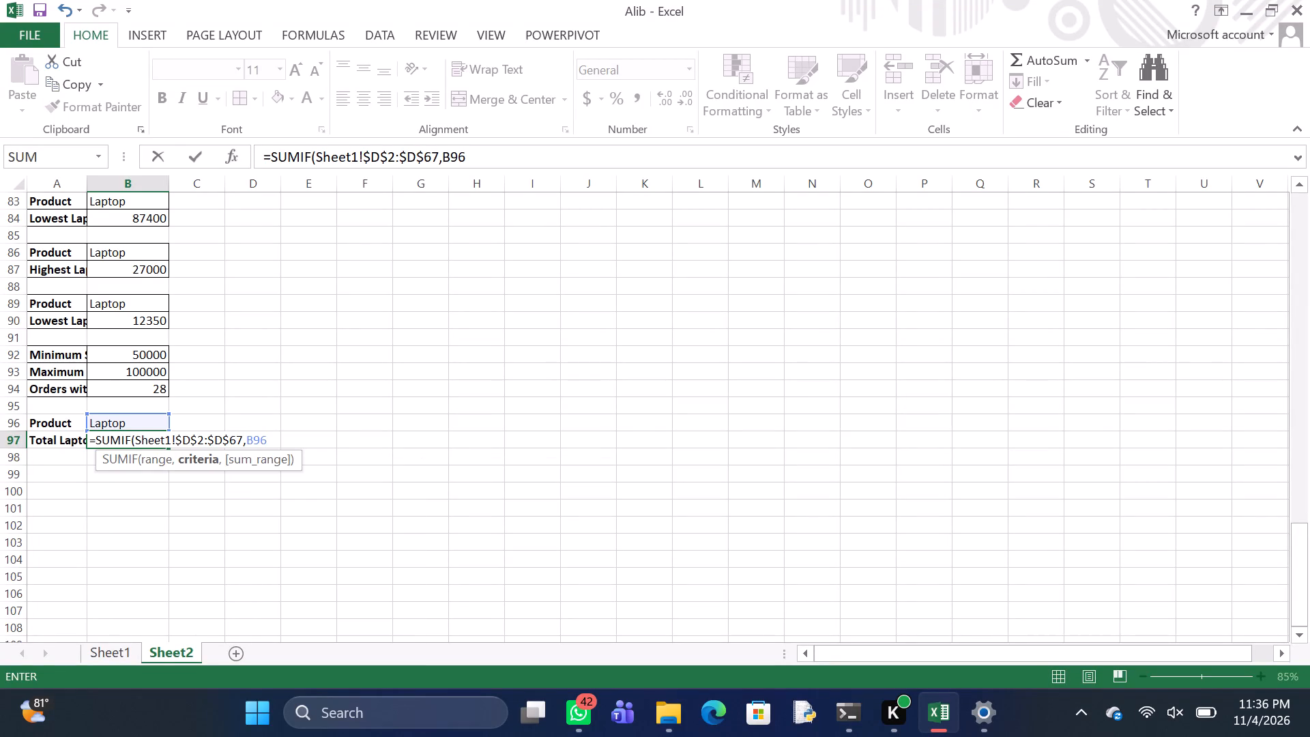
Complete the B97 SUMIF formula with sum range Sheet1!$K$2:$K$67 and enter it.
{"action": "key", "text": "comma"}
{"action": "key", "text": "s"}
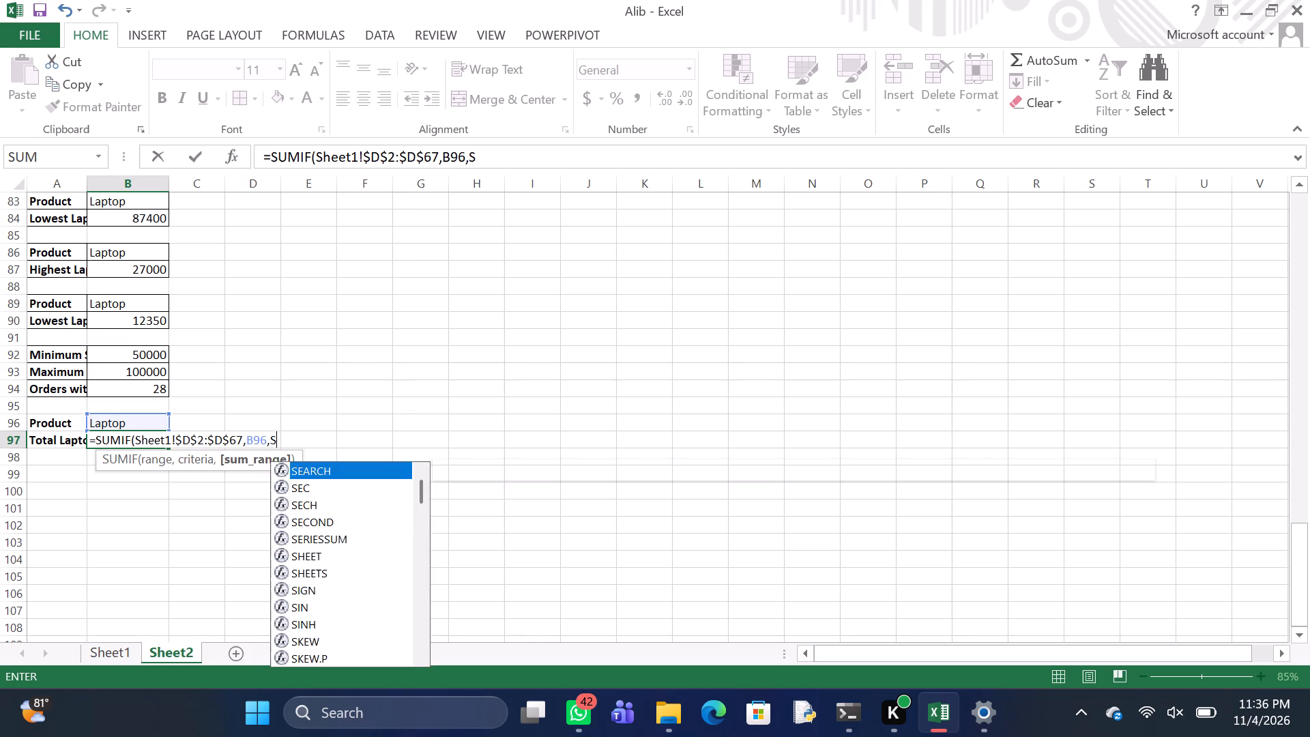
{"action": "type", "text": "heet1"}
{"action": "key", "text": "shift+exclam"}
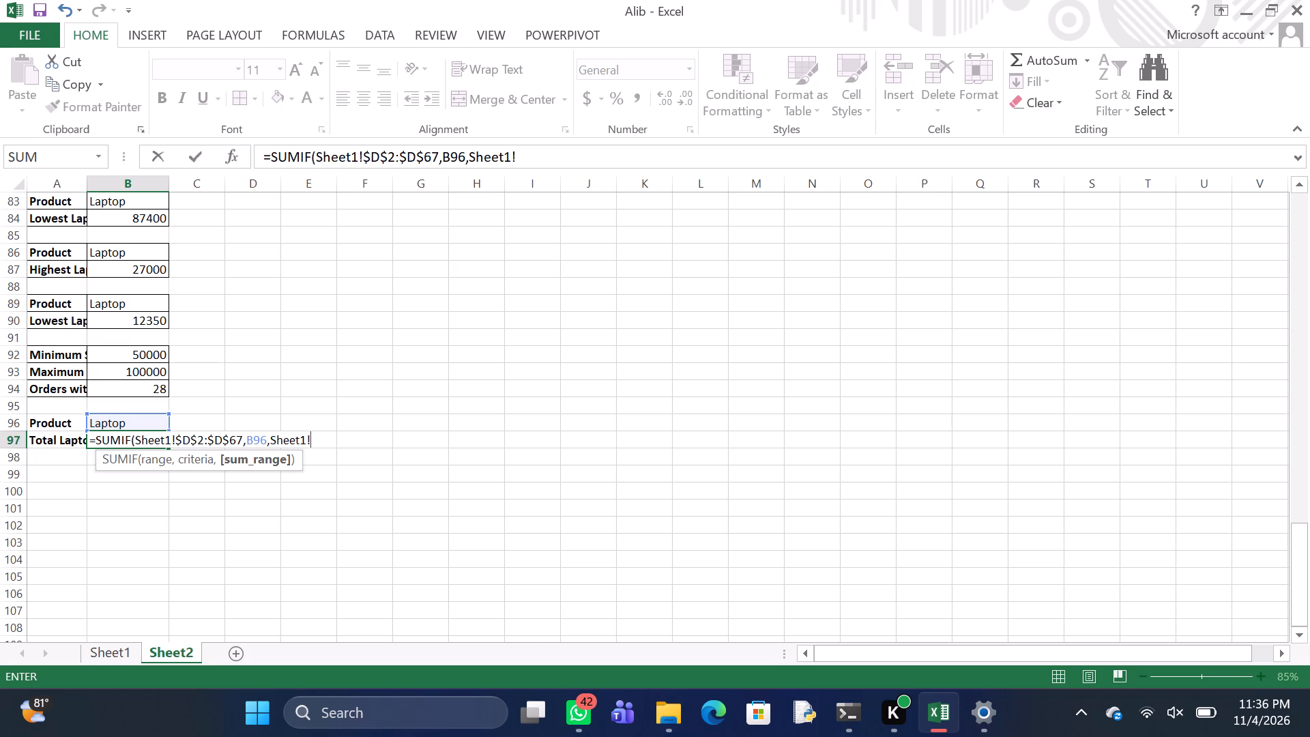
{"action": "key", "text": "shift+dollar"}
{"action": "key", "text": "k"}
{"action": "key", "text": "shift+dollar"}
{"action": "key", "text": "2"}
{"action": "key", "text": "shift+colon"}
{"action": "key", "text": "shift+dollar"}
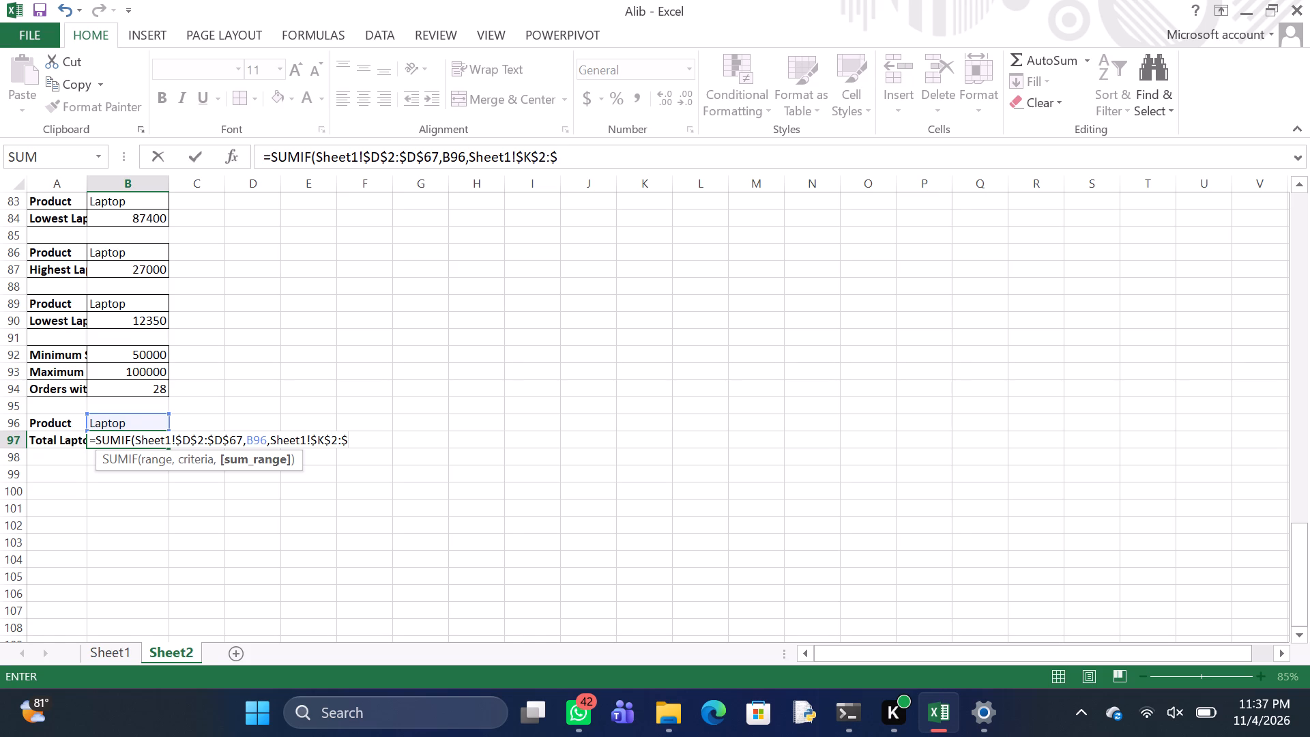
{"action": "key", "text": "k"}
{"action": "key", "text": "shift+dollar"}
{"action": "type", "text": "67"}
{"action": "key", "text": "shift+parenright"}
{"action": "key", "text": "Return"}
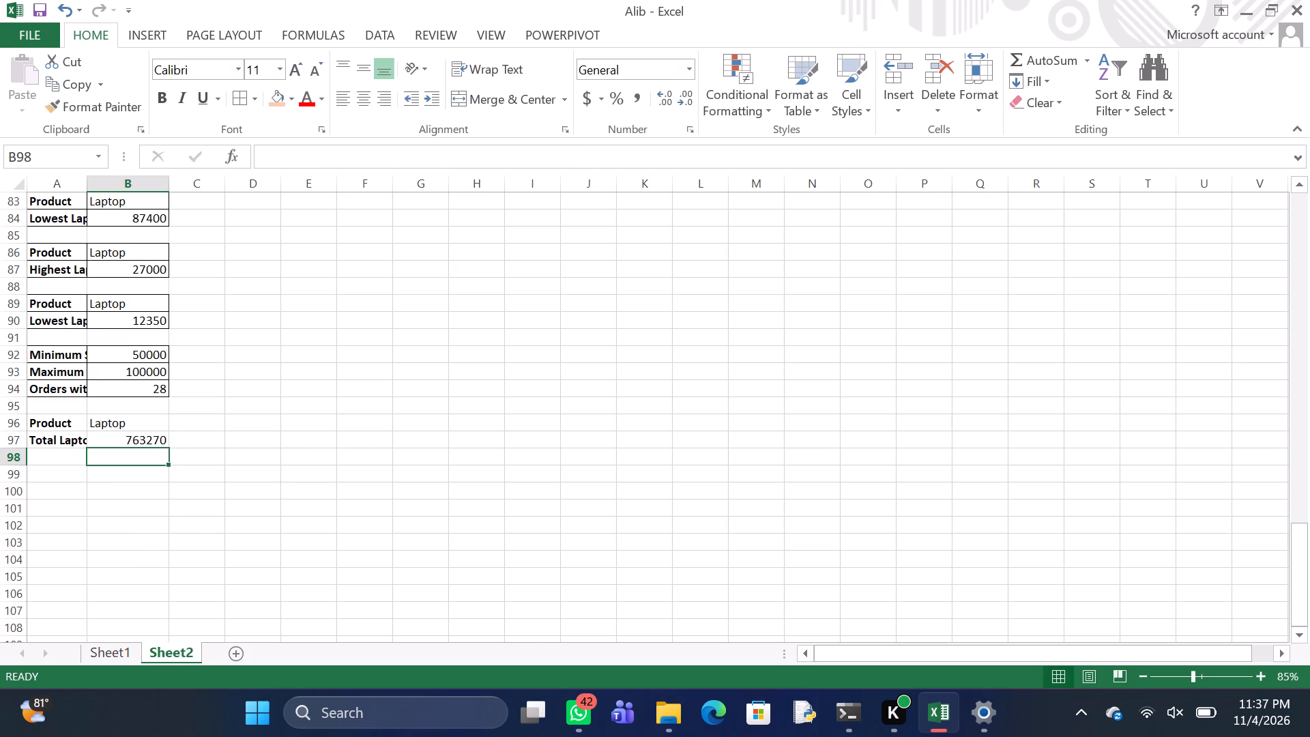
Apply all borders to the Total Laptop Sales block A96:B97.
{"action": "left_click", "coordinate": [78, 433]}
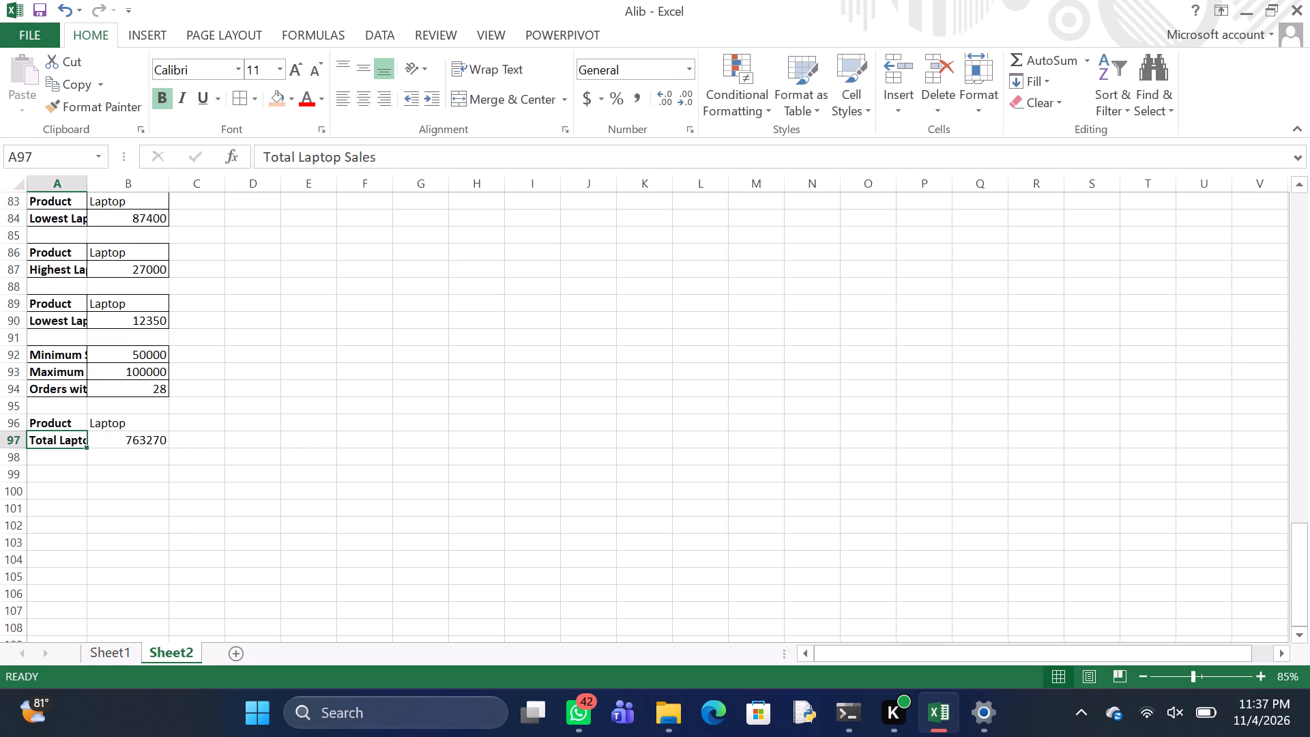
{"action": "key", "text": "ctrl+a"}
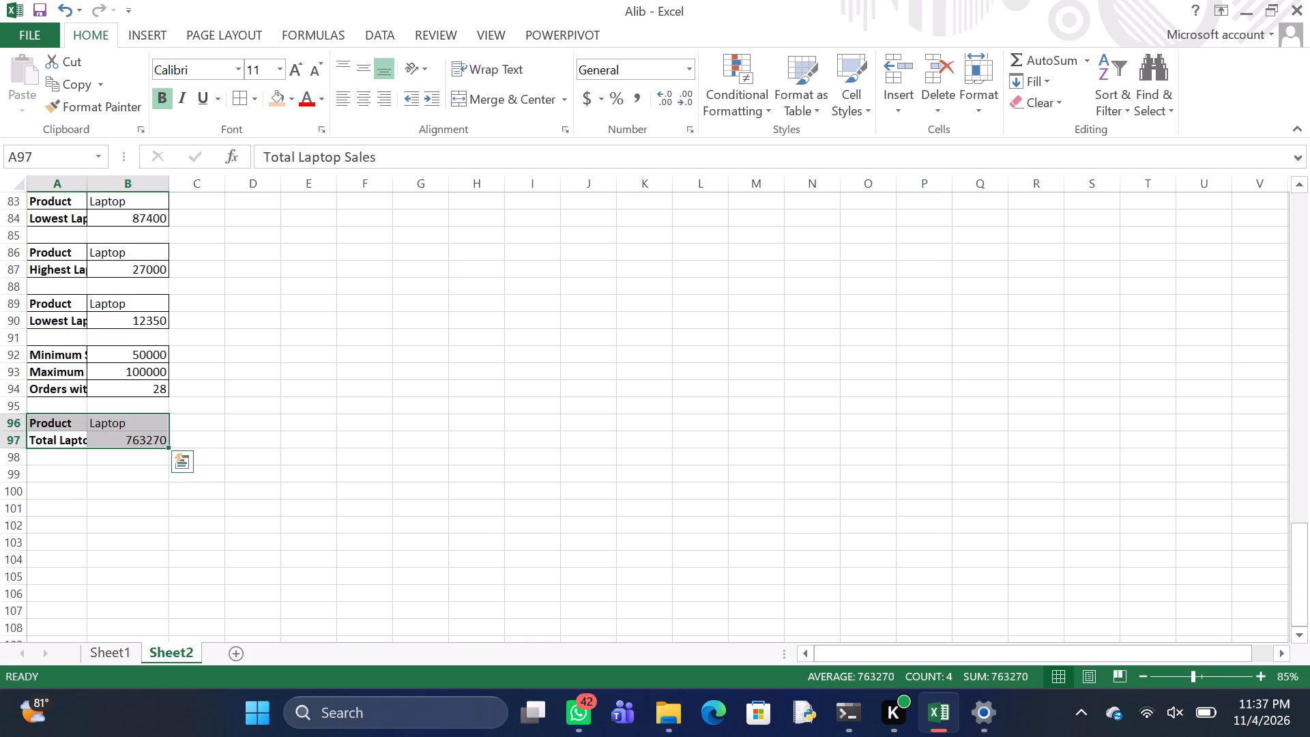
{"action": "left_click", "coordinate": [244, 96]}
Enter the label "Laptop Sales Contribution" in cell A98, below Total Laptop Sales.
{"action": "scroll", "coordinate": [183, 384], "scroll_direction": "down", "scroll_amount": 2}
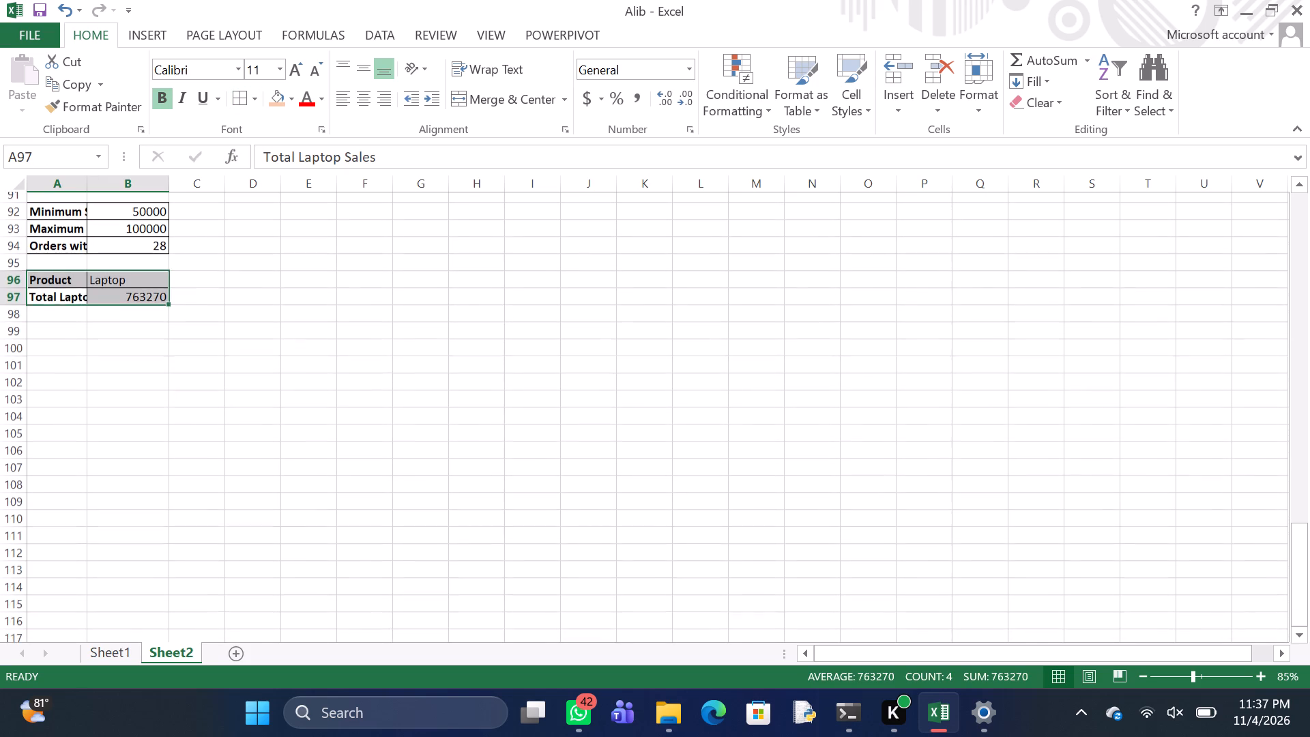
{"action": "scroll", "coordinate": [183, 384], "scroll_direction": "down", "scroll_amount": 1}
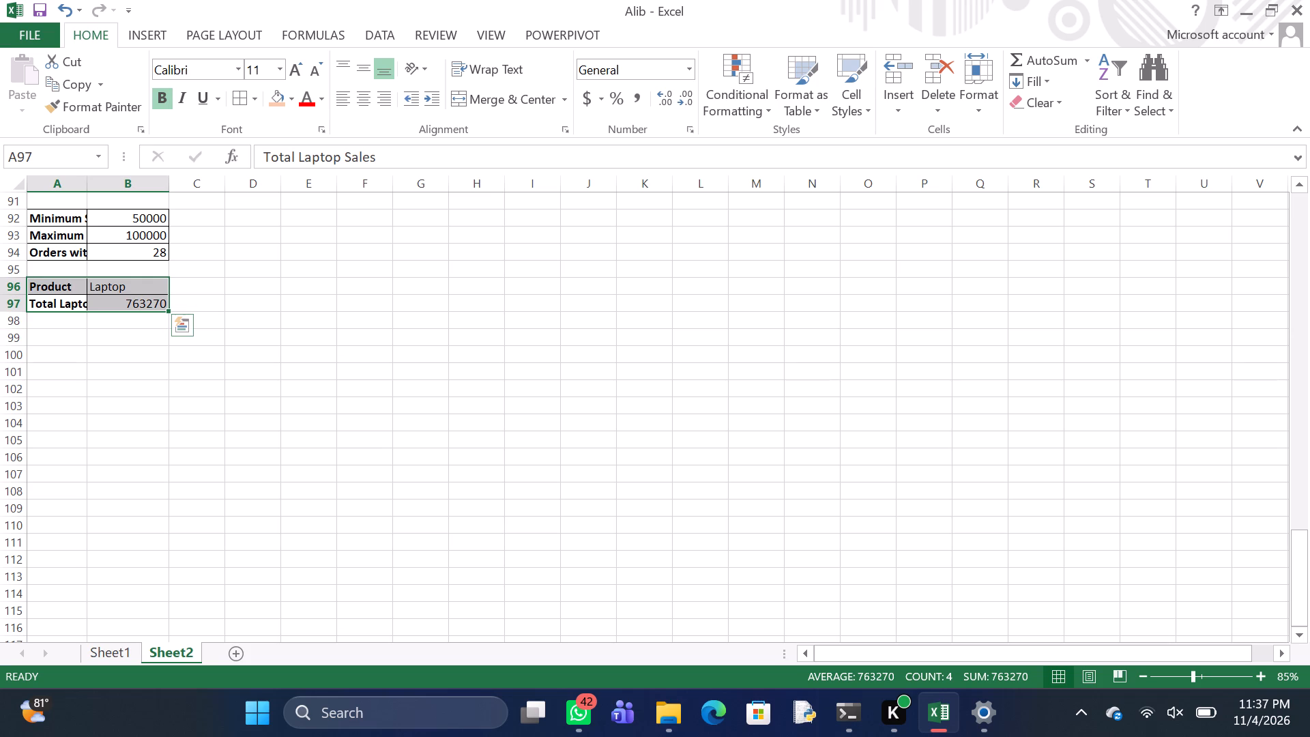
{"action": "left_click", "coordinate": [46, 326]}
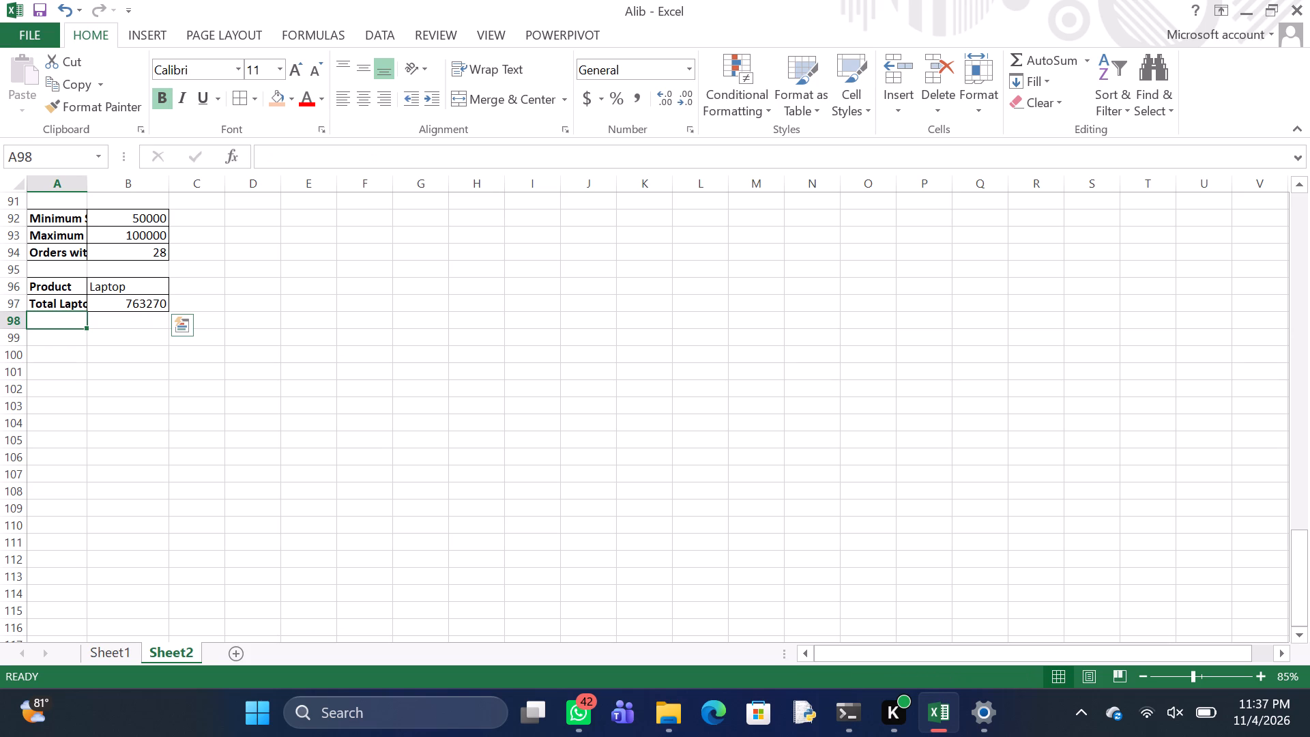
{"action": "key", "text": "l"}
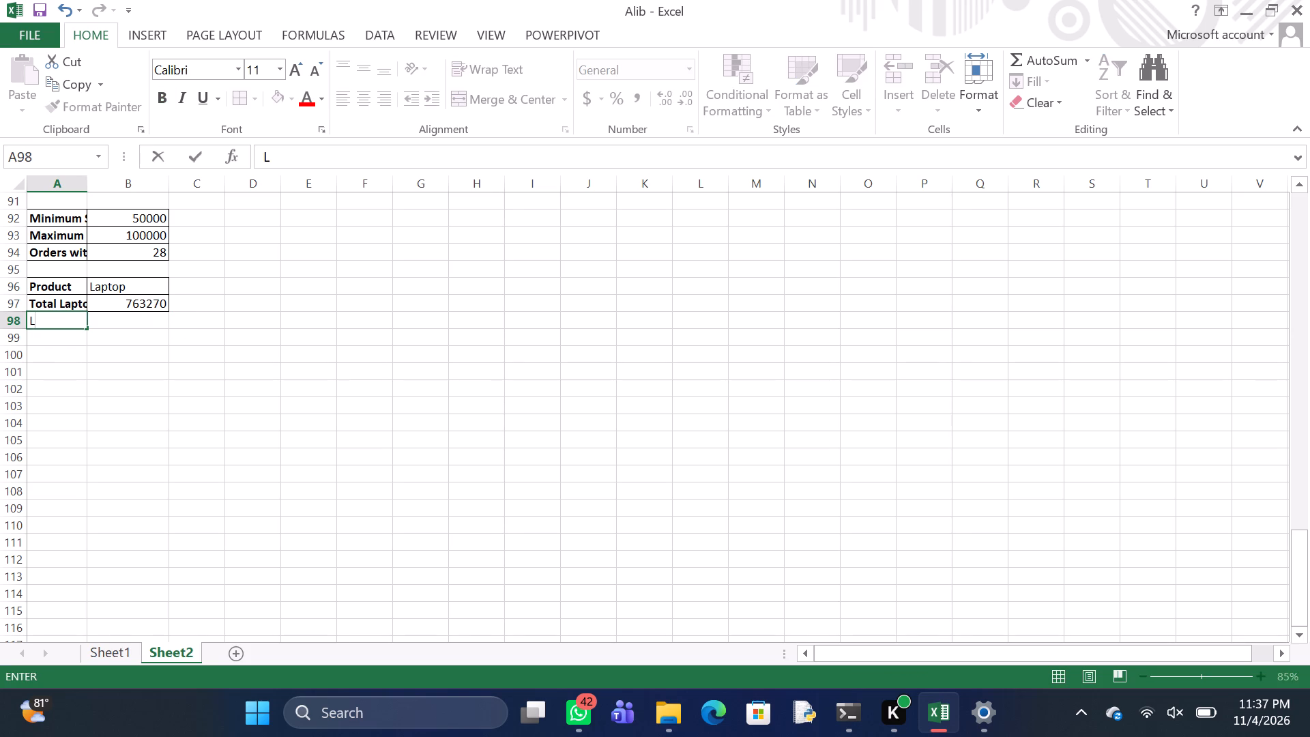
{"action": "type", "text": "aptop"}
{"action": "key", "text": "space"}
{"action": "key", "text": "s"}
{"action": "type", "text": "ale"}
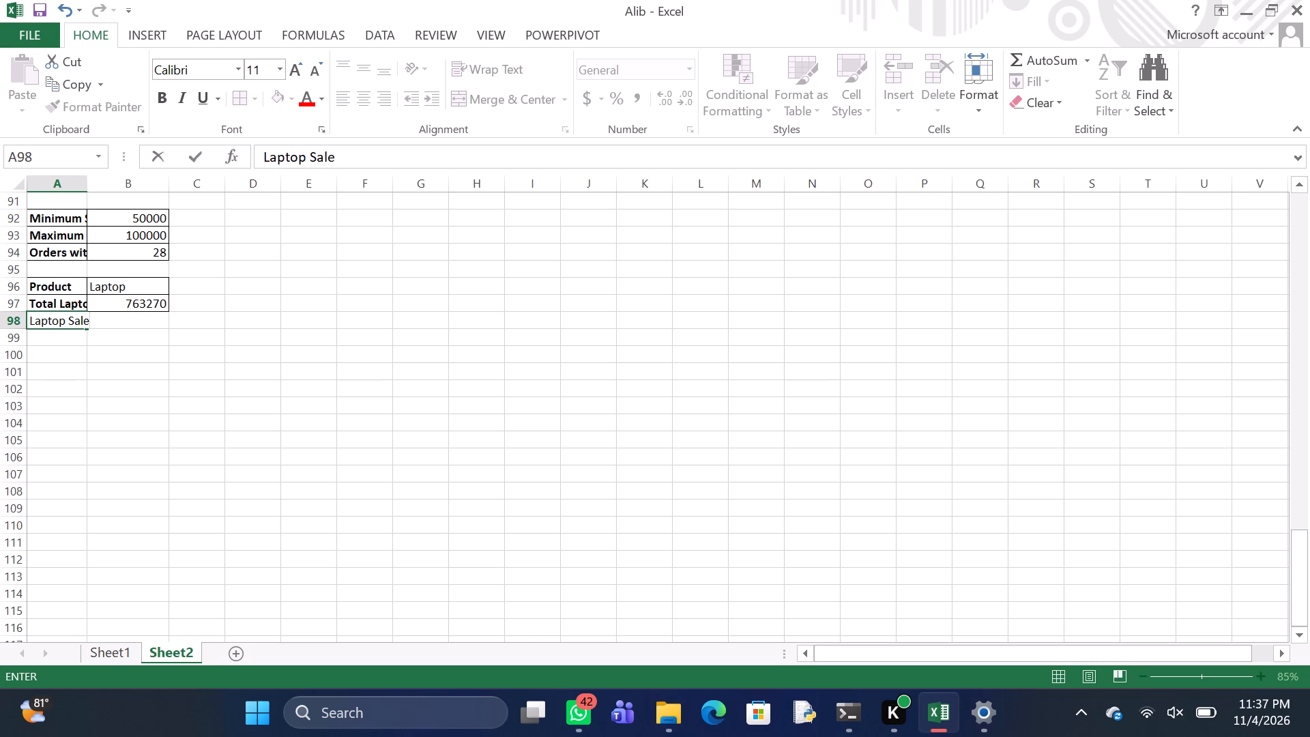
{"action": "type", "text": "s"}
{"action": "key", "text": "space"}
{"action": "key", "text": "c"}
{"action": "type", "text": "ontri"}
{"action": "type", "text": "bution"}
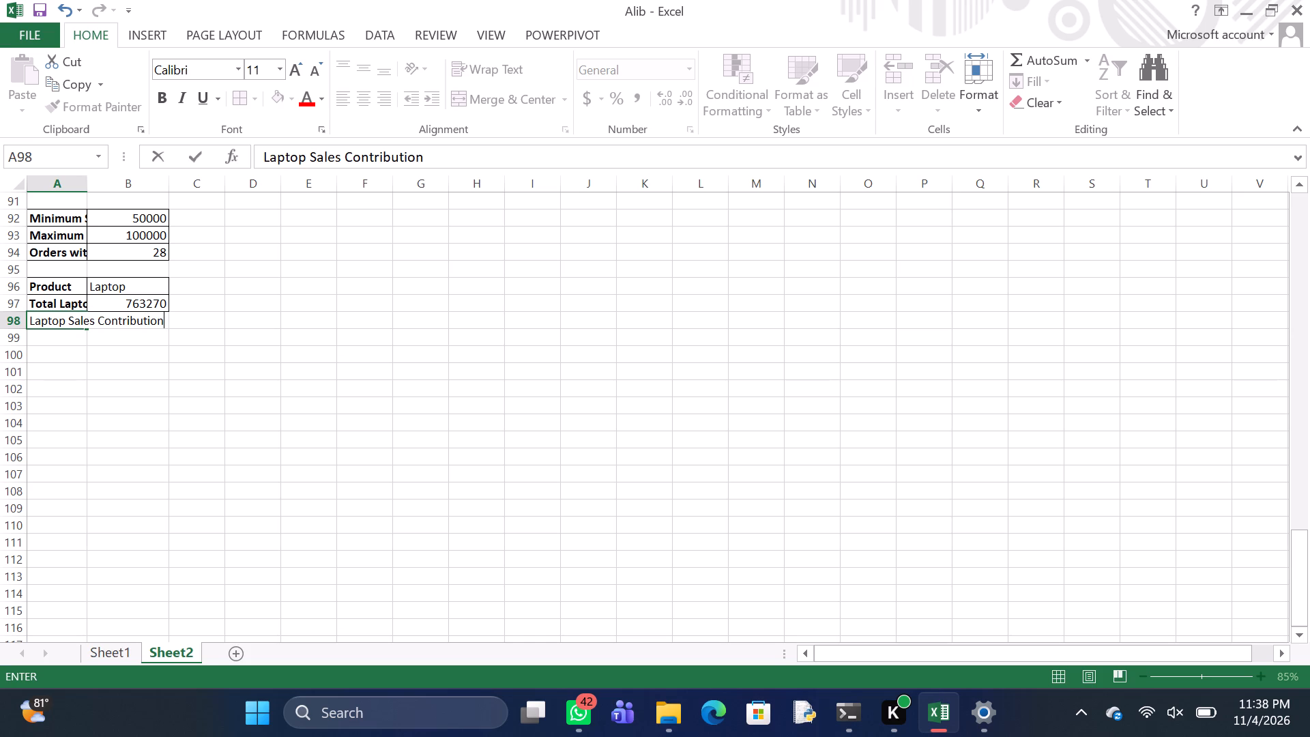
{"action": "key", "text": "Return"}
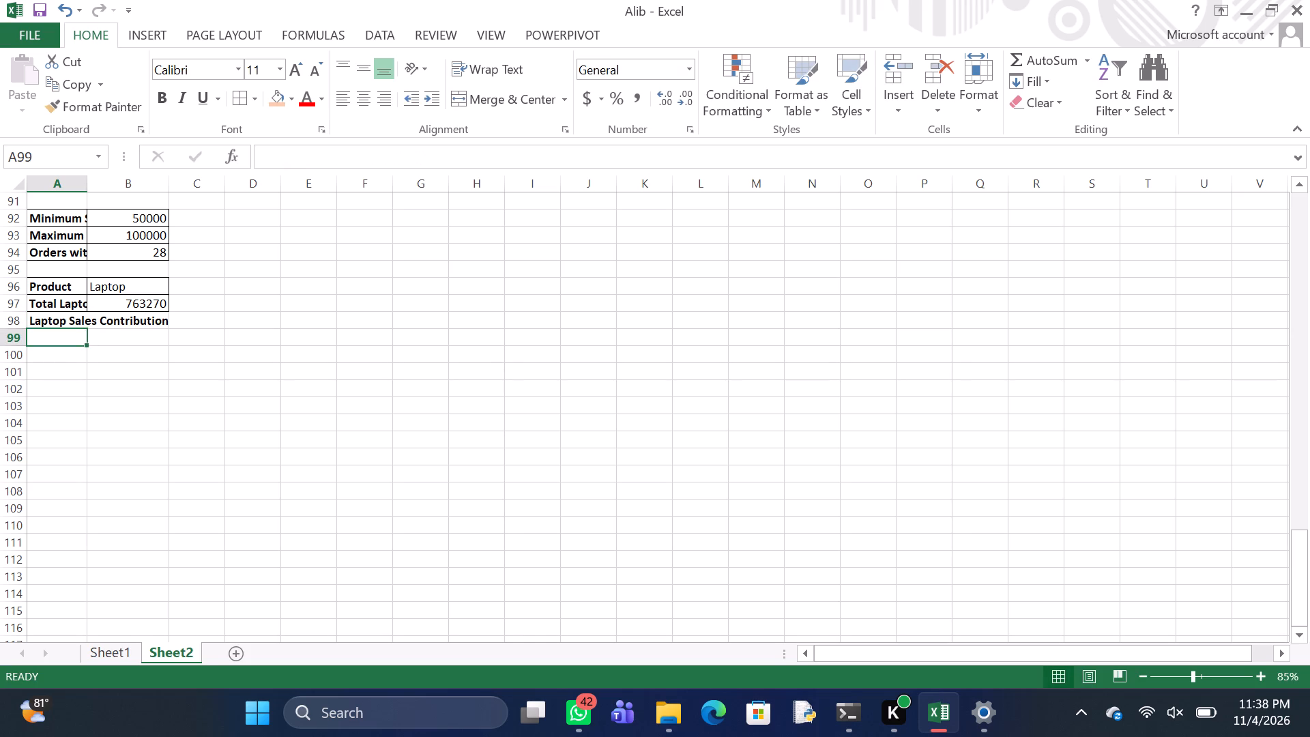
In B98, enter the formula =B97/SUM(Sheet1!$K$2:$K$67) to calculate the laptop share of total sales.
{"action": "left_click", "coordinate": [130, 326]}
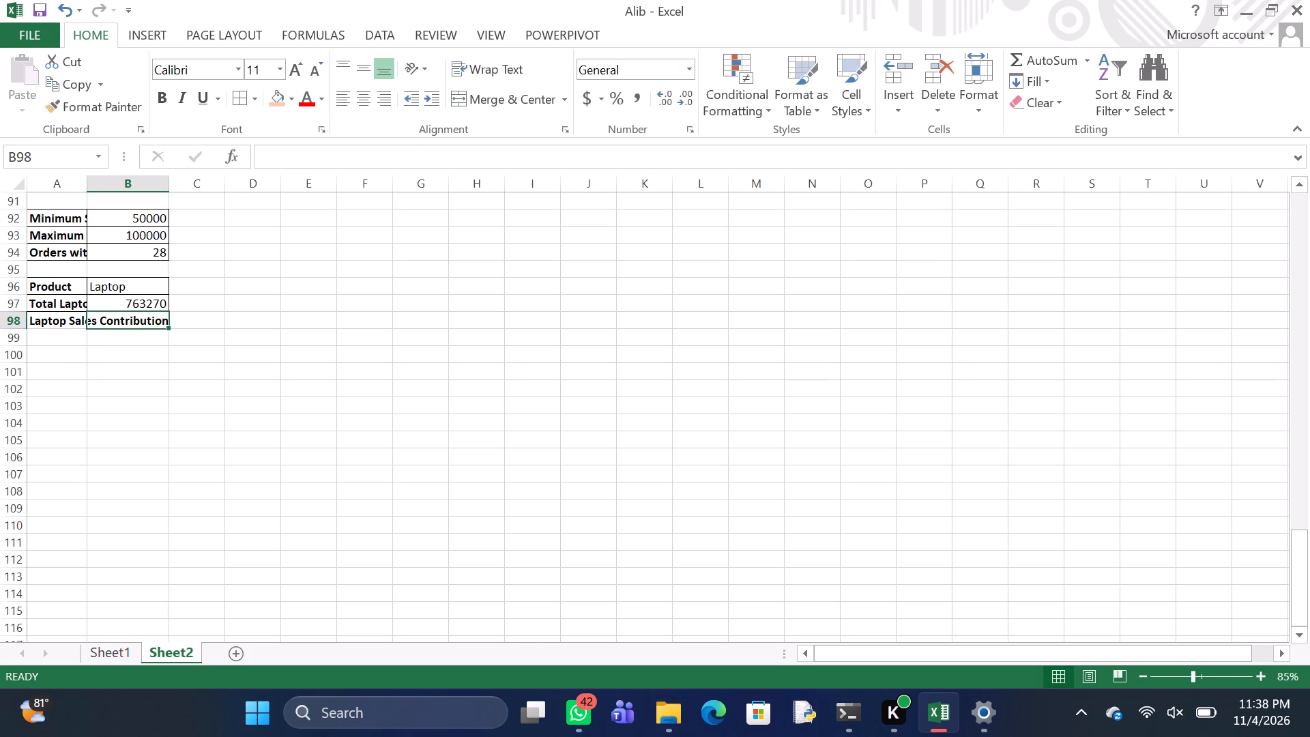
{"action": "key", "text": "equal"}
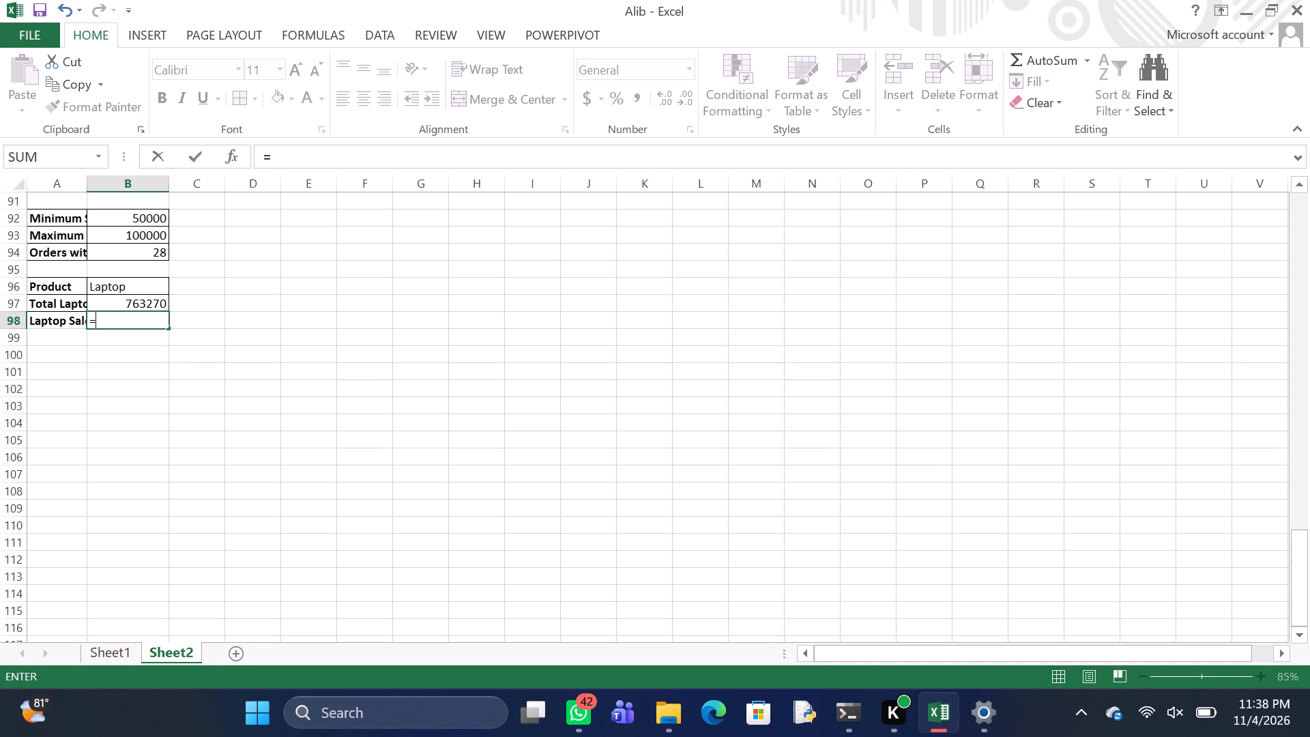
{"action": "key", "text": "b"}
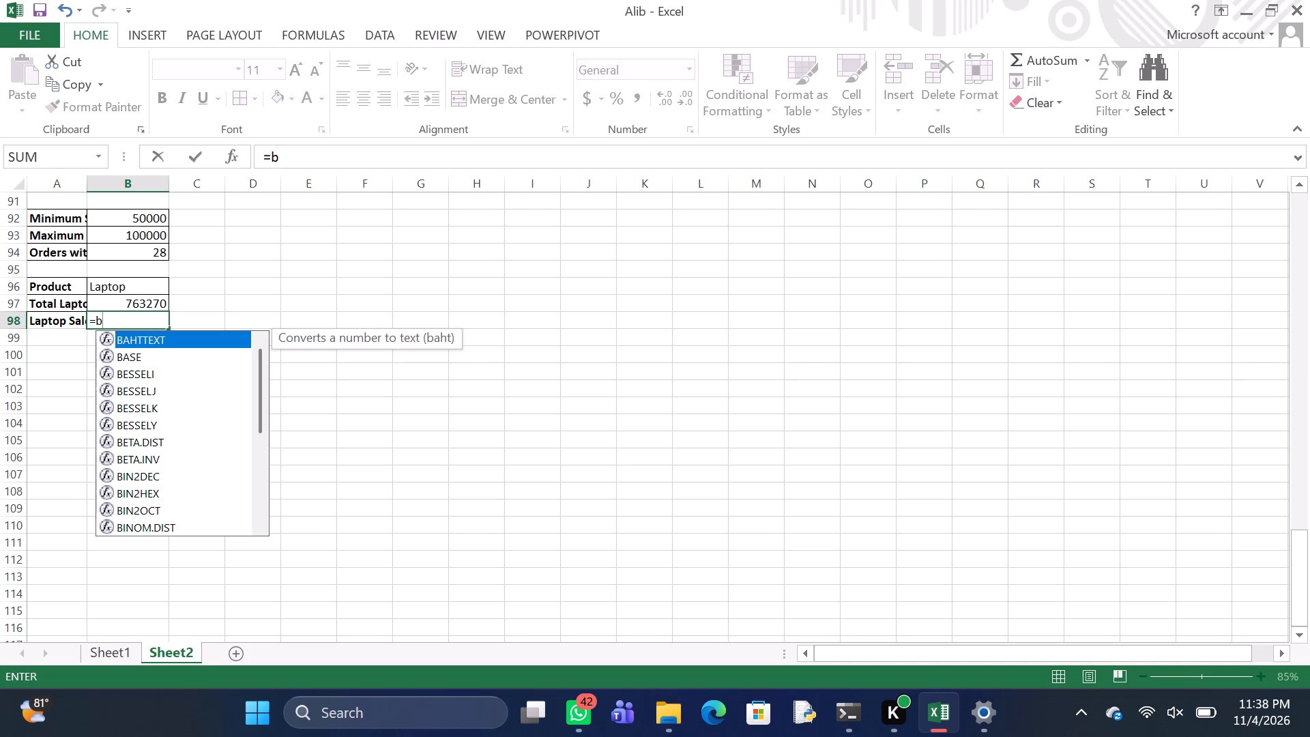
{"action": "key", "text": "BackSpace"}
{"action": "key", "text": "b"}
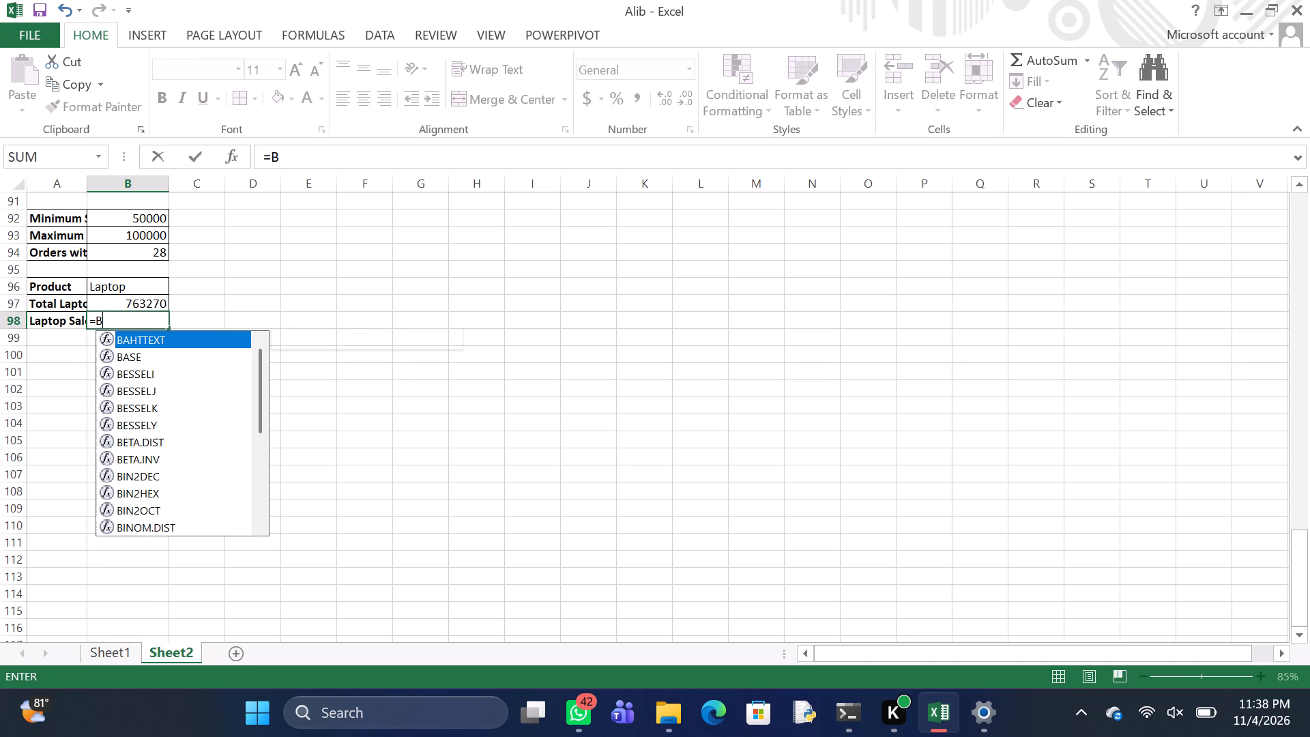
{"action": "type", "text": "97"}
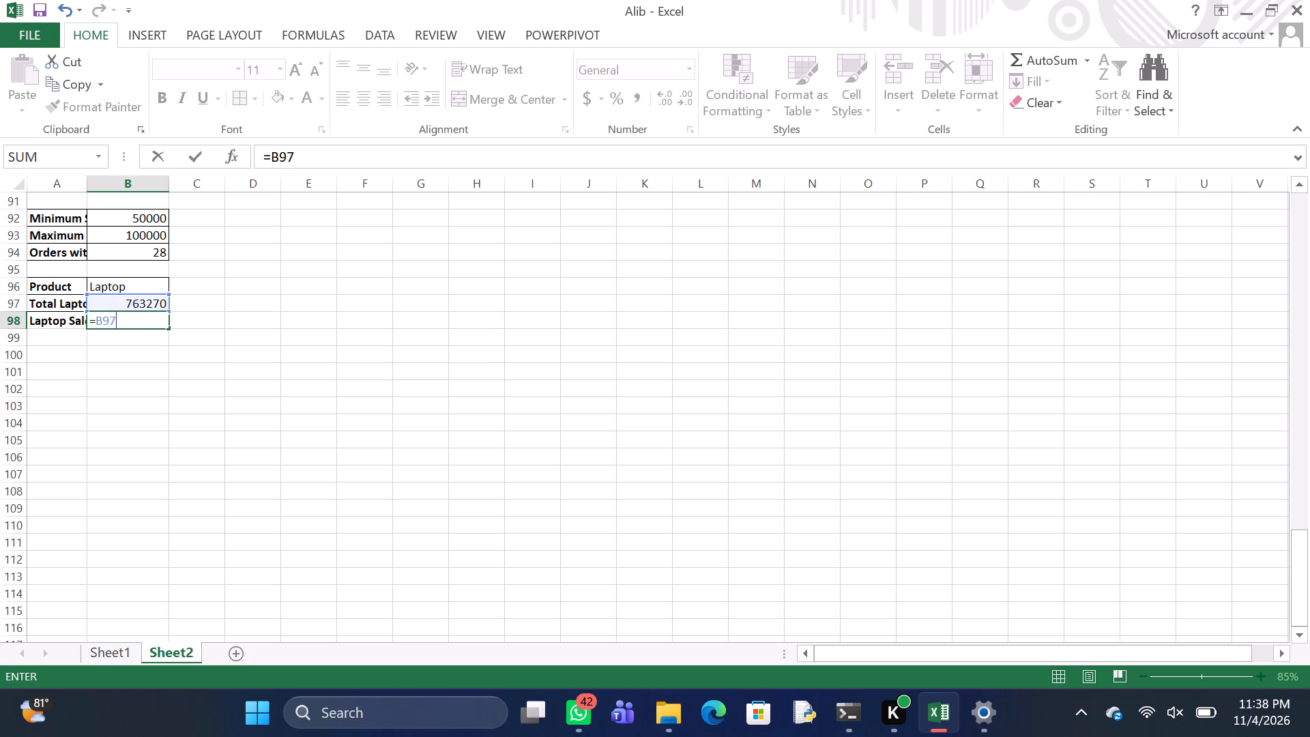
{"action": "key", "text": "slash"}
{"action": "key", "text": "s"}
{"action": "key", "text": "u"}
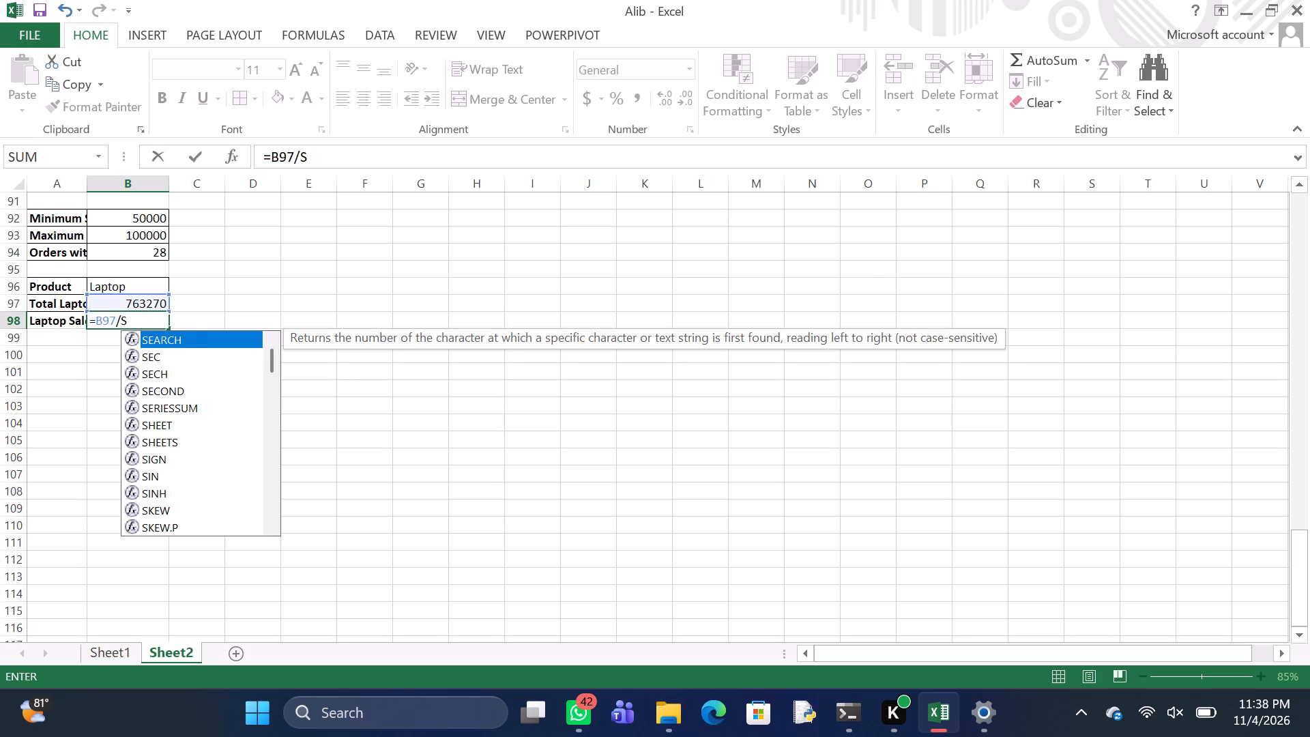
{"action": "key", "text": "m"}
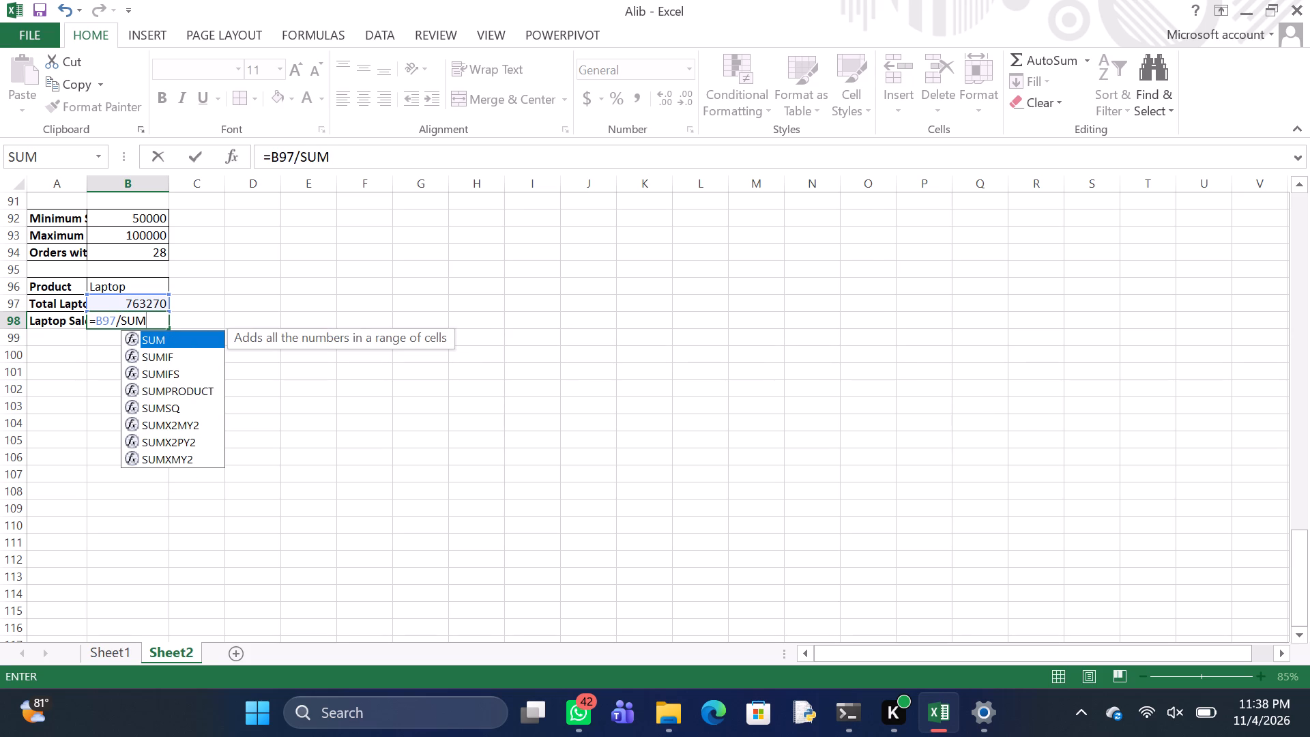
{"action": "key", "text": "shift+parenleft"}
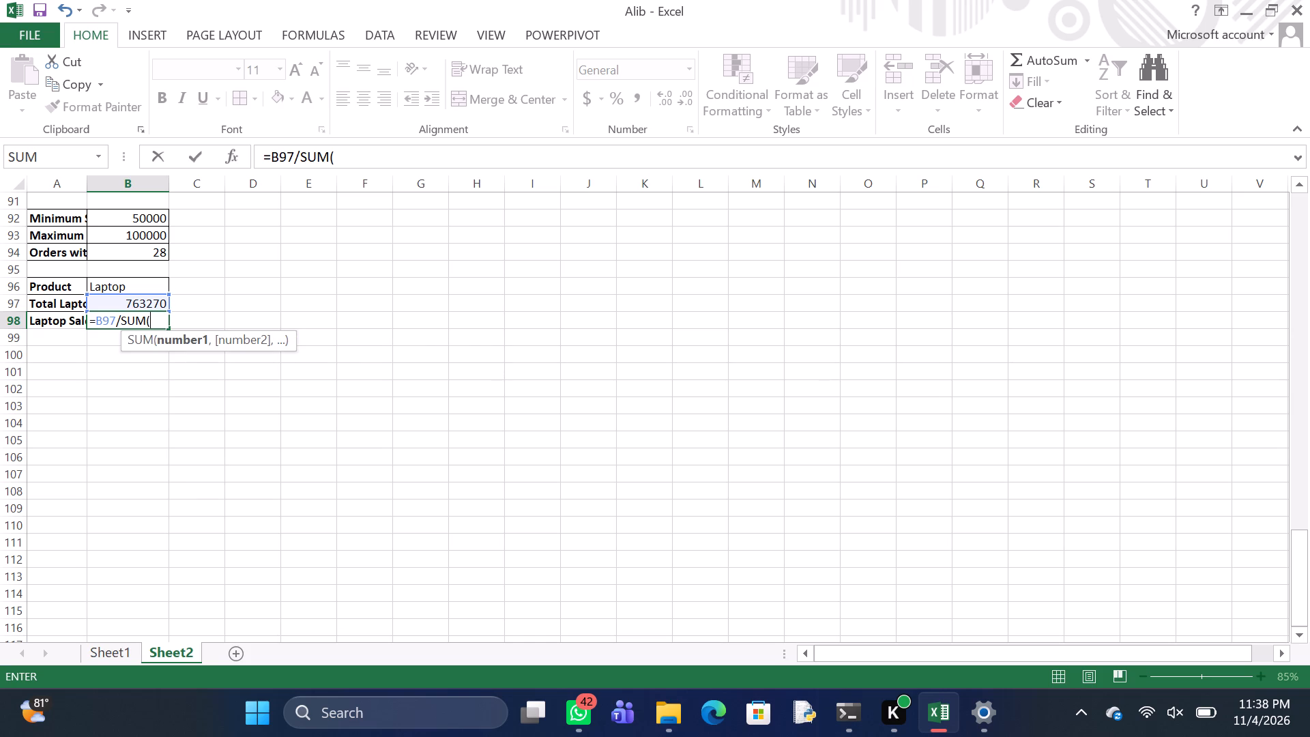
{"action": "key", "text": "s"}
{"action": "type", "text": "heet"}
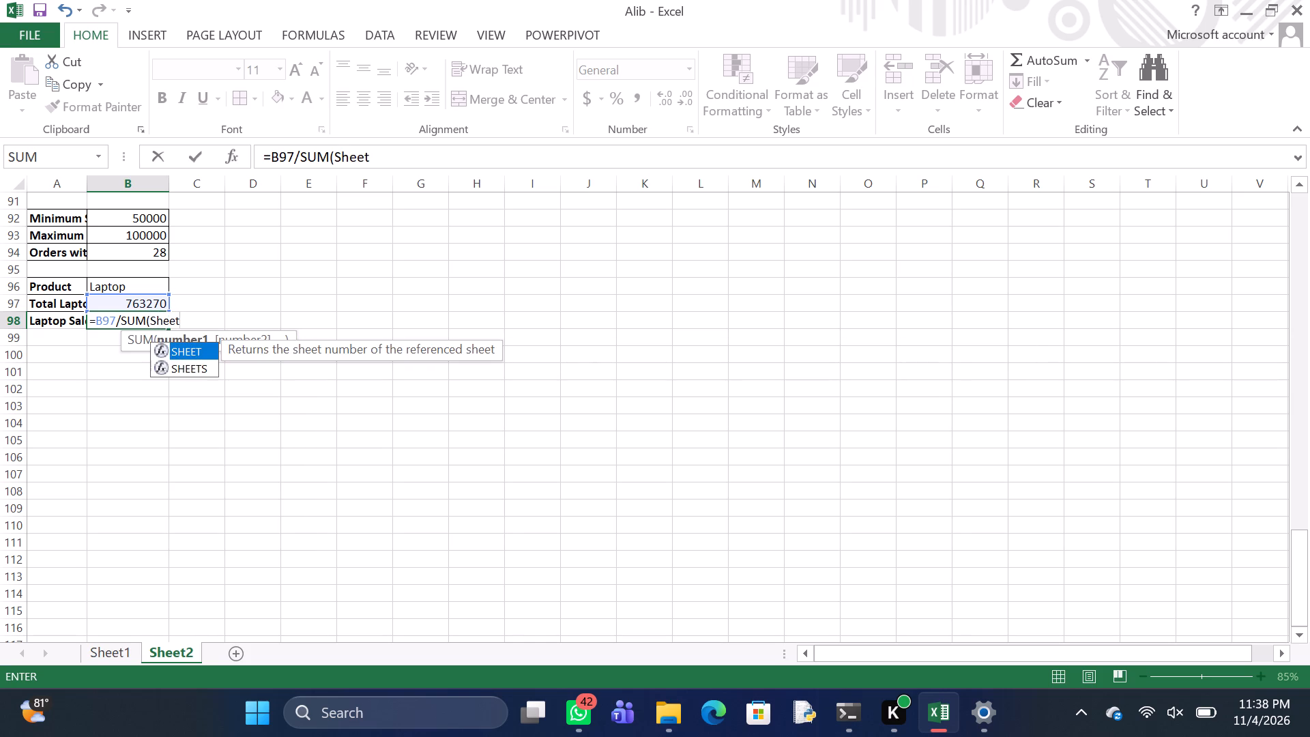
{"action": "key", "text": "1"}
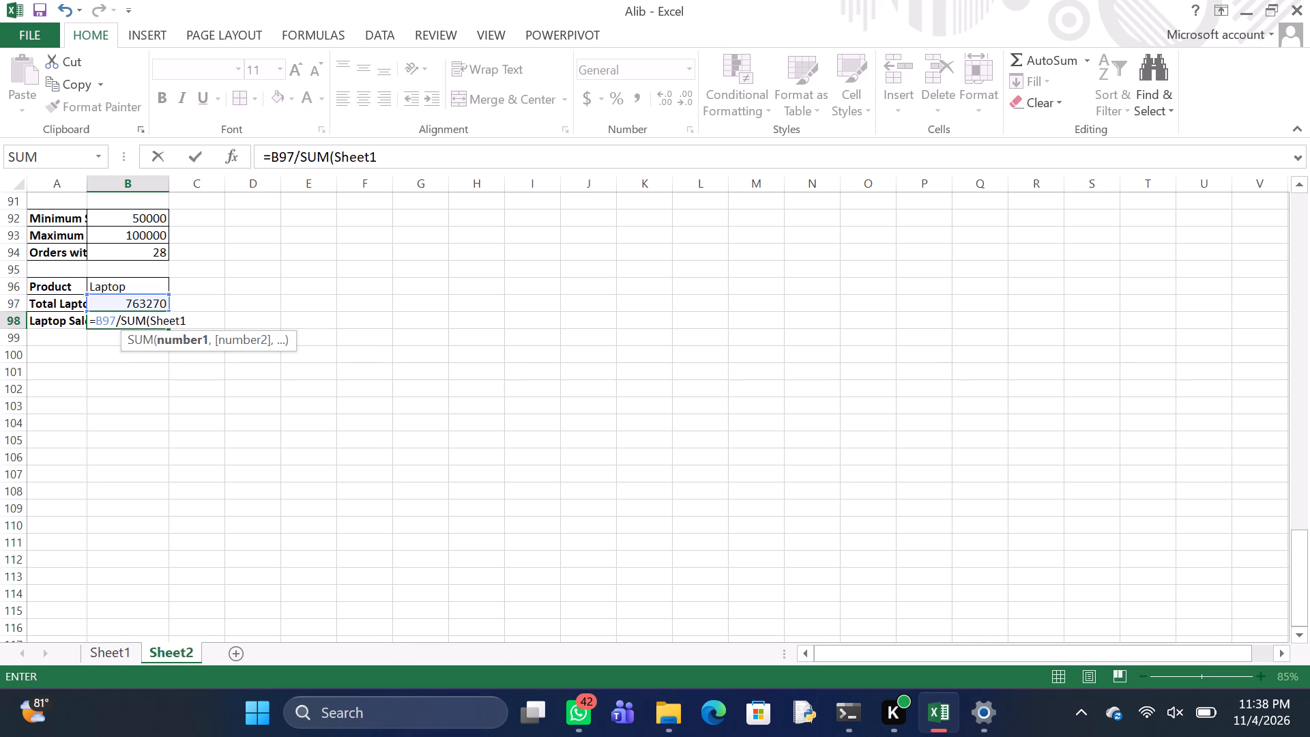
{"action": "key", "text": "shift+exclam"}
{"action": "key", "text": "shift+dollar"}
{"action": "key", "text": "k"}
{"action": "type", "text": "$2"}
{"action": "key", "text": "shift+colon"}
{"action": "key", "text": "shift+dollar"}
{"action": "key", "text": "k"}
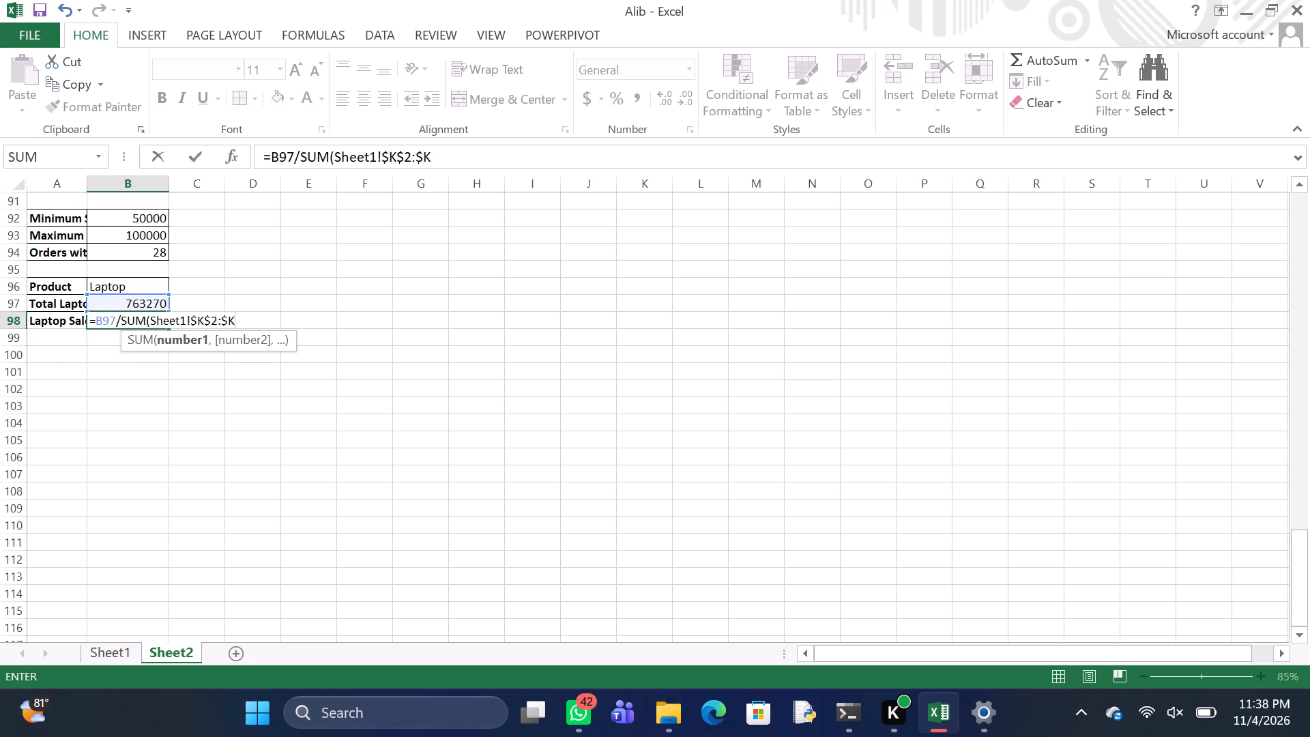
{"action": "key", "text": "shift+dollar"}
{"action": "type", "text": "67"}
{"action": "key", "text": "shift+parenright"}
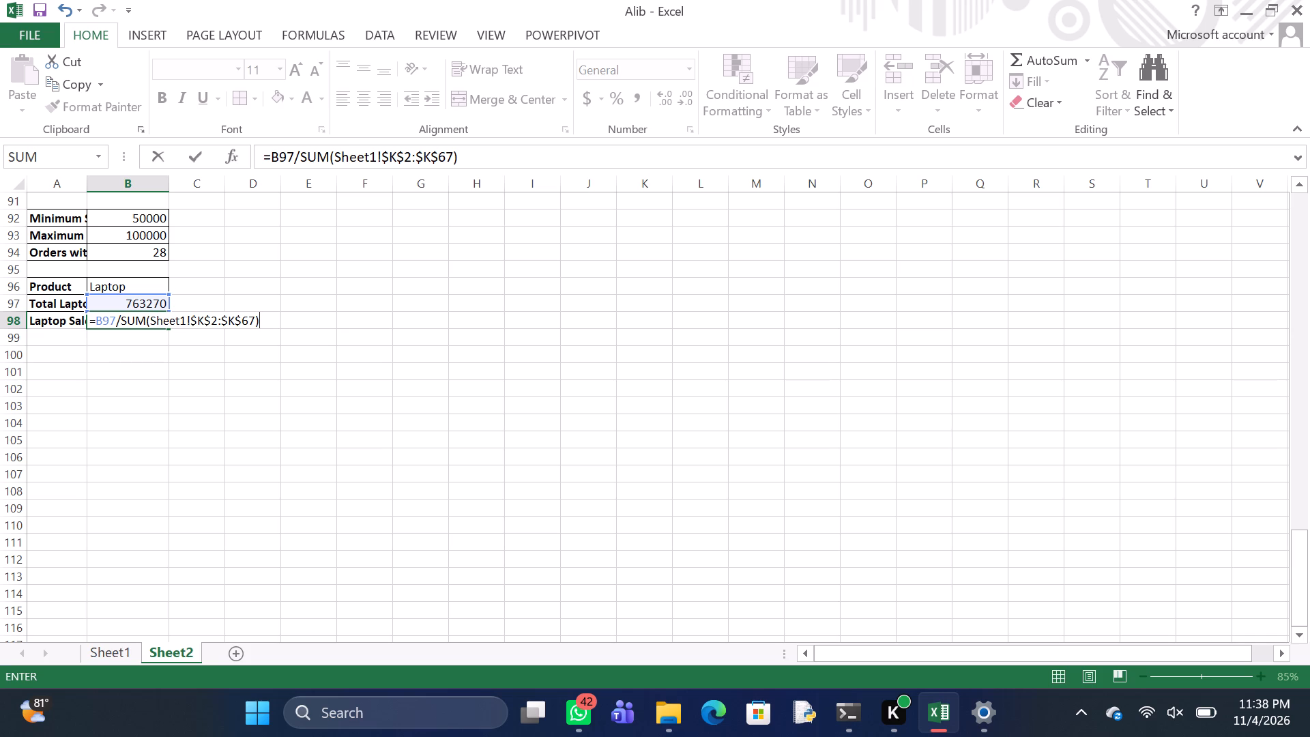
{"action": "key", "text": "Return"}
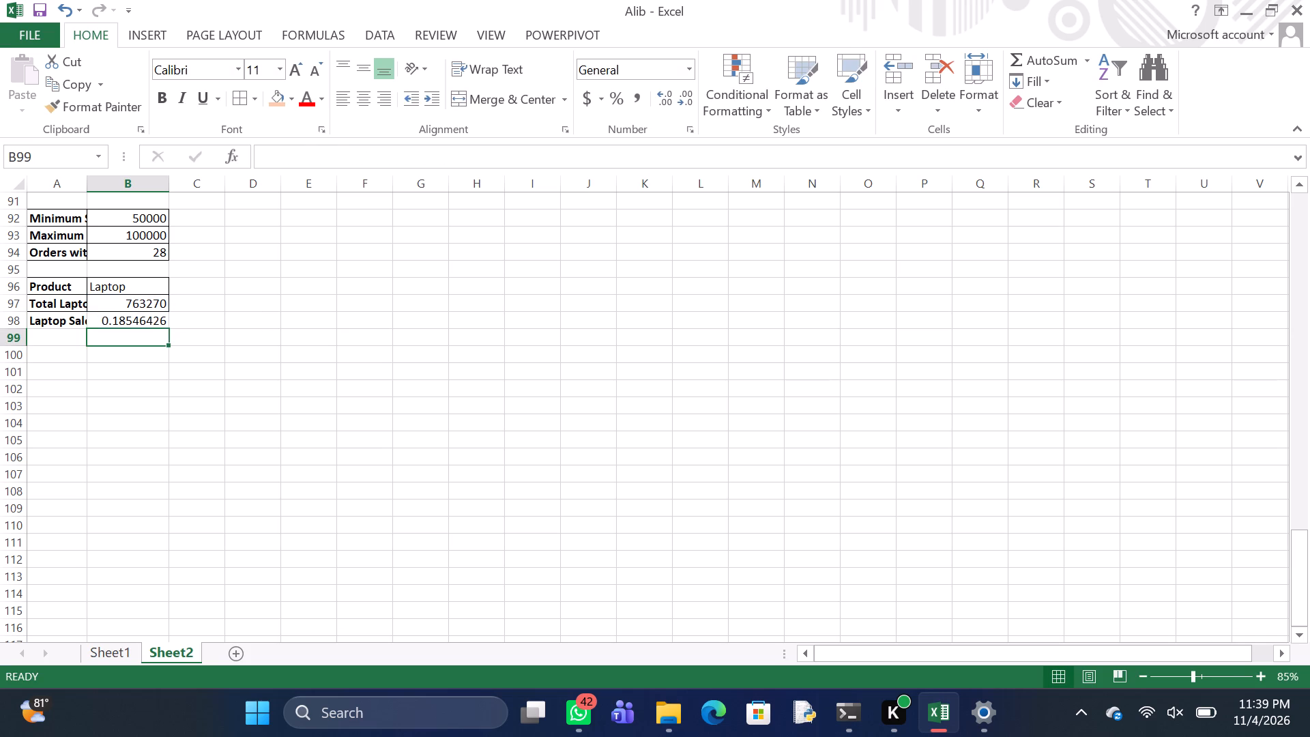
Format the contribution value in B98 as a percentage with two decimal places.
{"action": "left_click", "coordinate": [139, 317]}
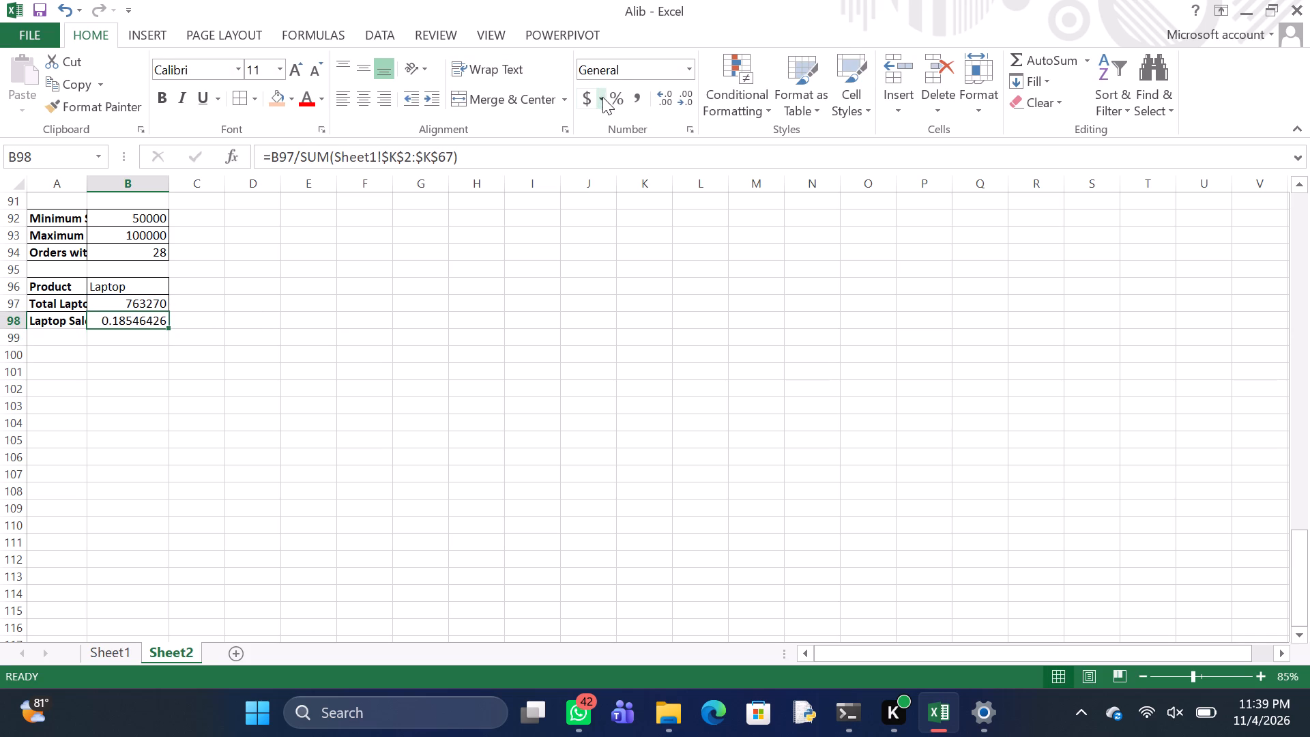
{"action": "left_click", "coordinate": [613, 98]}
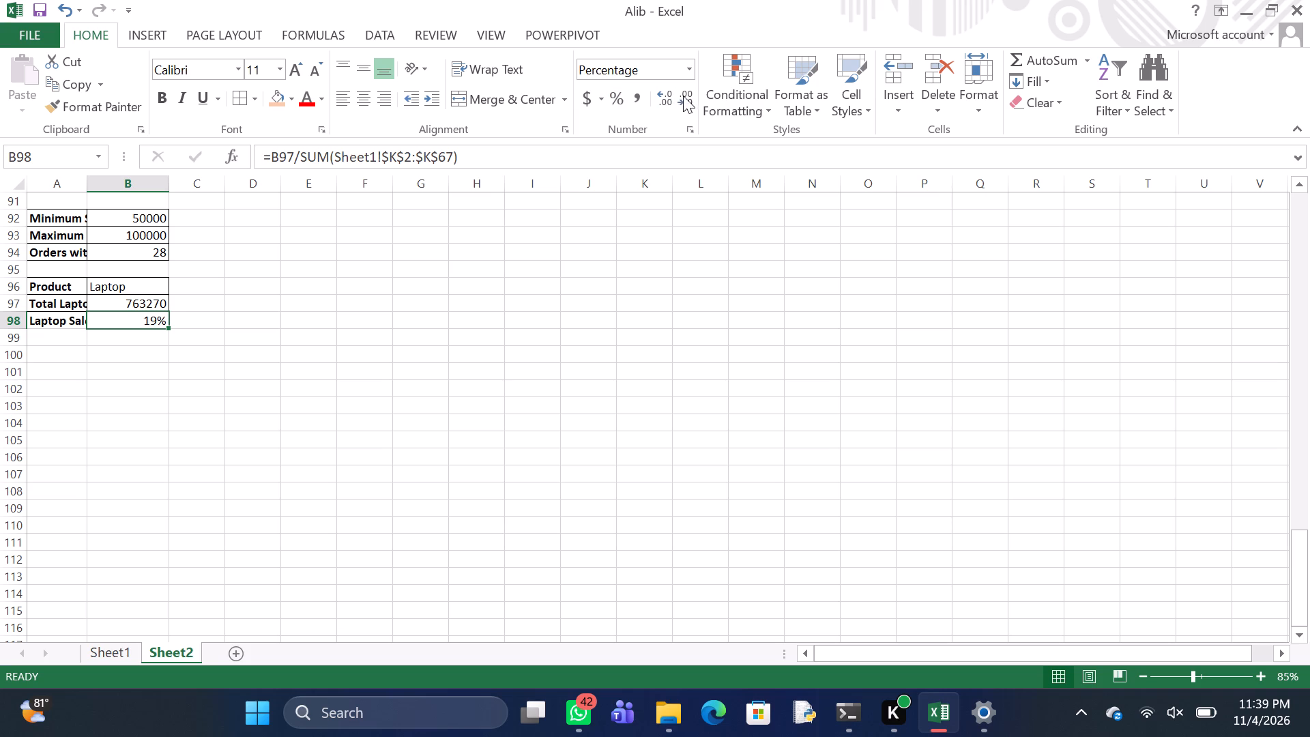
{"action": "left_click", "coordinate": [670, 96]}
{"action": "left_click", "coordinate": [670, 96]}
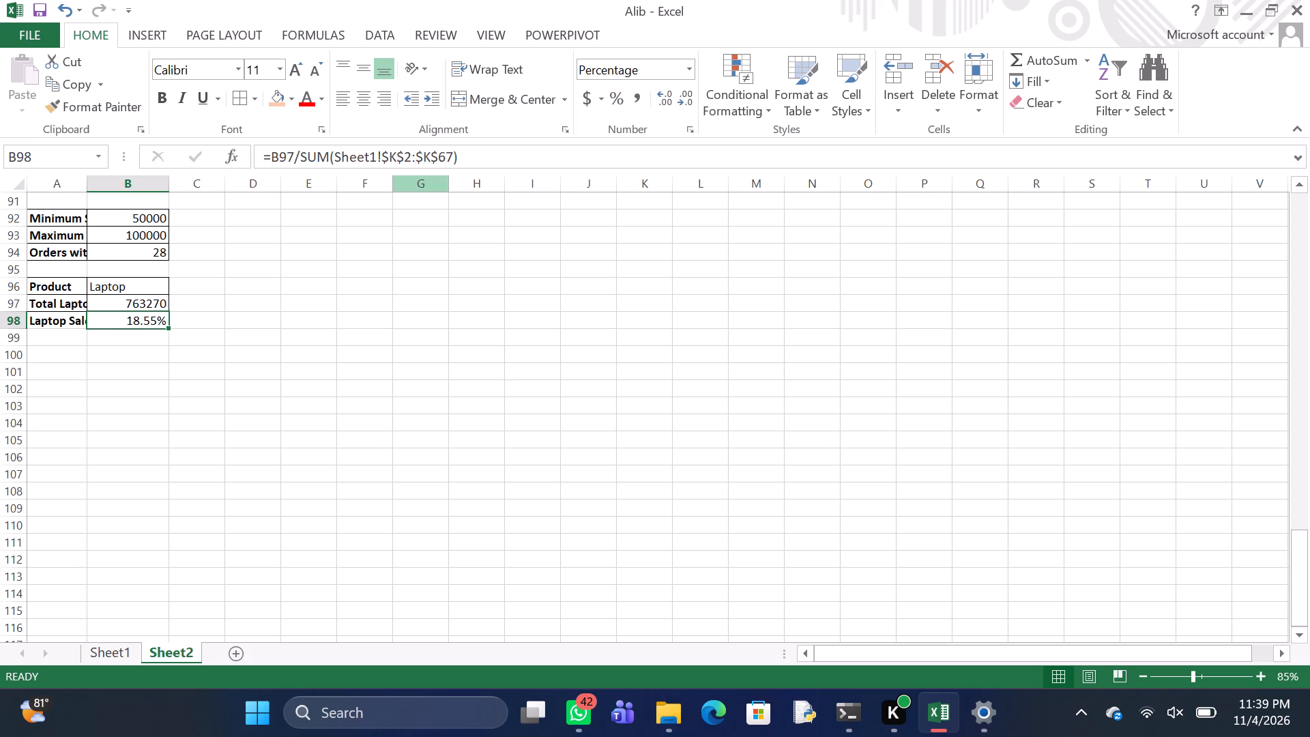
Apply all borders to the laptop block A96:B98, including the new contribution row.
{"action": "key", "text": "ctrl+a"}
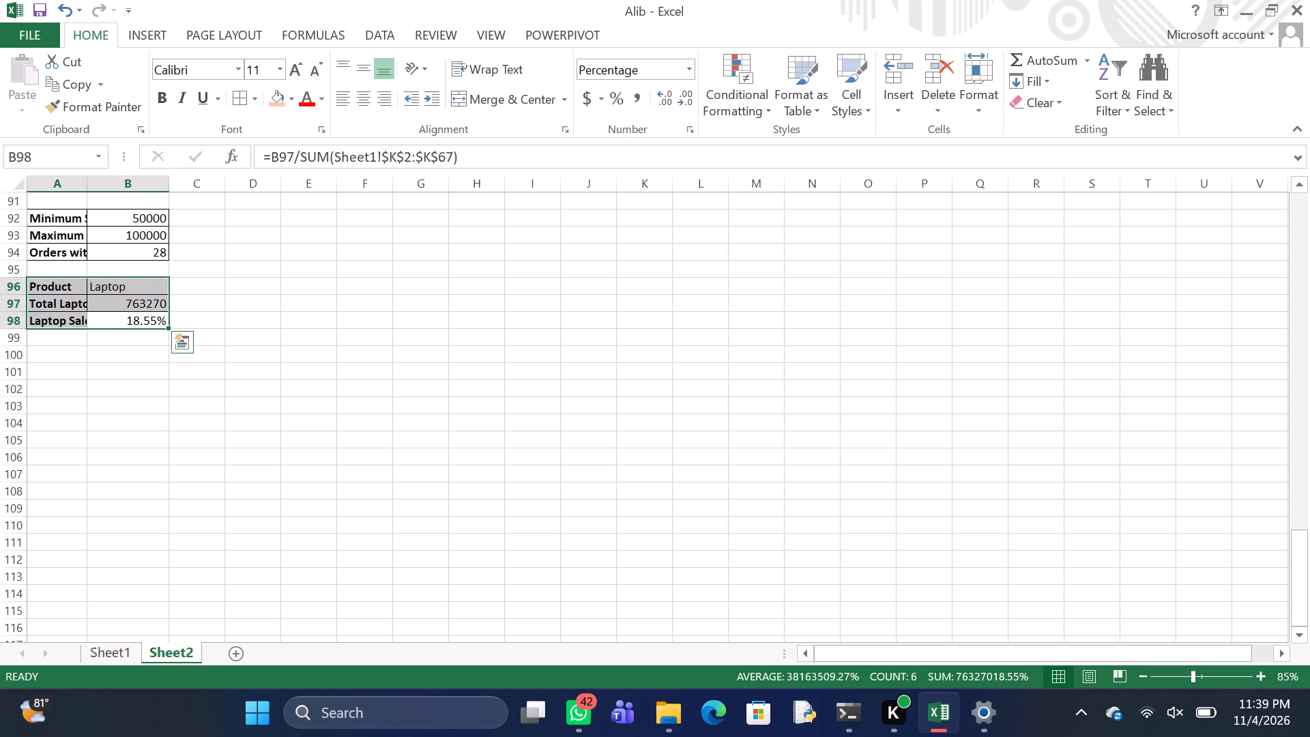
{"action": "left_click", "coordinate": [237, 104]}
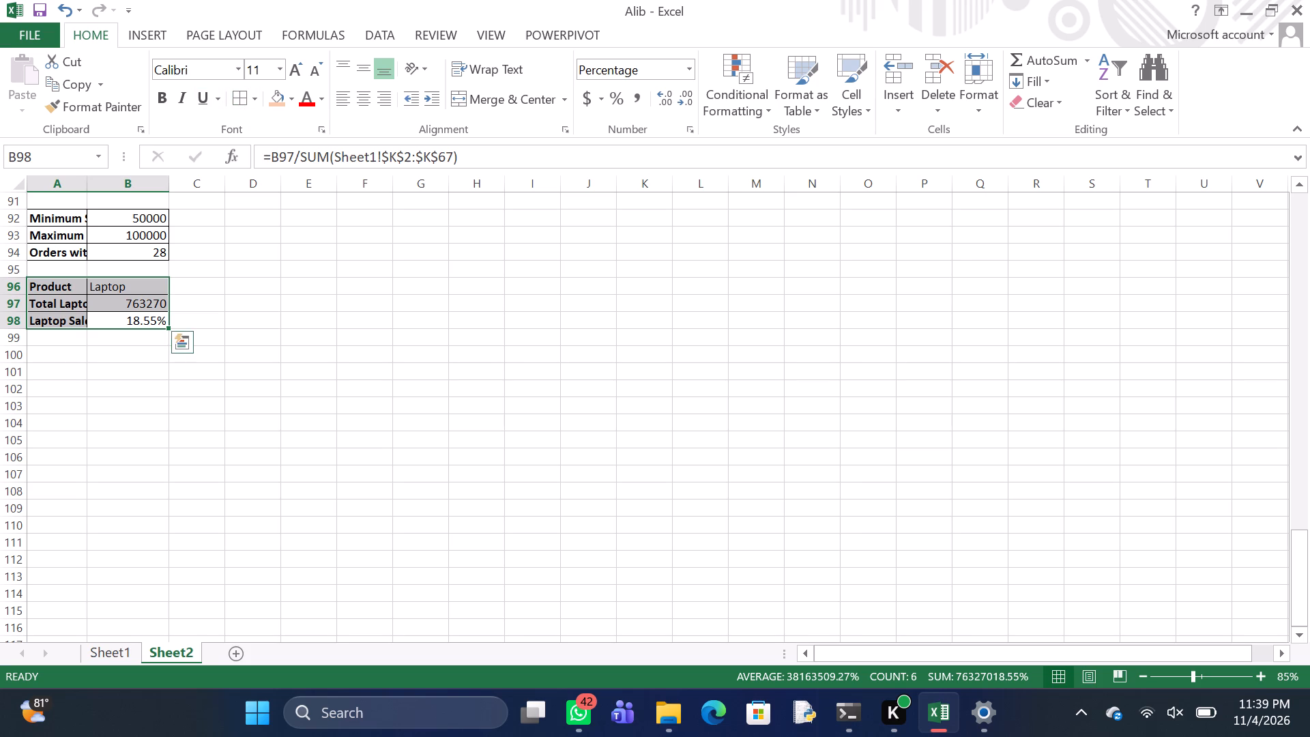
{"action": "left_click", "coordinate": [286, 315]}
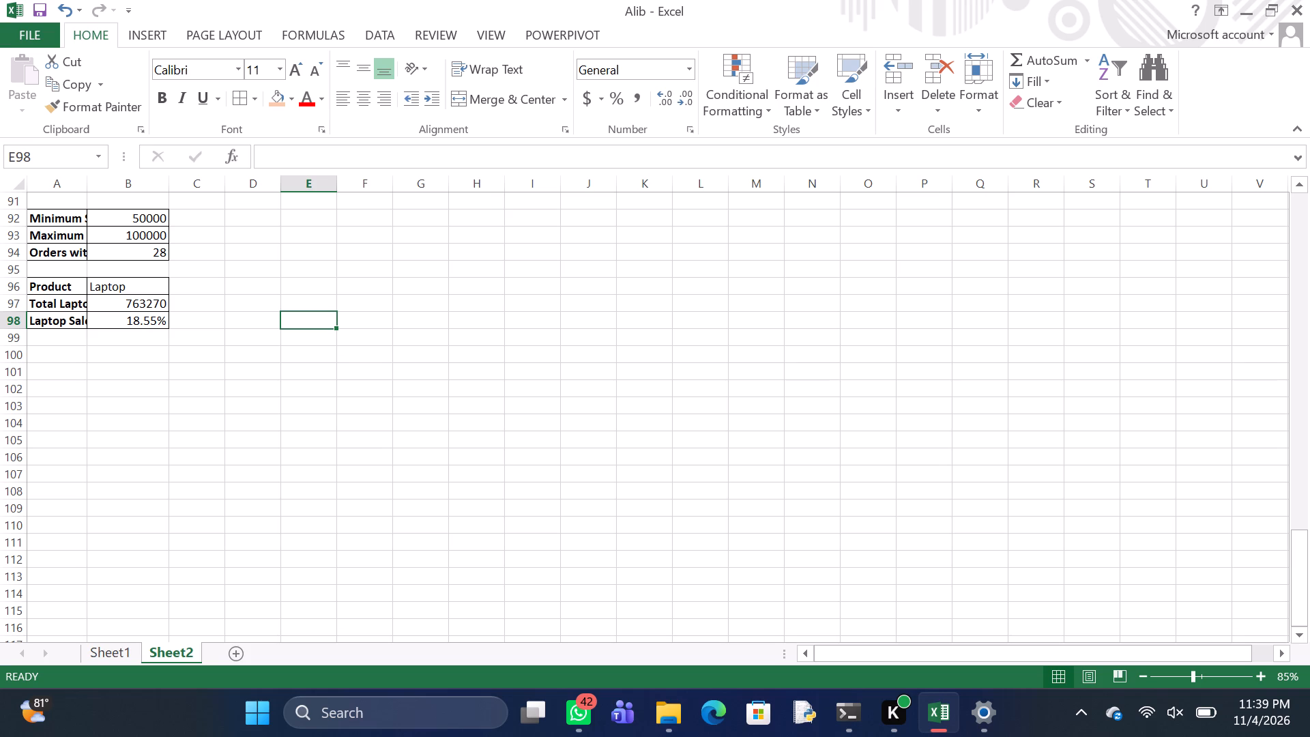
Start a new block below the laptop contribution rows by entering the label "Product" in cell A100.
{"action": "scroll", "coordinate": [177, 268], "scroll_direction": "down", "scroll_amount": 1}
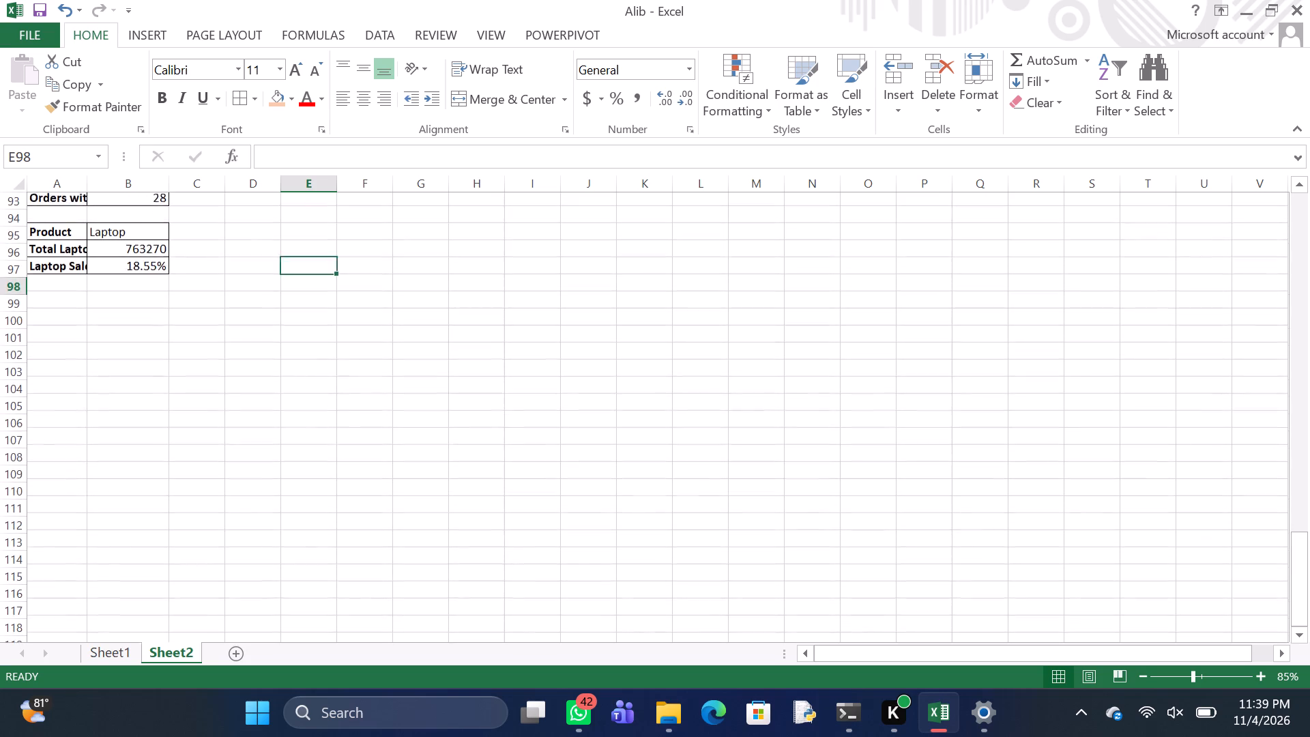
{"action": "scroll", "coordinate": [177, 268], "scroll_direction": "down", "scroll_amount": 1}
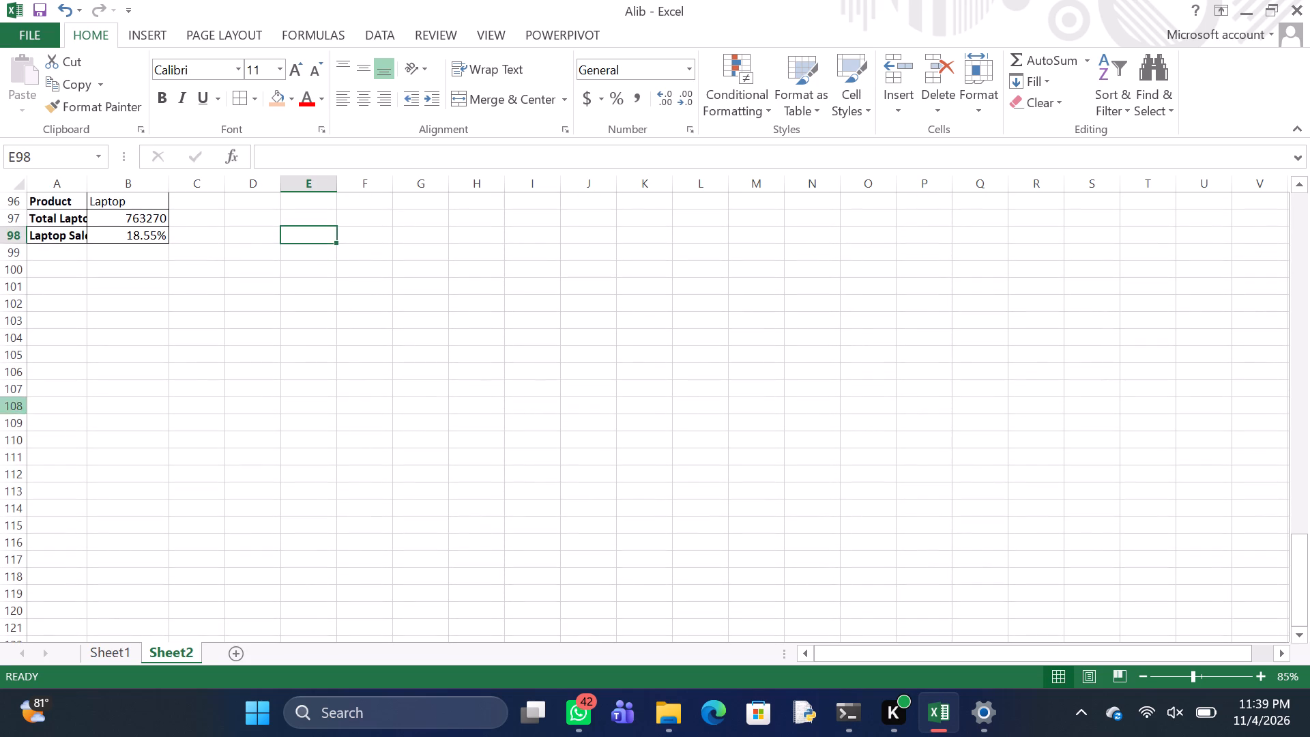
{"action": "left_click", "coordinate": [43, 276]}
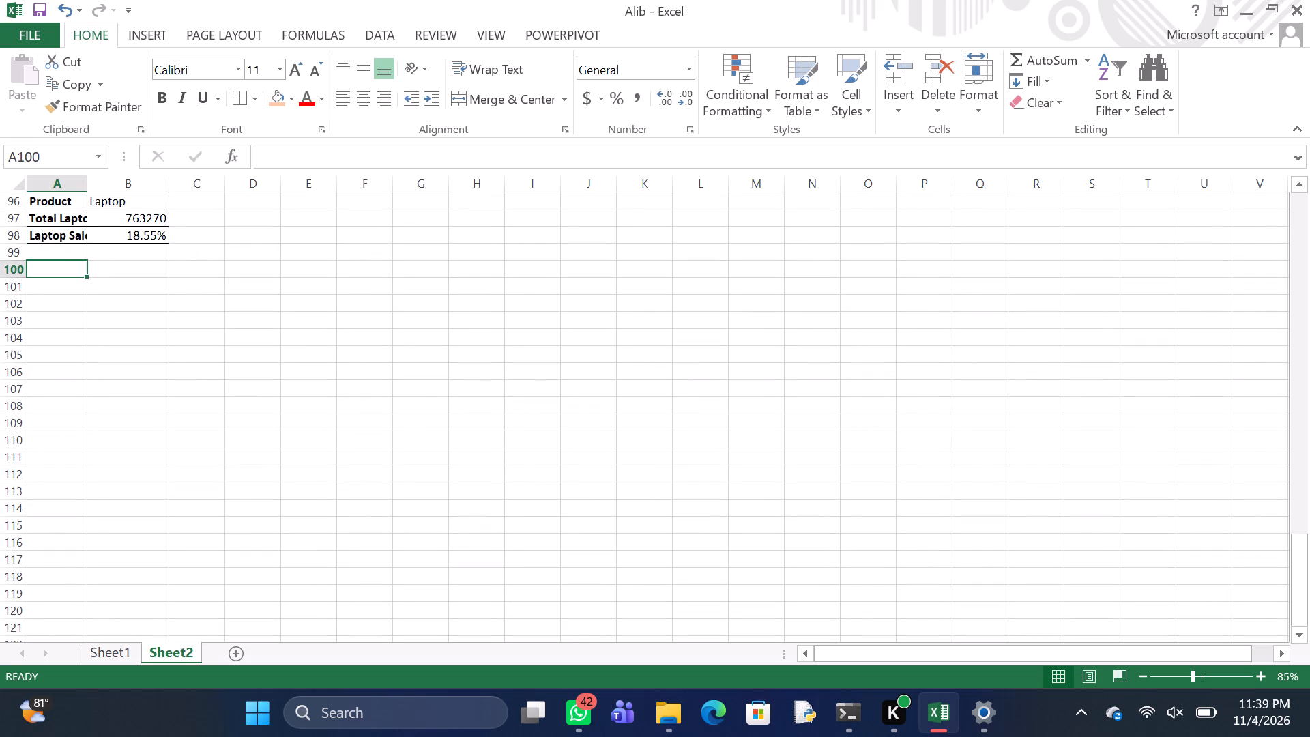
{"action": "key", "text": "p"}
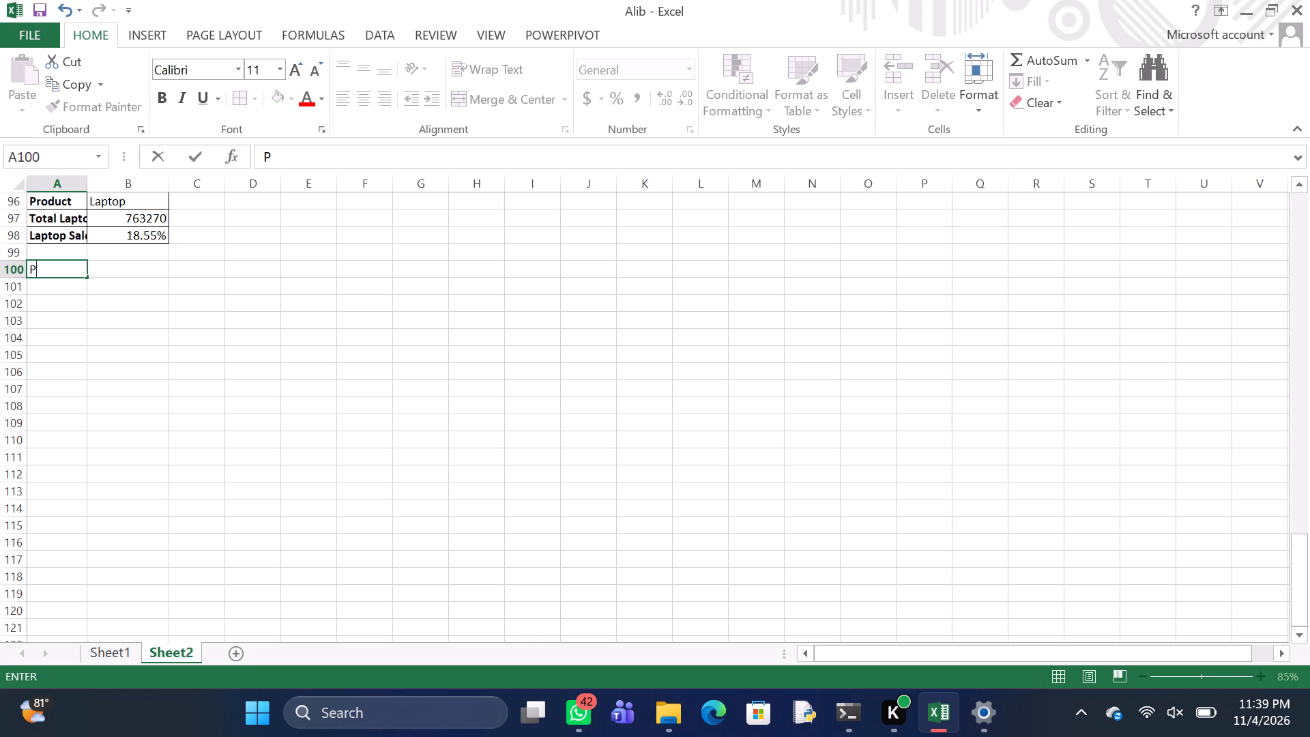
{"action": "key", "text": "r"}
{"action": "type", "text": "odu"}
{"action": "type", "text": "ct"}
{"action": "key", "text": "Return"}
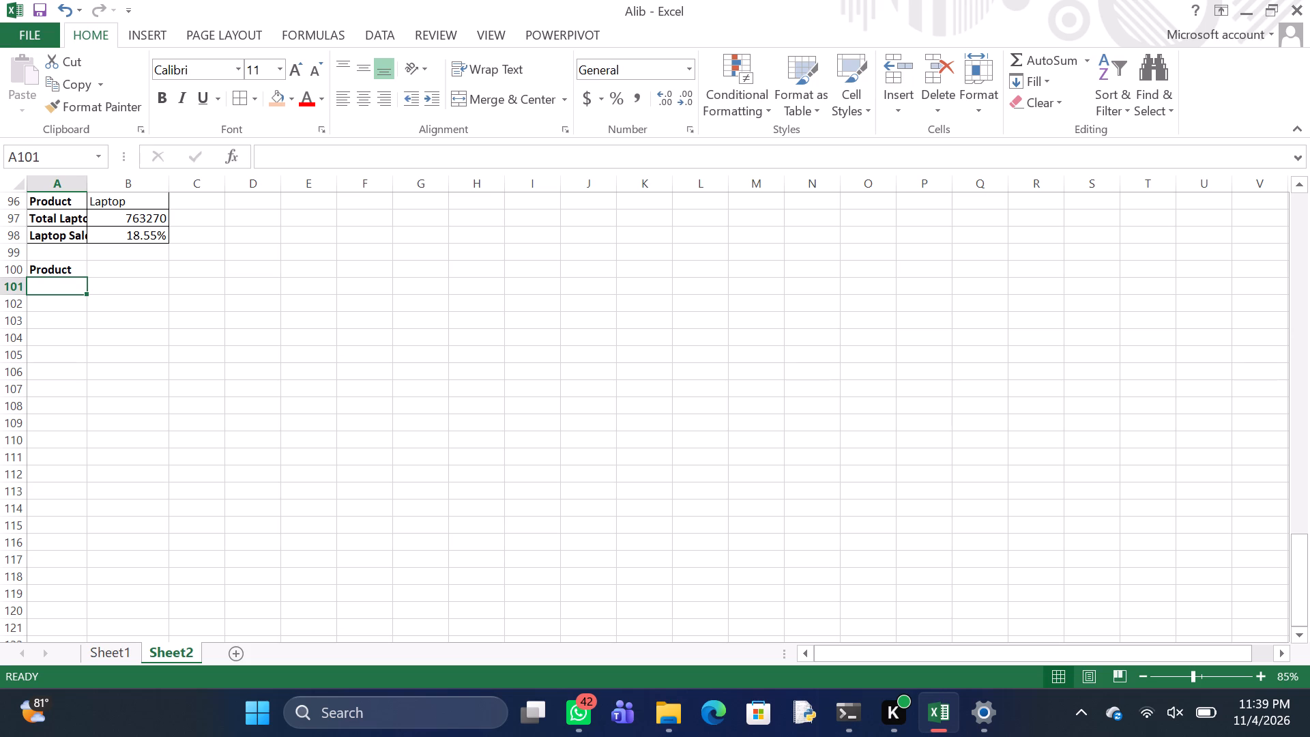
Enter the label "Total Laptop Gross Profit" in cell A101, below the new Product label.
{"action": "key", "text": "t"}
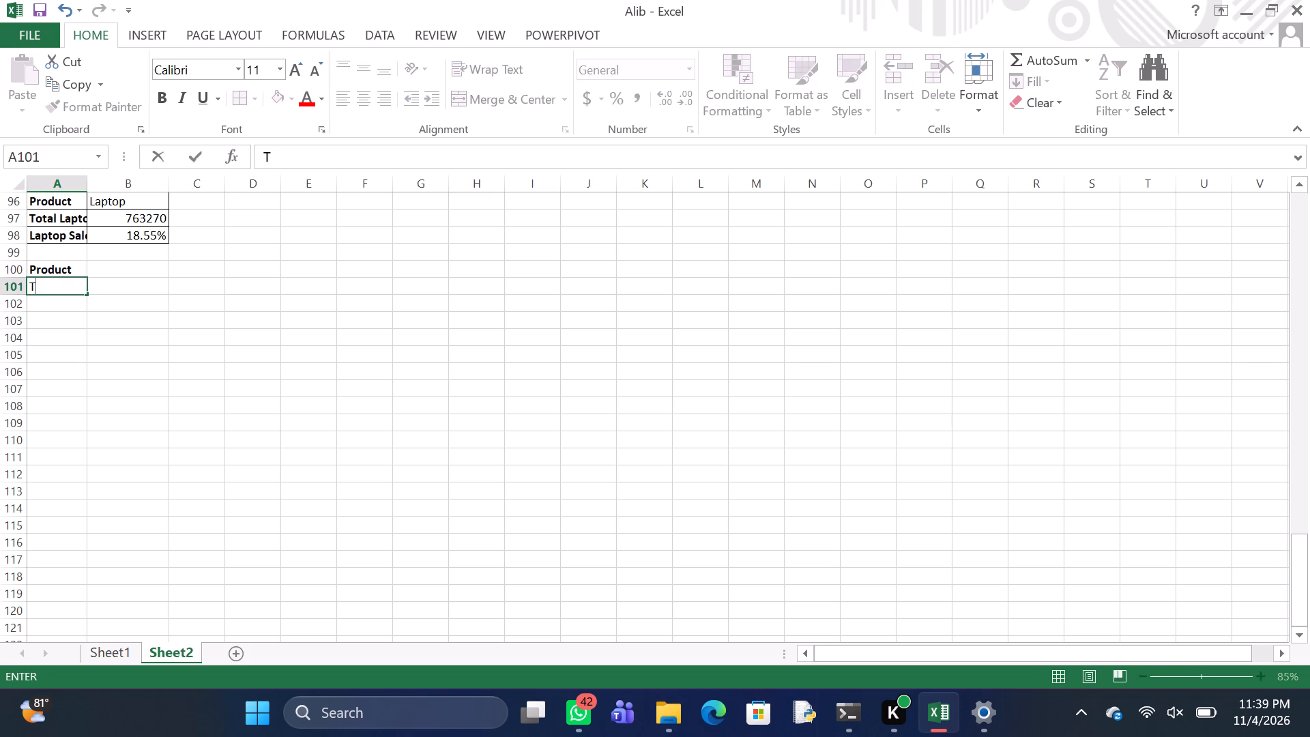
{"action": "type", "text": "otal"}
{"action": "key", "text": "space"}
{"action": "key", "text": "l"}
{"action": "type", "text": "aptop"}
{"action": "key", "text": "space"}
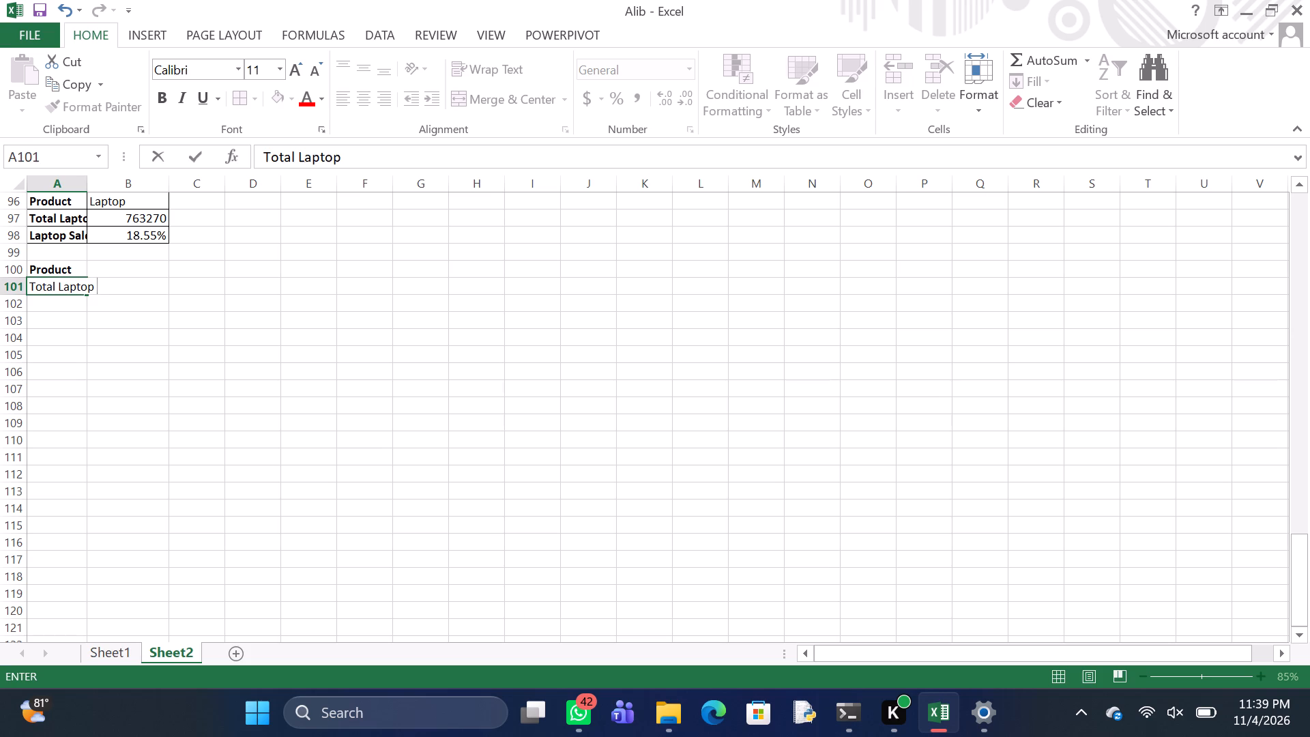
{"action": "key", "text": "g"}
{"action": "type", "text": "ross"}
{"action": "key", "text": "space"}
{"action": "key", "text": "p"}
{"action": "key", "text": "r"}
{"action": "type", "text": "ofit"}
{"action": "key", "text": "Return"}
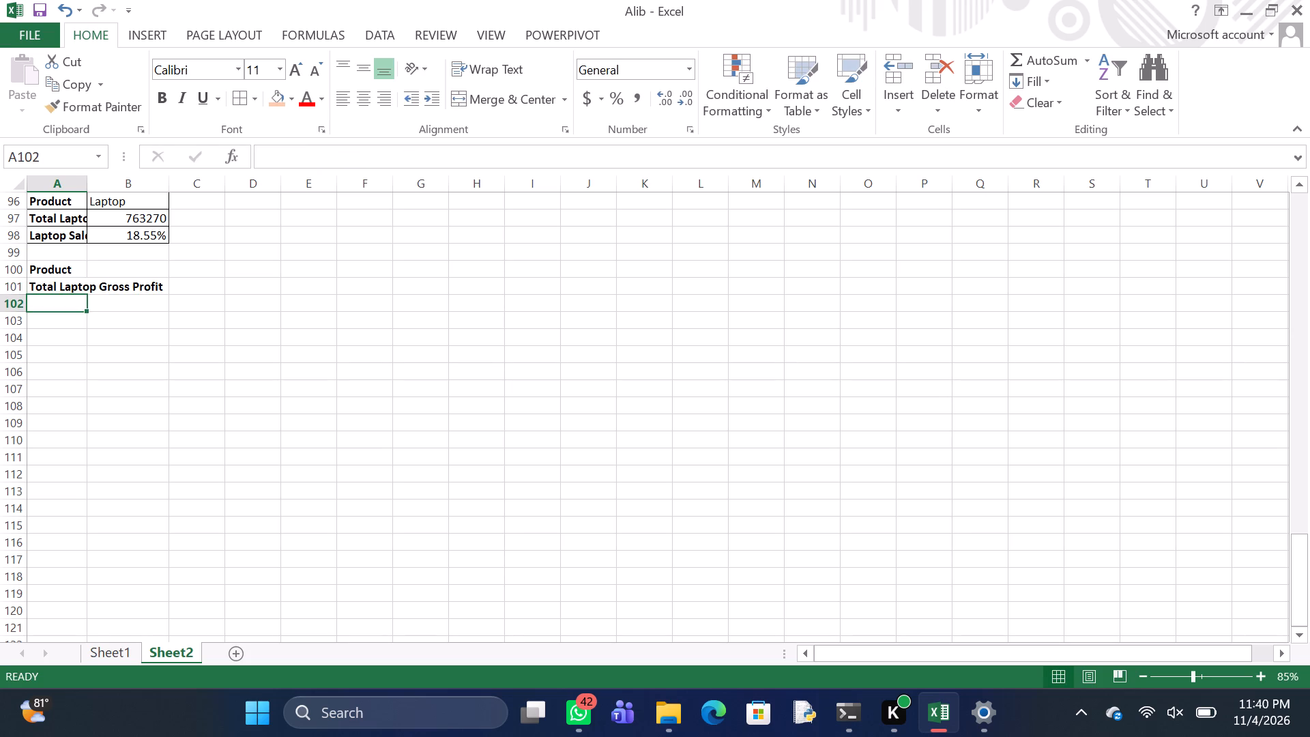
Enter "Laptop" as the product in cell B100.
{"action": "left_click", "coordinate": [145, 273]}
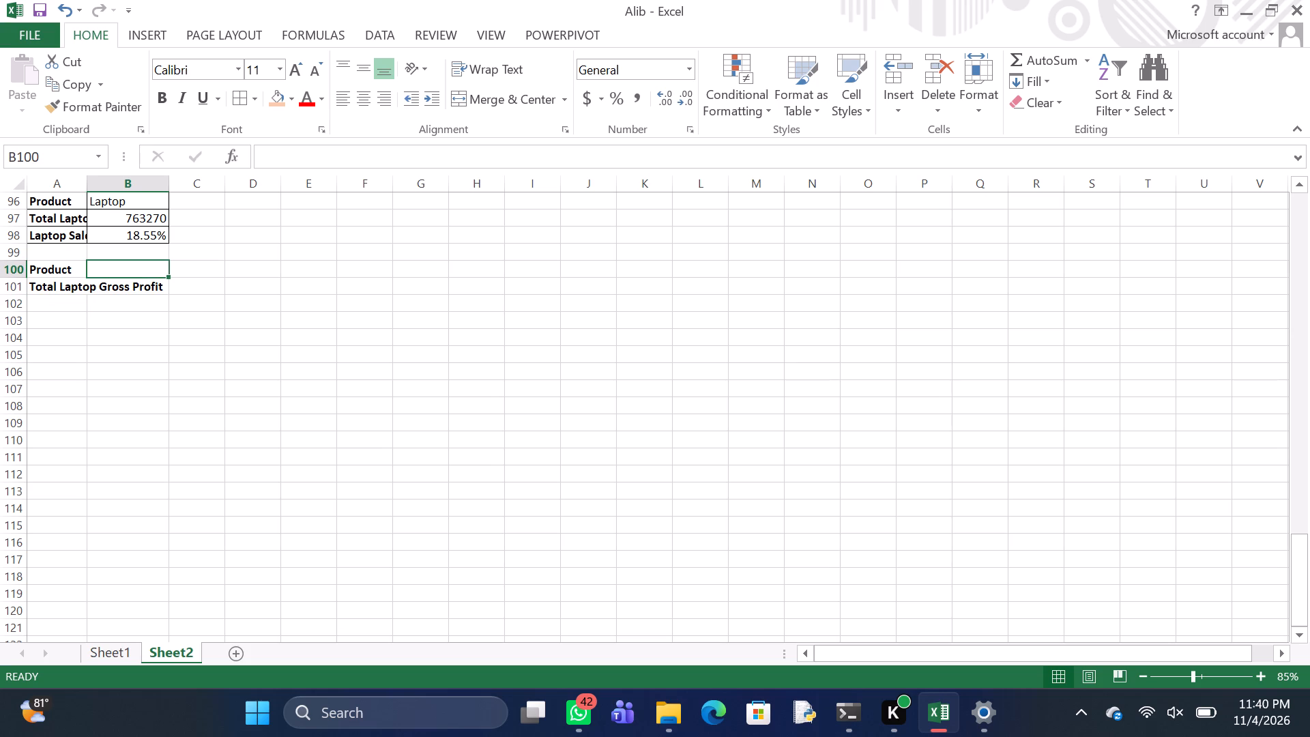
{"action": "key", "text": "l"}
{"action": "key", "text": "BackSpace"}
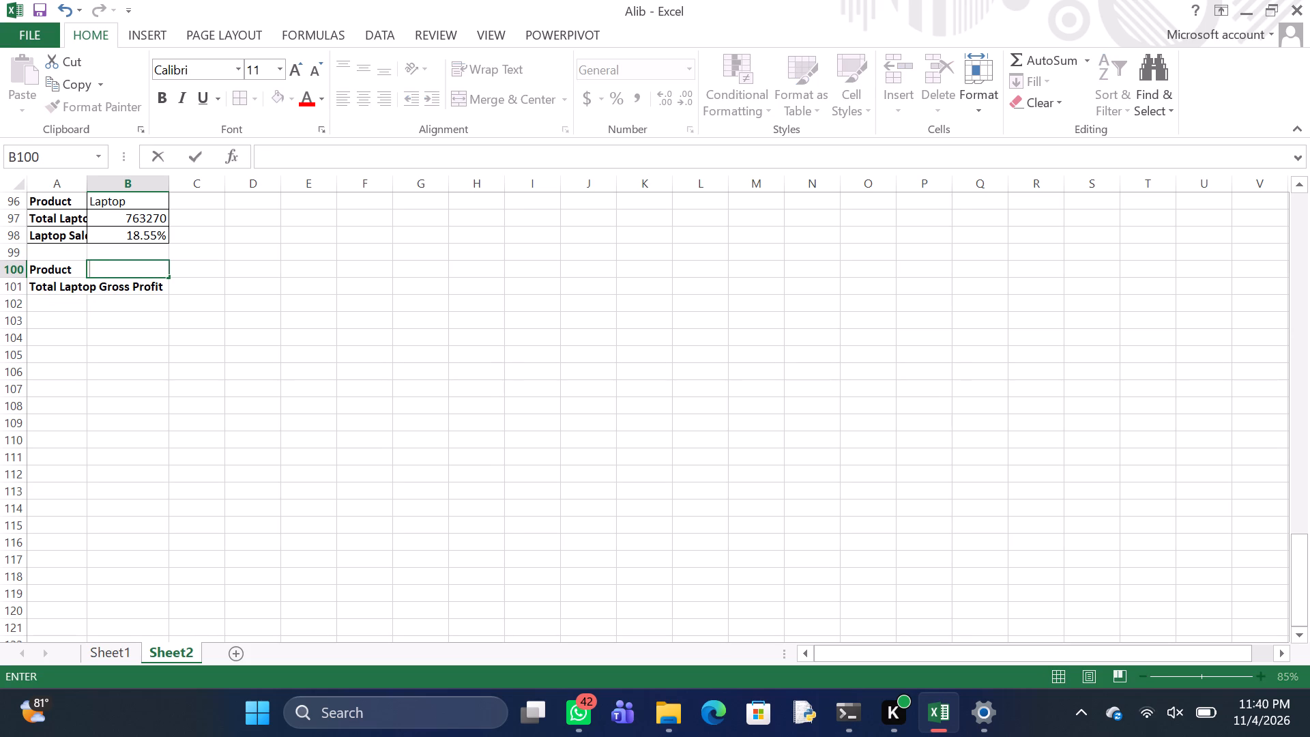
{"action": "key", "text": "l"}
{"action": "type", "text": "aptop"}
{"action": "key", "text": "Return"}
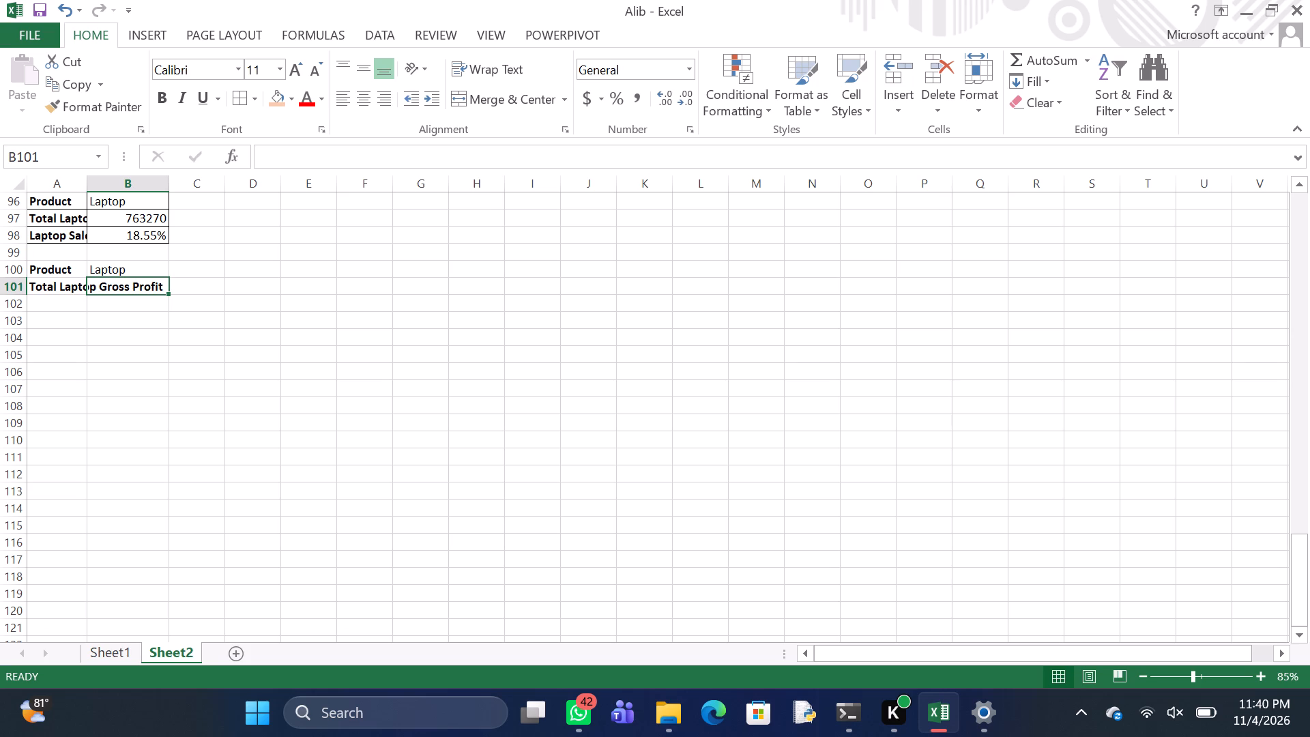
In B101, build the laptop gross profit formula, starting with =SUMIFS(Sheet1!$D$2:$D$67,B100,Sheet1!$M$2.
{"action": "key", "text": "equal"}
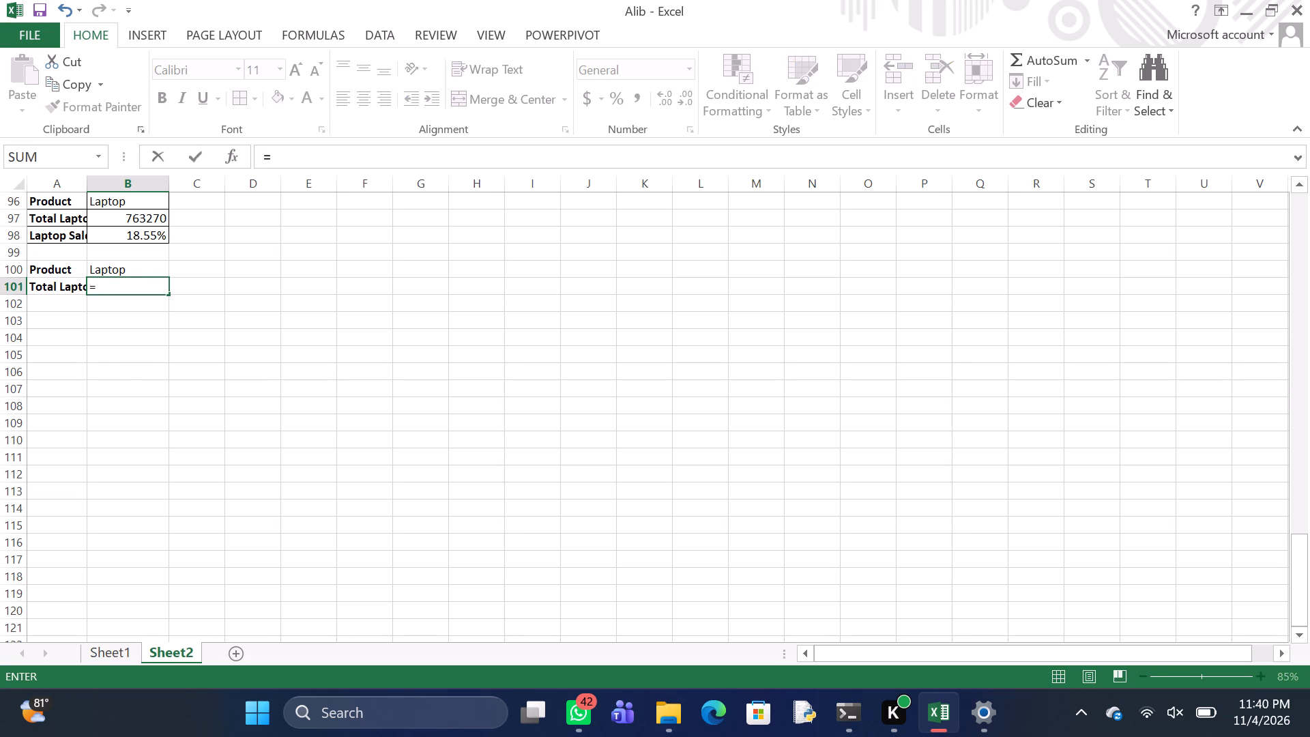
{"action": "key", "text": "s"}
{"action": "key", "text": "u"}
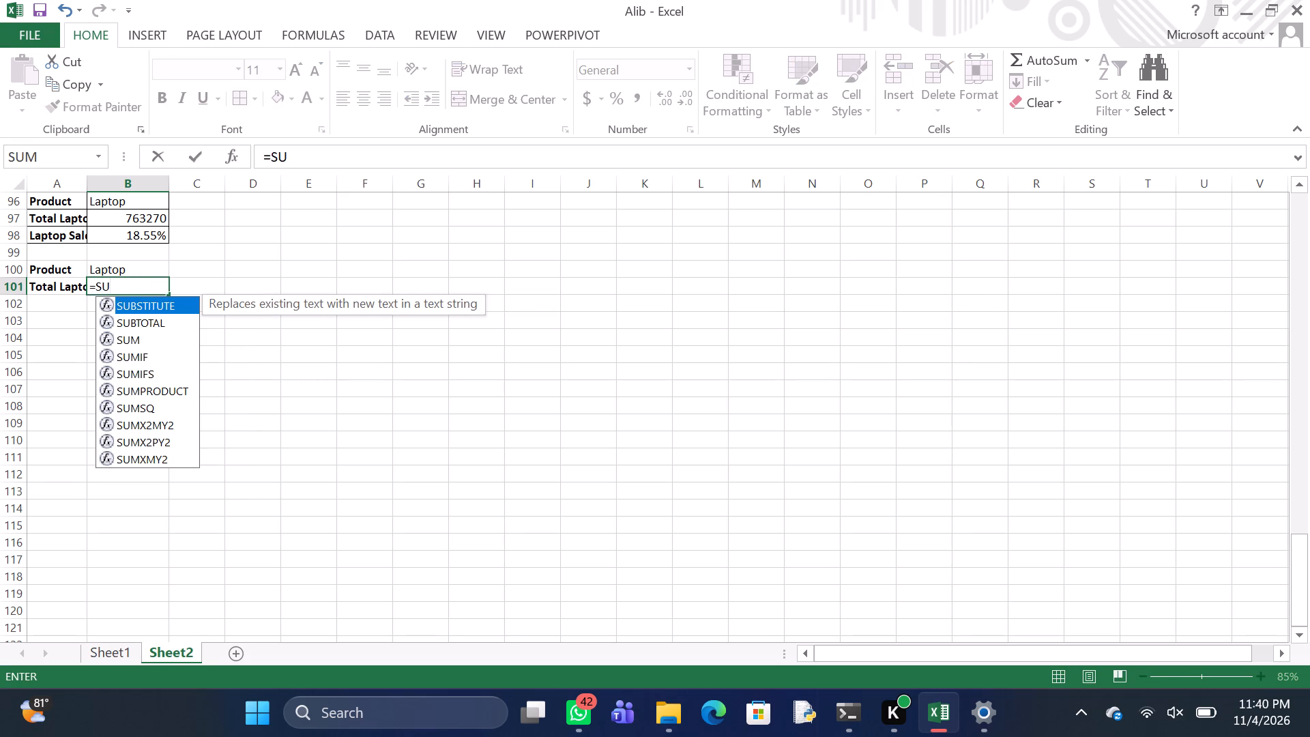
{"action": "type", "text": "MI"}
{"action": "type", "text": "FS"}
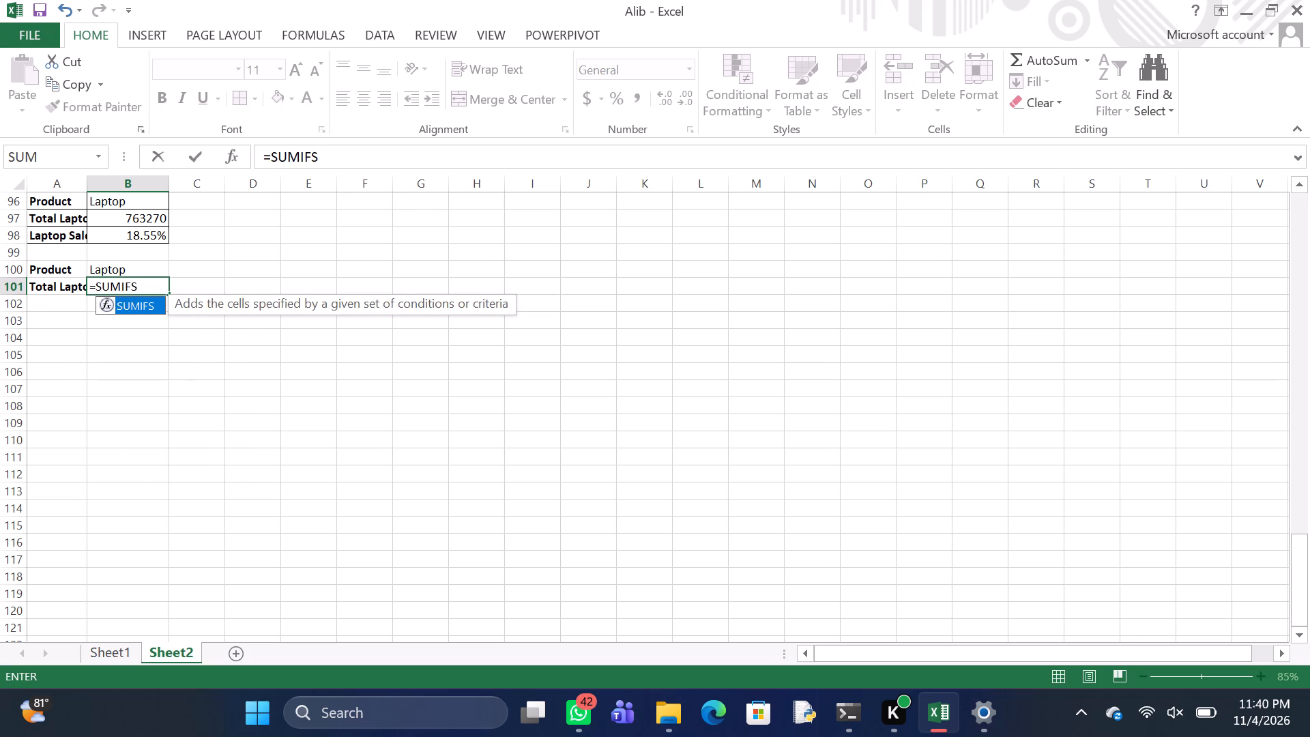
{"action": "key", "text": "shift+parenleft"}
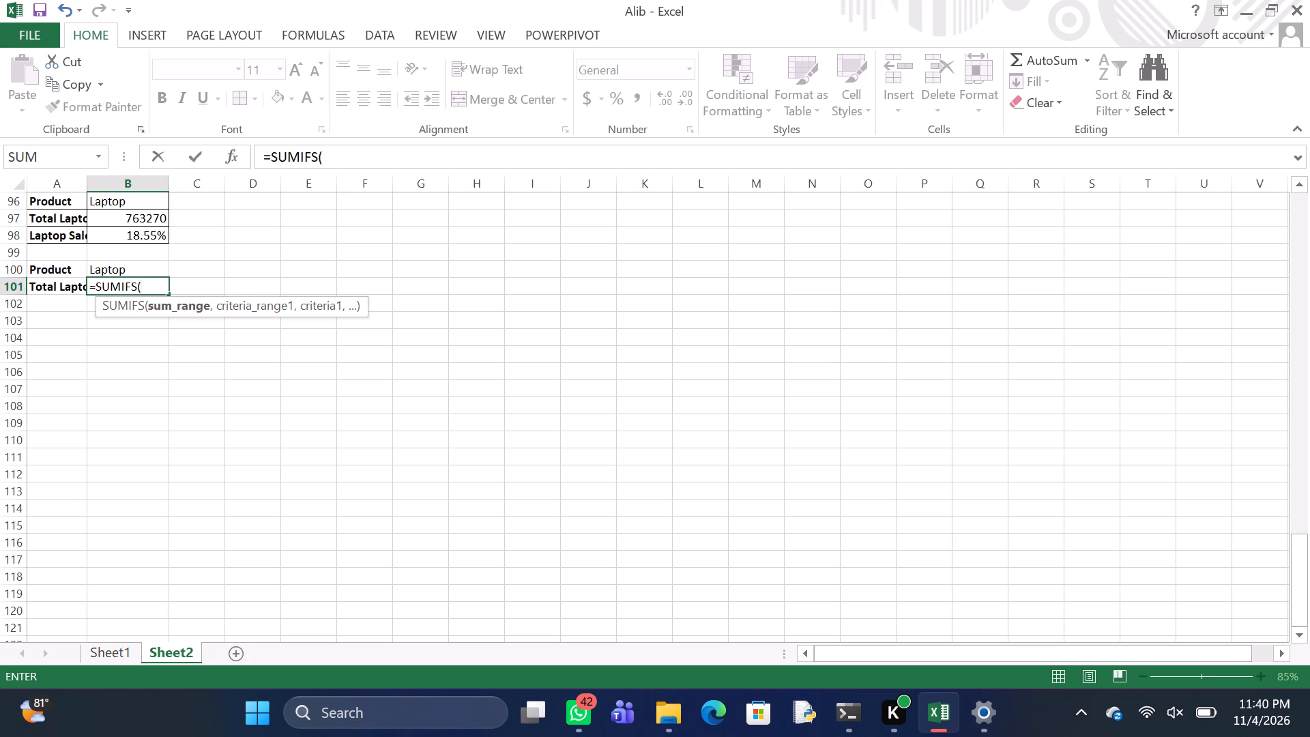
{"action": "key", "text": "s"}
{"action": "type", "text": "hee"}
{"action": "type", "text": "t1"}
{"action": "key", "text": "shift+exclam"}
{"action": "type", "text": "$D"}
{"action": "type", "text": "$2"}
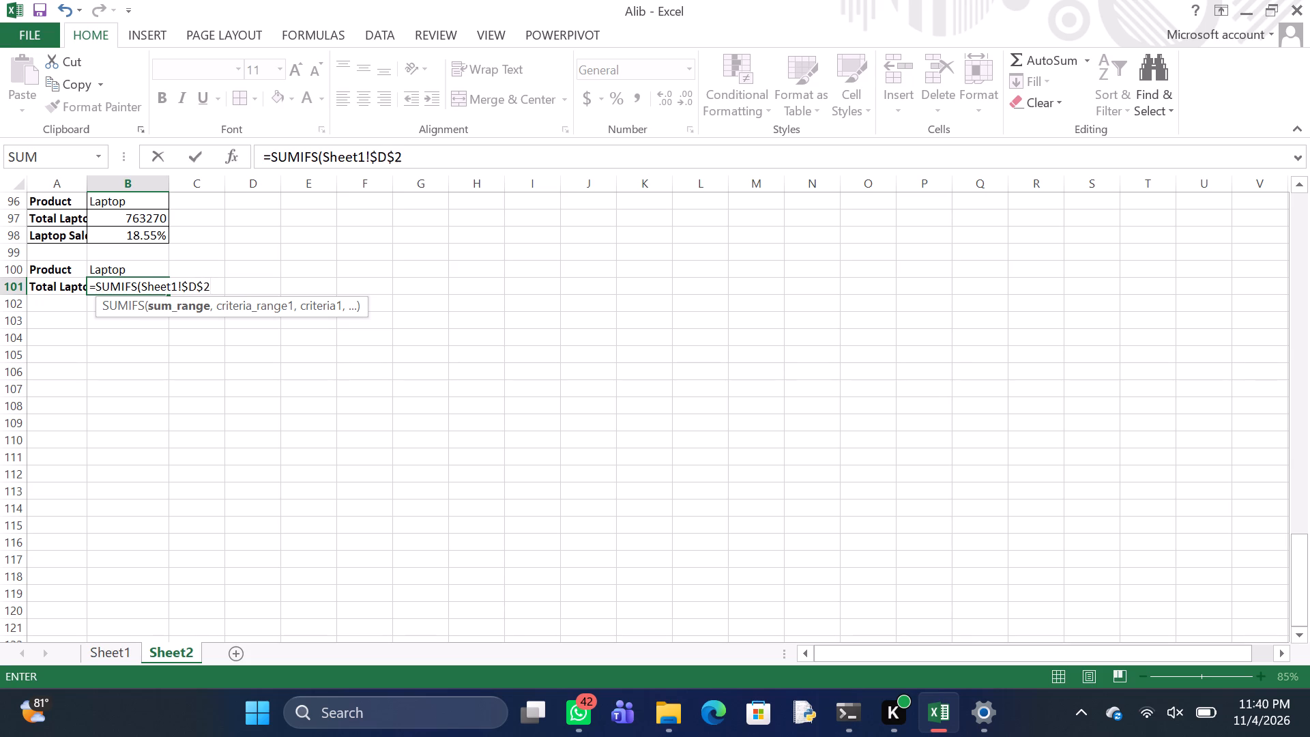
{"action": "key", "text": "shift+colon"}
{"action": "type", "text": "$D"}
{"action": "key", "text": "shift+dollar"}
{"action": "type", "text": "67"}
{"action": "key", "text": "comma"}
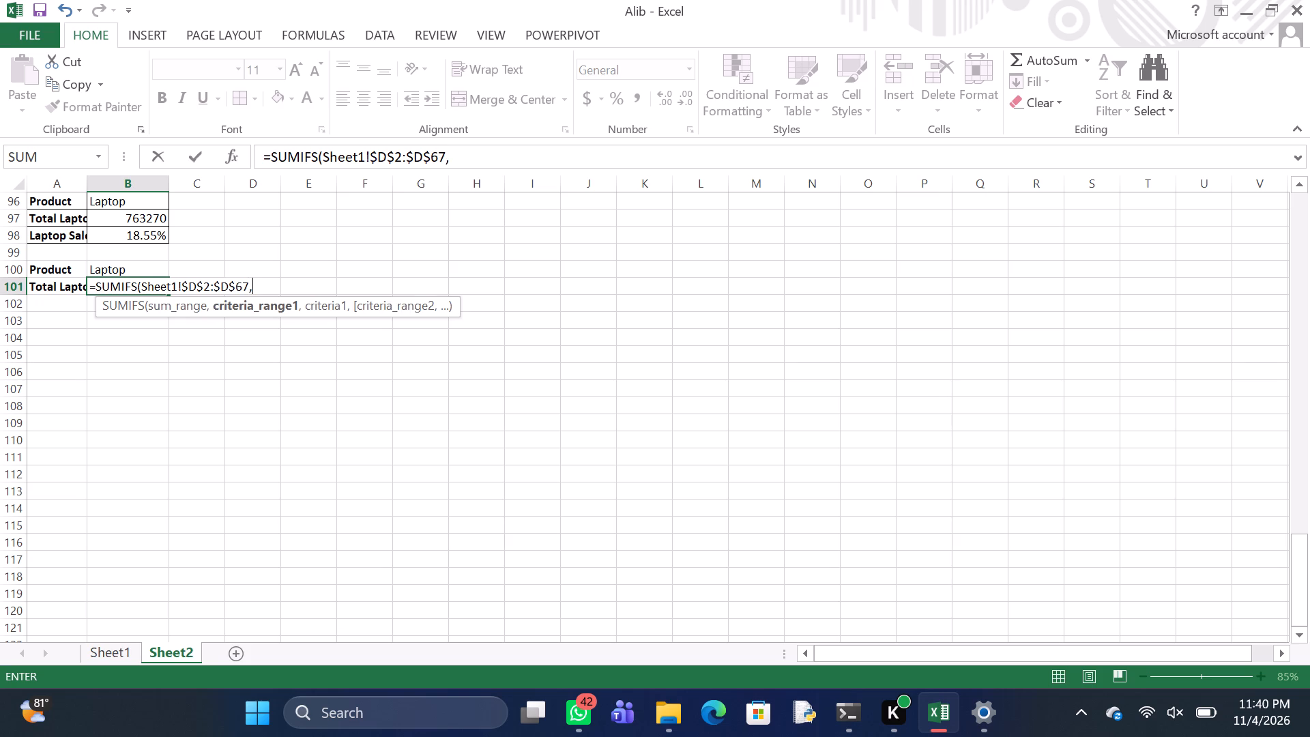
{"action": "key", "text": "b"}
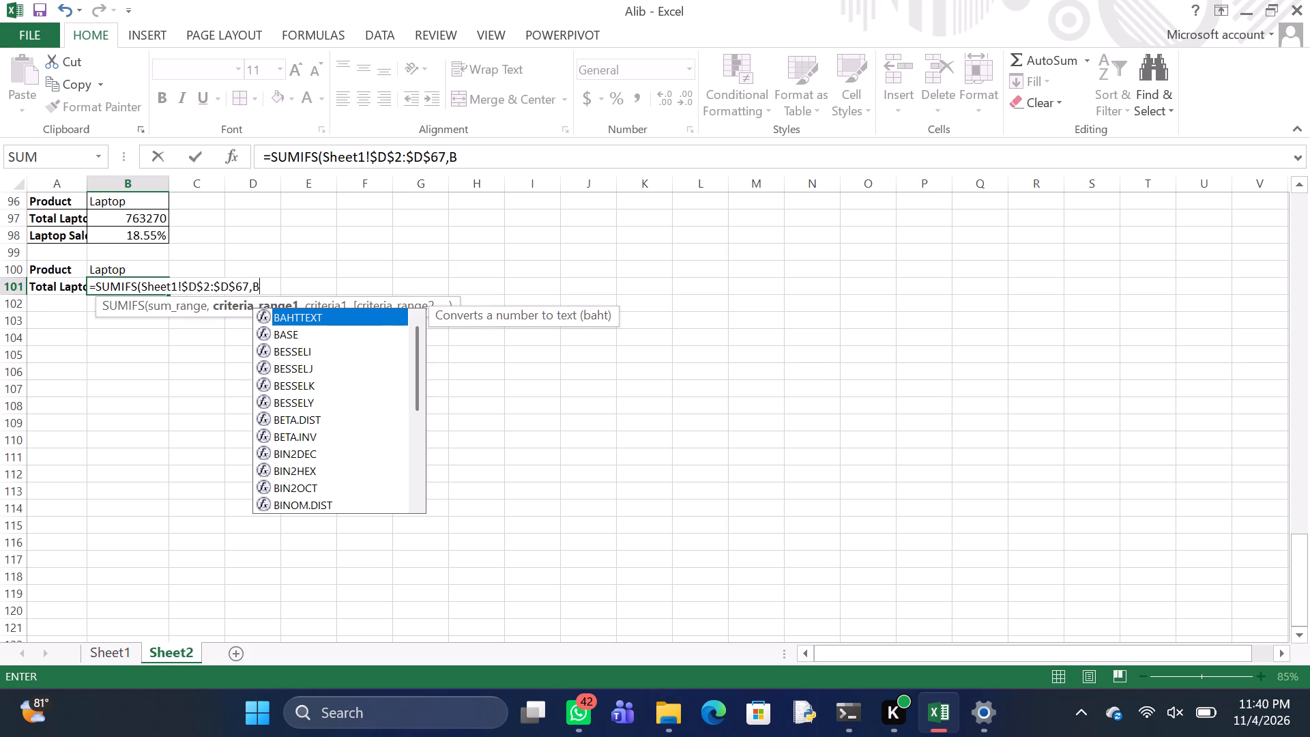
{"action": "key", "text": "1"}
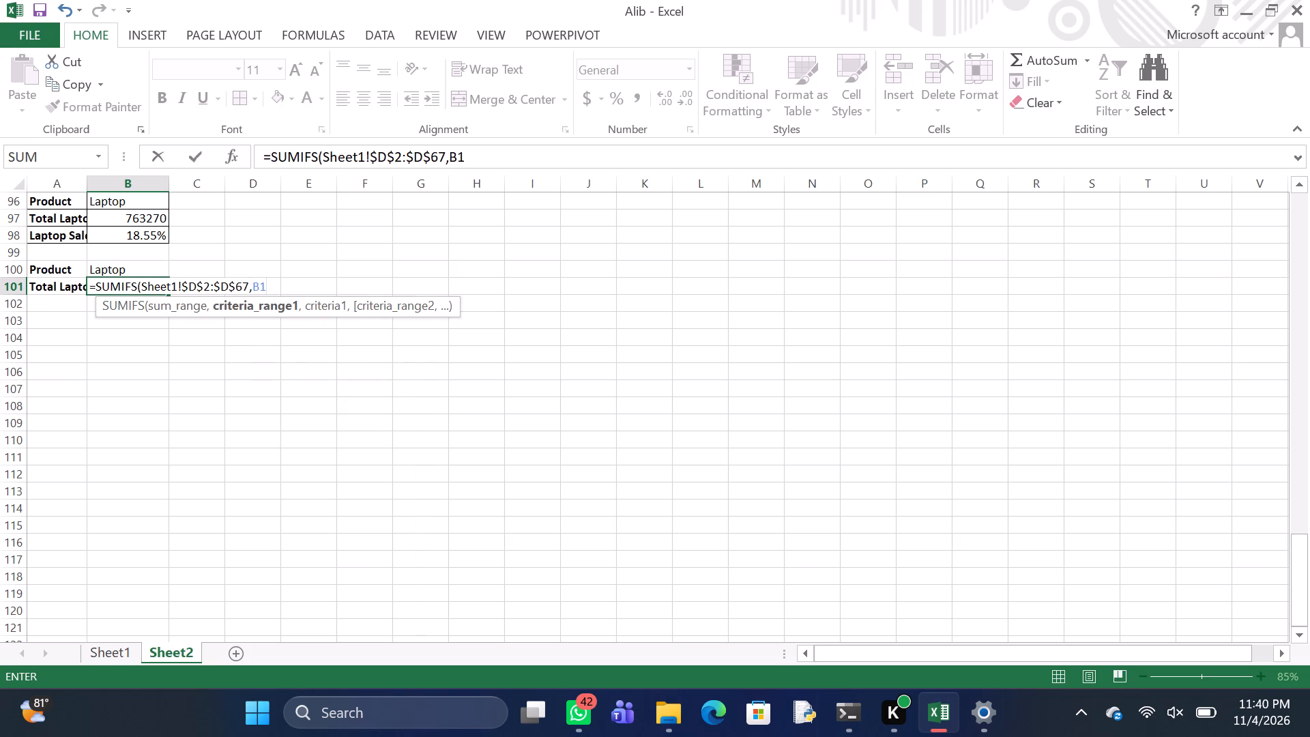
{"action": "type", "text": "00"}
{"action": "key", "text": "comma"}
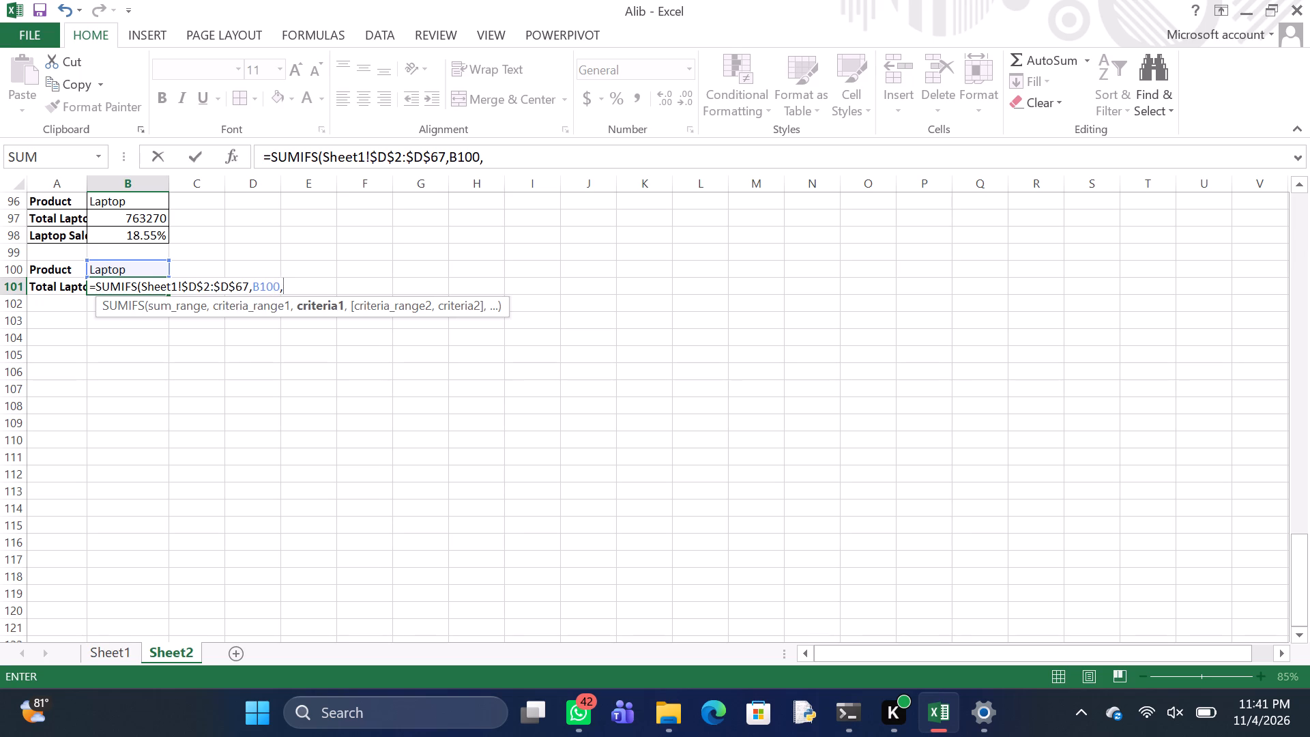
{"action": "key", "text": "s"}
{"action": "type", "text": "hee"}
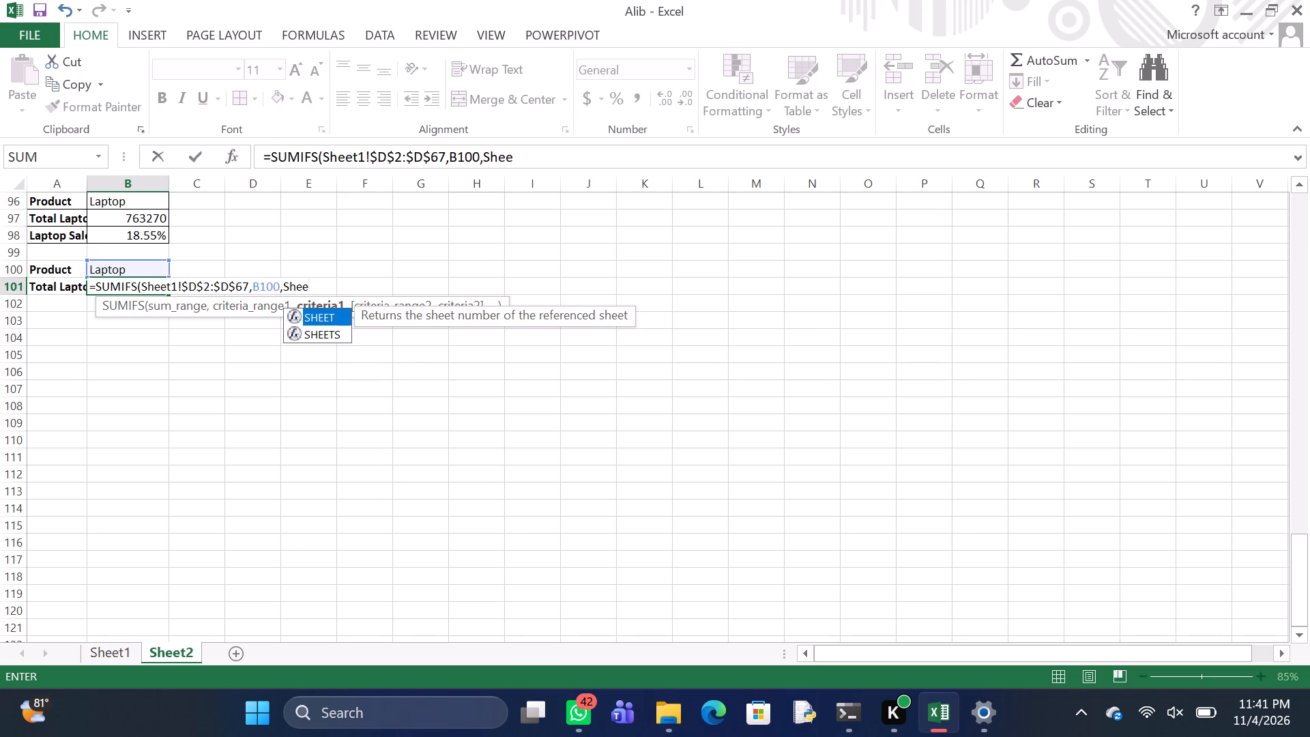
{"action": "key", "text": "t"}
{"action": "key", "text": "1"}
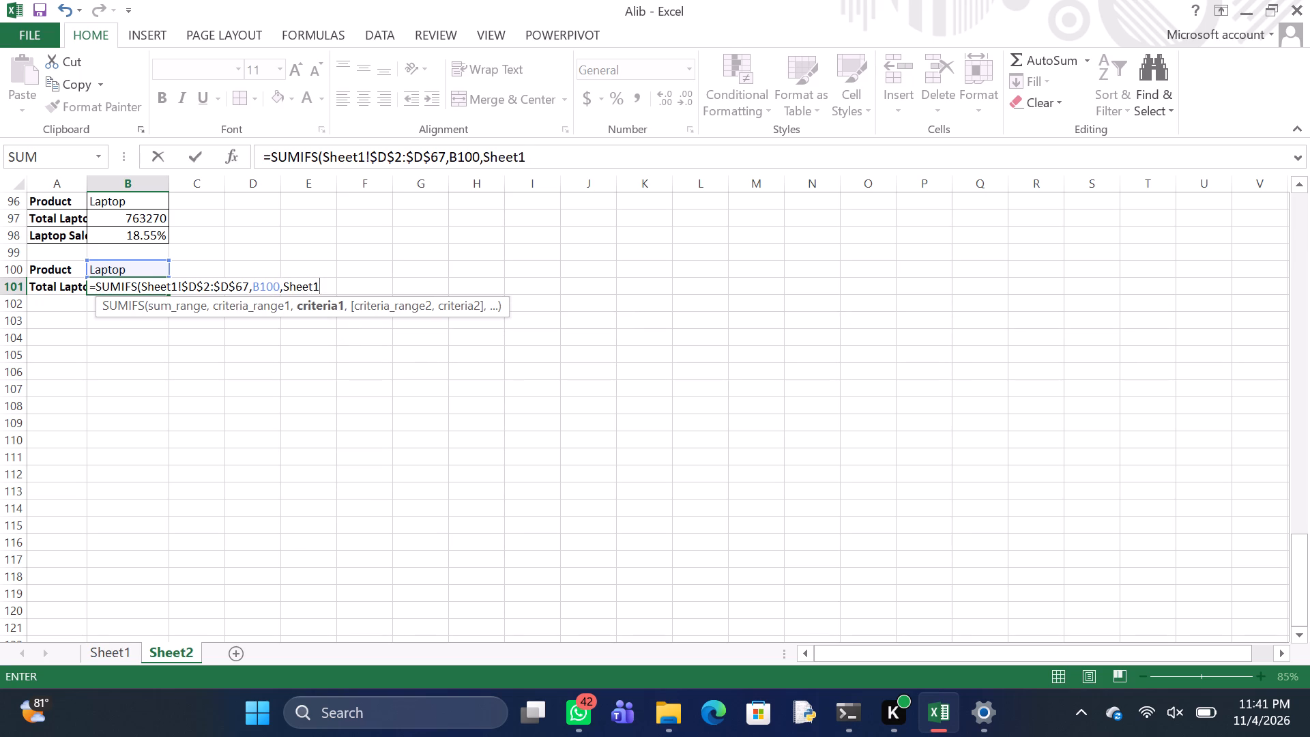
{"action": "key", "text": "shift+exclam"}
{"action": "key", "text": "shift+dollar"}
{"action": "key", "text": "m"}
{"action": "type", "text": "$2"}
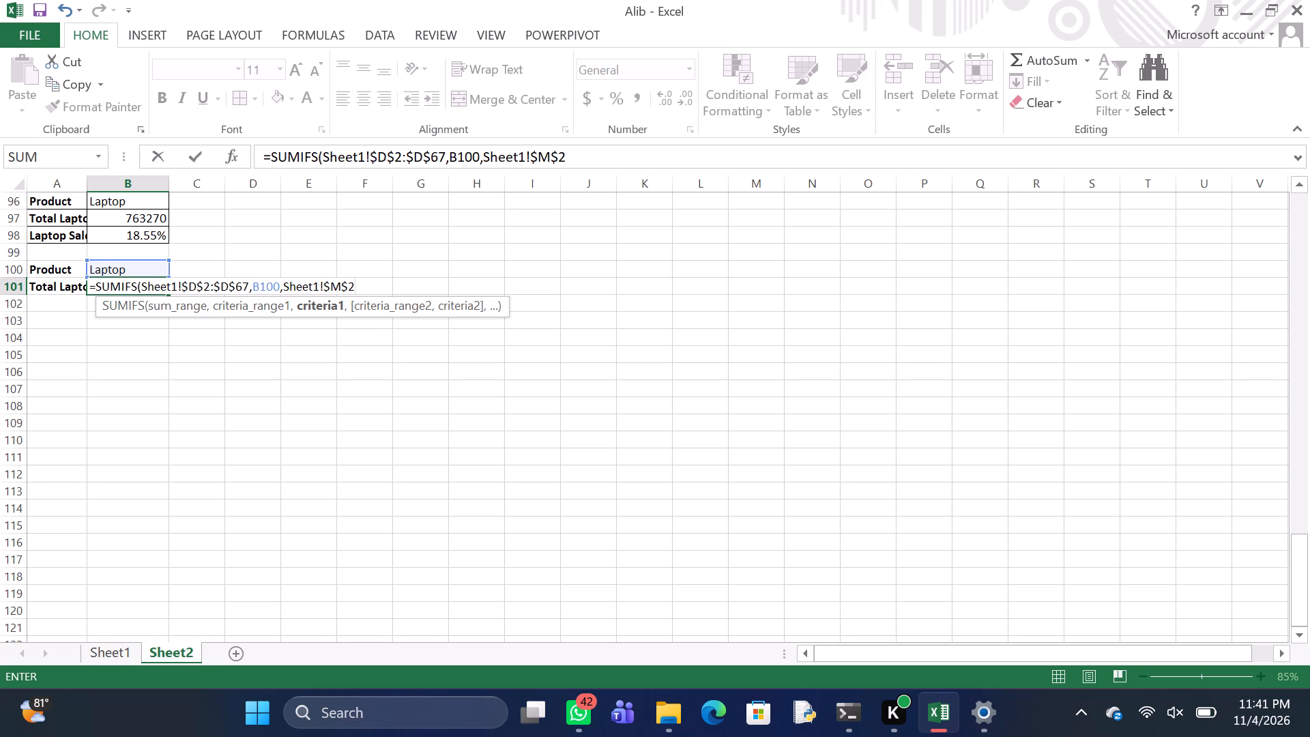
Complete the B101 gross profit formula by ending its last range with :$M$67 and closing the parenthesis.
{"action": "key", "text": "shift+colon"}
{"action": "key", "text": "shift+dollar"}
{"action": "key", "text": "m"}
{"action": "key", "text": "shift+dollar"}
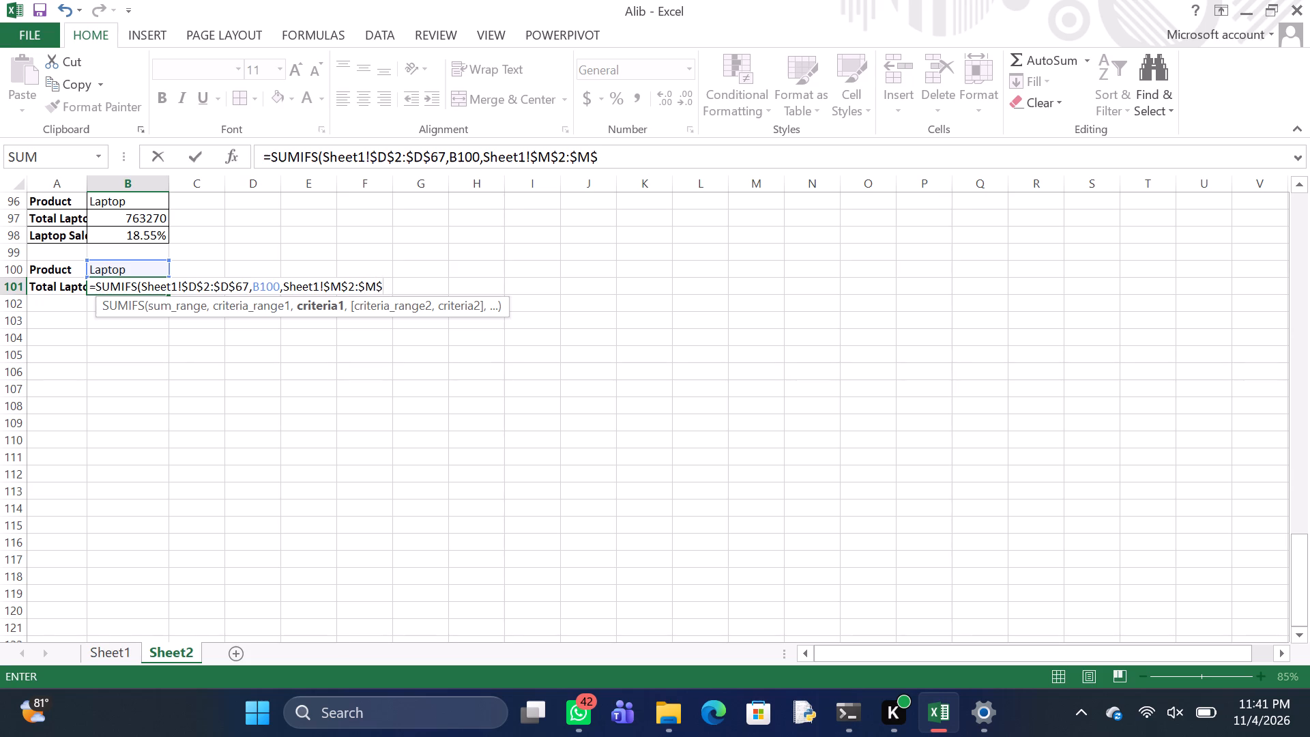
{"action": "key", "text": "6"}
{"action": "key", "text": "7"}
{"action": "key", "text": "shift+parenright"}
{"action": "key", "text": "Return"}
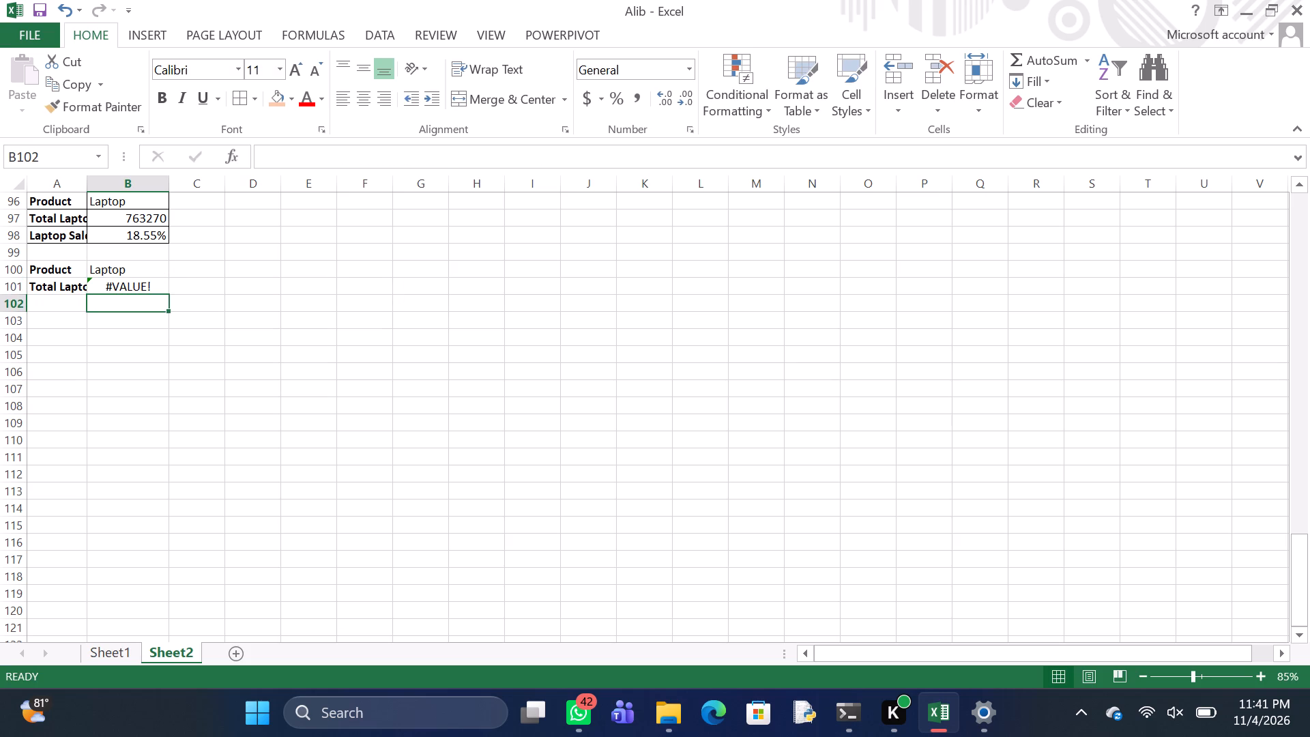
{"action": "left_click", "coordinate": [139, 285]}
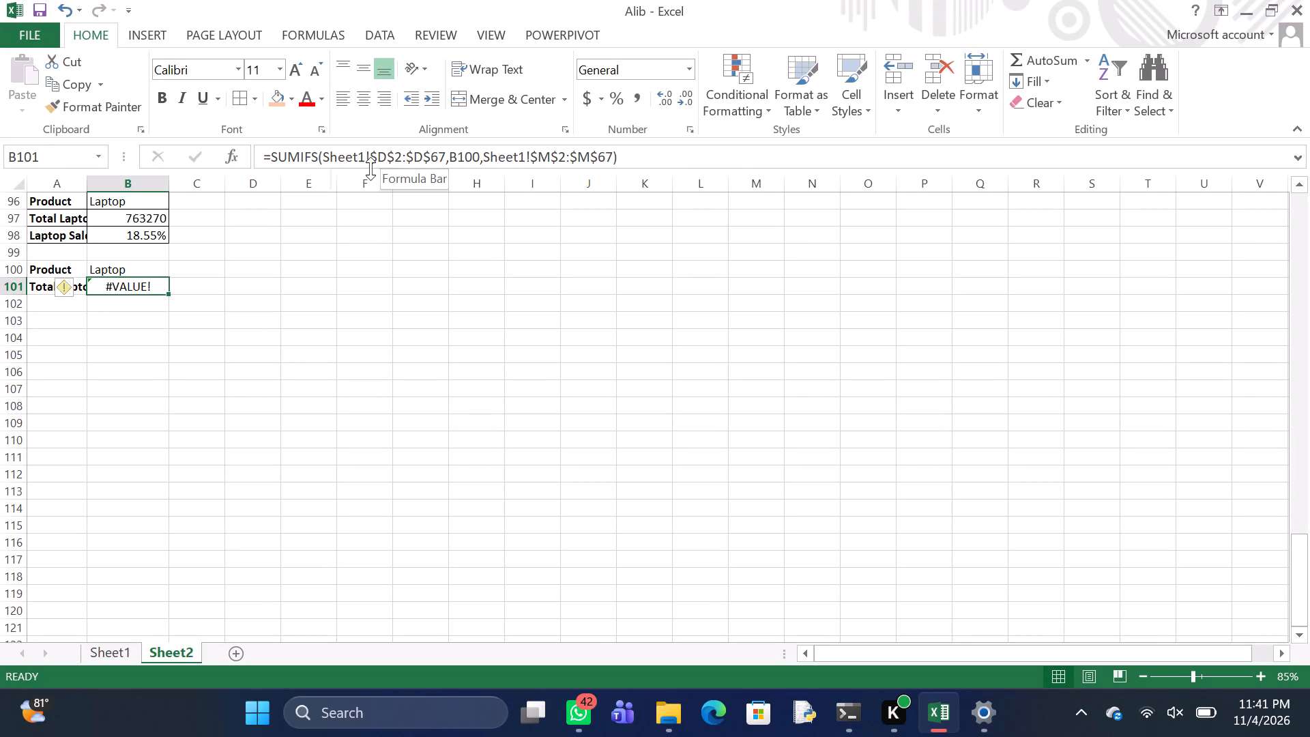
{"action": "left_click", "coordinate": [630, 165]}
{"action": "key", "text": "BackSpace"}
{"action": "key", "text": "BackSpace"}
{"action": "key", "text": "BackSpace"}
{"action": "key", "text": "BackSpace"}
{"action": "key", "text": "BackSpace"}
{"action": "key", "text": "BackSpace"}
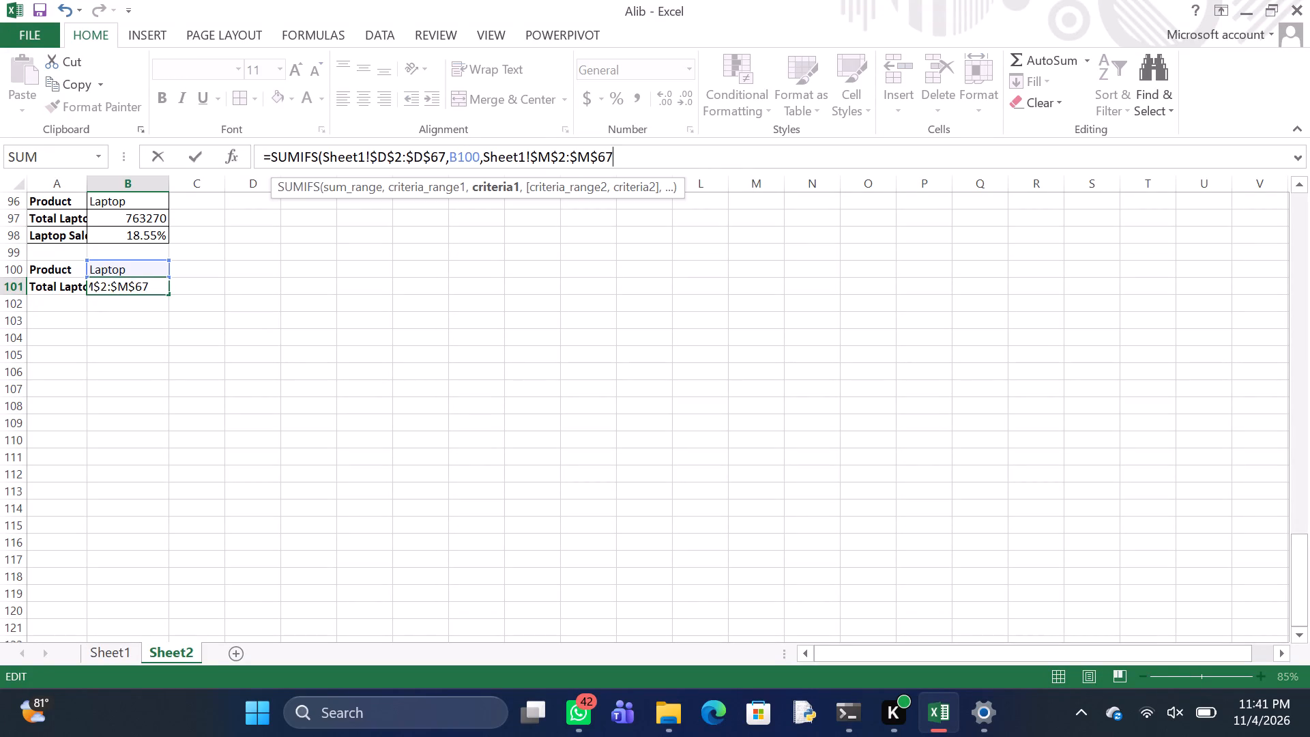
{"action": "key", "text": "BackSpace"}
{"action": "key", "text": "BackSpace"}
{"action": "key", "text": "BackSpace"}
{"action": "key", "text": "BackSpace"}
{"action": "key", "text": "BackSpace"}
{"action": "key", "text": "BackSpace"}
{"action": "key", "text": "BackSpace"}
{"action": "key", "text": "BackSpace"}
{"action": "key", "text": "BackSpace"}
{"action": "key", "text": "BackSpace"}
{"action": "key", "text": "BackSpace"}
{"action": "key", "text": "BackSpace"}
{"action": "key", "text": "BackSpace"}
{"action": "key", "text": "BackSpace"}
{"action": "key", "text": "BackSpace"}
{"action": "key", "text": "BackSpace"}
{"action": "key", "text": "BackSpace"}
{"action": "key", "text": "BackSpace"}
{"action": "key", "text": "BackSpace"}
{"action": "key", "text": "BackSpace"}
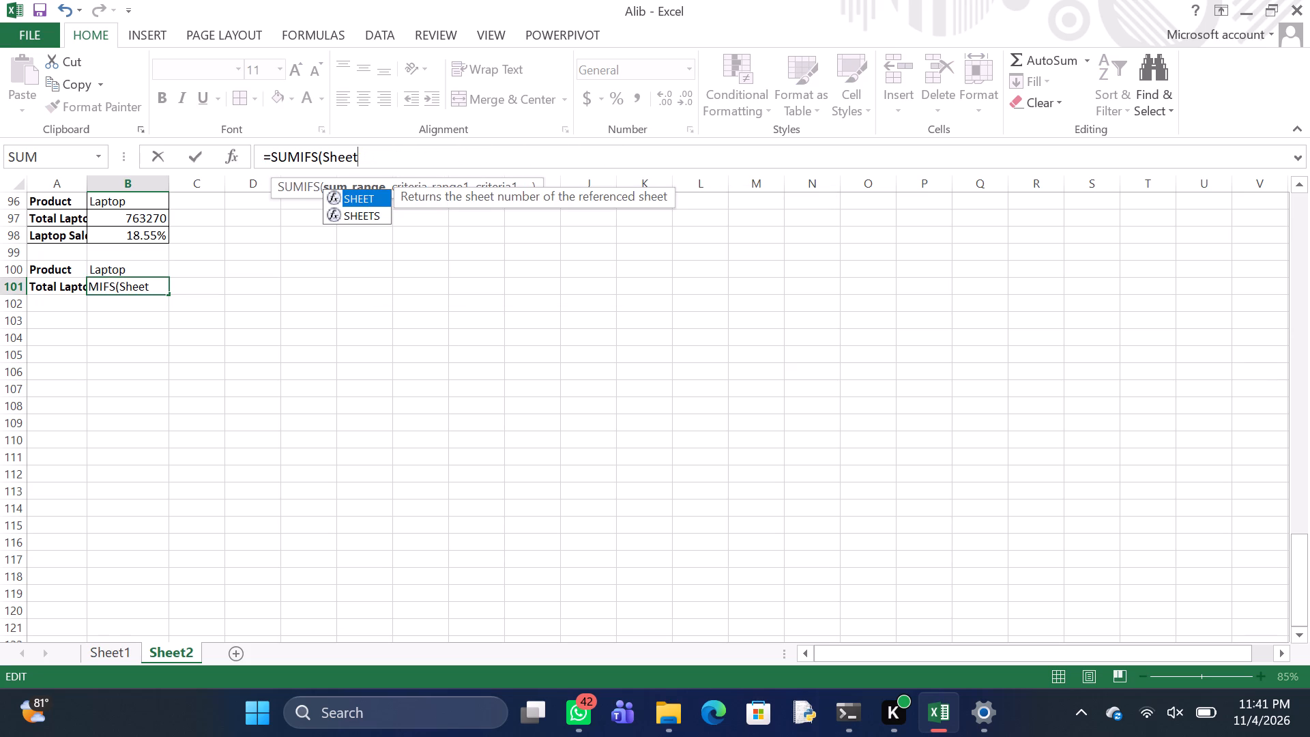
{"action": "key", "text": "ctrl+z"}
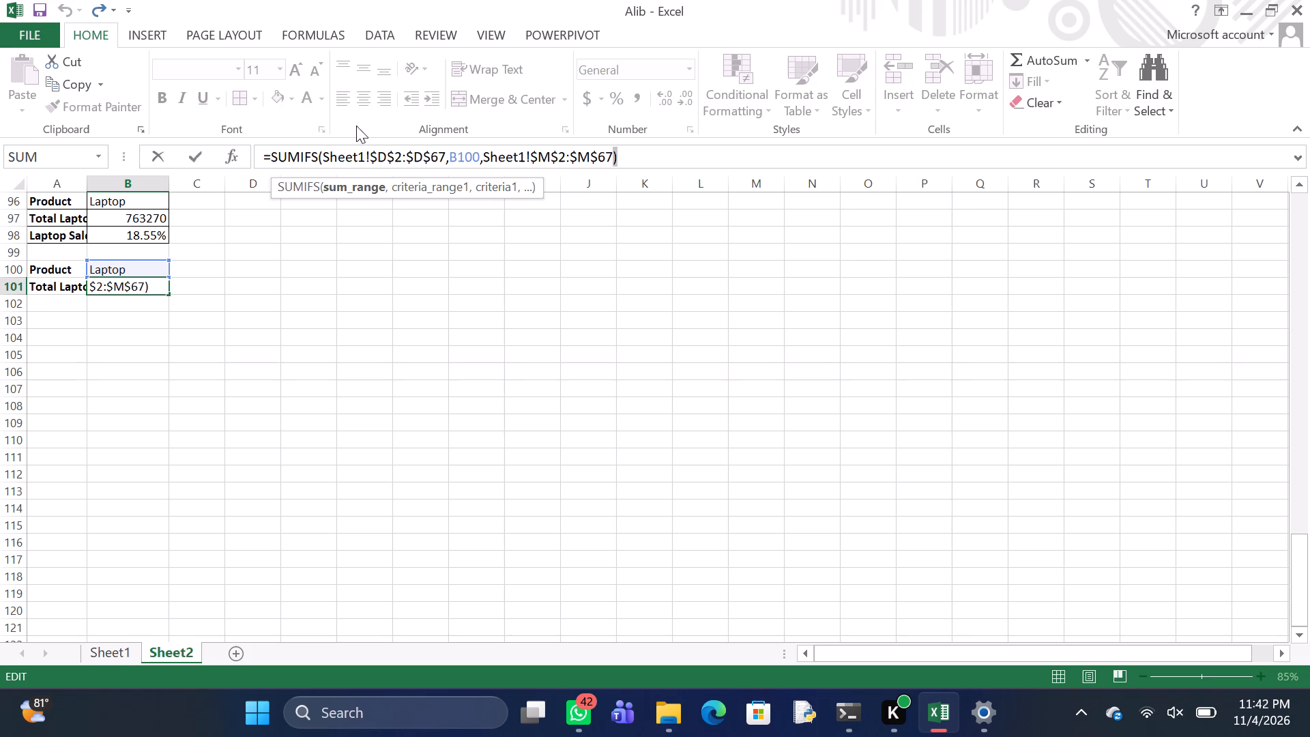
Change the function in the B101 laptop gross profit formula to SUMIF, keeping its arguments.
{"action": "left_click", "coordinate": [317, 158]}
{"action": "key", "text": "BackSpace"}
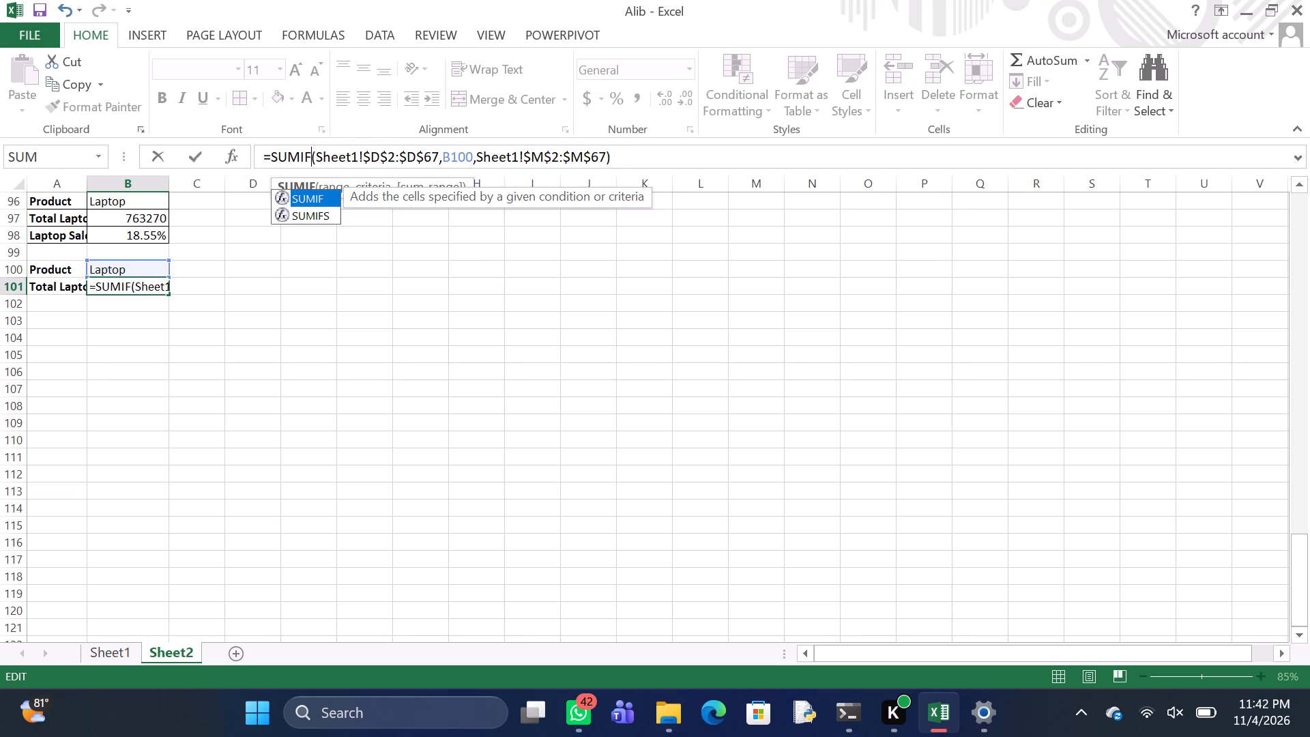
{"action": "key", "text": "Return"}
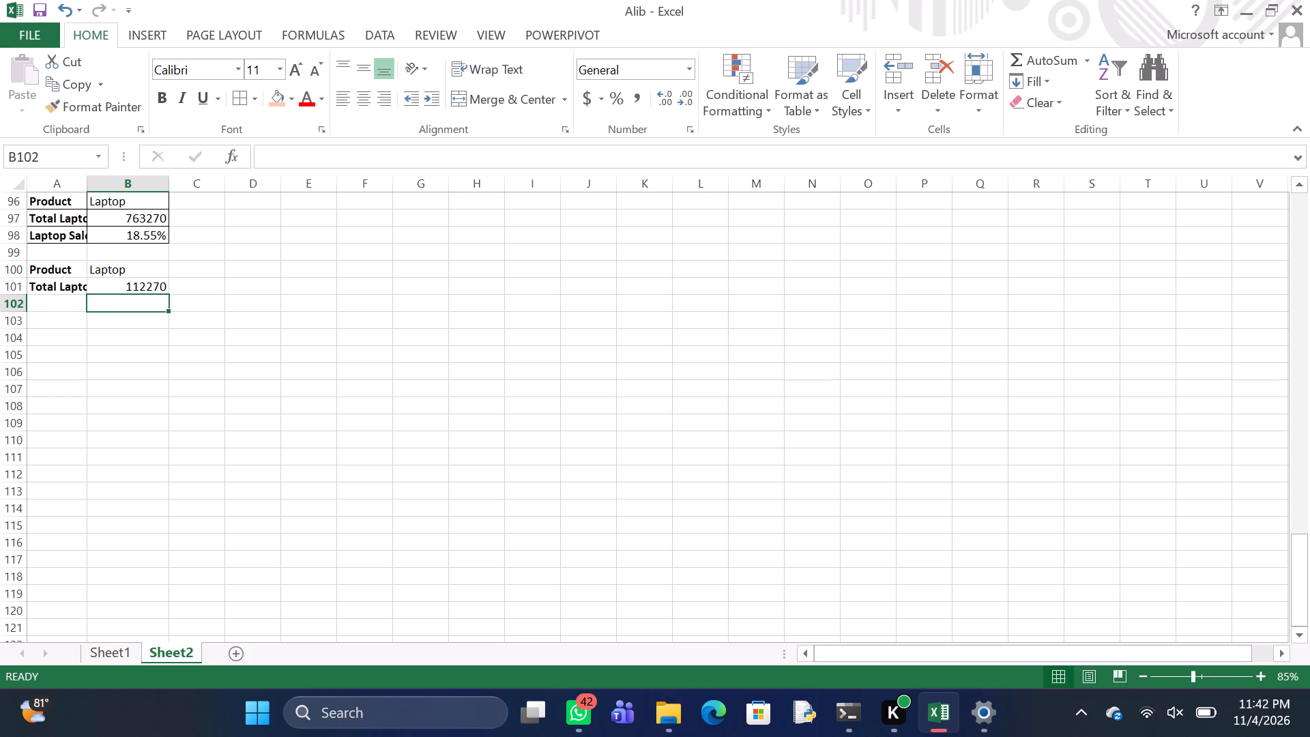
Enter the label "Laptop Profit Rank" in cell A102, below the Total Laptop Gross Profit label.
{"action": "left_click", "coordinate": [53, 307]}
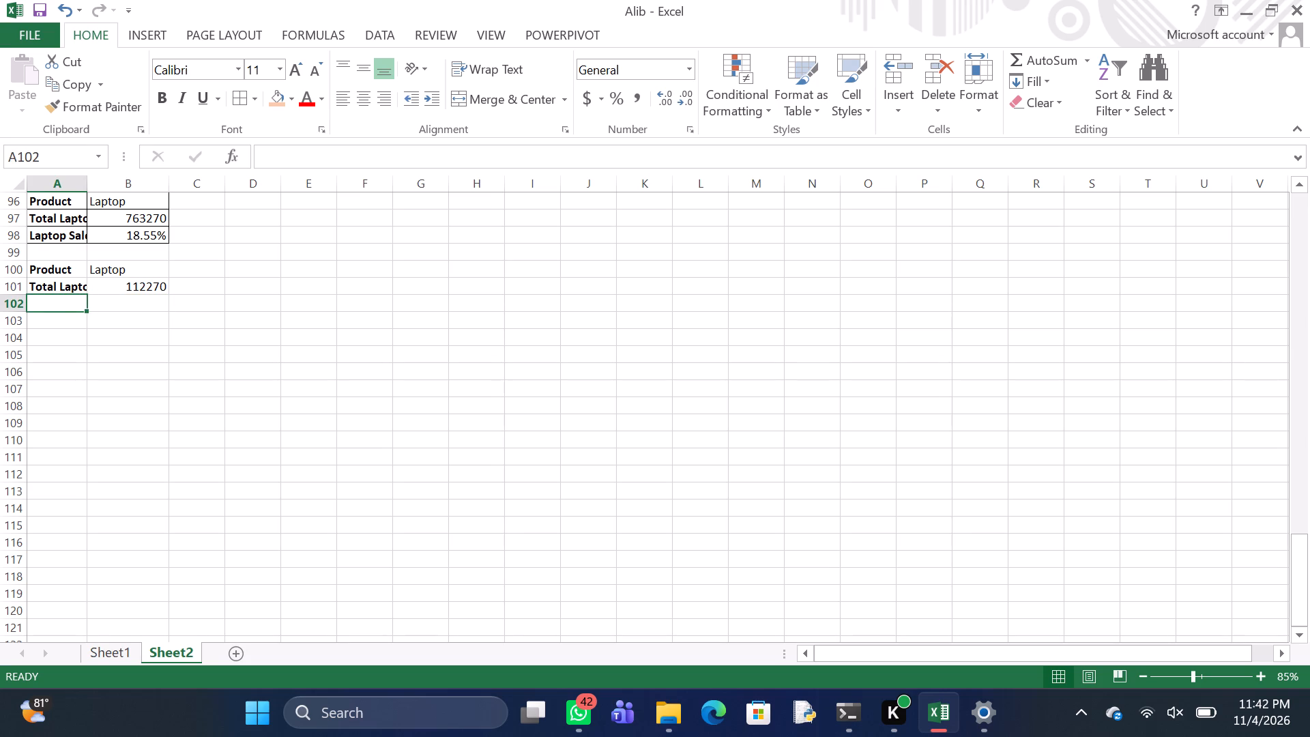
{"action": "key", "text": "l"}
{"action": "type", "text": "ap"}
{"action": "type", "text": "top"}
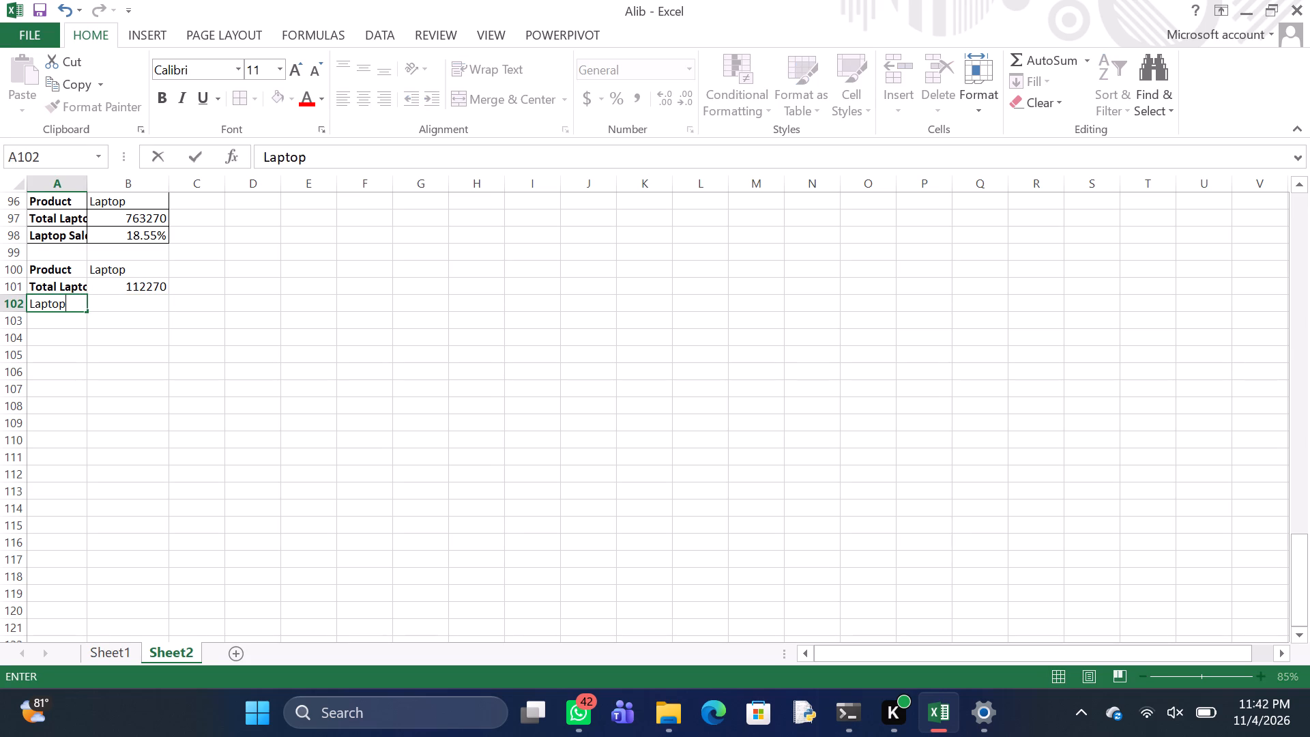
{"action": "key", "text": "space"}
{"action": "key", "text": "p"}
{"action": "type", "text": "rofit"}
{"action": "key", "text": "space"}
{"action": "key", "text": "r"}
{"action": "key", "text": "a"}
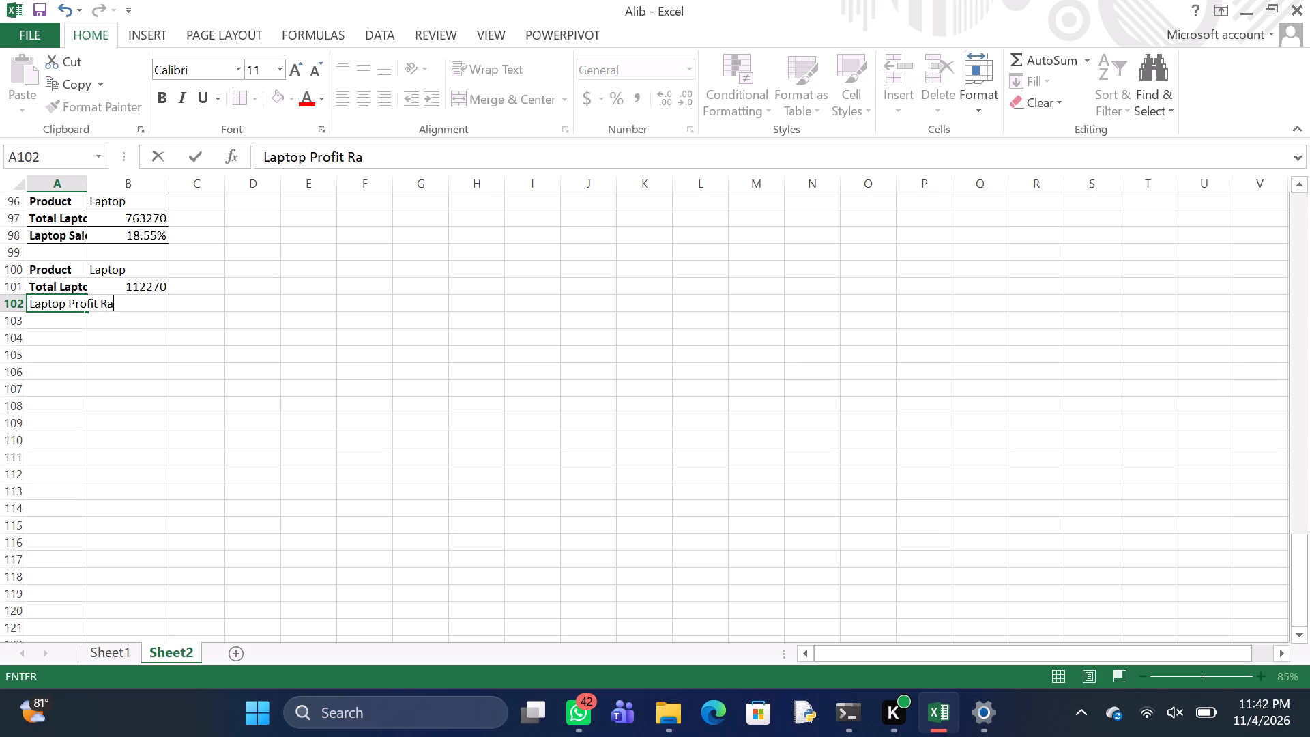
{"action": "type", "text": "nk"}
{"action": "key", "text": "Return"}
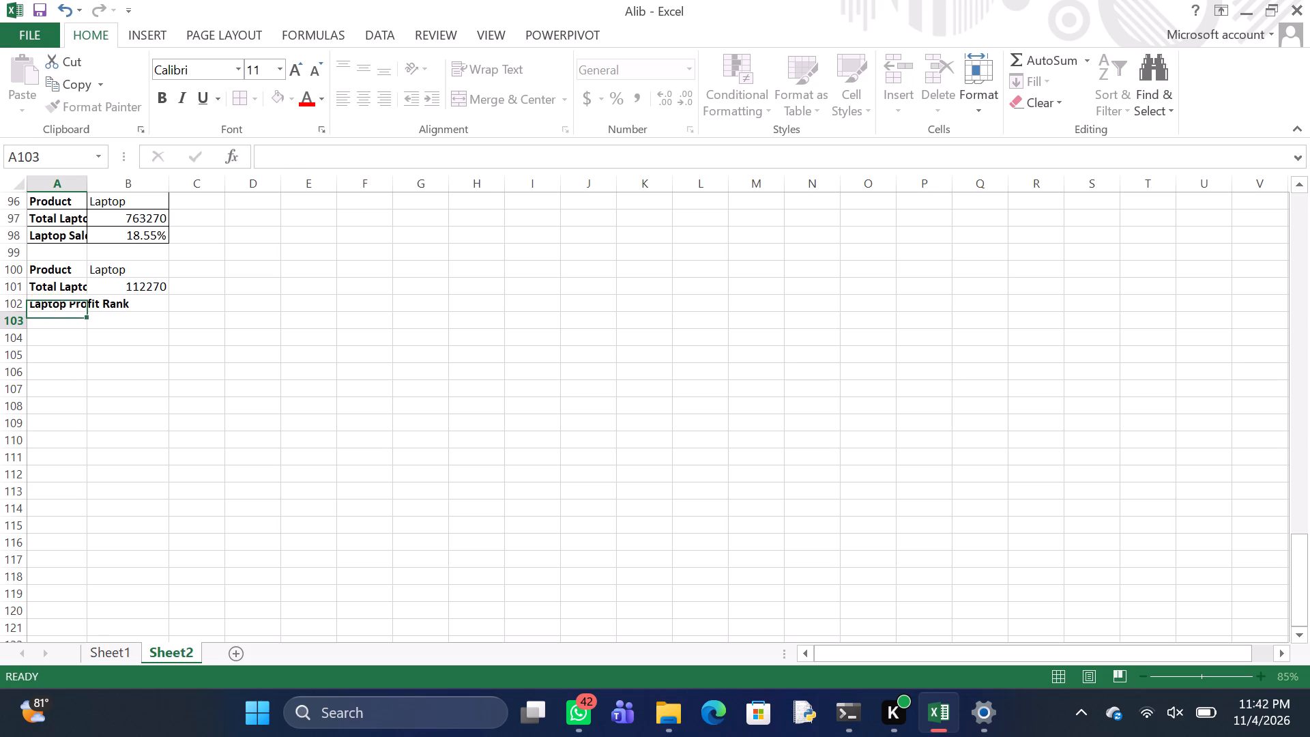
In B102, beside the Laptop Profit Rank label, start the formula =RANK.EQ(B101 to rank the laptop gross profit.
{"action": "left_click", "coordinate": [141, 301]}
{"action": "key", "text": "equal"}
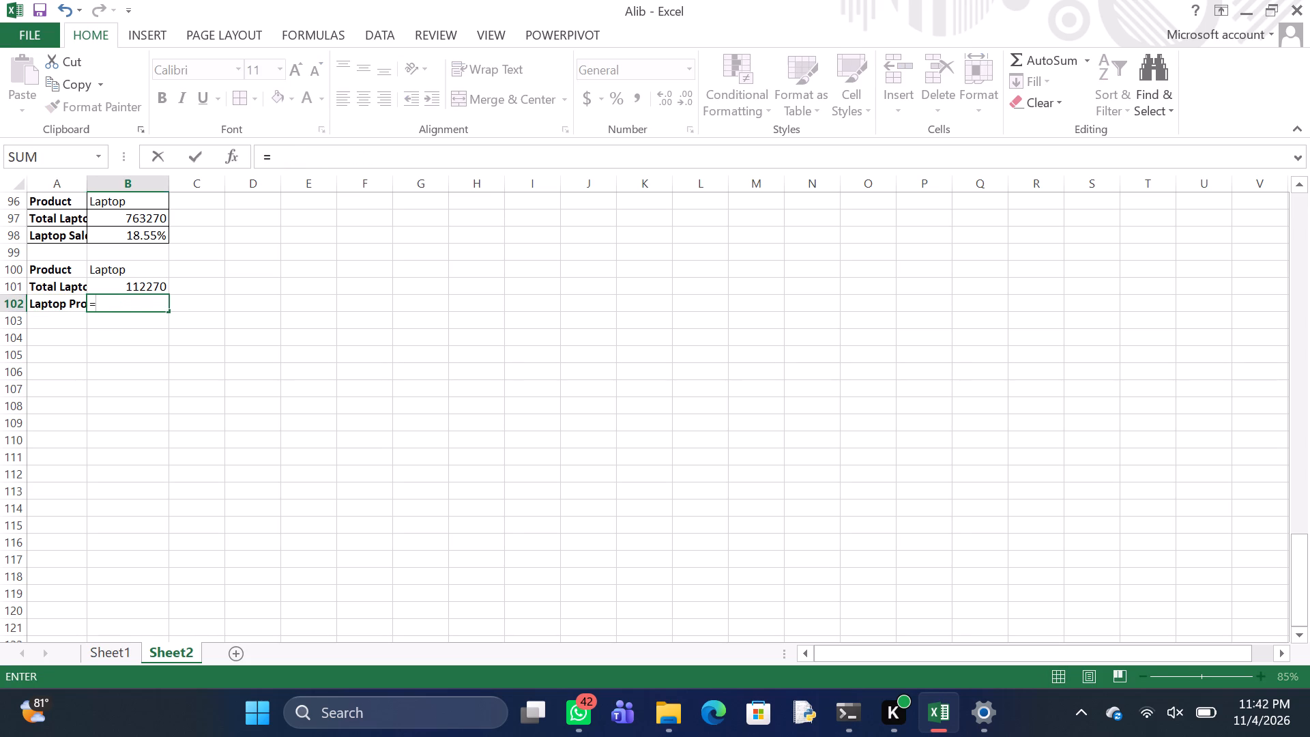
{"action": "type", "text": "RA"}
{"action": "type", "text": "NK"}
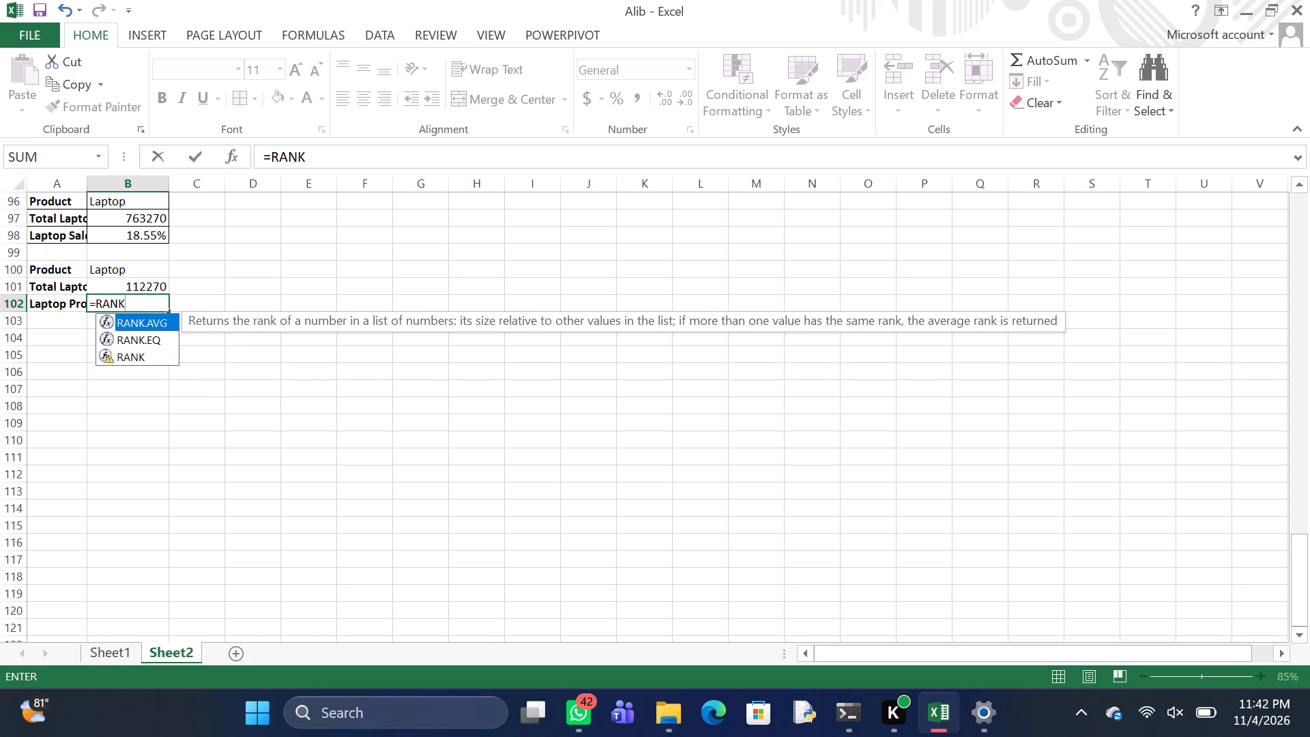
{"action": "key", "text": "period"}
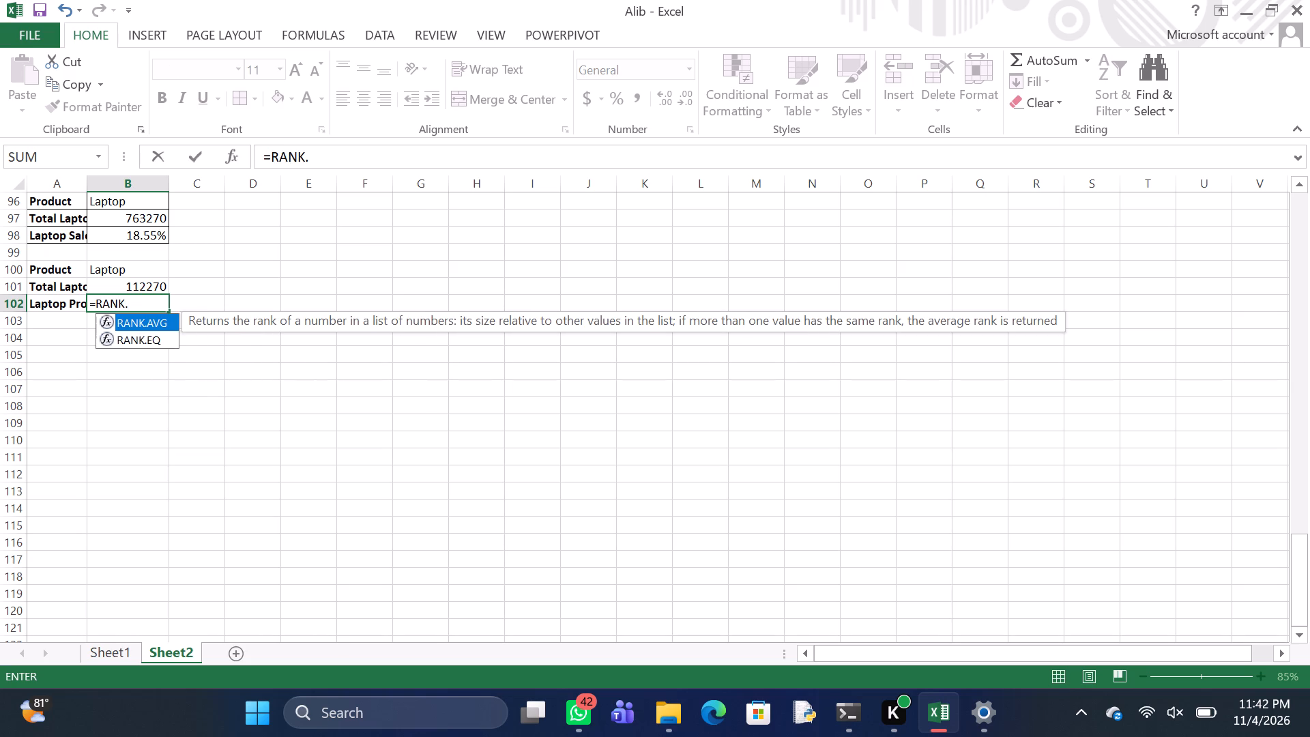
{"action": "type", "text": "EQ"}
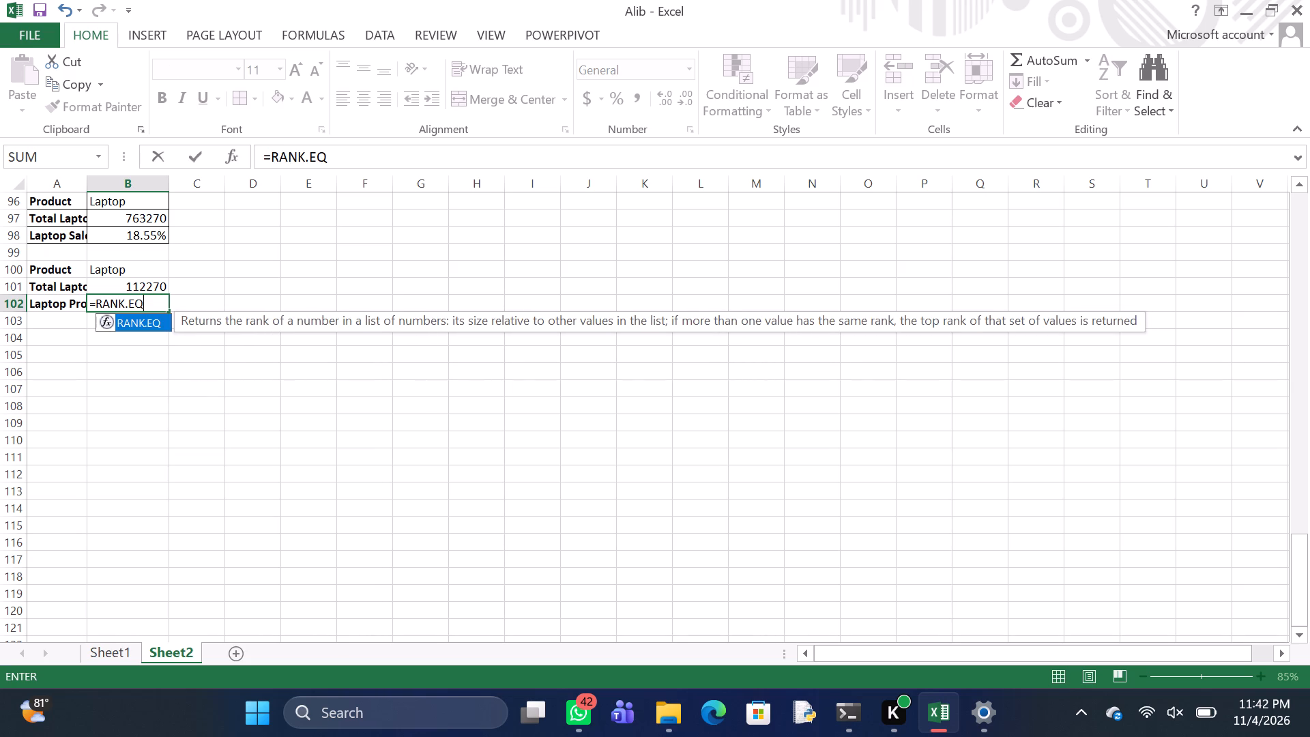
{"action": "key", "text": "shift+parenleft"}
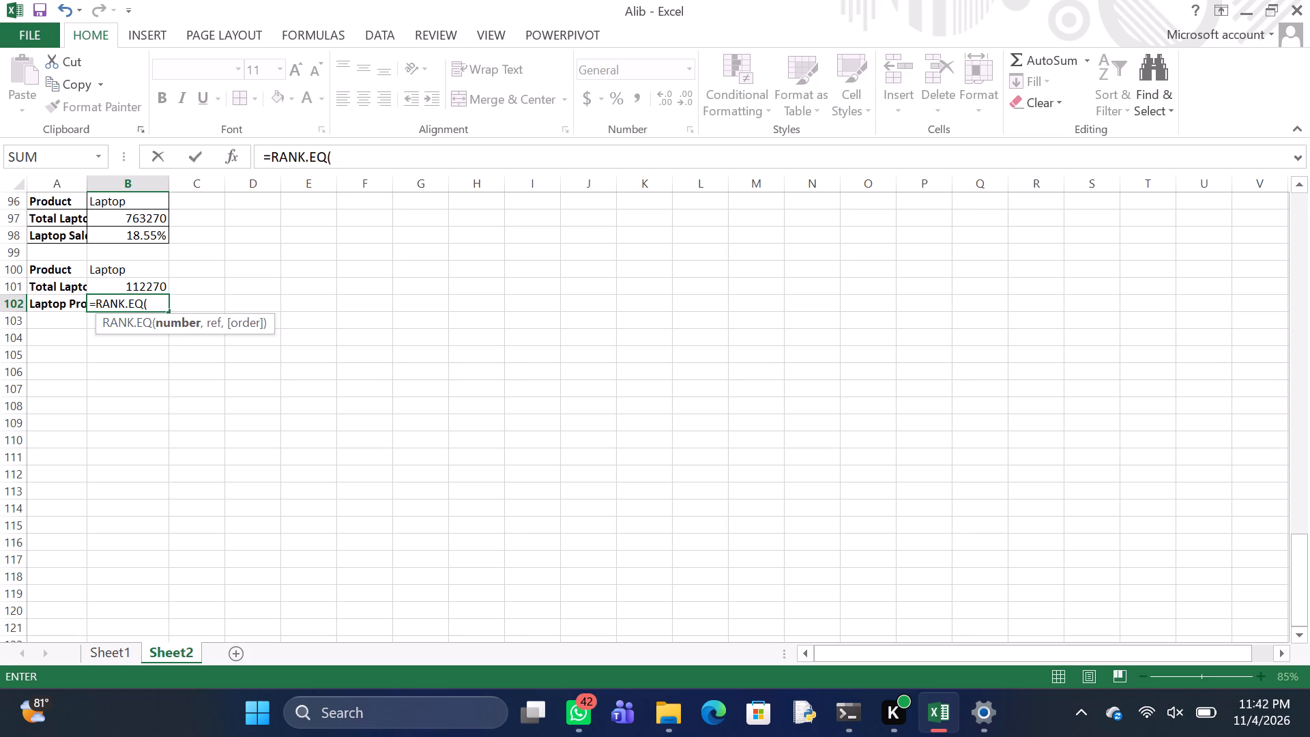
{"action": "type", "text": "B1"}
{"action": "key", "text": "0"}
{"action": "key", "text": "1"}
As the ref argument of the B102 RANK.EQ formula, add a SUMIF with the criteria range Sheet1!$D$2:$D$67.
{"action": "type", "text": ",S"}
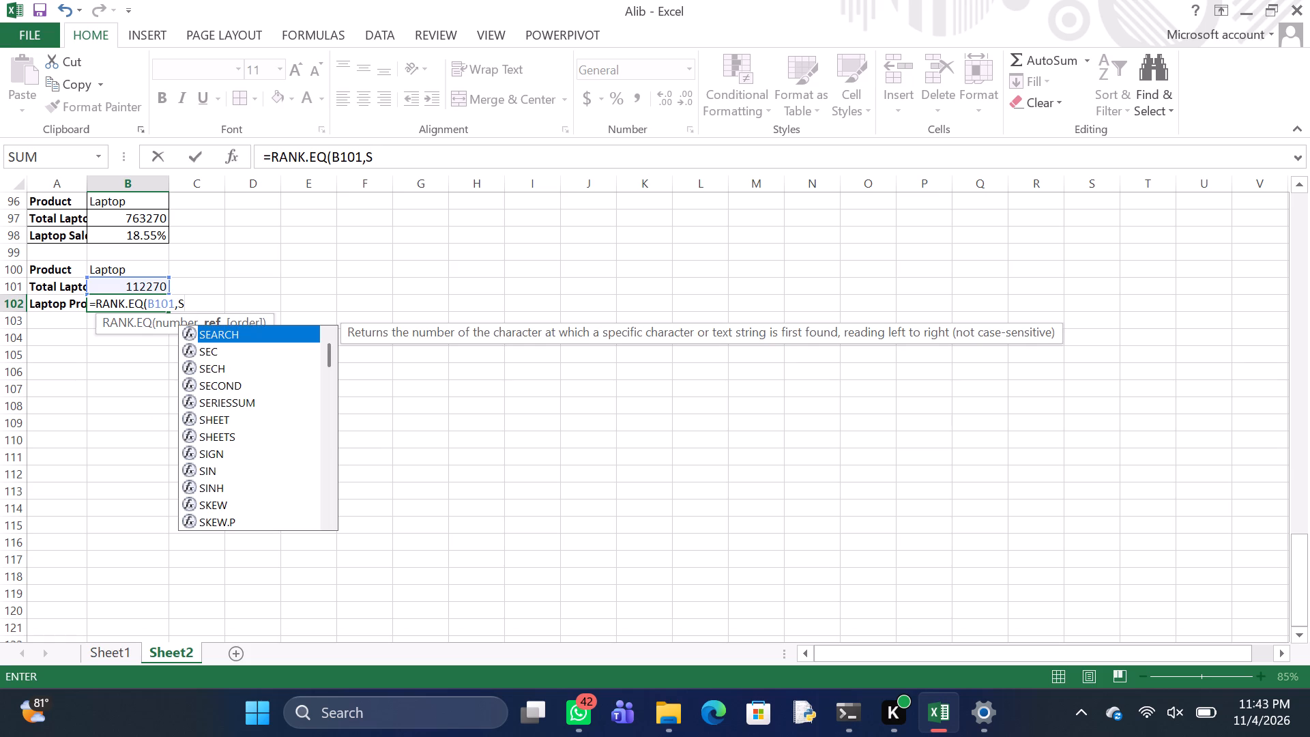
{"action": "type", "text": "UMIF"}
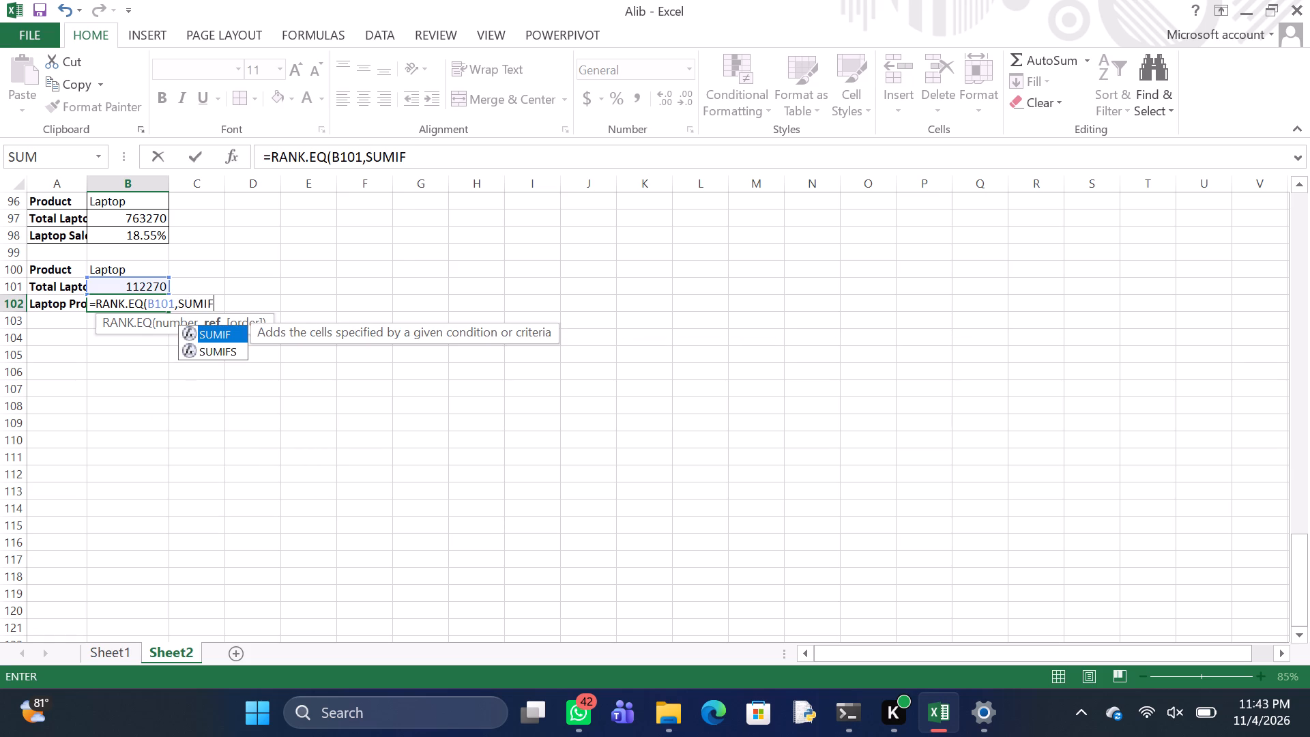
{"action": "key", "text": "shift+parenleft"}
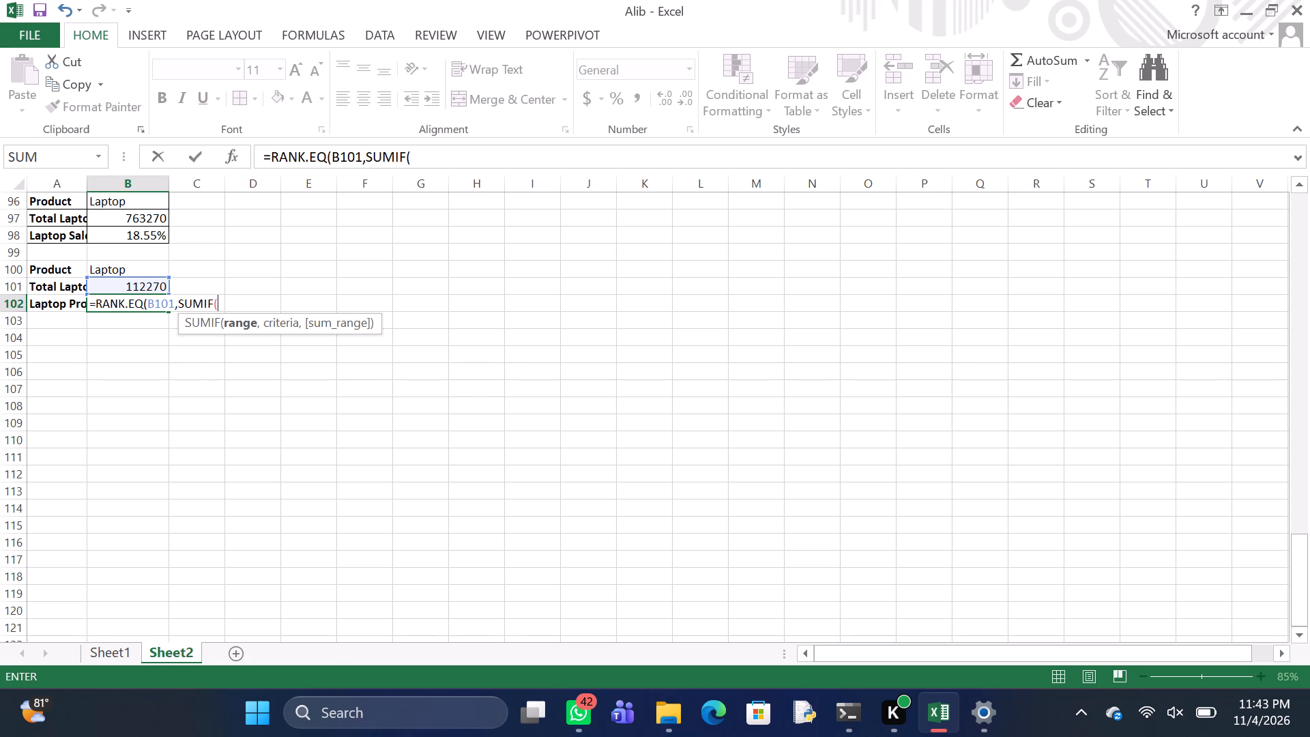
{"action": "key", "text": "s"}
{"action": "type", "text": "heet1"}
{"action": "key", "text": "shift+exclam"}
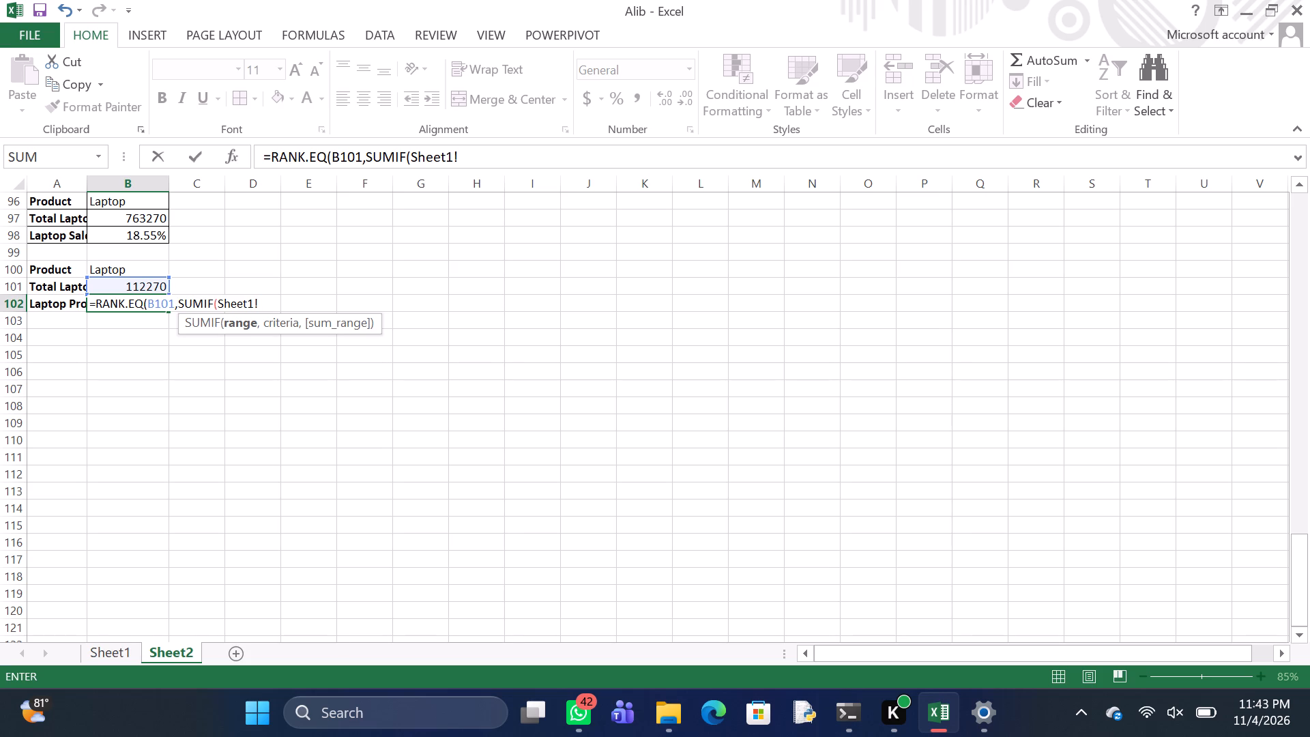
{"action": "type", "text": "$D"}
{"action": "key", "text": "shift+dollar"}
{"action": "key", "text": "2"}
{"action": "key", "text": "shift+colon"}
{"action": "type", "text": "$D"}
{"action": "type", "text": "$67"}
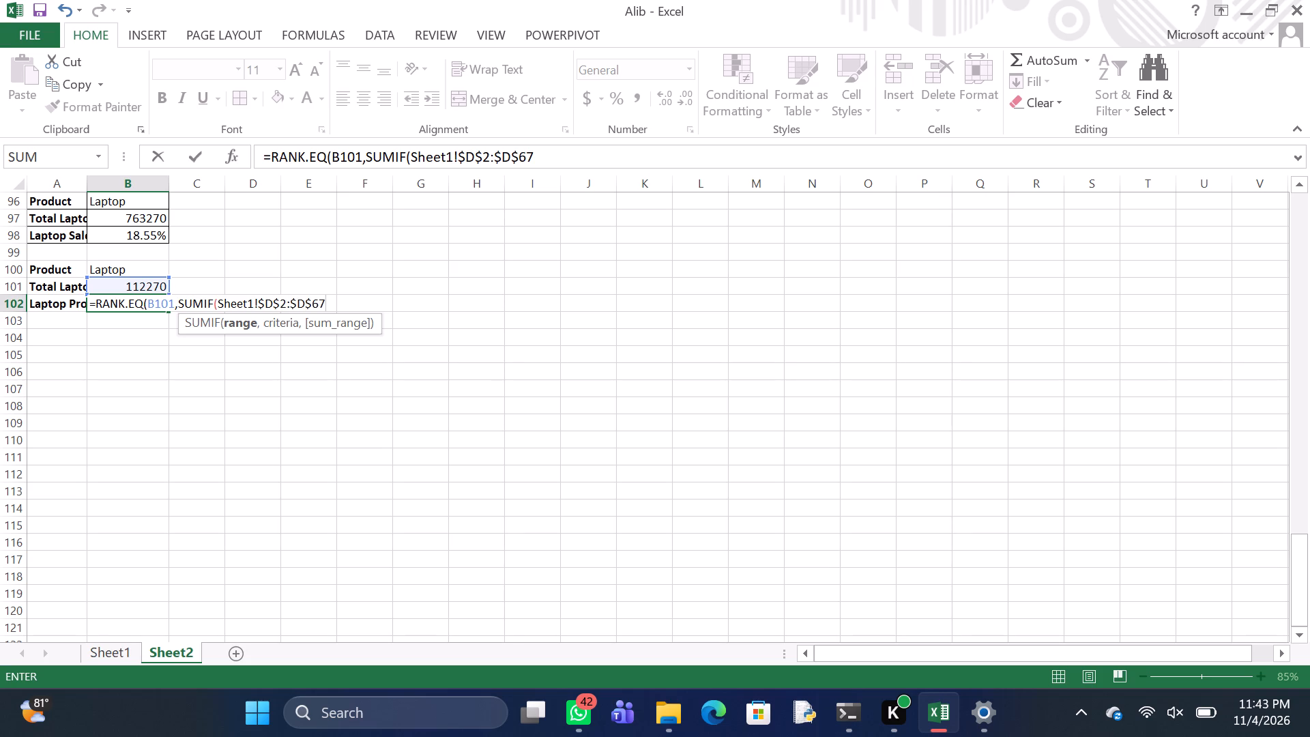
Start the SUMIF criteria in the B102 formula as an array constant with {"Laptop","Phone",.
{"action": "key", "text": "comma"}
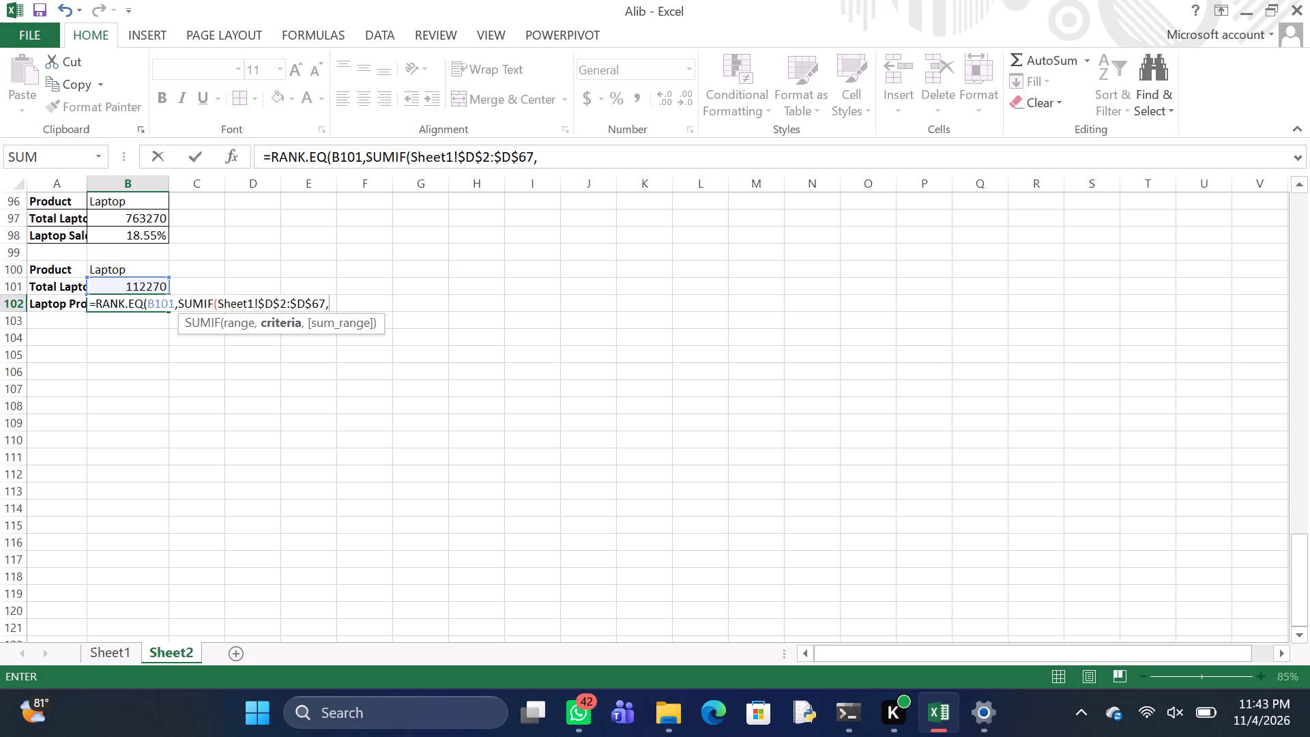
{"action": "key", "text": "shift+braceleft"}
{"action": "key", "text": "shift+quotedbl"}
{"action": "key", "text": "l"}
{"action": "type", "text": "aptop"}
{"action": "key", "text": "shift+quotedbl"}
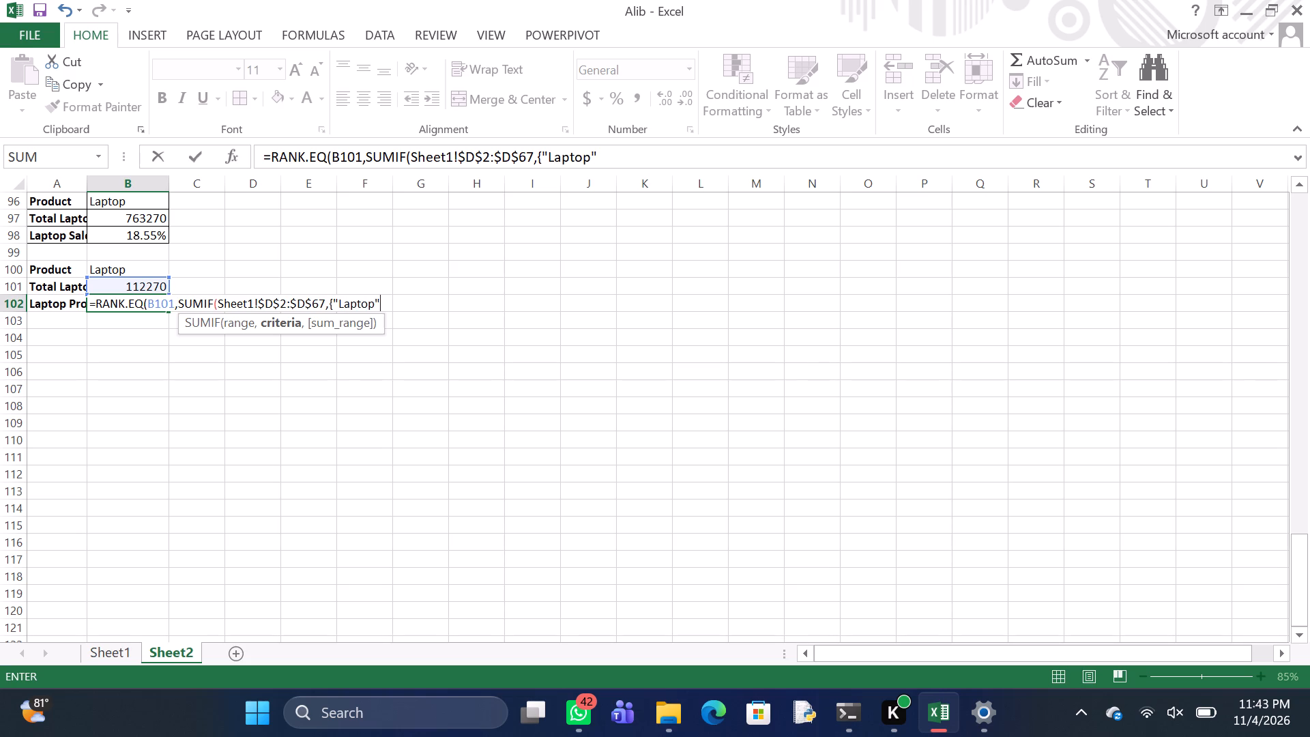
{"action": "key", "text": "comma"}
{"action": "key", "text": "shift+quotedbl"}
{"action": "key", "text": "p"}
{"action": "type", "text": "hone"}
{"action": "type", "text": "\","}
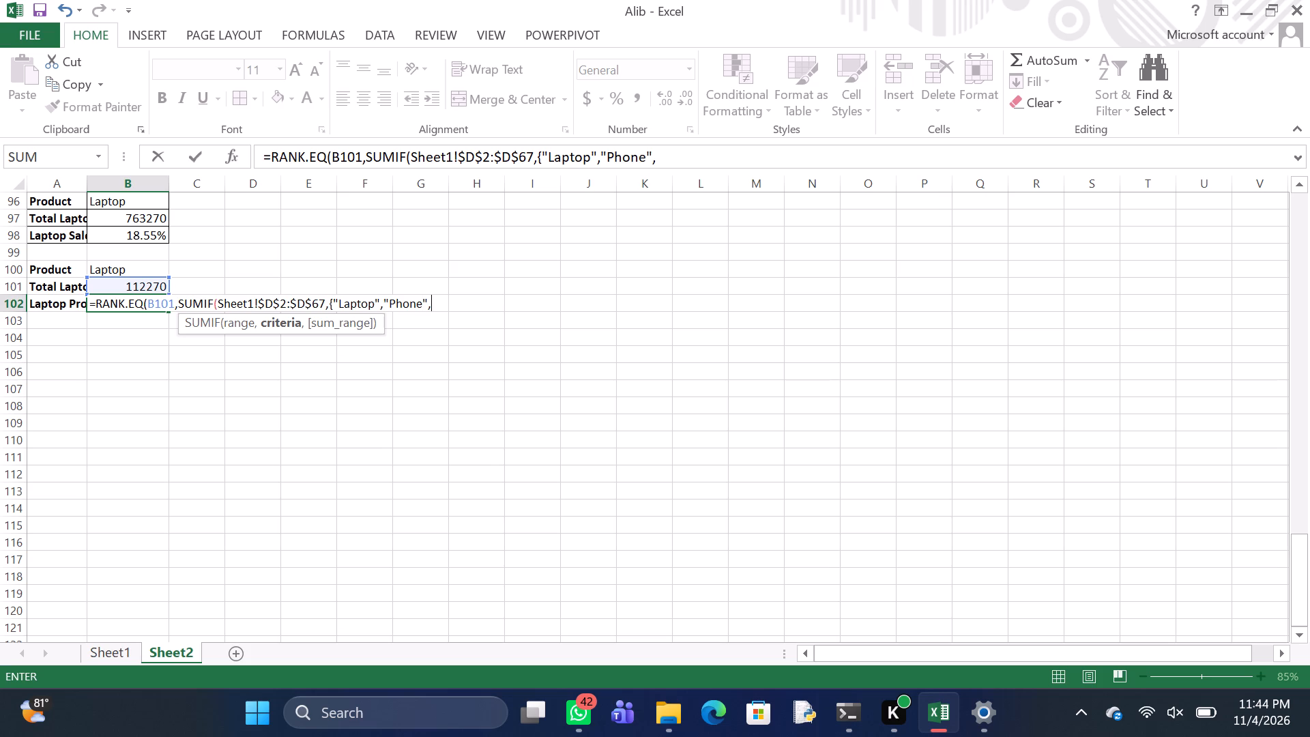
Add "Tablet" and "Printer" to the SUMIF criteria array in B102 and close it with a brace.
{"action": "key", "text": "shift+quotedbl"}
{"action": "key", "text": "t"}
{"action": "key", "text": "a"}
{"action": "type", "text": "bl"}
{"action": "type", "text": "et"}
{"action": "key", "text": "shift+quotedbl"}
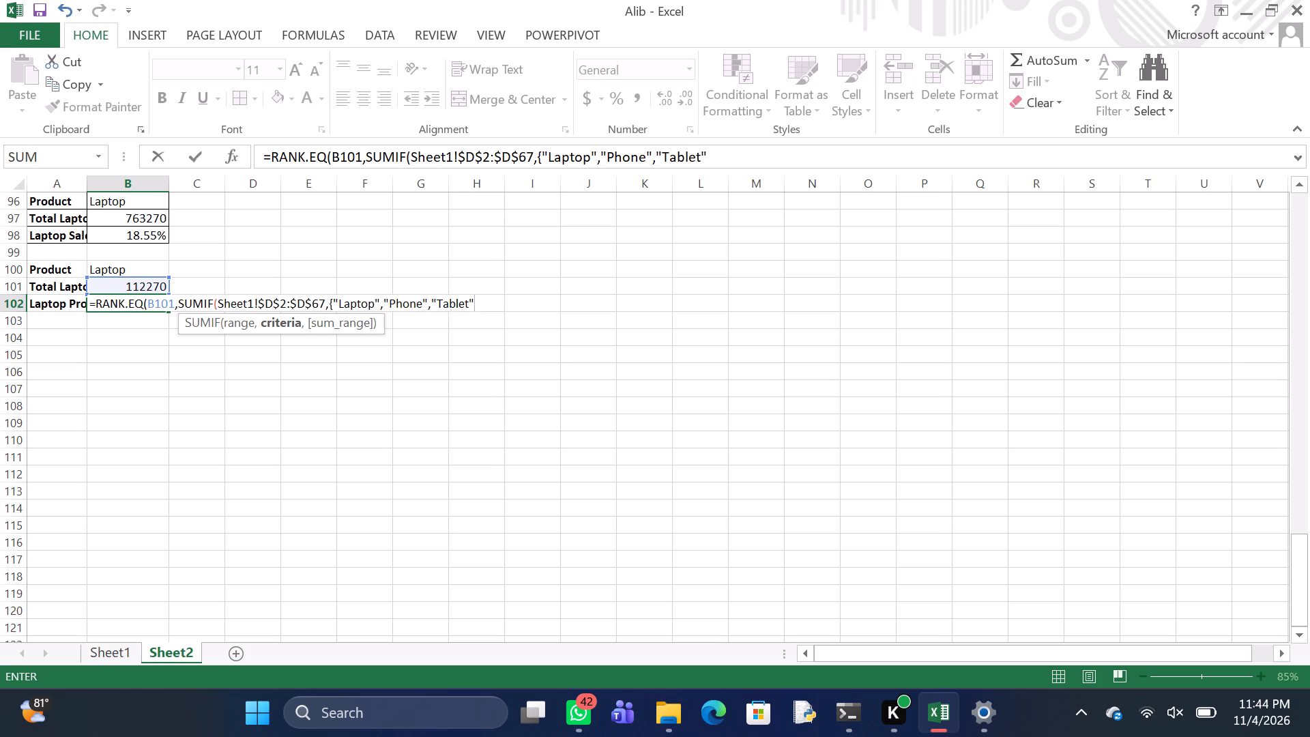
{"action": "key", "text": "comma"}
{"action": "key", "text": "shift+quotedbl"}
{"action": "key", "text": "p"}
{"action": "type", "text": "rim"}
{"action": "key", "text": "BackSpace"}
{"action": "type", "text": "nt"}
{"action": "type", "text": "er"}
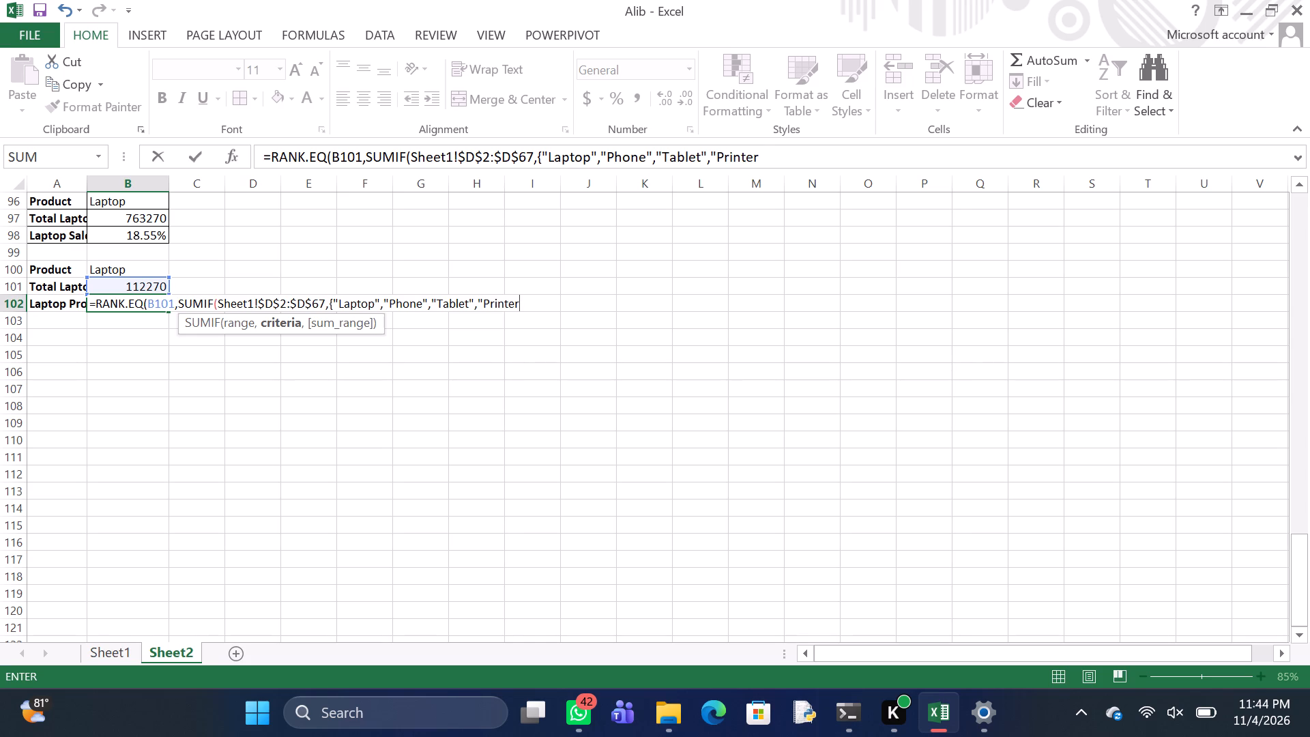
{"action": "key", "text": "shift+quotedbl"}
{"action": "key", "text": "shift+braceright"}
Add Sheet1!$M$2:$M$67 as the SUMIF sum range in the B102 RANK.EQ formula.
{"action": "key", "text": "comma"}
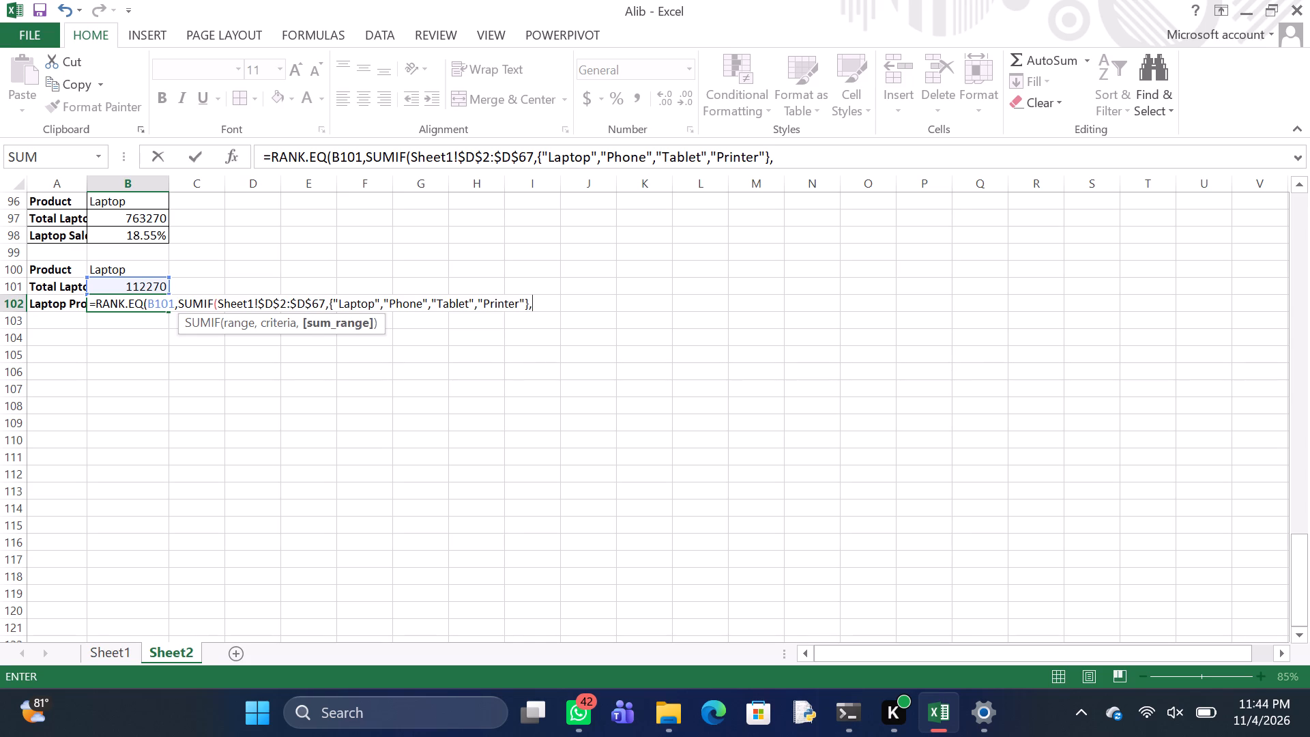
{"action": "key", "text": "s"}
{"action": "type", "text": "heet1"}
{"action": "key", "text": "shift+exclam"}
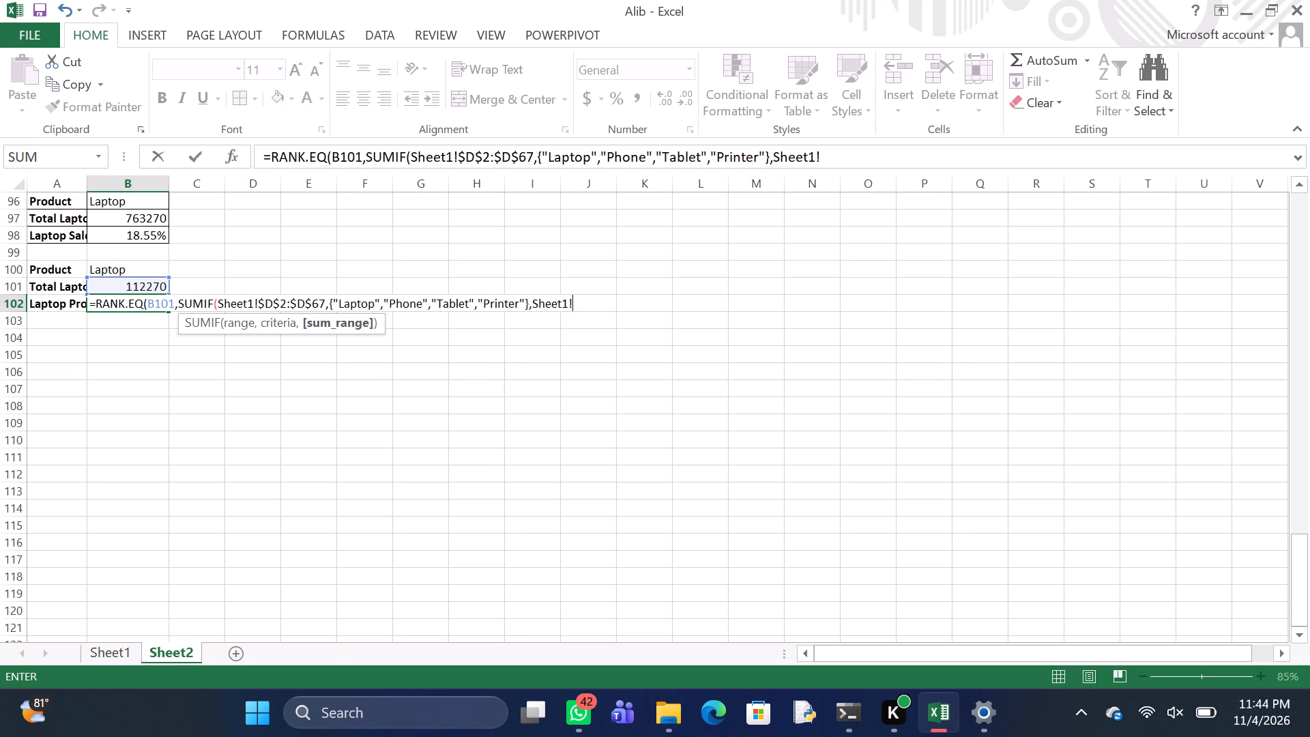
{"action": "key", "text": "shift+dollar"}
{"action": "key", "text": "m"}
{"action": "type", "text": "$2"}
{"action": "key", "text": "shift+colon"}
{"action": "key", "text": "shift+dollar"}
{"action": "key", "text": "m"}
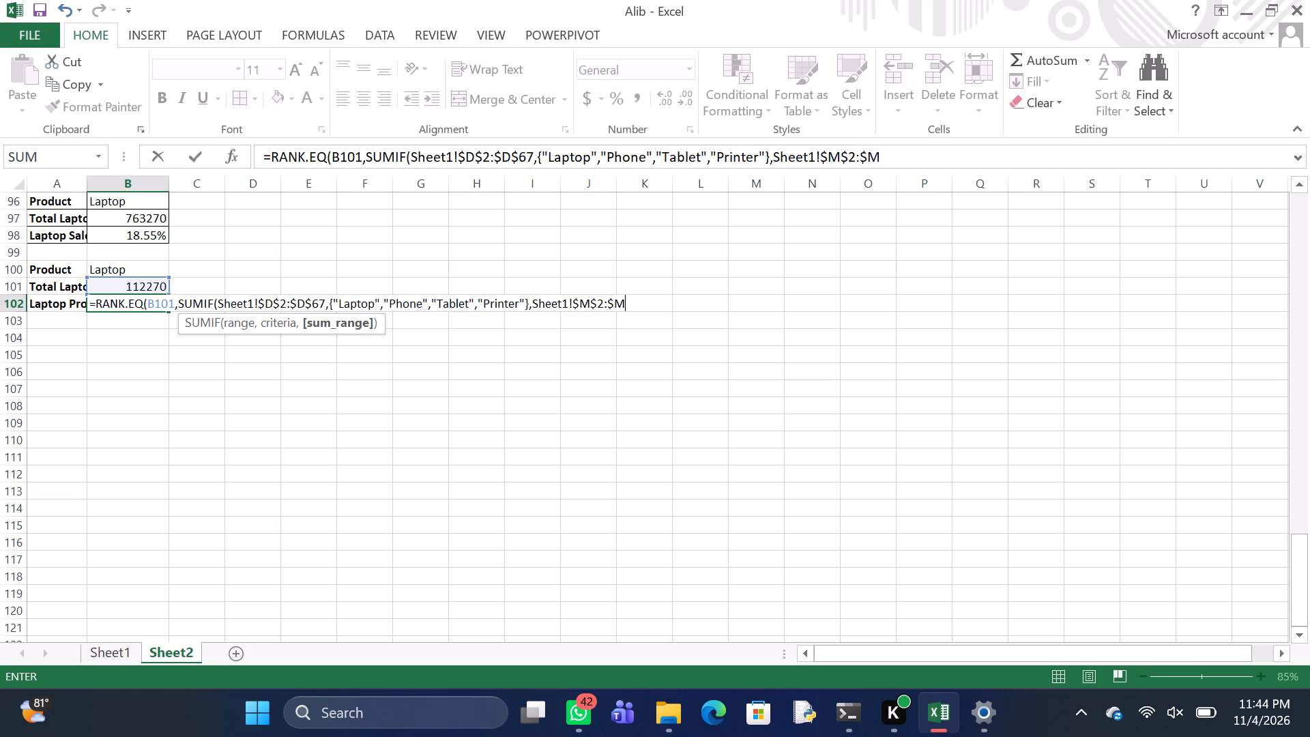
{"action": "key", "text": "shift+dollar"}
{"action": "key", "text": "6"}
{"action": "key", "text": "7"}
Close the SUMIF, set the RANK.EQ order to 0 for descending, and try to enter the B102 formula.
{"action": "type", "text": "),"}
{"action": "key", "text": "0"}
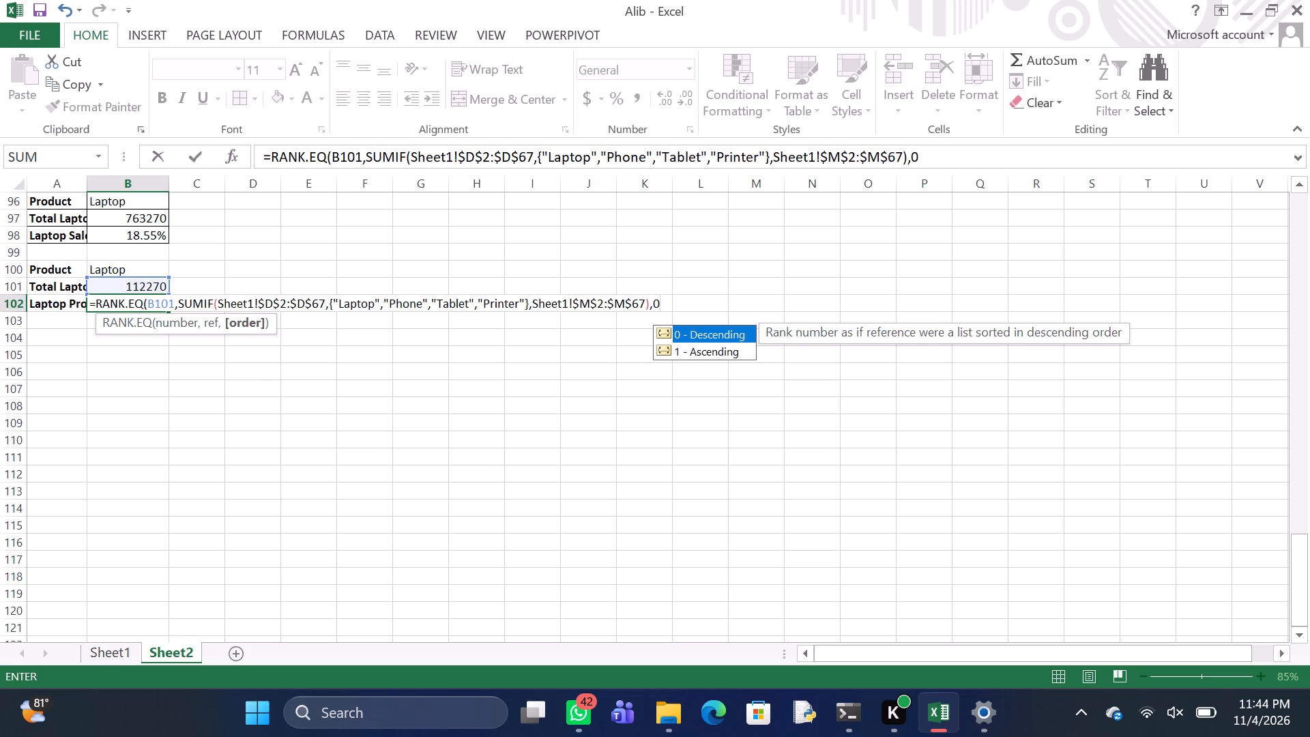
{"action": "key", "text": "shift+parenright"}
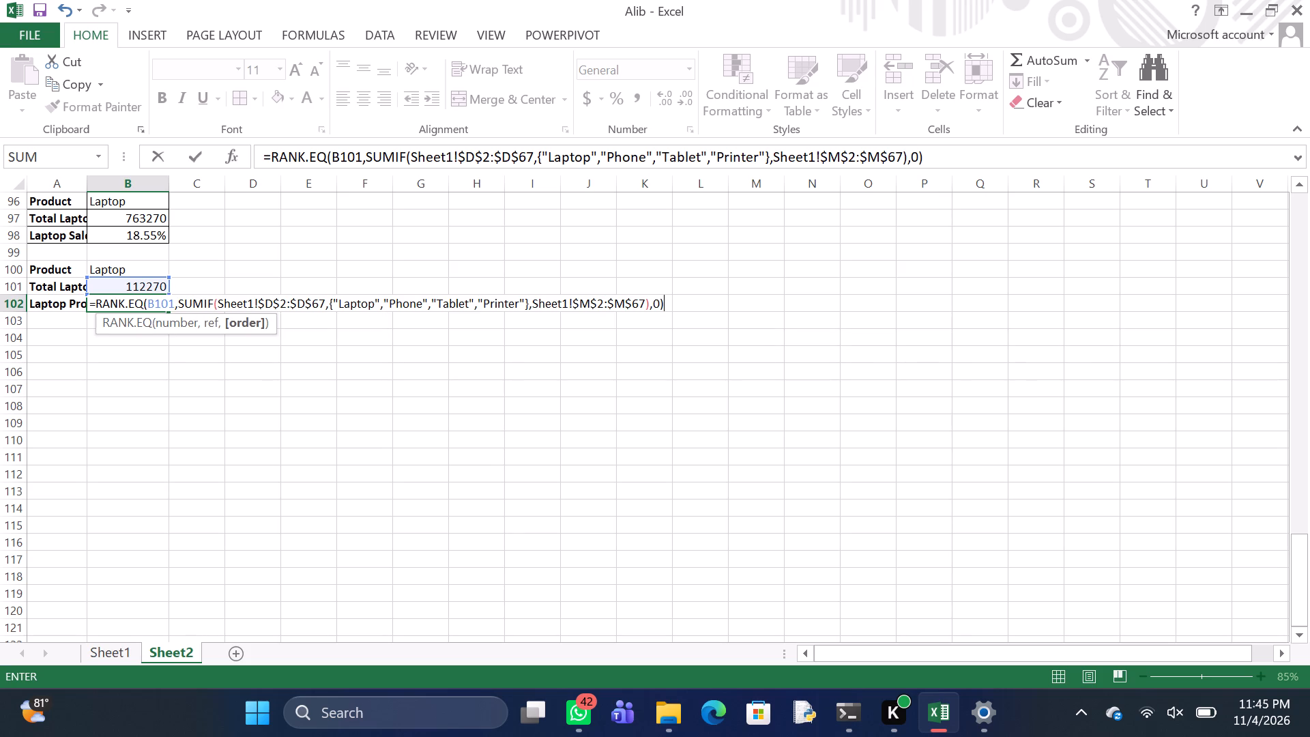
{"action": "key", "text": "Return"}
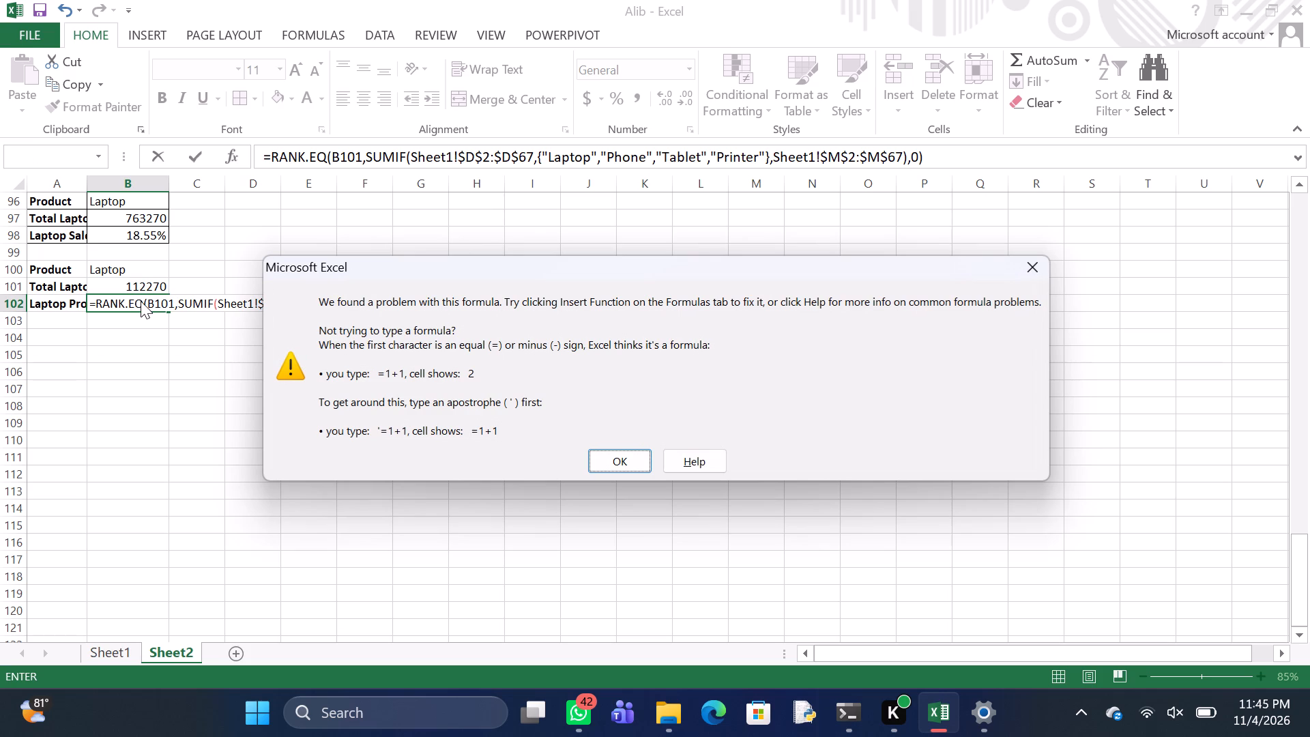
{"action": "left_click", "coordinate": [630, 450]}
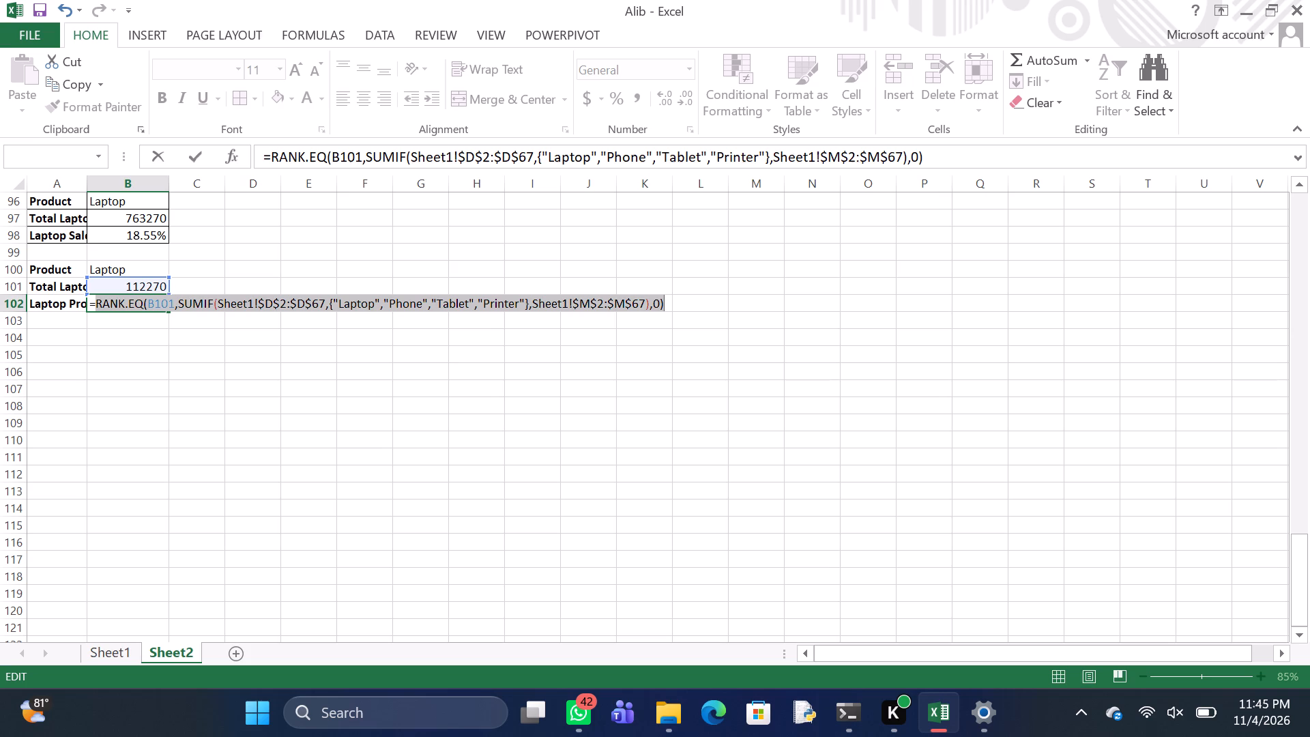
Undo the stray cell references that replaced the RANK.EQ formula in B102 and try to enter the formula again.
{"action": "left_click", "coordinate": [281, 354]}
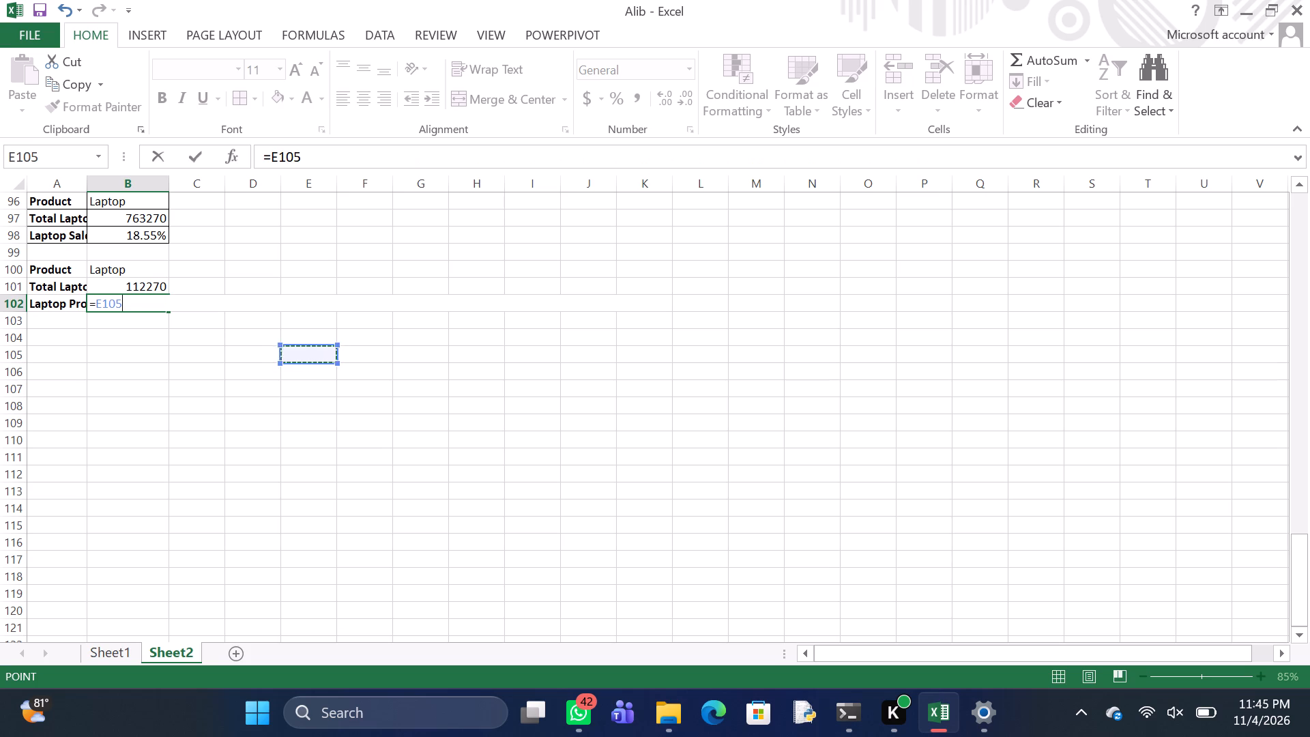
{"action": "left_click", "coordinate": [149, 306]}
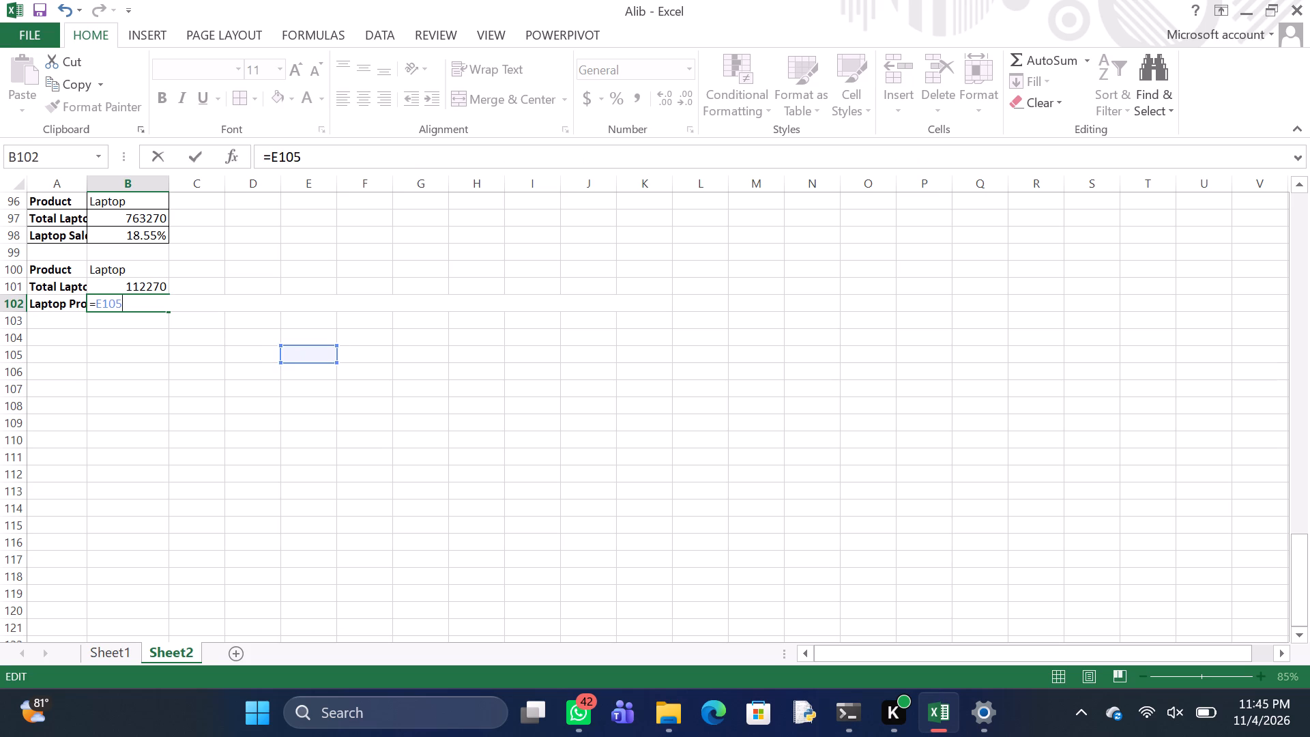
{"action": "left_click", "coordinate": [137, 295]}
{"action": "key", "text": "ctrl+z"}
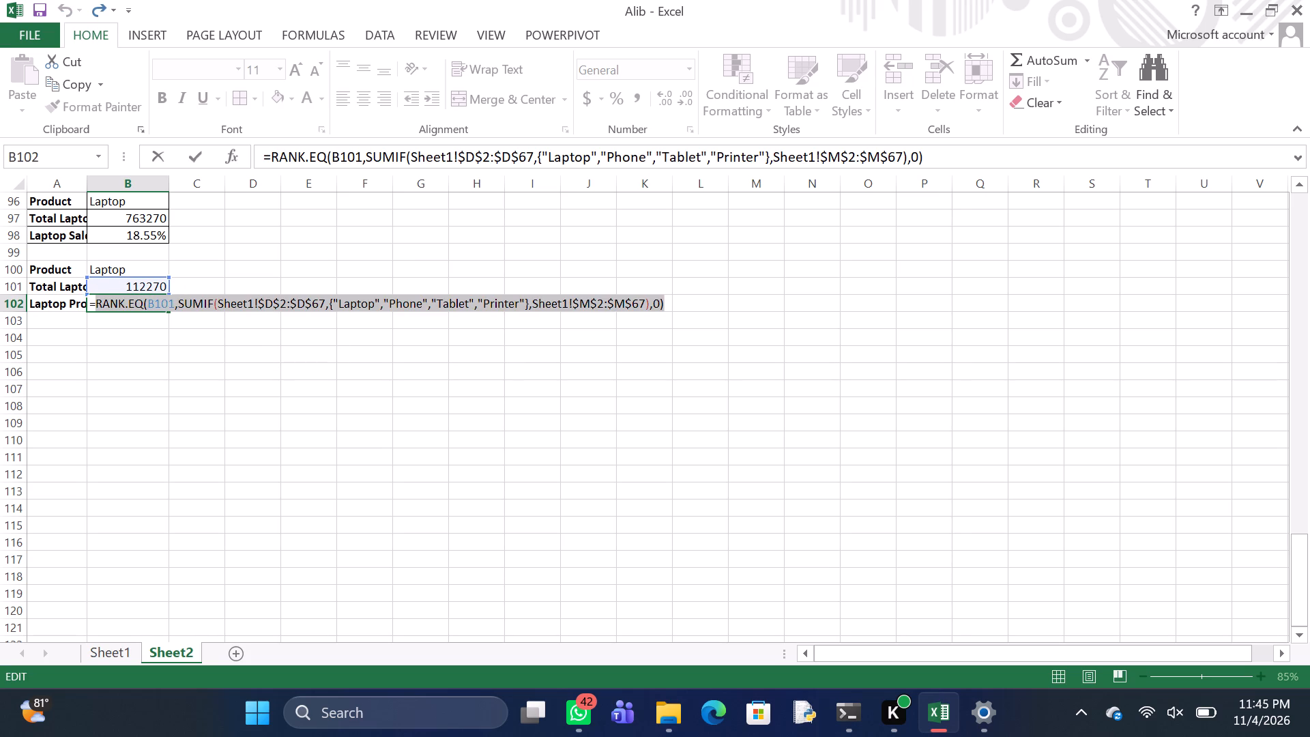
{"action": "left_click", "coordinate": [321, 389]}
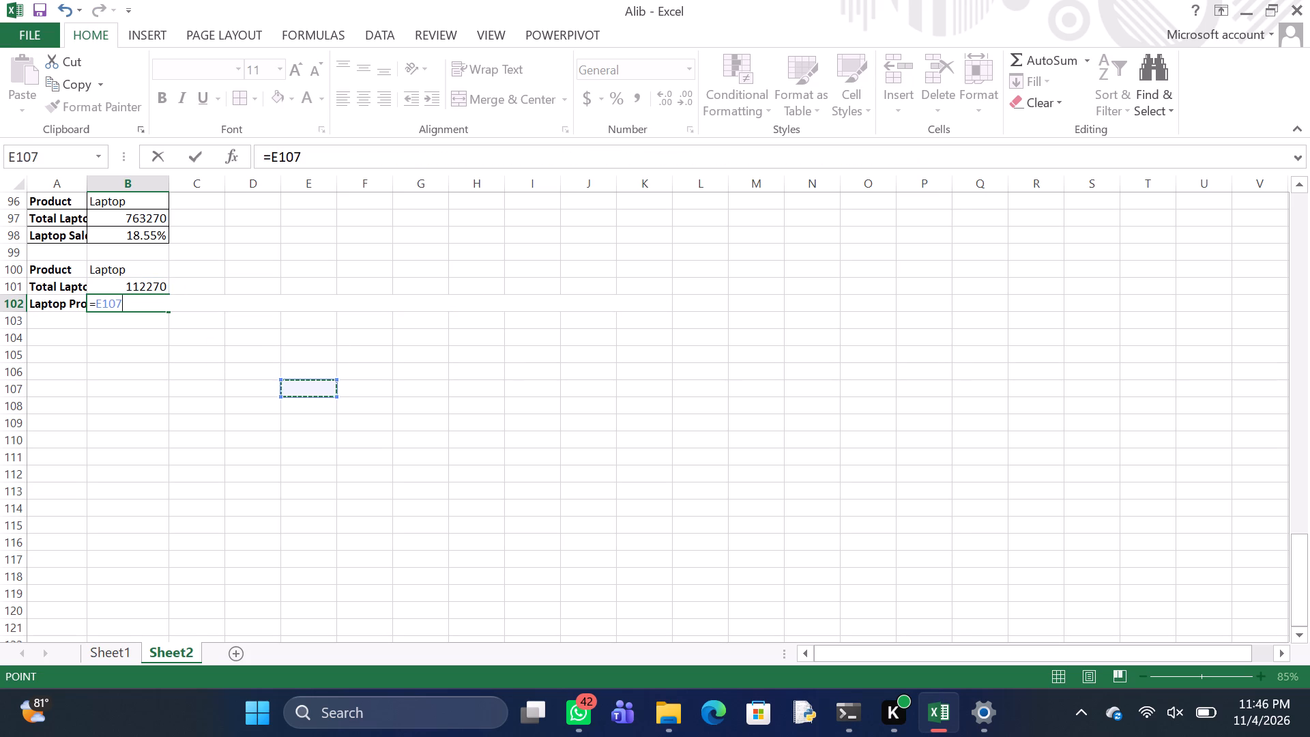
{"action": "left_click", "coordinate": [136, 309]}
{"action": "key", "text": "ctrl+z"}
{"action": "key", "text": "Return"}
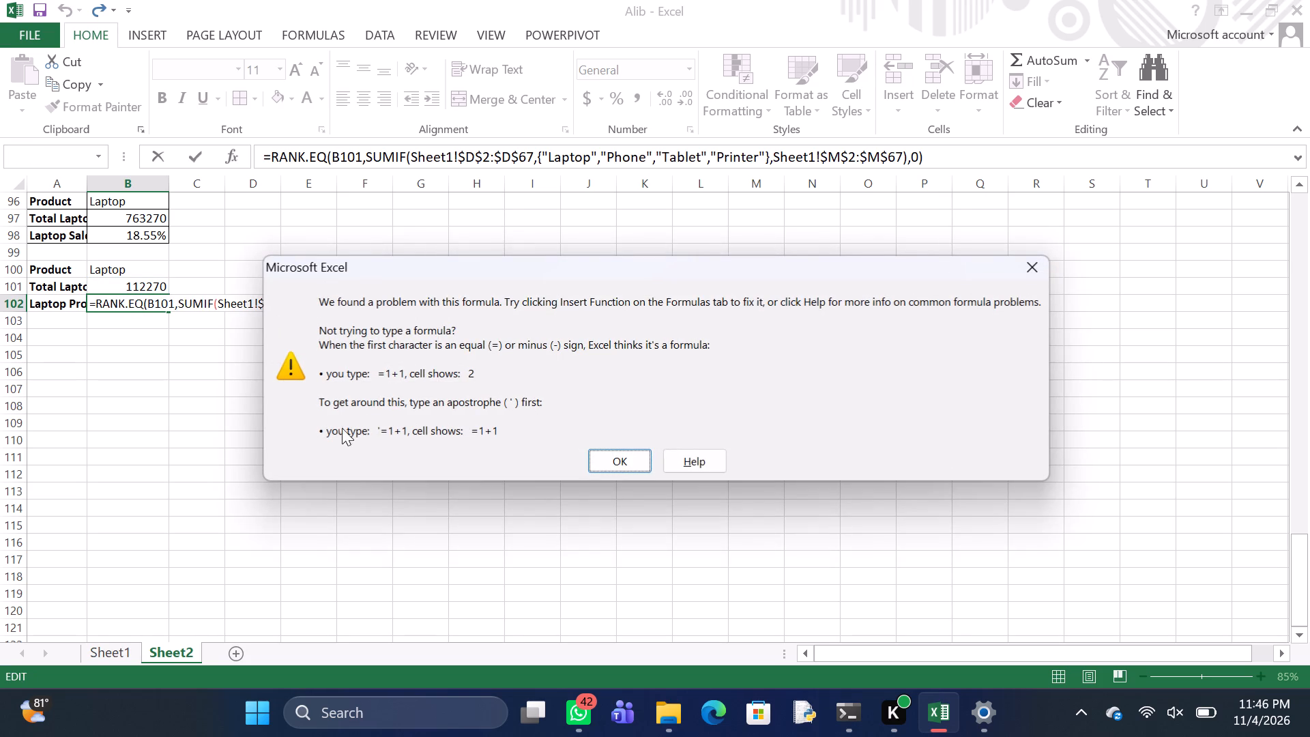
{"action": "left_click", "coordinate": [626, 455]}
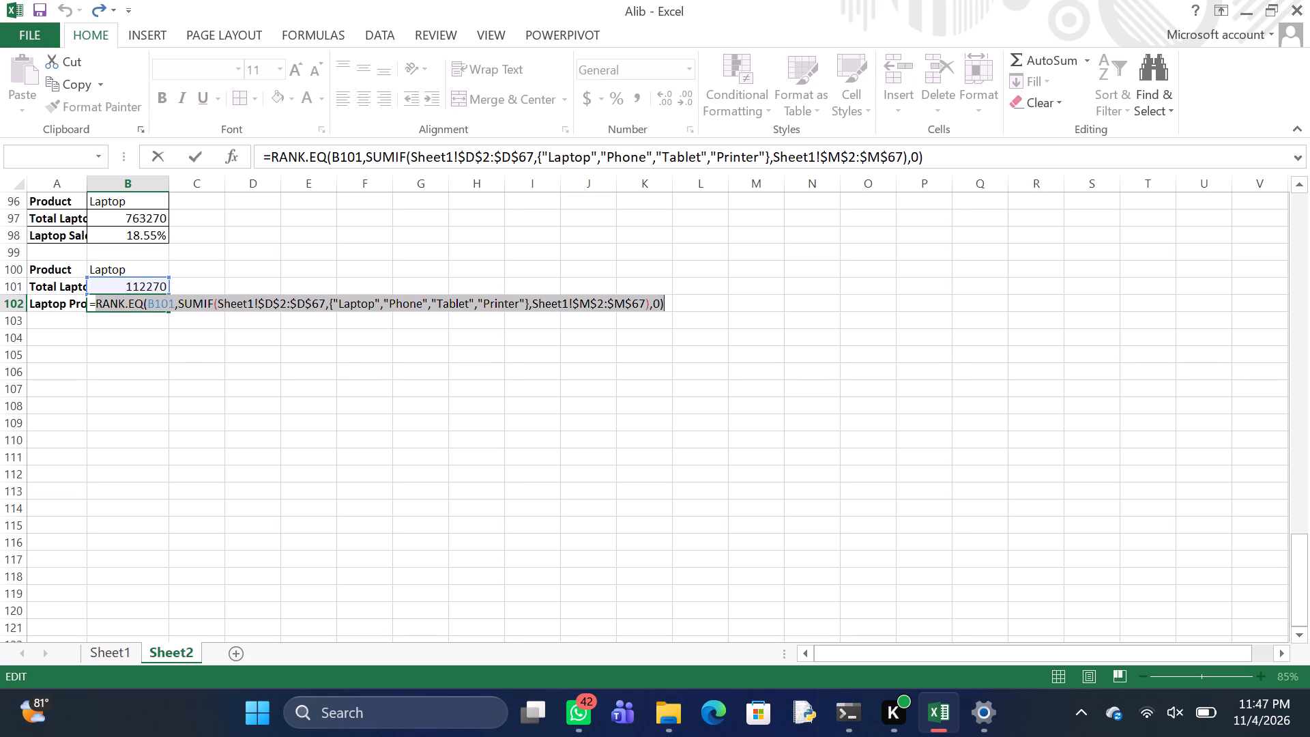
Clear the whole formula out of B102 beside the Laptop Profit Rank label, leaving the cell open for editing.
{"action": "left_click_drag", "start_coordinate": [604, 325], "coordinate": [197, 300]}
{"action": "left_click", "coordinate": [197, 300]}
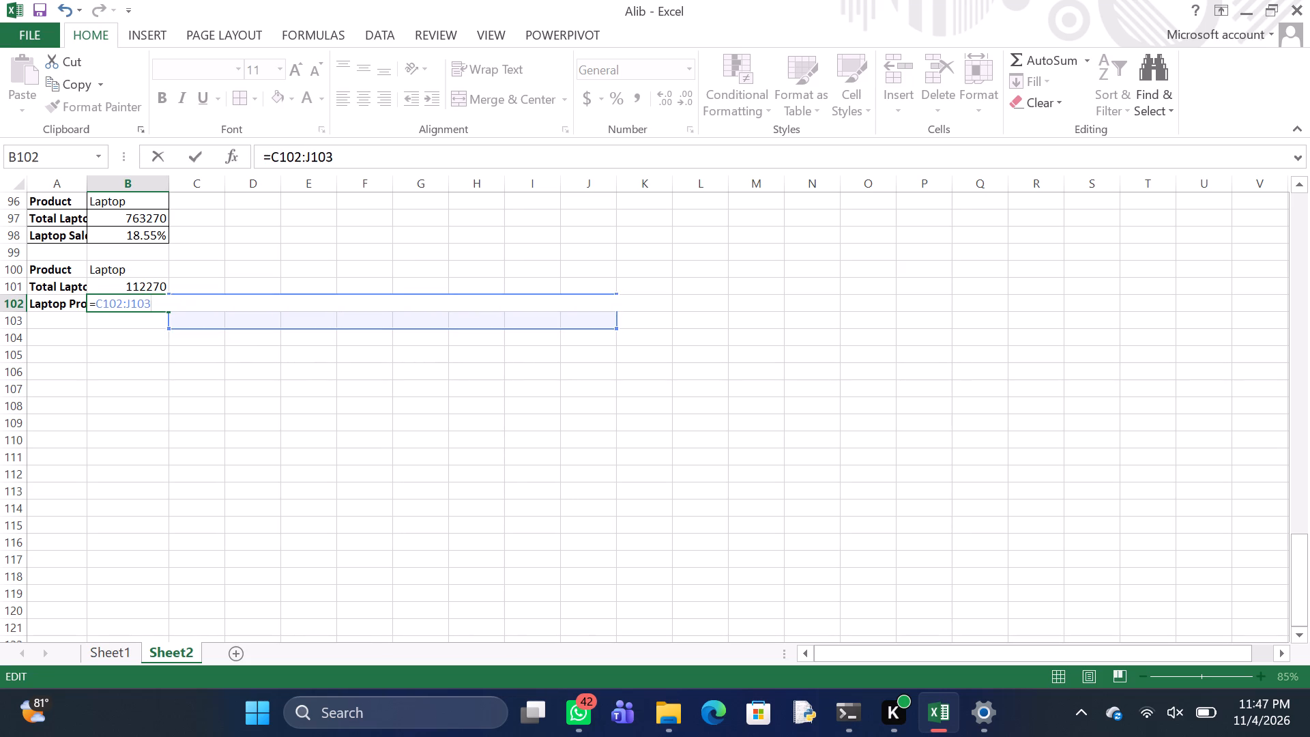
{"action": "key", "text": "ctrl+z"}
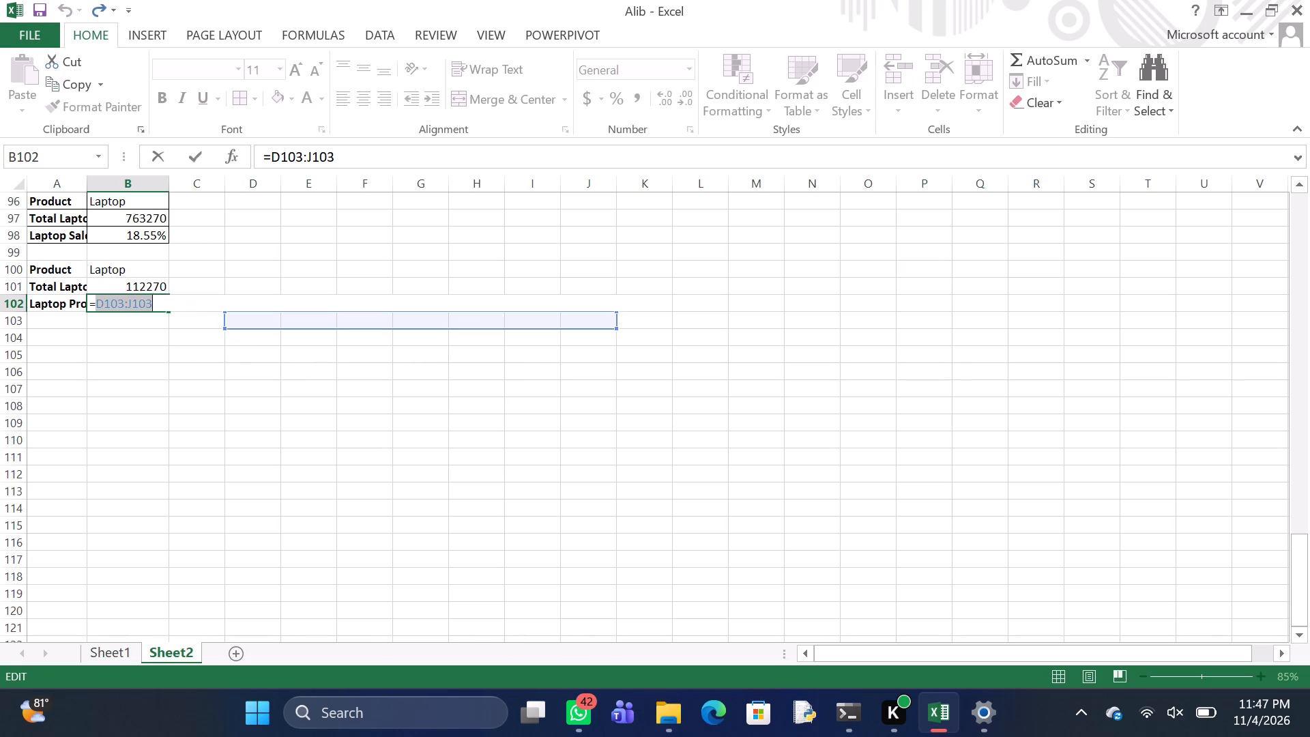
{"action": "left_click", "coordinate": [168, 311]}
{"action": "key", "text": "BackSpace"}
{"action": "key", "text": "BackSpace"}
{"action": "key", "text": "BackSpace"}
{"action": "key", "text": "BackSpace"}
{"action": "key", "text": "BackSpace"}
{"action": "key", "text": "BackSpace"}
{"action": "key", "text": "BackSpace"}
{"action": "key", "text": "BackSpace"}
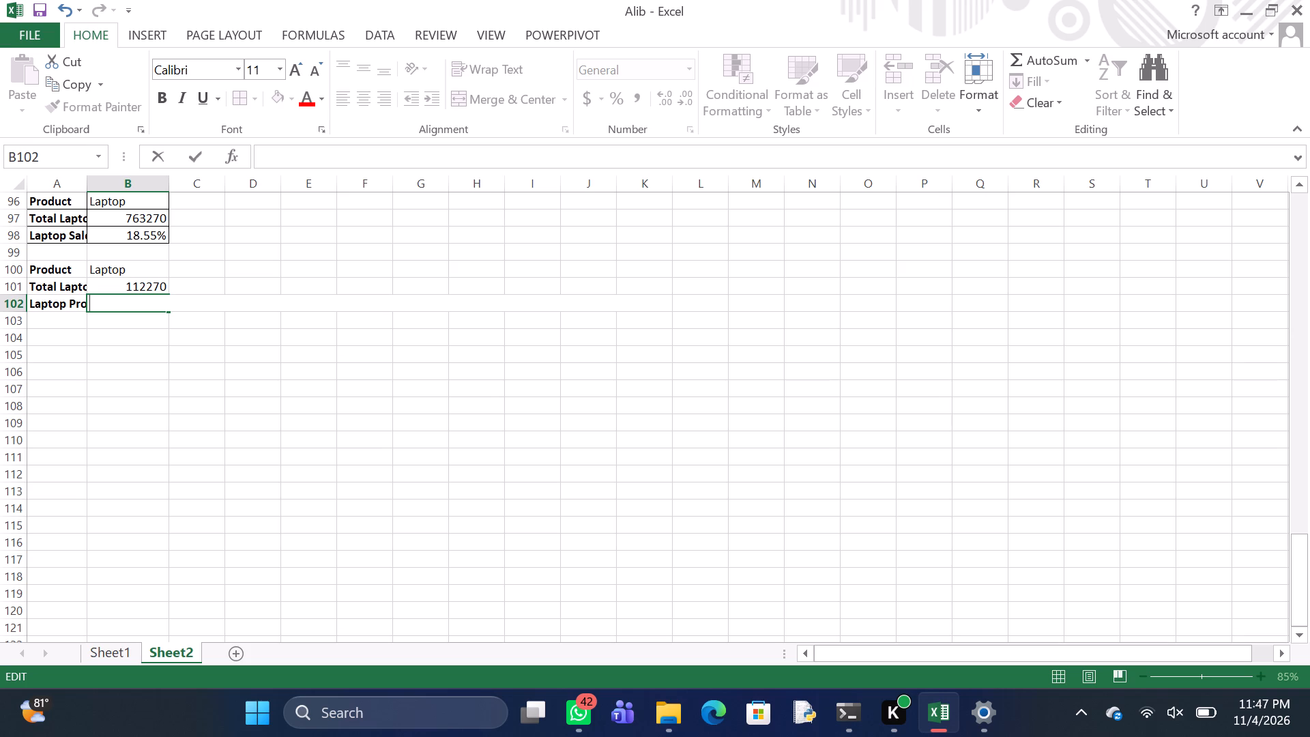
{"action": "key", "text": "ctrl+z"}
{"action": "key", "text": "BackSpace"}
Start a RANK.EQ formula in B102 beside the Laptop Profit Rank label, with B101 as the number to rank.
{"action": "key", "text": "equal"}
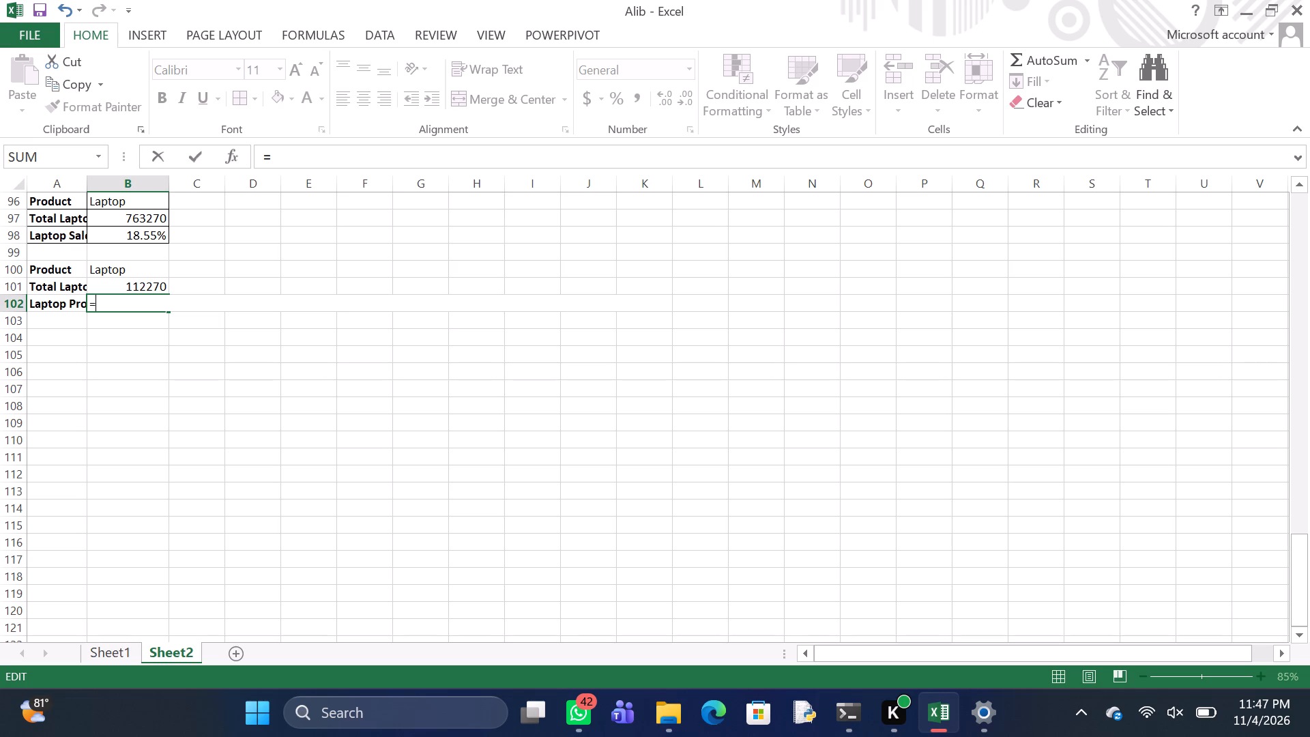
{"action": "type", "text": "RA"}
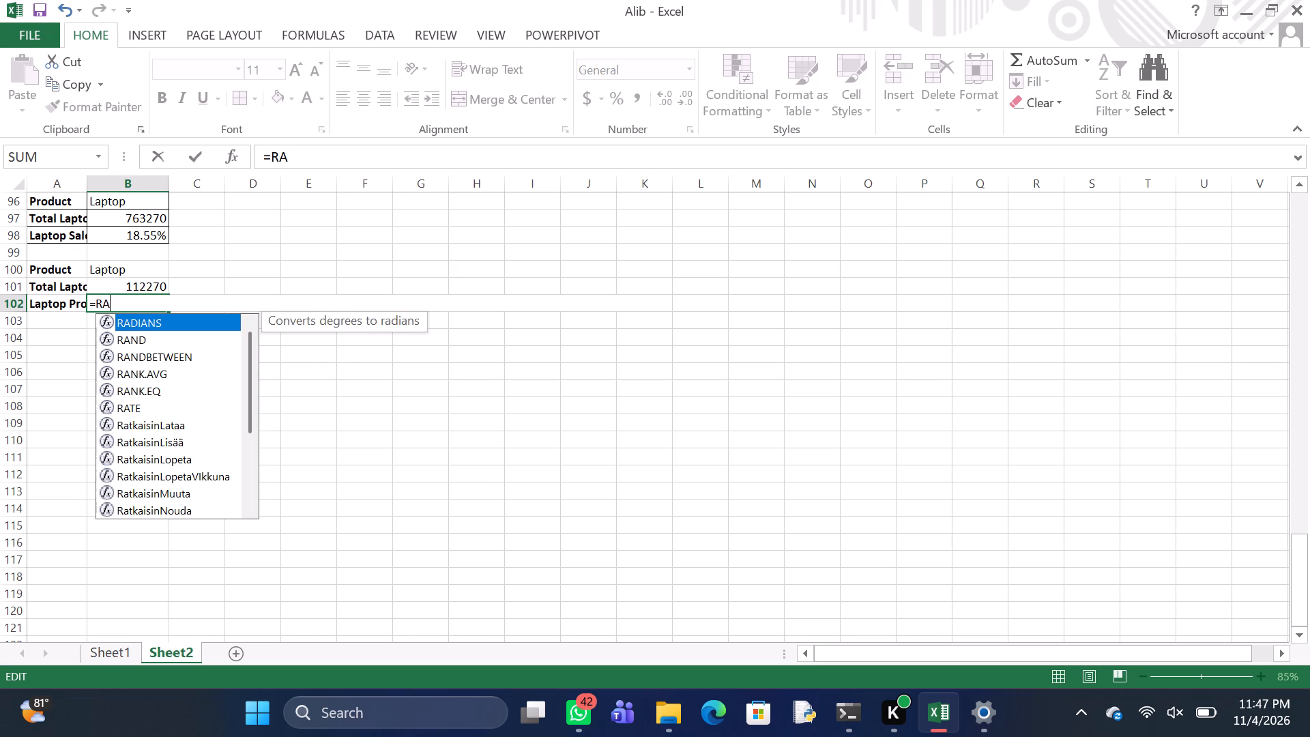
{"action": "key", "text": "n"}
{"action": "key", "text": "k"}
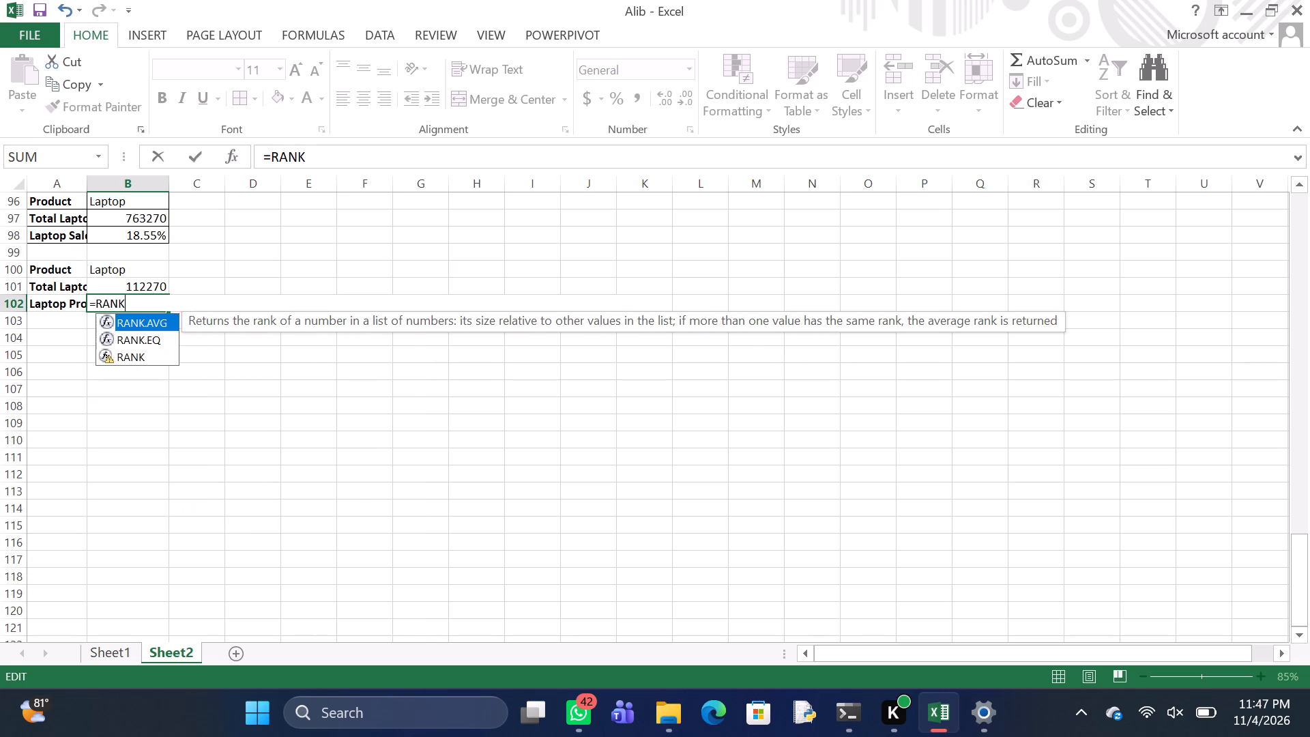
{"action": "key", "text": "period"}
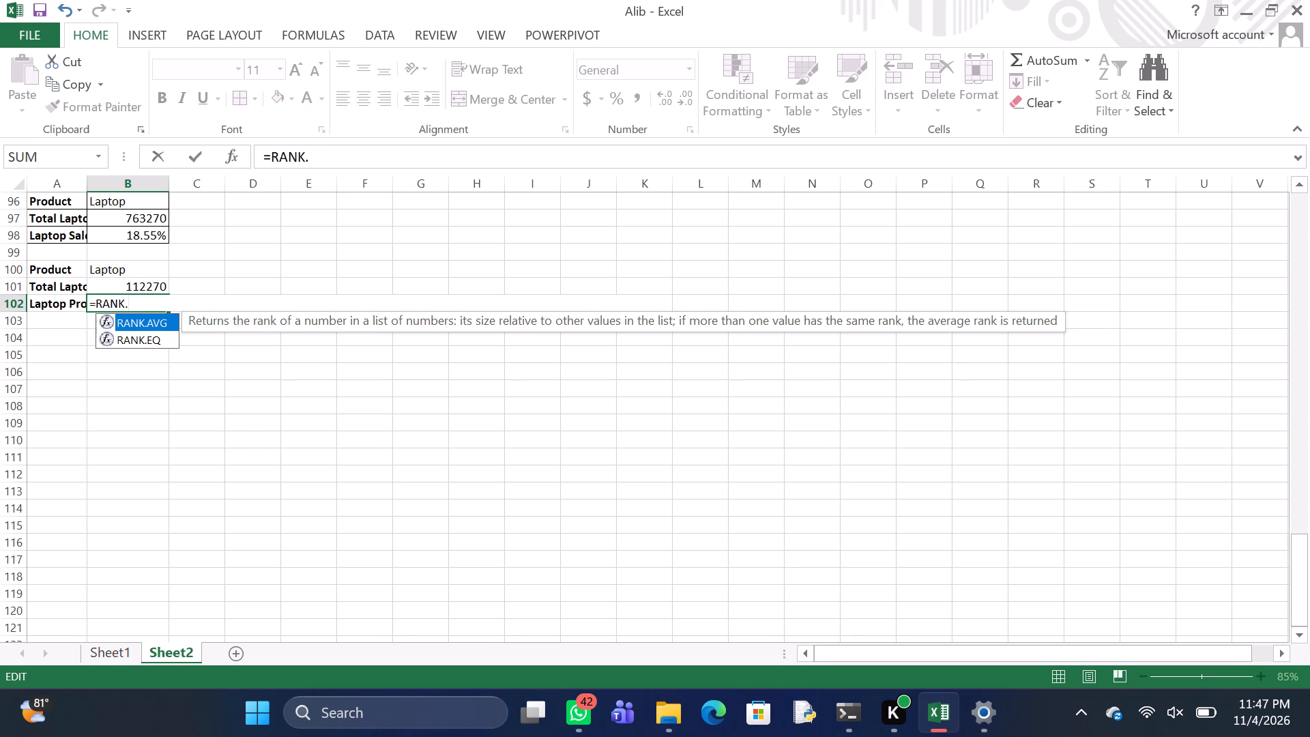
{"action": "key", "text": "e"}
{"action": "key", "text": "q"}
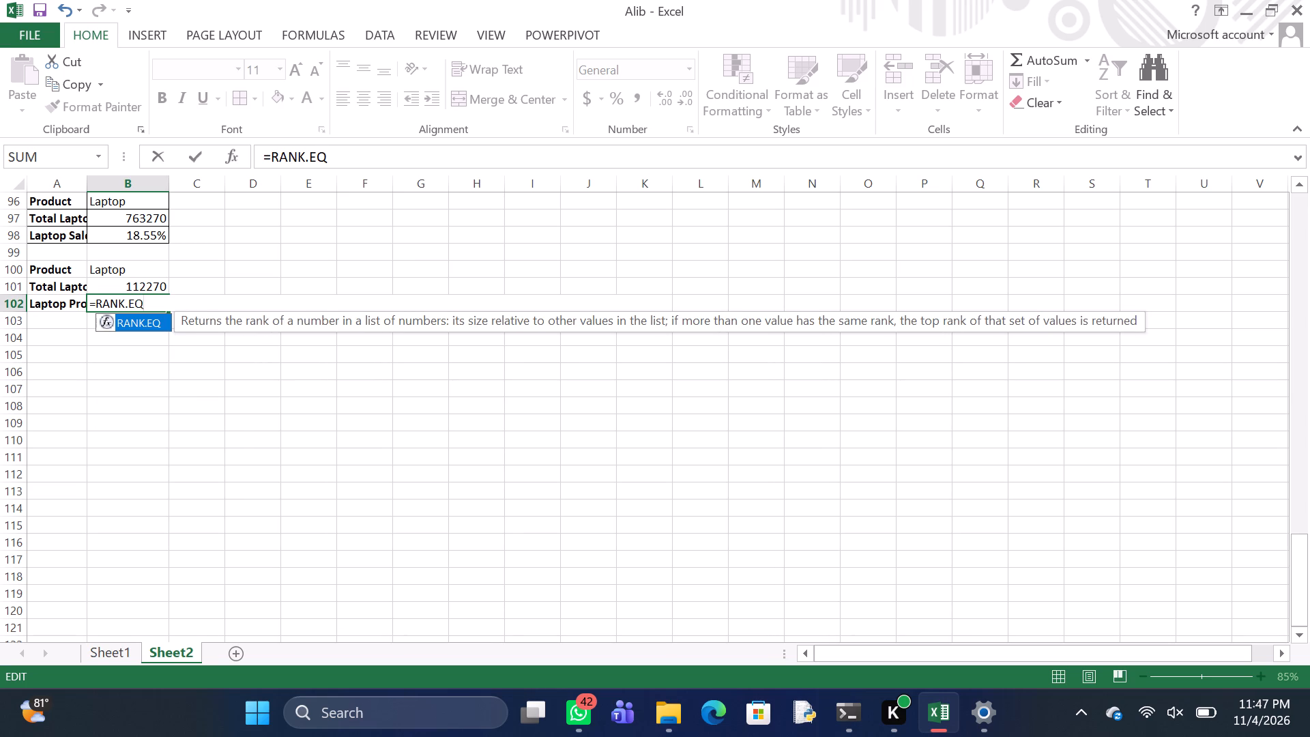
{"action": "key", "text": "shift+parenleft"}
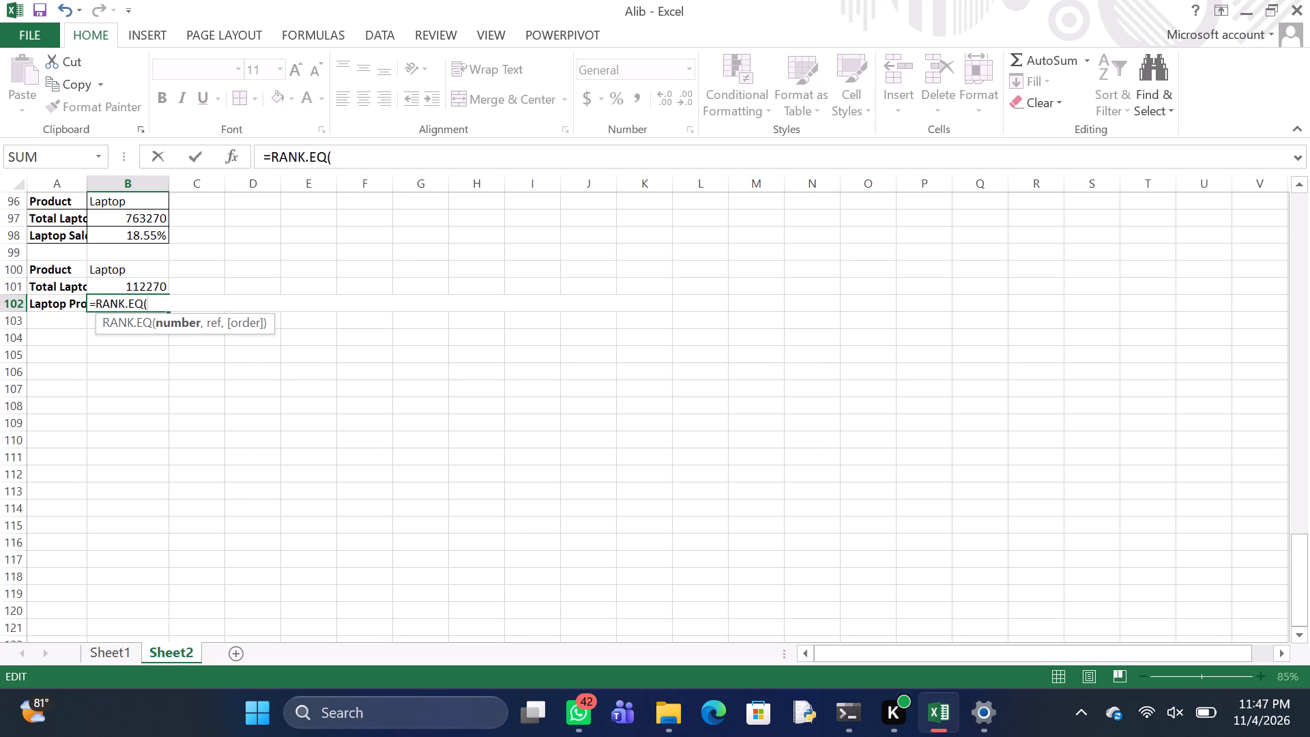
{"action": "key", "text": "b"}
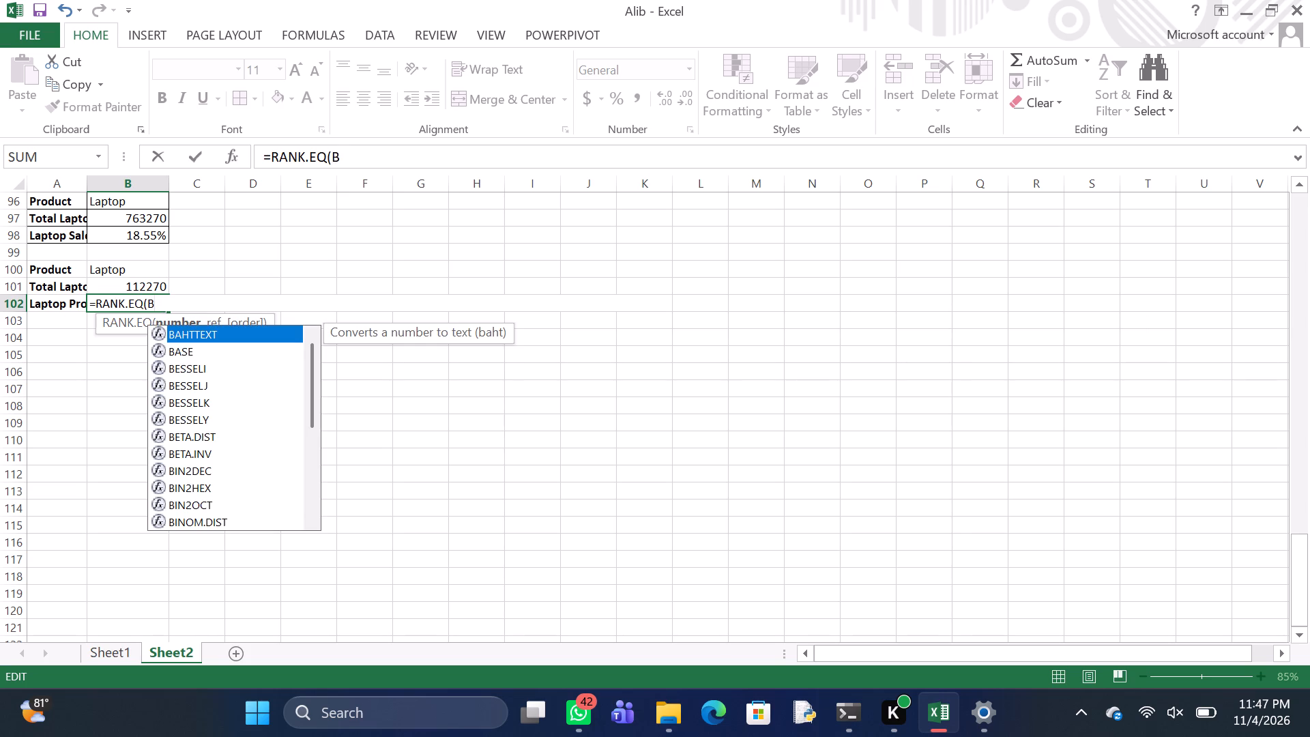
{"action": "type", "text": "1O"}
{"action": "key", "text": "BackSpace"}
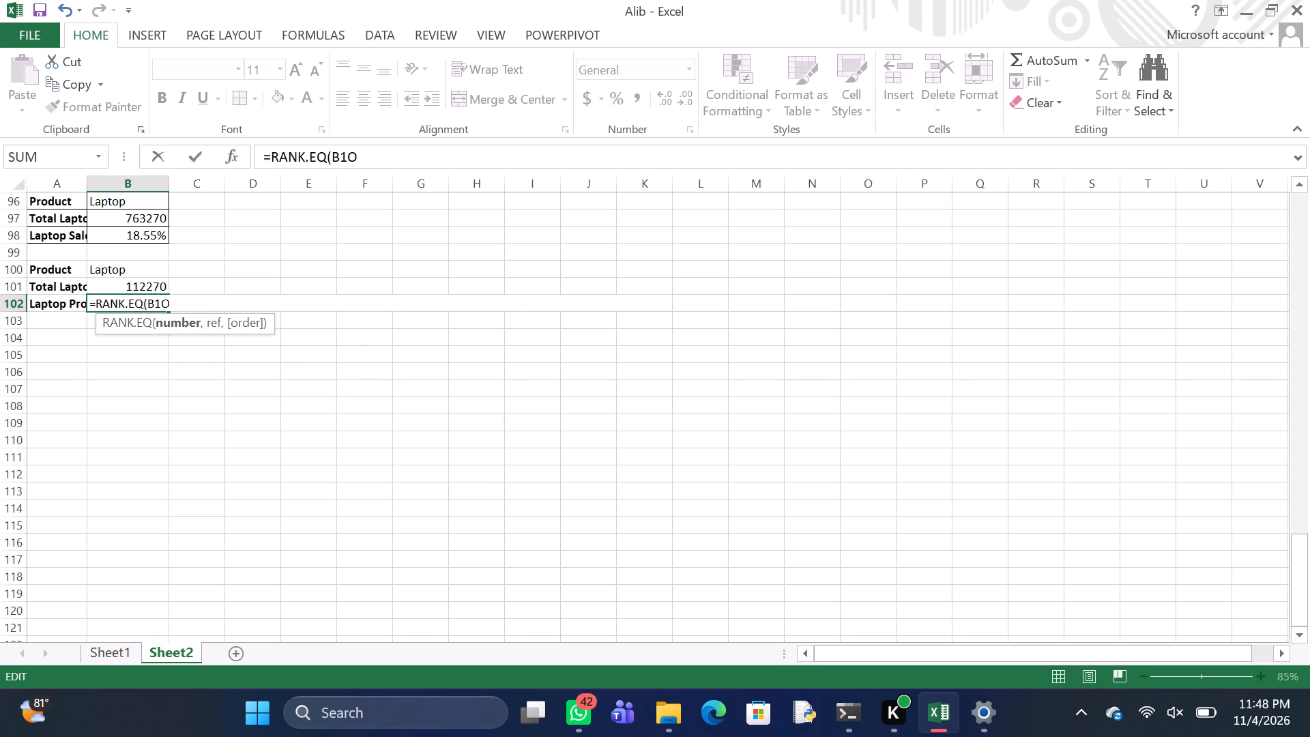
{"action": "key", "text": "0"}
{"action": "key", "text": "1"}
{"action": "key", "text": "comma"}
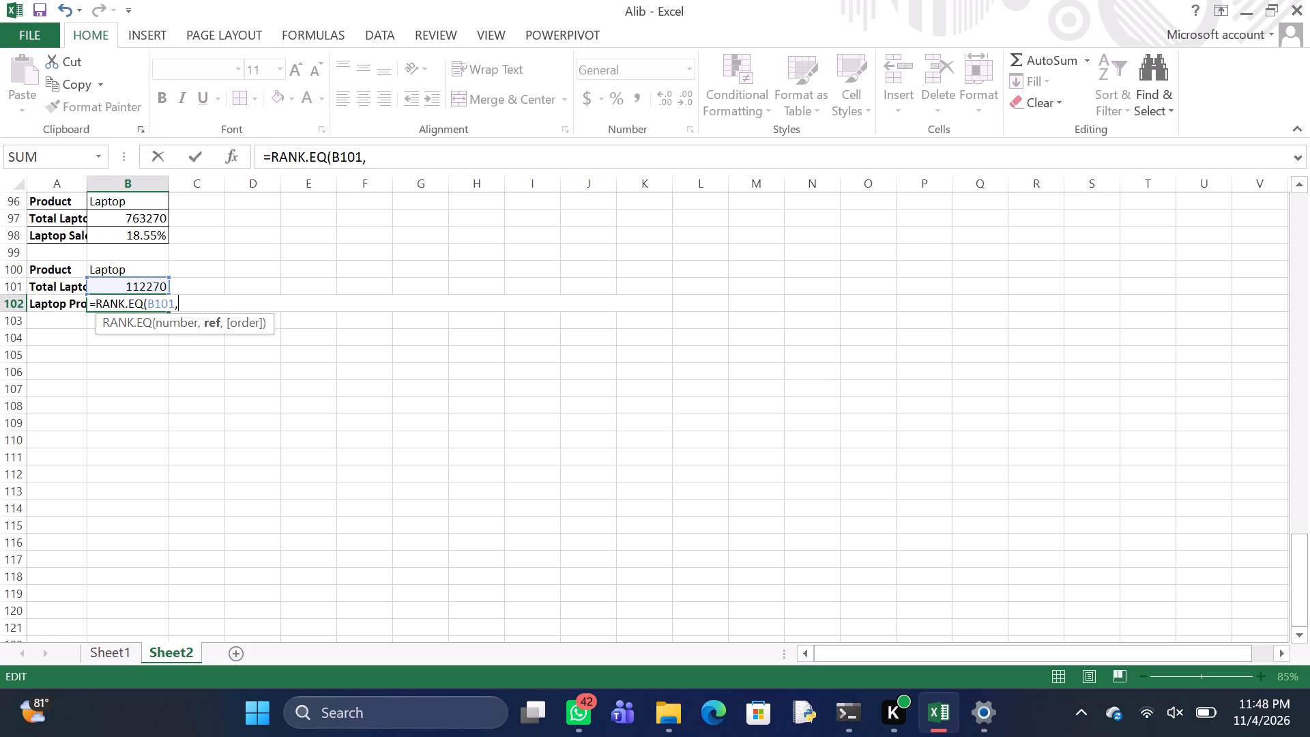
Nest a SUMIF as the RANK.EQ reference in B102, with Sheet1!$D$2:$D$67 as its criteria range.
{"action": "type", "text": "SUM"}
{"action": "type", "text": "IF"}
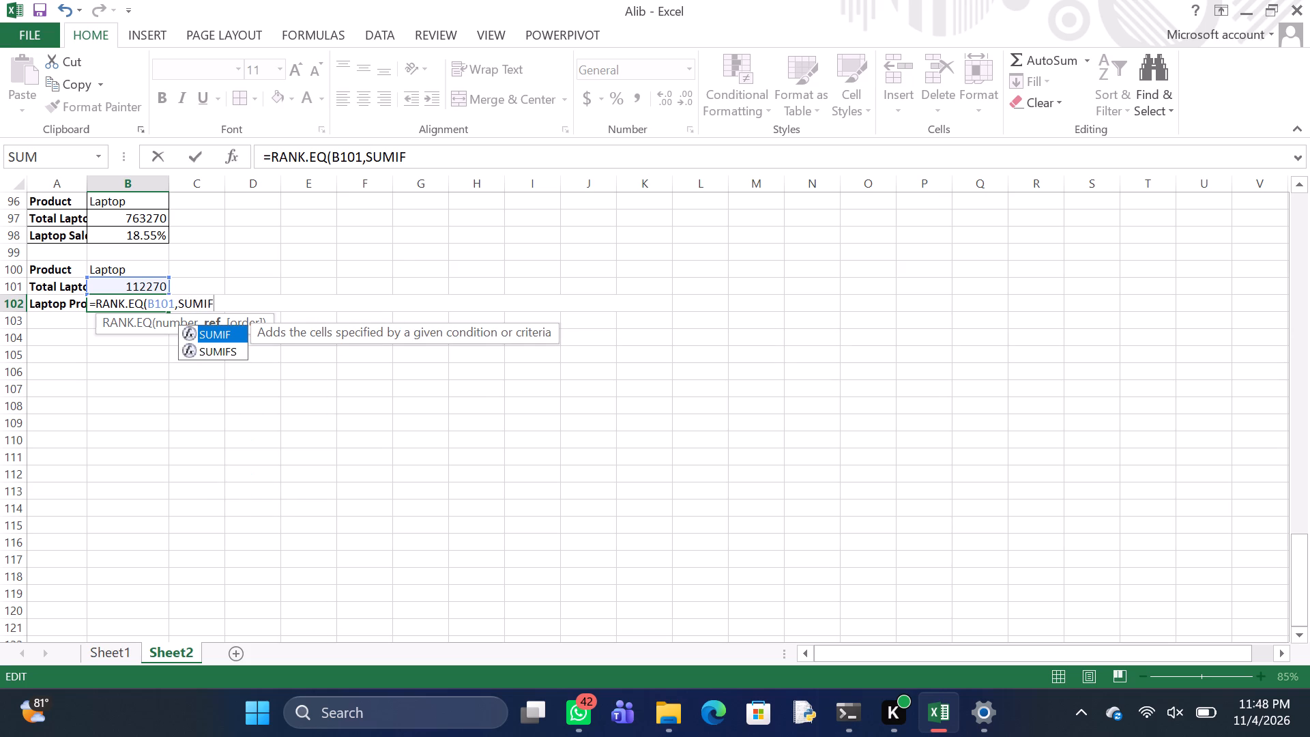
{"action": "key", "text": "shift+parenleft"}
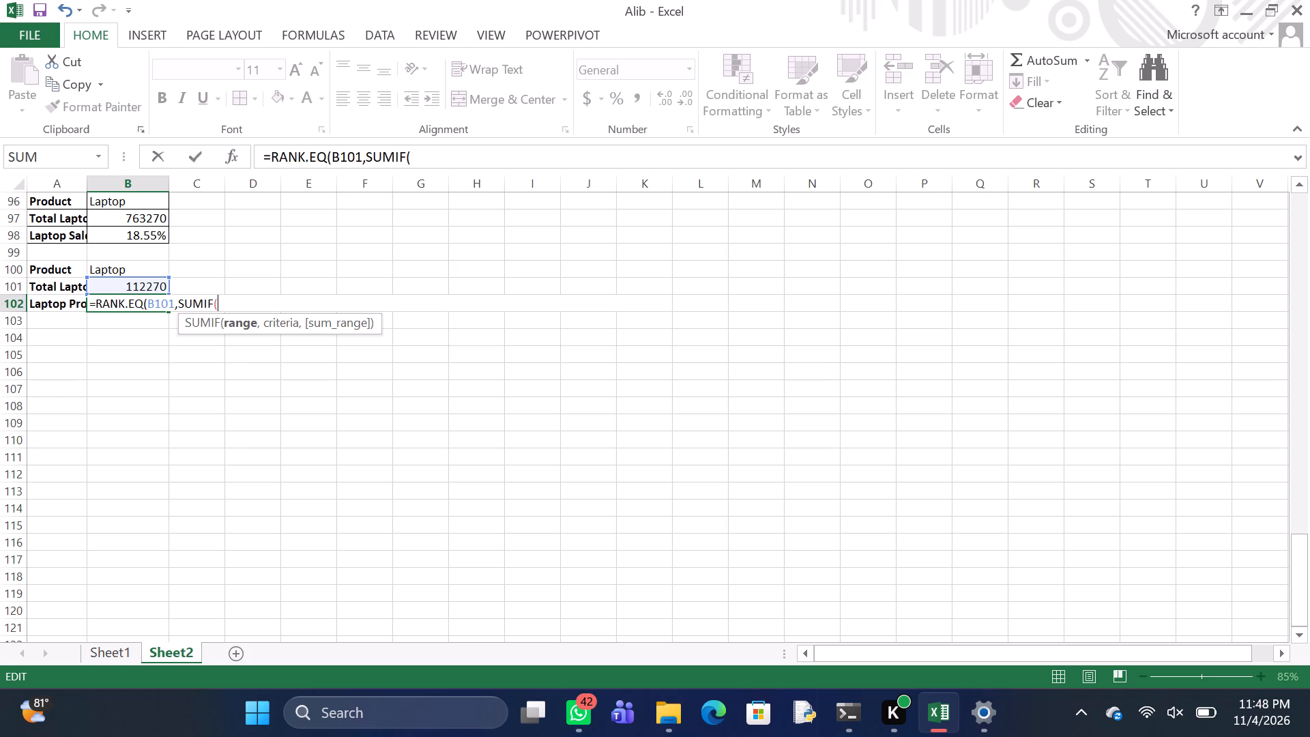
{"action": "key", "text": "s"}
{"action": "type", "text": "heet1"}
{"action": "key", "text": "shift+exclam"}
{"action": "type", "text": "$D"}
{"action": "type", "text": "$2"}
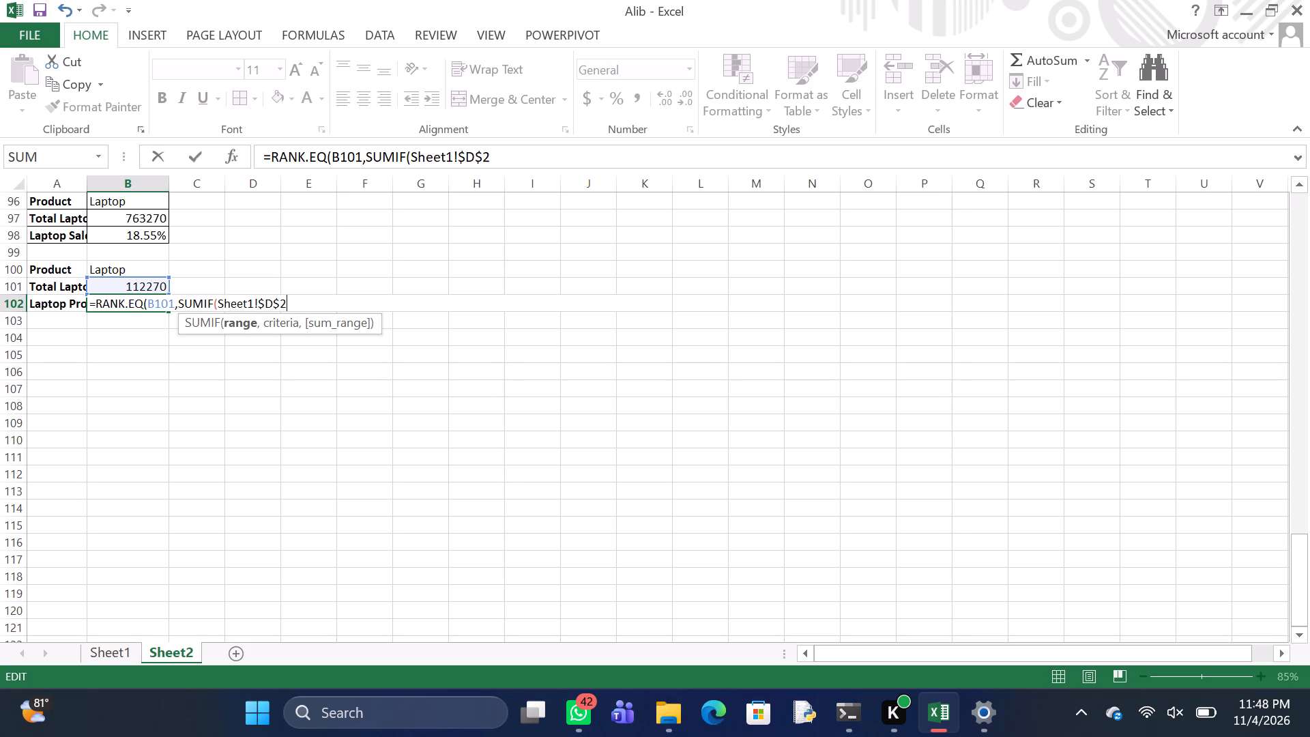
{"action": "key", "text": "shift+colon"}
{"action": "type", "text": "$D"}
{"action": "type", "text": "$67"}
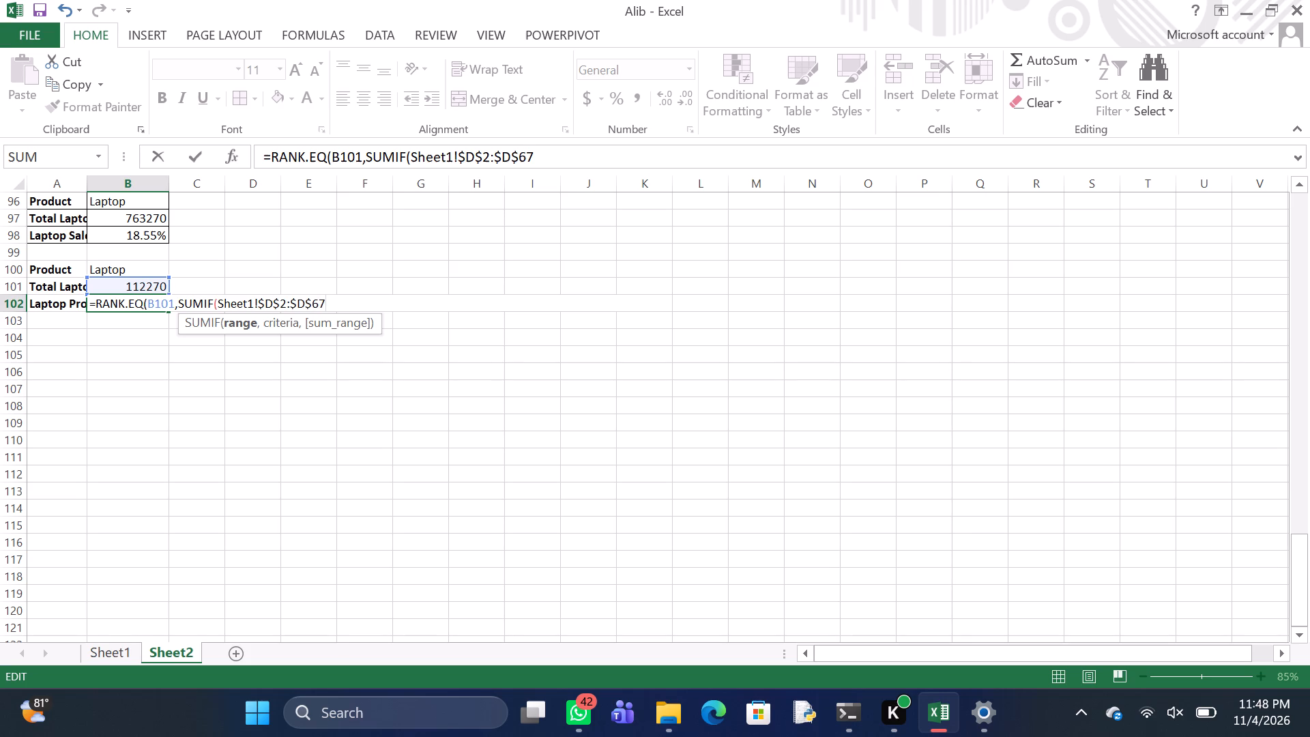
{"action": "key", "text": "comma"}
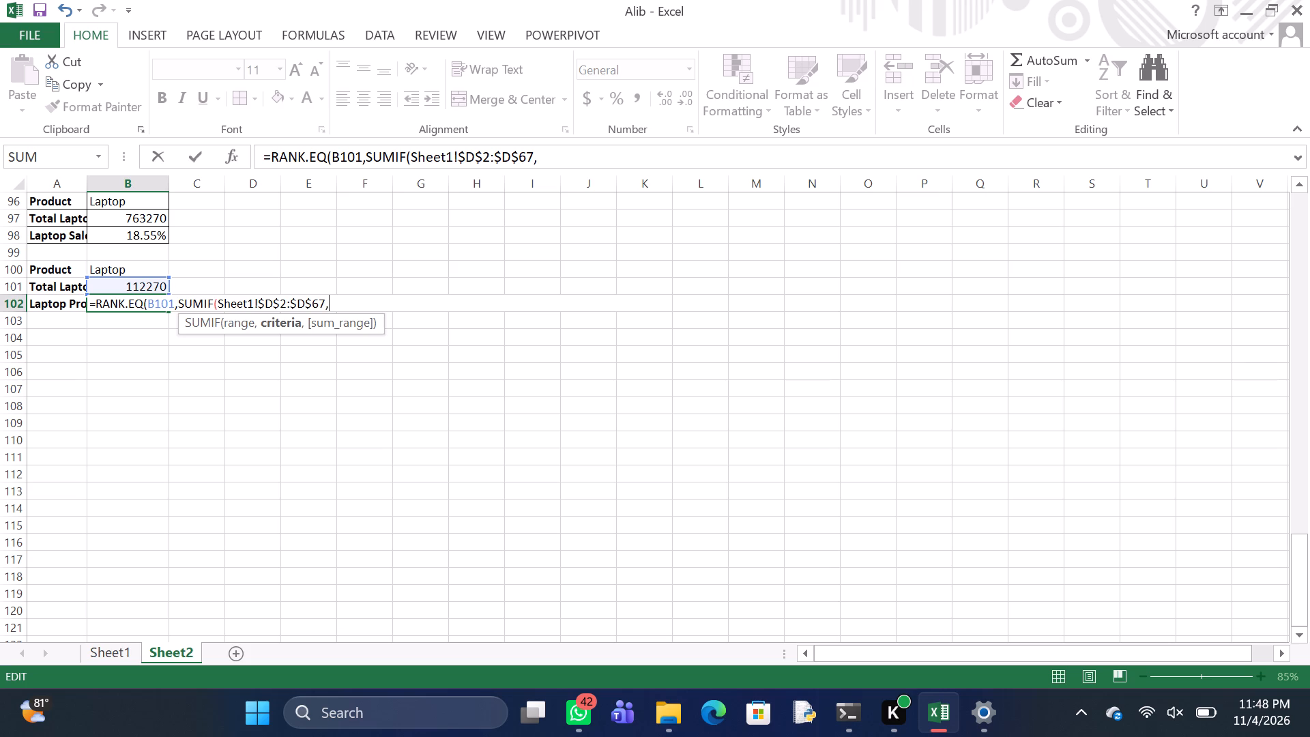
Open an array constant for the SUMIF criteria in B102 and list "Laptop" and "Phone" as its first items.
{"action": "key", "text": "shift+braceleft"}
{"action": "key", "text": "shift+quotedbl"}
{"action": "key", "text": "l"}
{"action": "key", "text": "a"}
{"action": "type", "text": "ptop"}
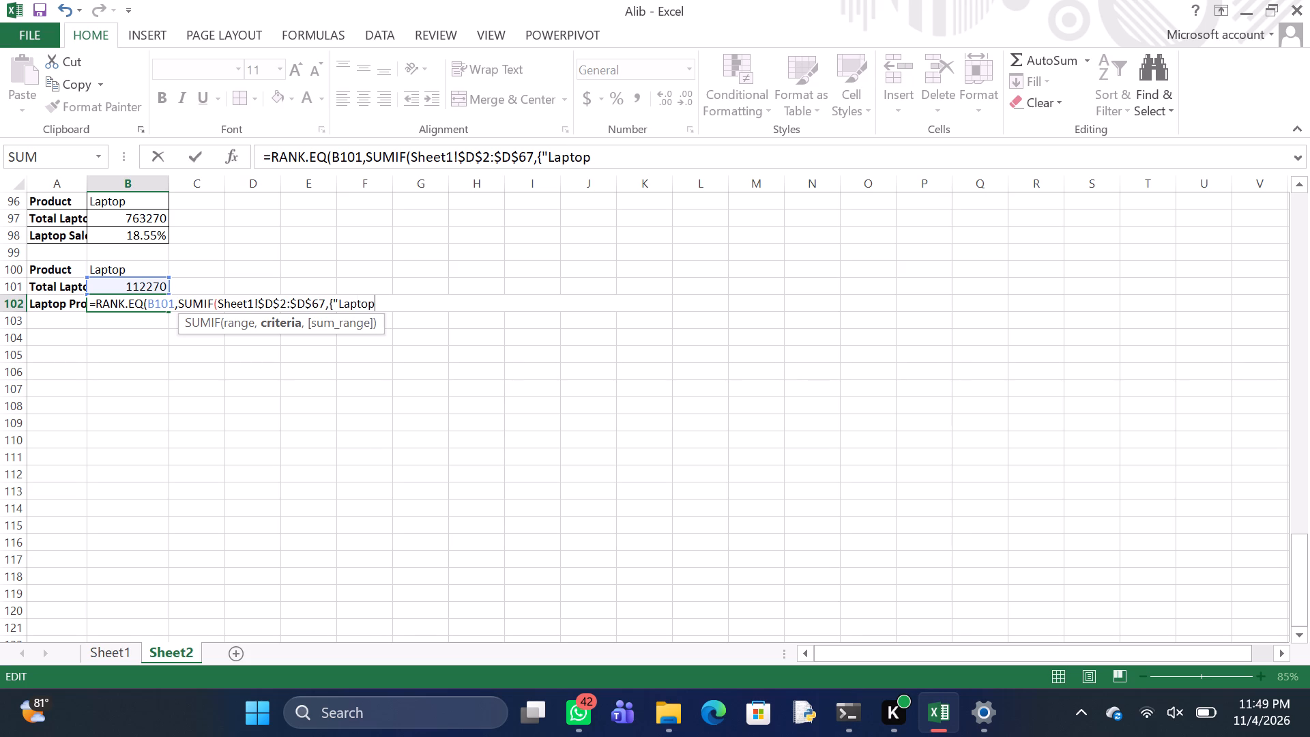
{"action": "key", "text": "shift+quotedbl"}
{"action": "key", "text": "comma"}
{"action": "key", "text": "shift+quotedbl"}
{"action": "key", "text": "p"}
{"action": "key", "text": "h"}
{"action": "type", "text": "one"}
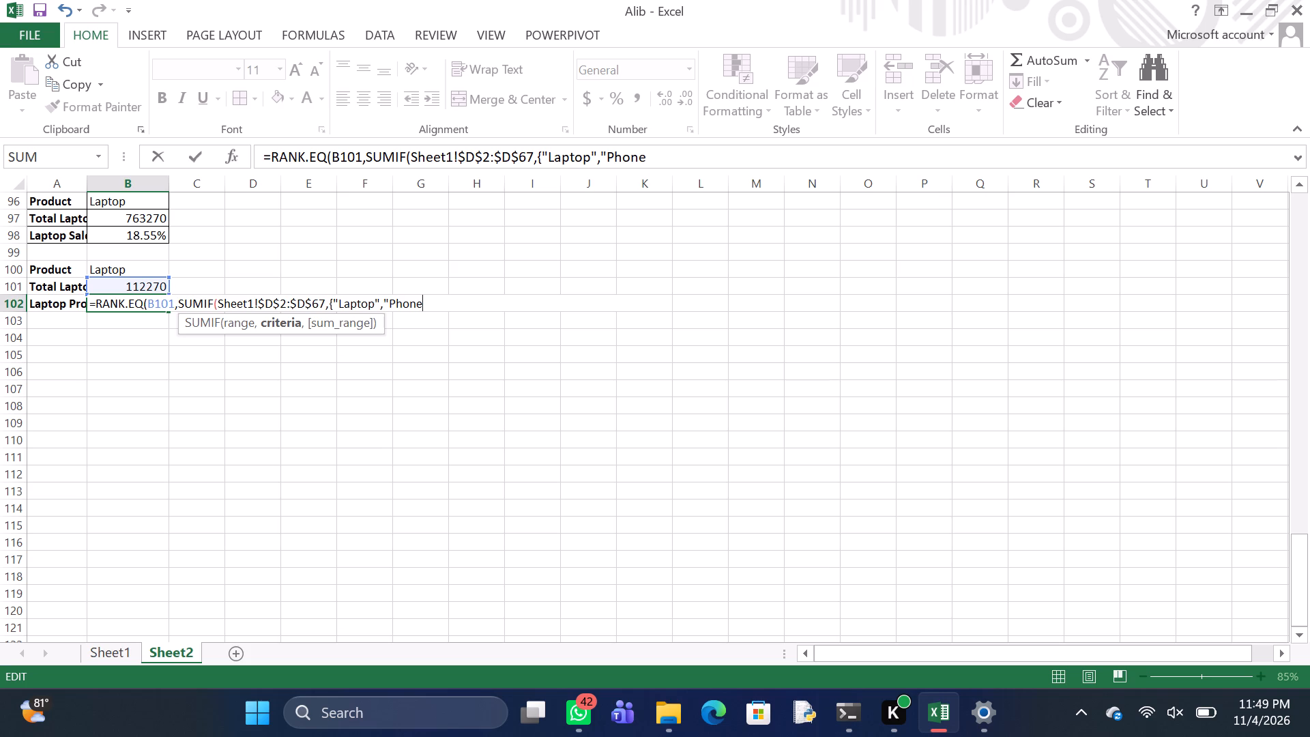
{"action": "key", "text": "shift+quotedbl"}
{"action": "key", "text": "comma"}
Add "Tablet" and "Printer" to the SUMIF criteria array in B102 and close the array with a brace.
{"action": "key", "text": "shift+quotedbl"}
{"action": "key", "text": "t"}
{"action": "type", "text": "ablet"}
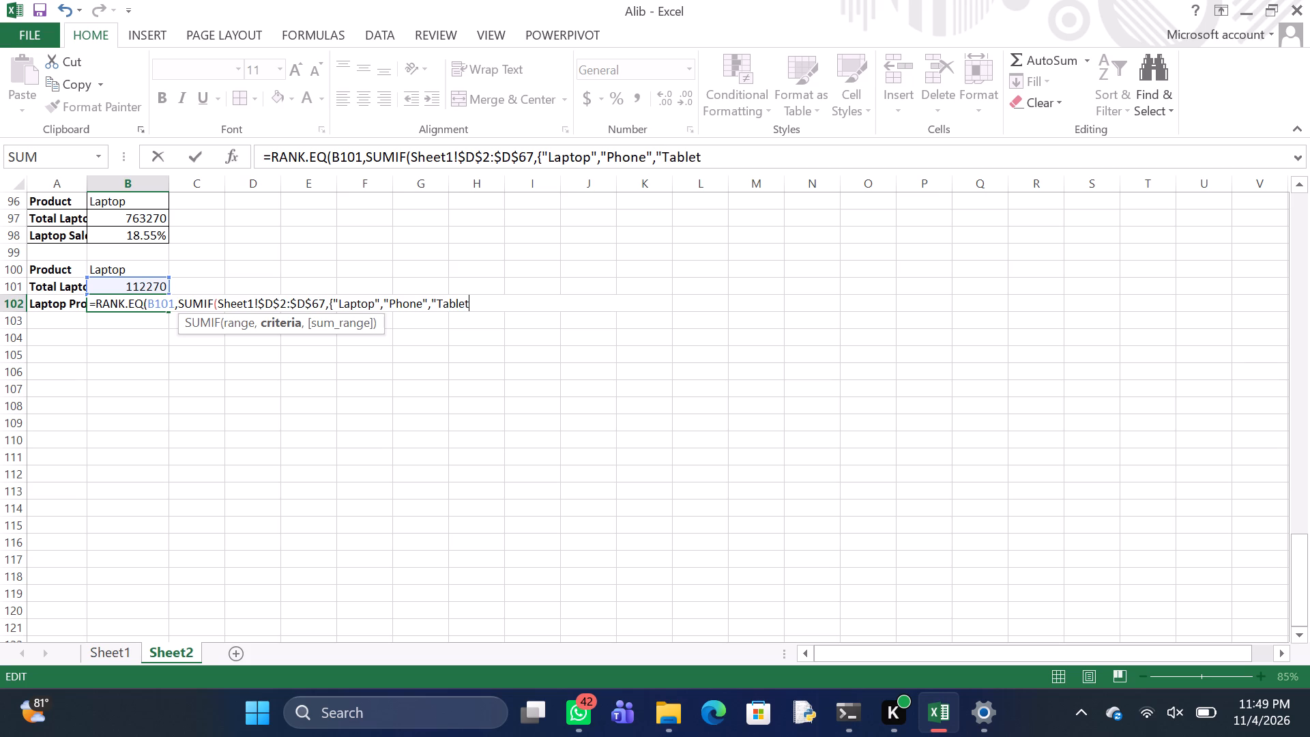
{"action": "type", "text": "\","}
{"action": "key", "text": "shift+quotedbl"}
{"action": "key", "text": "p"}
{"action": "type", "text": "rinter"}
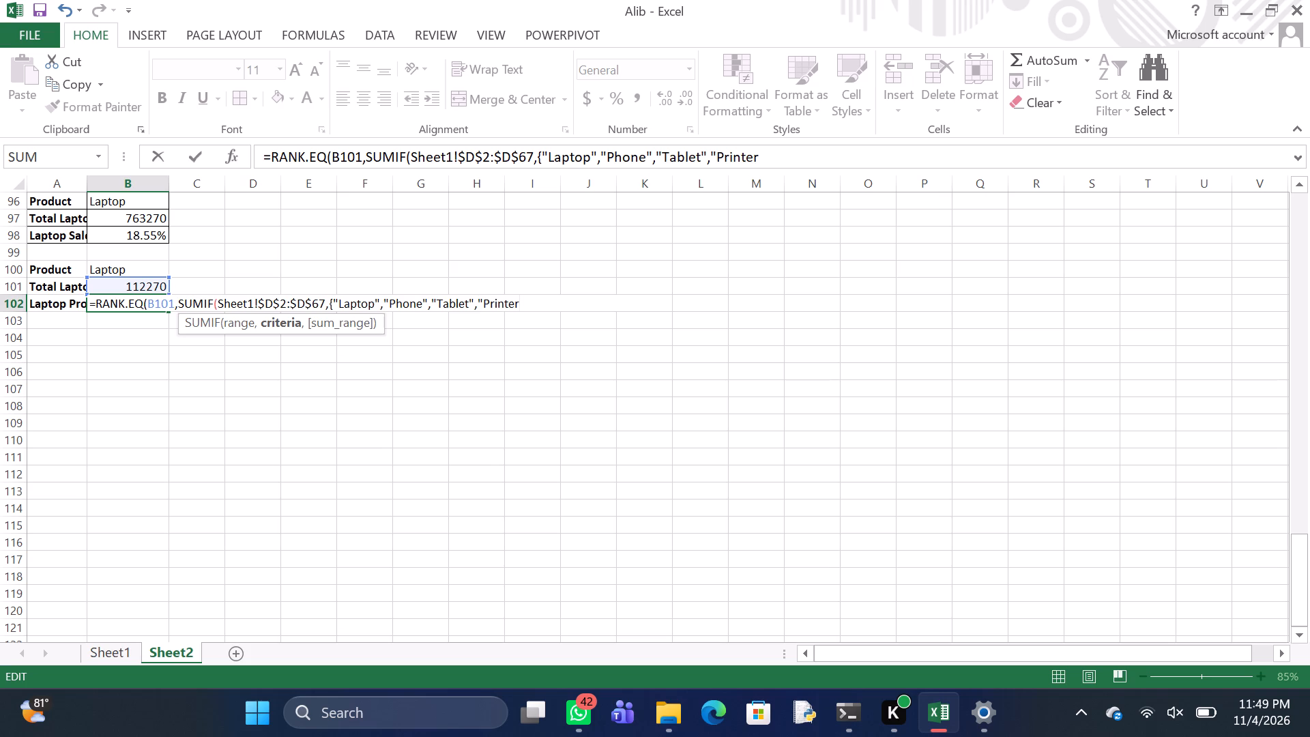
{"action": "key", "text": "shift+quotedbl"}
{"action": "key", "text": "shift+braceright"}
Add Sheet1!$M$2:$M$67 as the sum range of the SUMIF nested in B102's RANK.EQ formula.
{"action": "key", "text": "comma"}
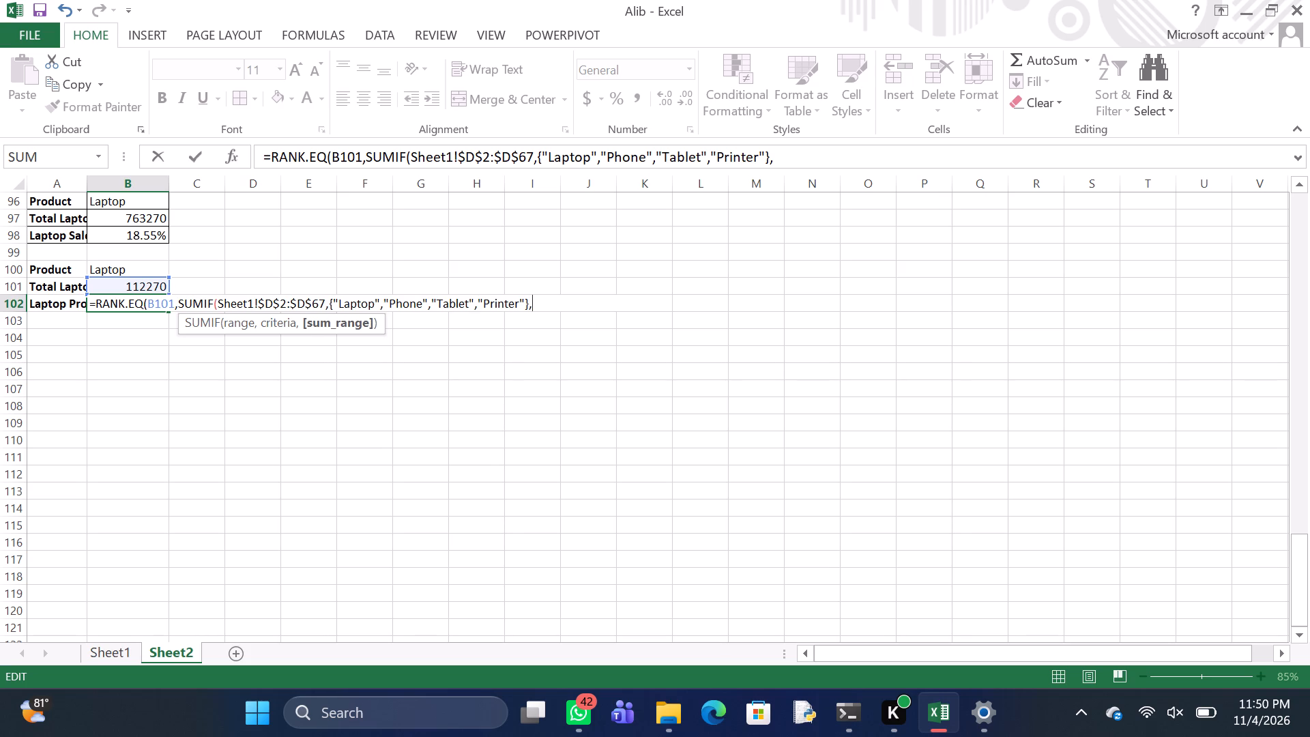
{"action": "key", "text": "s"}
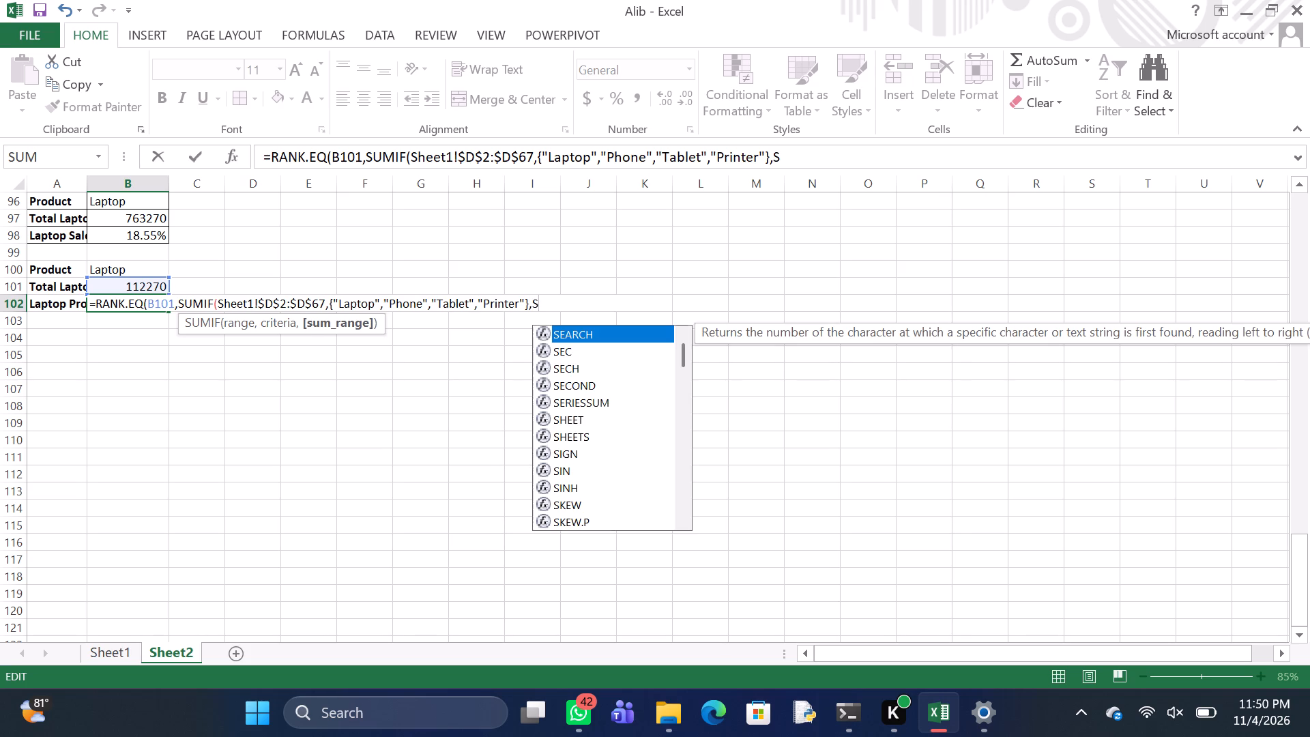
{"action": "type", "text": "heet1"}
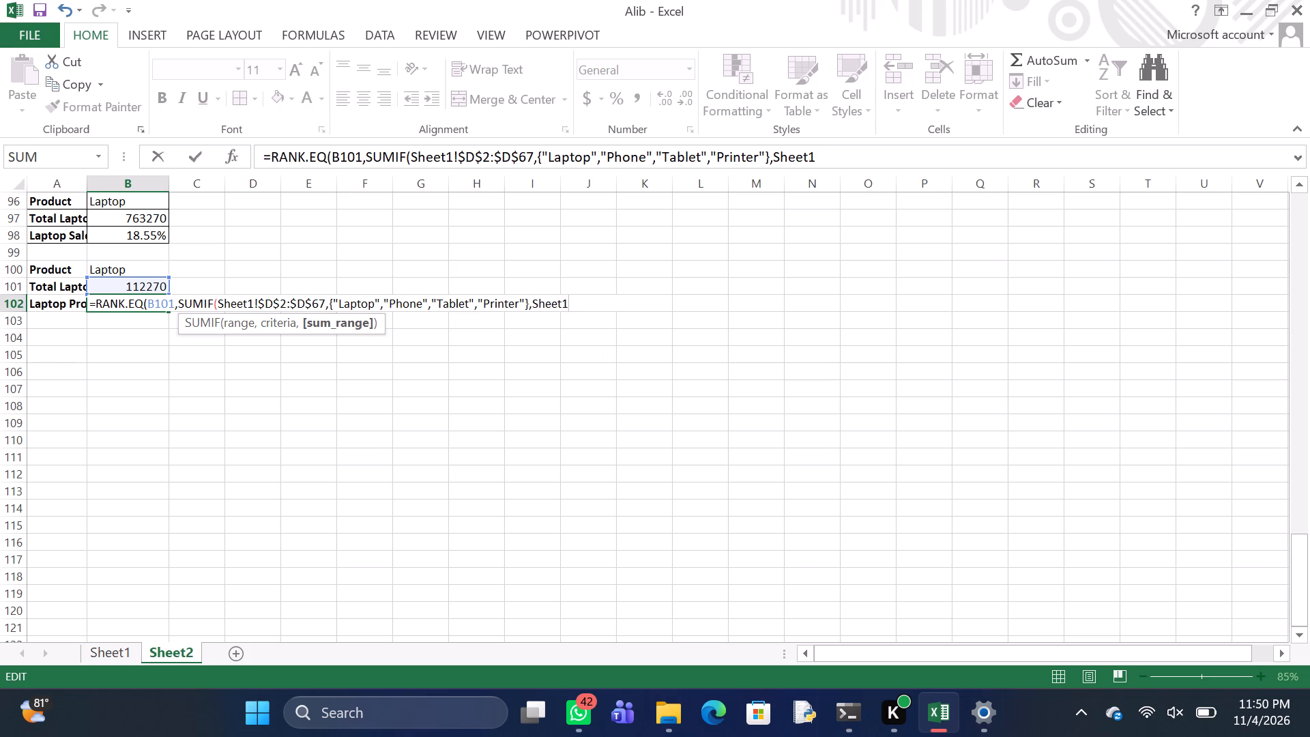
{"action": "key", "text": "shift+exclam"}
{"action": "key", "text": "shift+dollar"}
{"action": "key", "text": "m"}
{"action": "type", "text": "$2"}
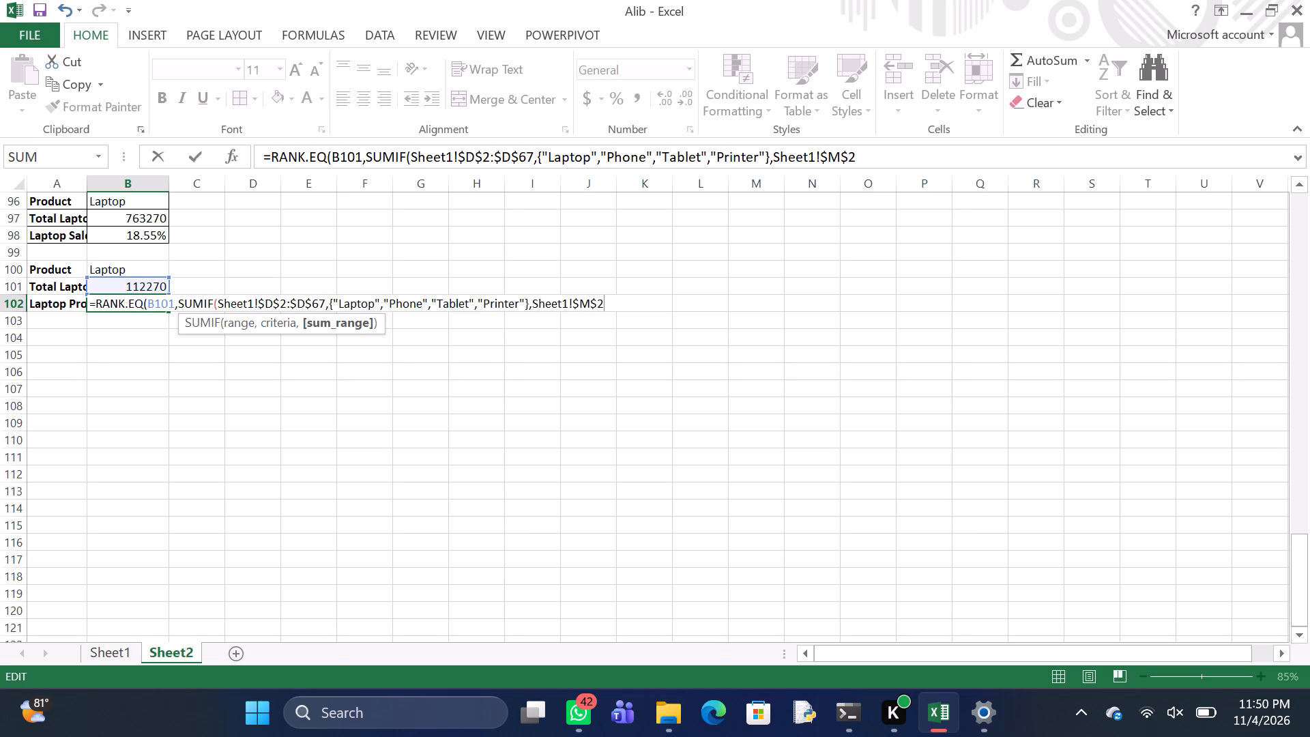
{"action": "key", "text": "shift+colon"}
{"action": "key", "text": "shift+dollar"}
{"action": "key", "text": "m"}
{"action": "key", "text": "shift+dollar"}
{"action": "type", "text": "67"}
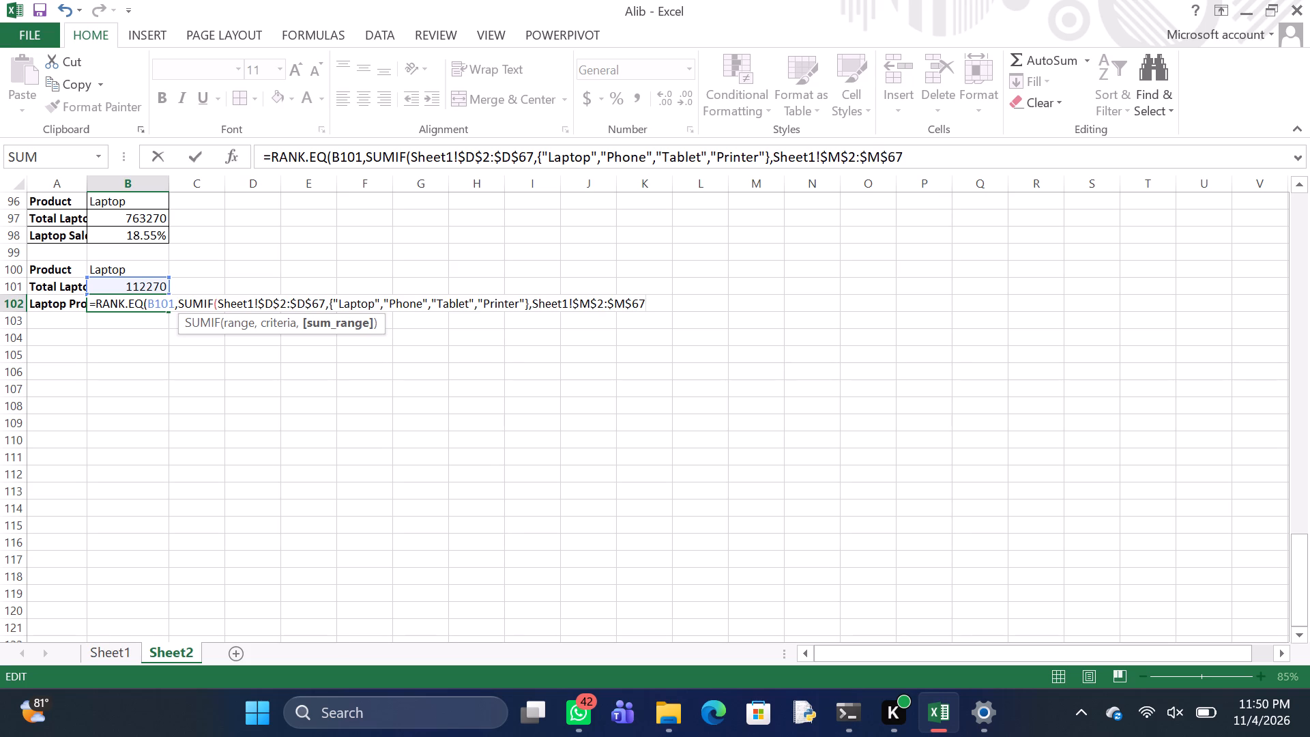
Close the SUMIF, set the RANK.EQ order to 0 for descending, and try to enter the completed formula in B102.
{"action": "type", "text": "),"}
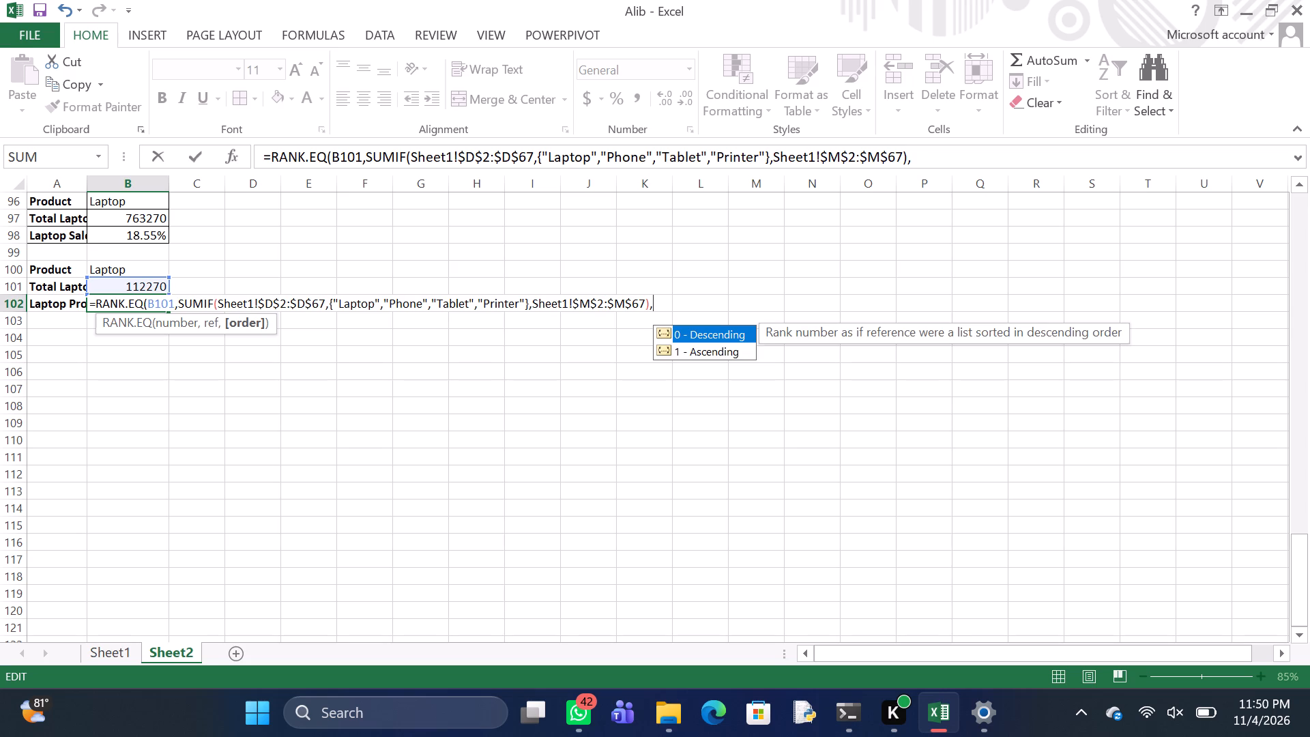
{"action": "key", "text": "0"}
{"action": "key", "text": "shift+parenright"}
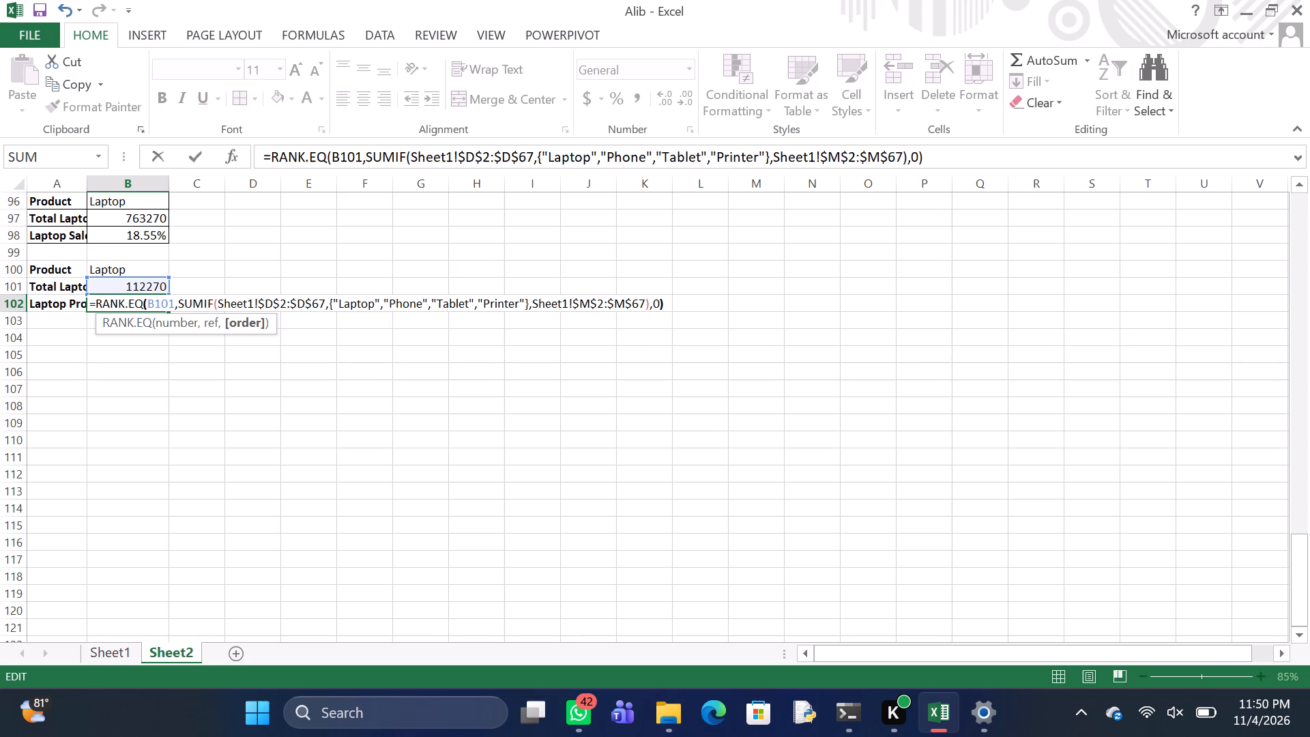
{"action": "key", "text": "Return"}
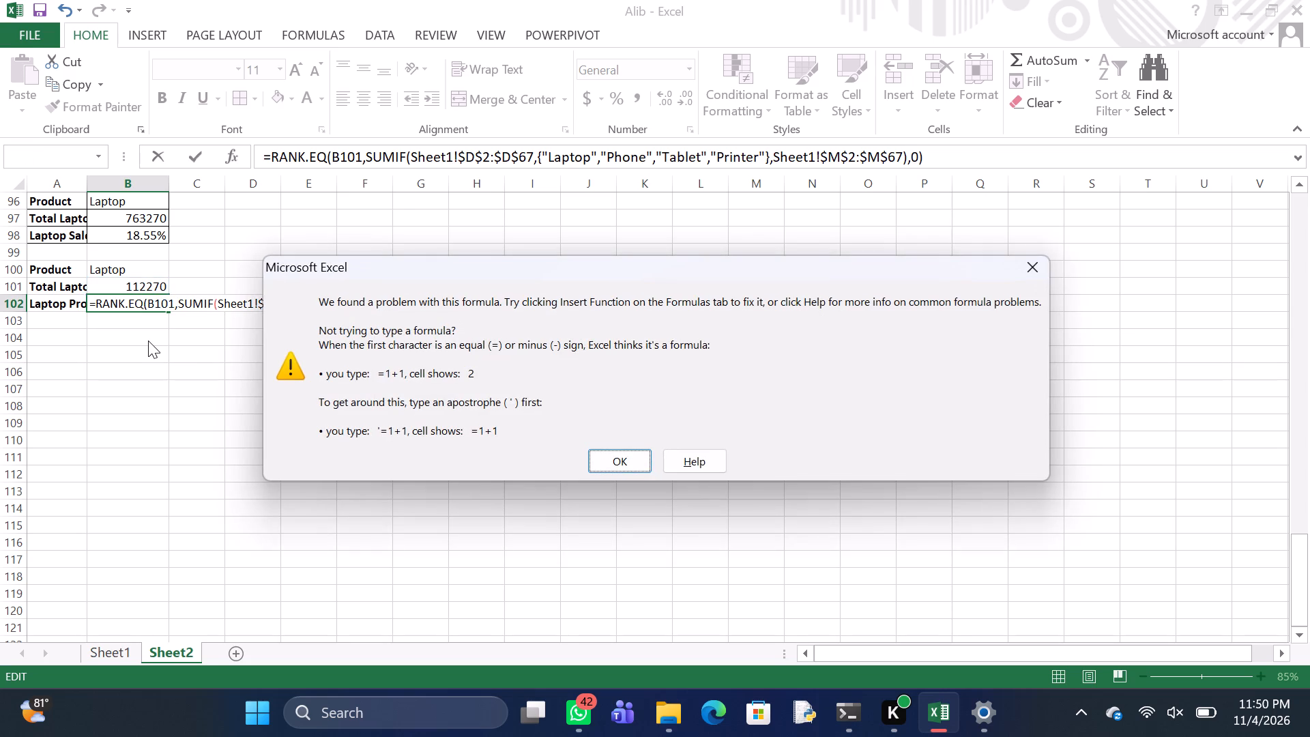
{"action": "left_click", "coordinate": [626, 452]}
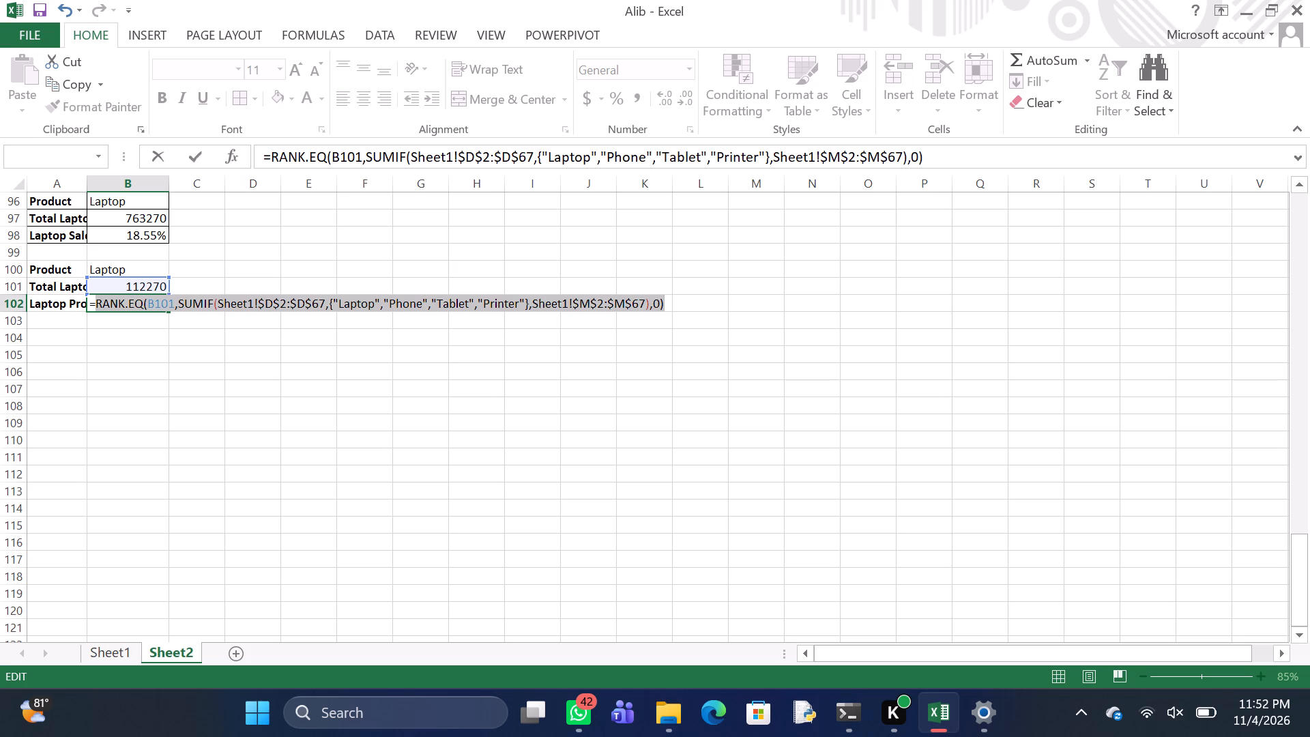
{"action": "key", "text": "Return"}
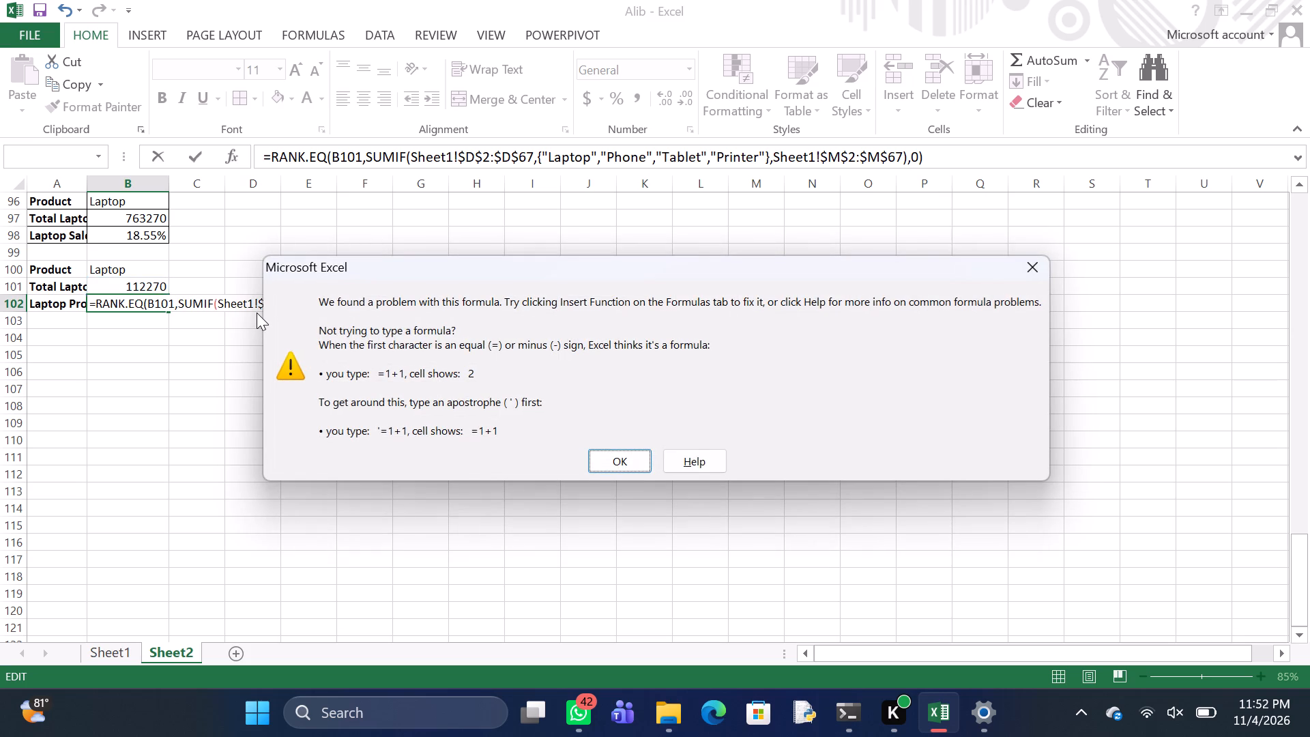
{"action": "left_click", "coordinate": [603, 452]}
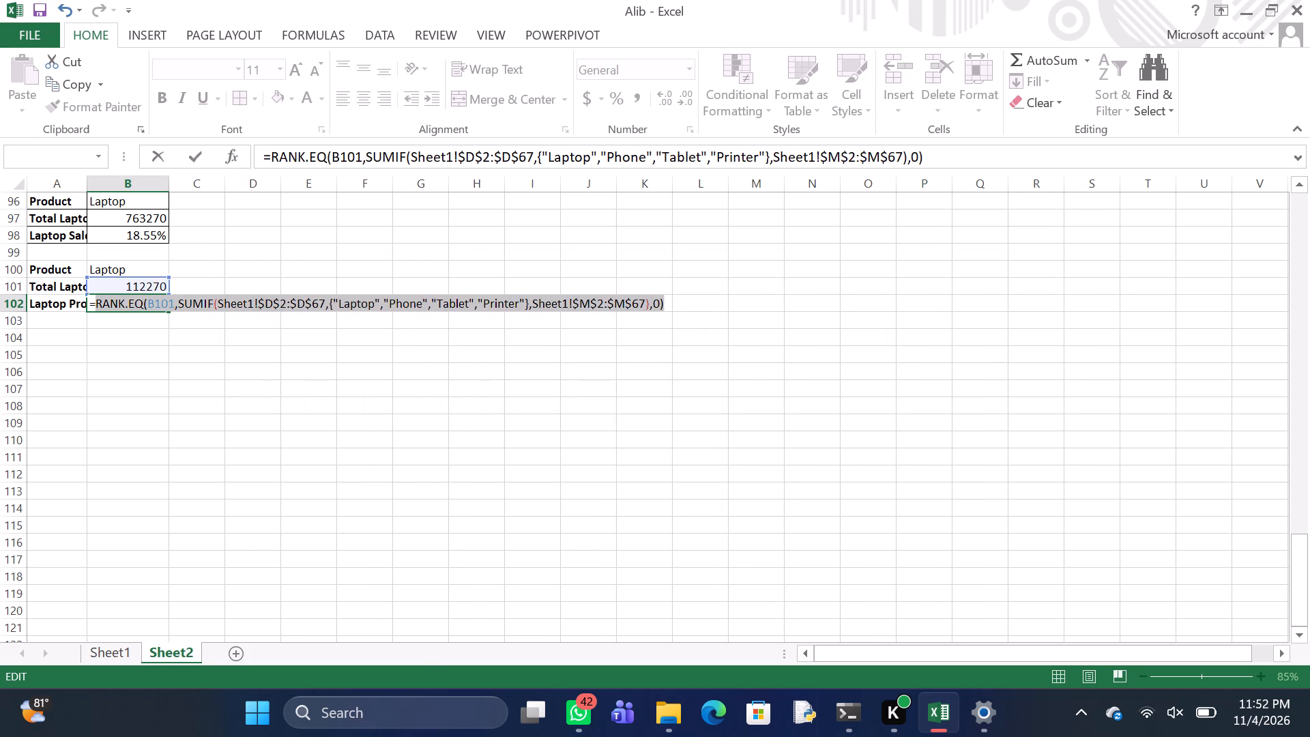